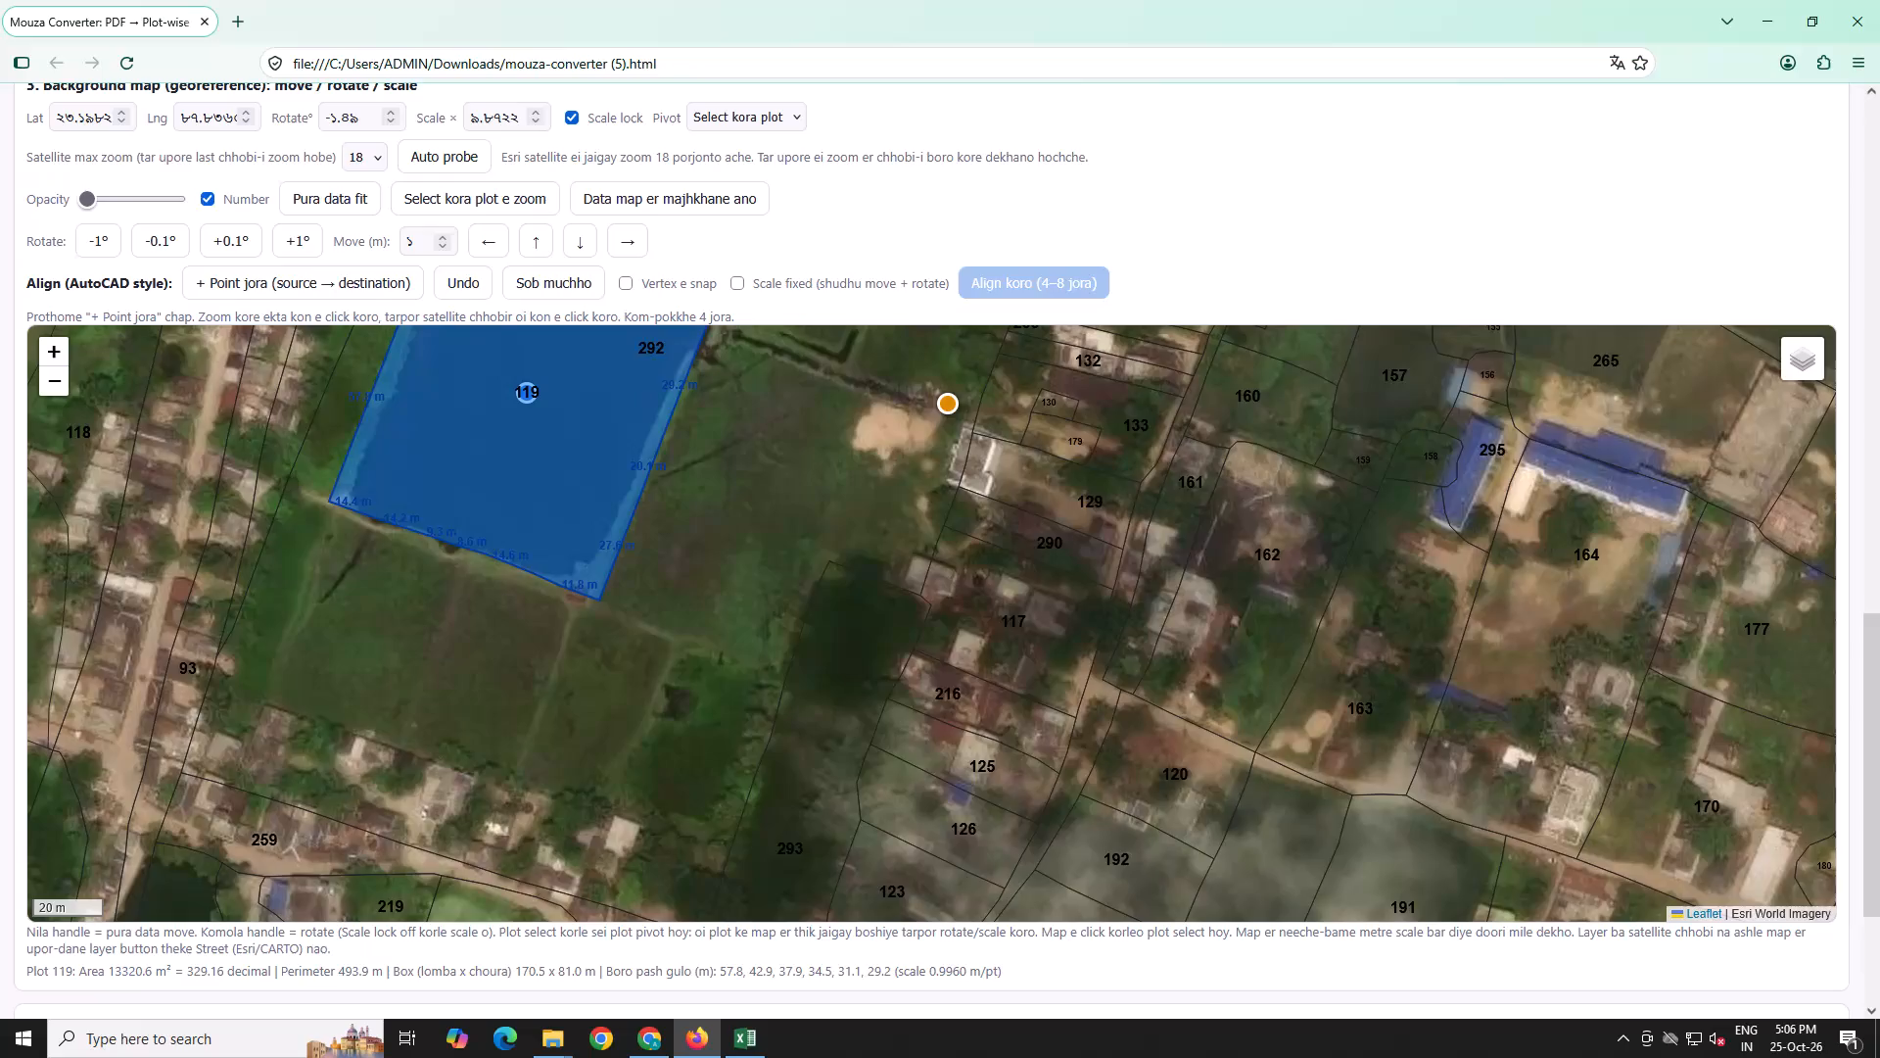
Select plot 160 on the background map and examine how its boundary and the surrounding plots fit the satellite imagery.
scroll(653, 633, "down", 4)
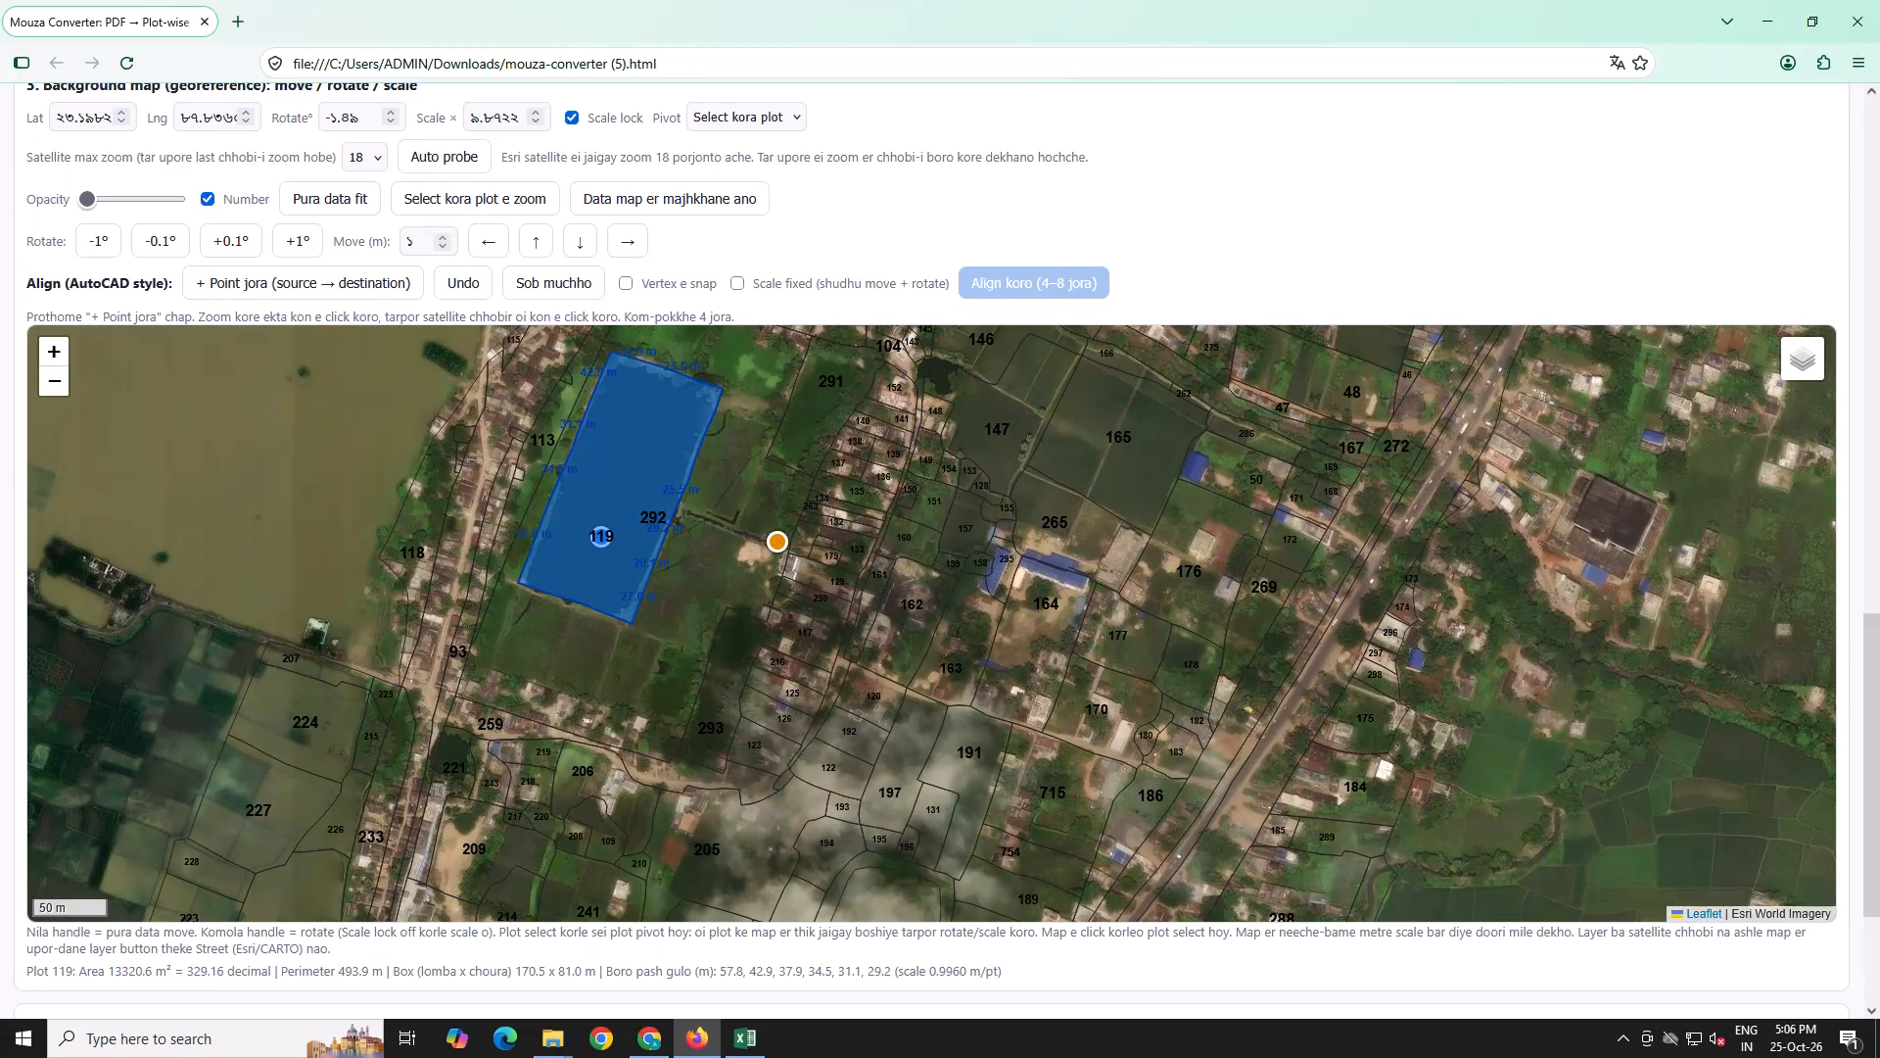
left_click(906, 542)
scroll(929, 529, "up", 8)
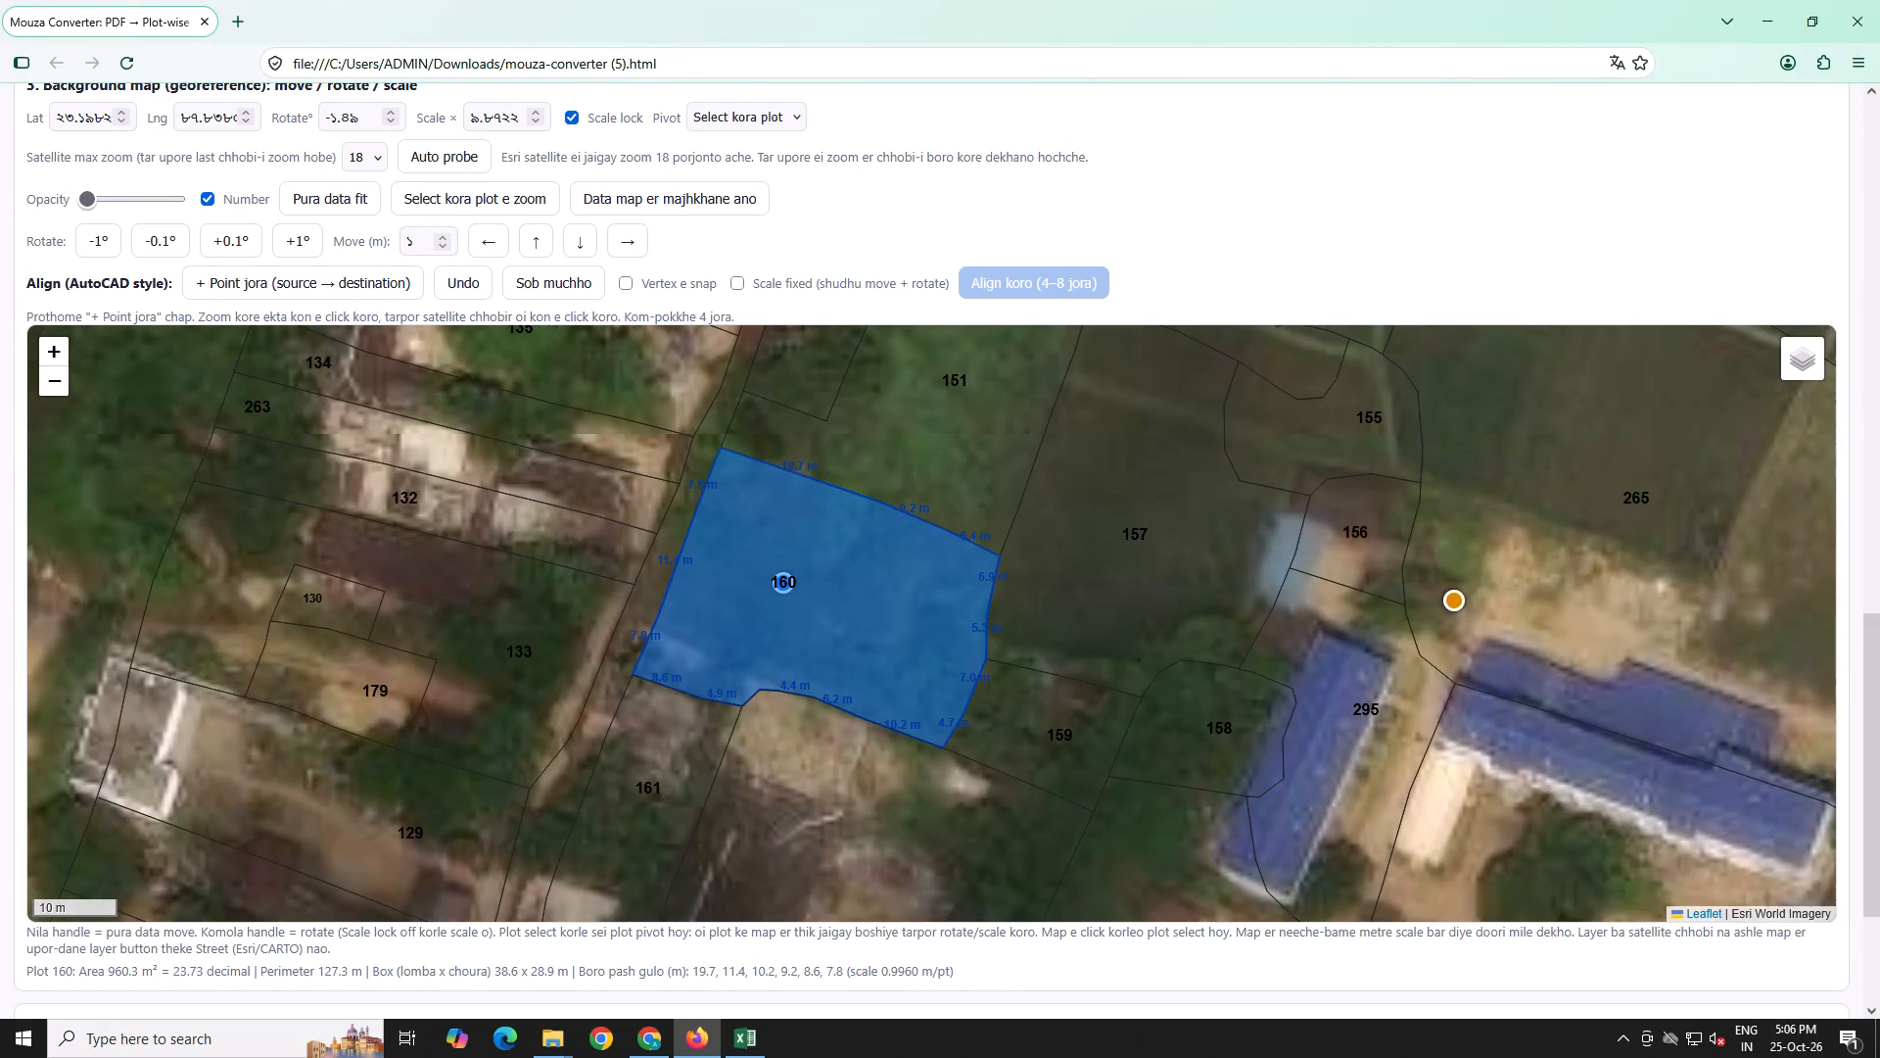
scroll(930, 529, "up", 2)
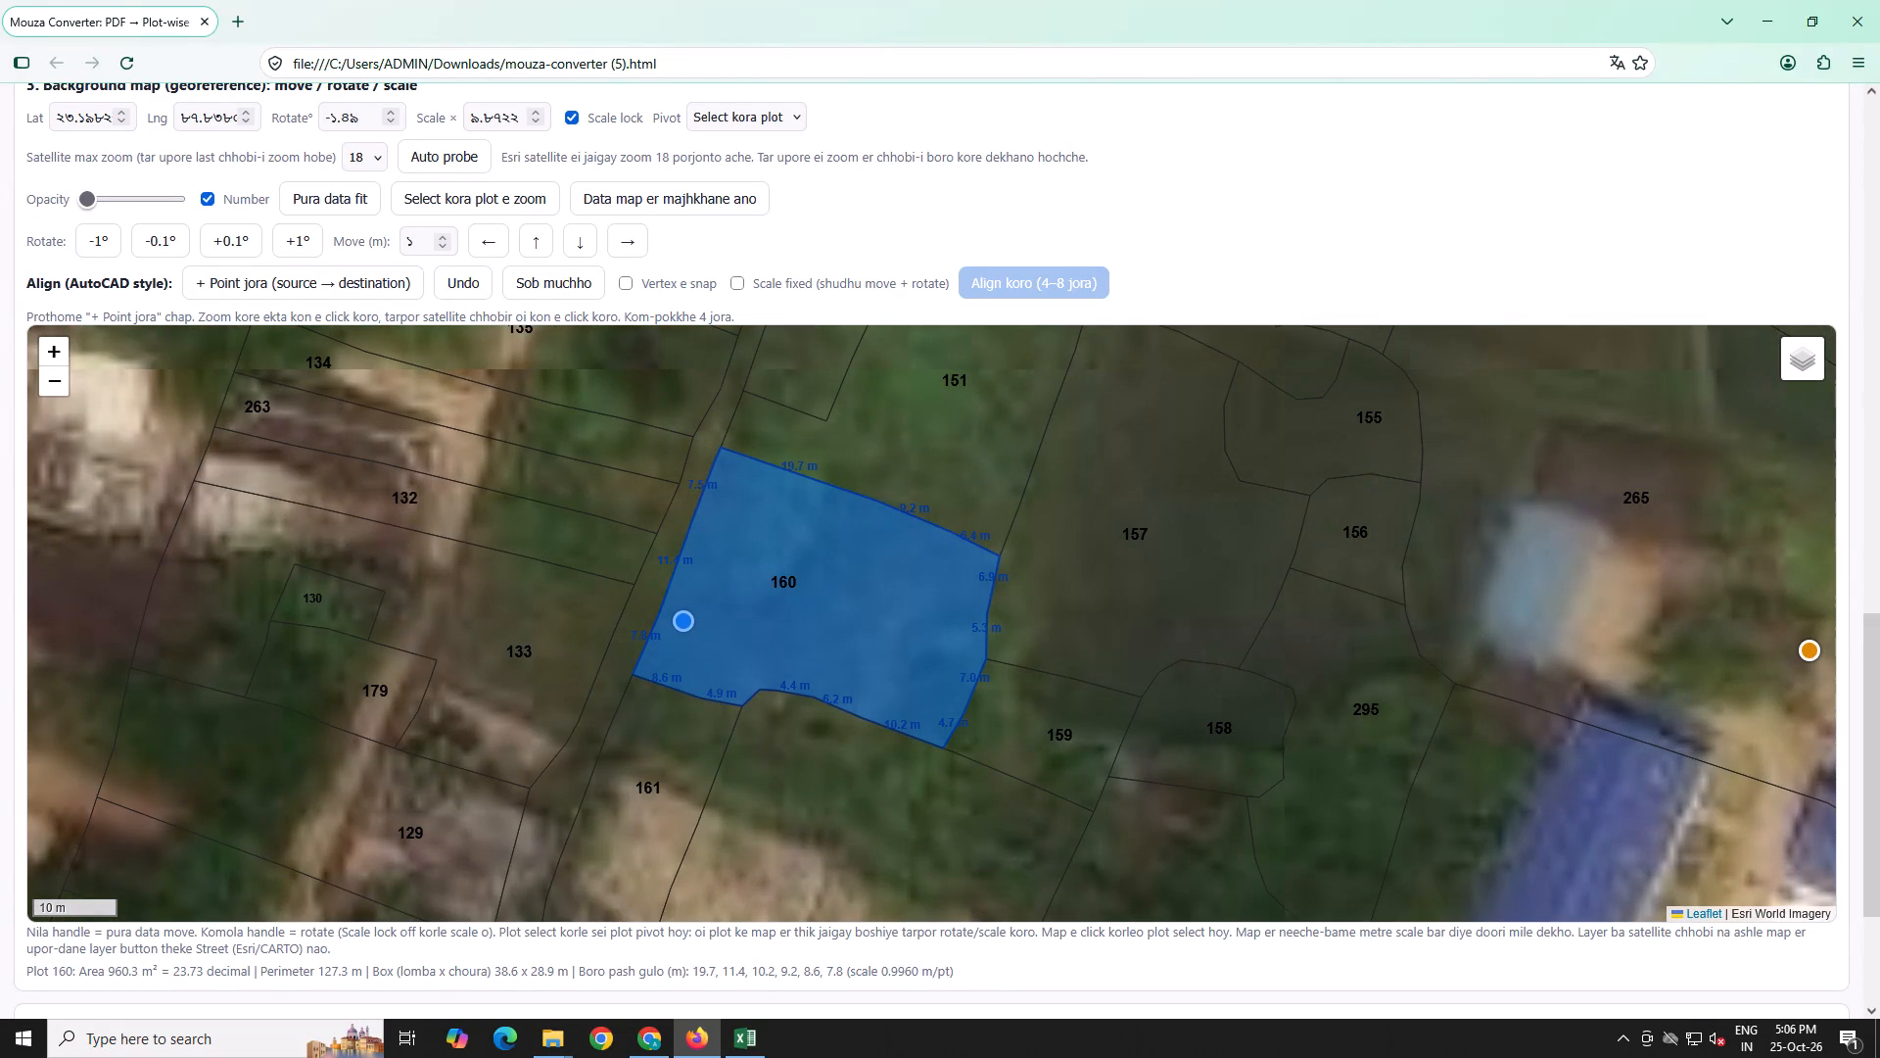
scroll(930, 529, "down", 2)
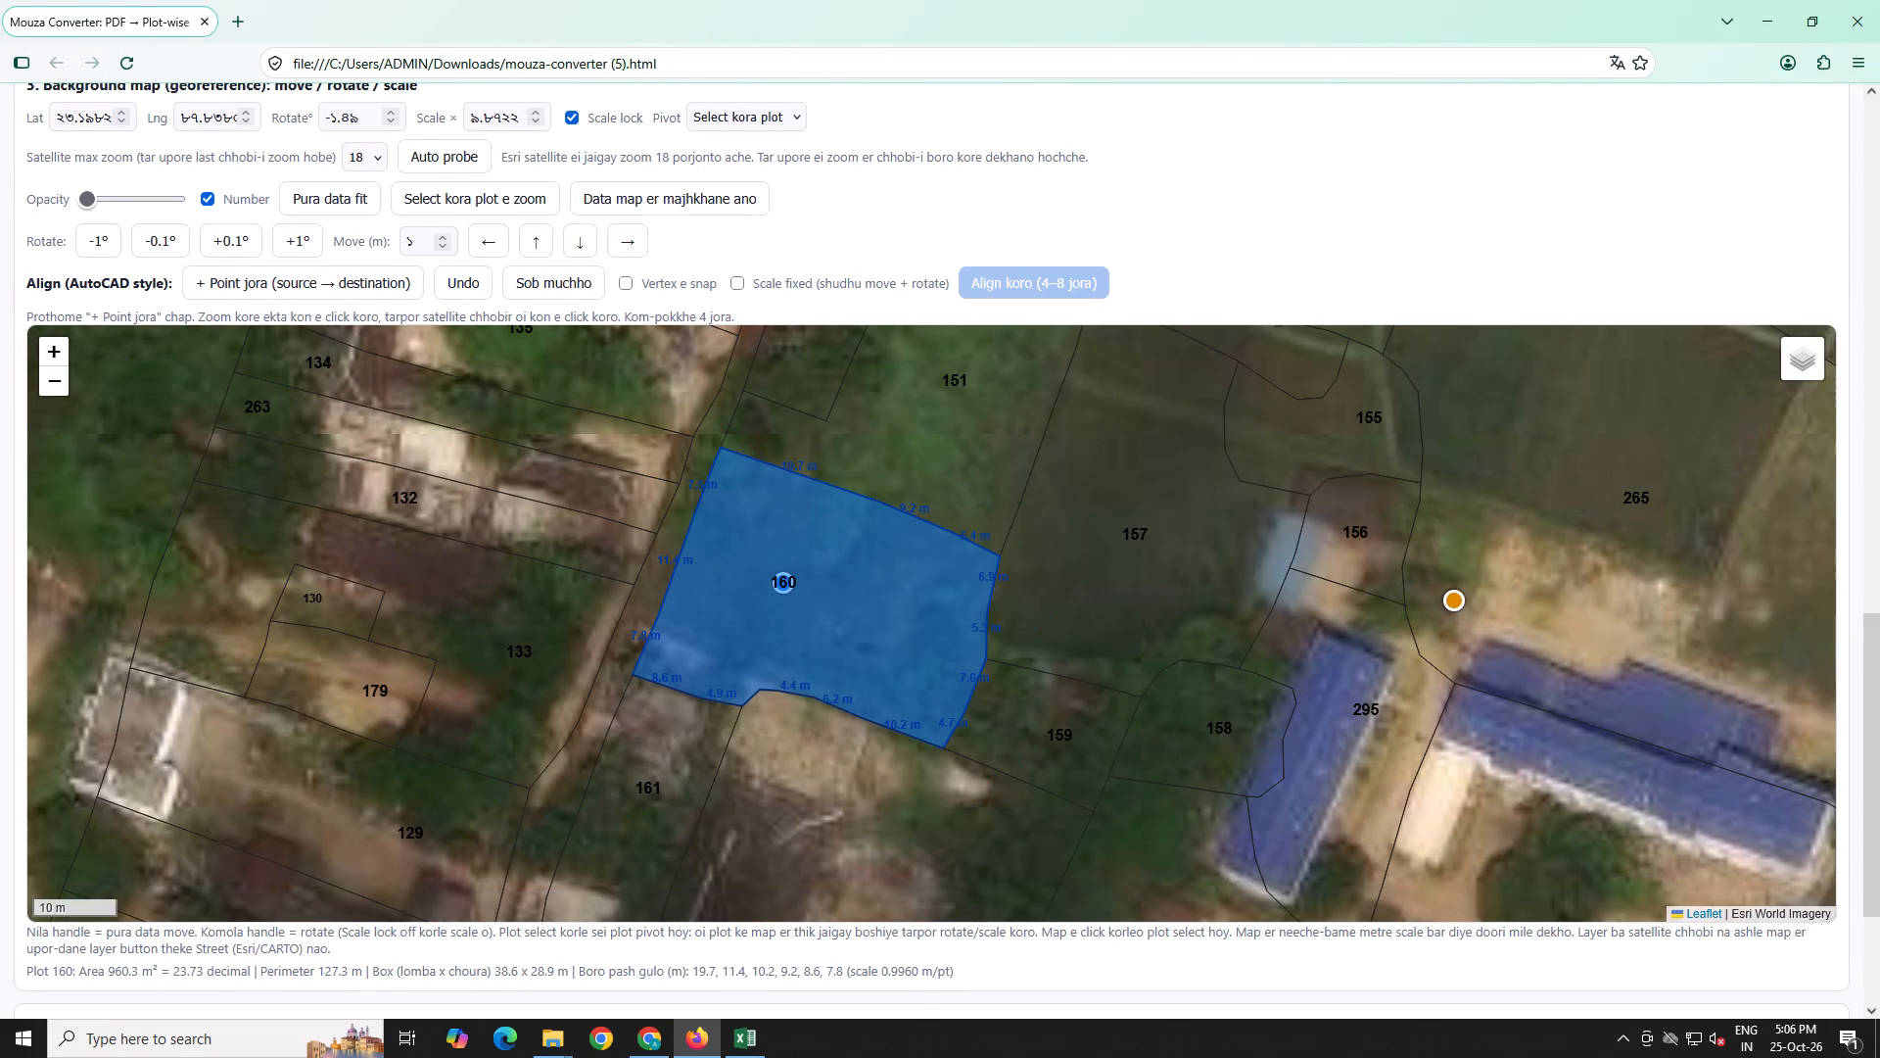
right_click(925, 602)
left_click(825, 623)
scroll(1152, 313, "up", 1)
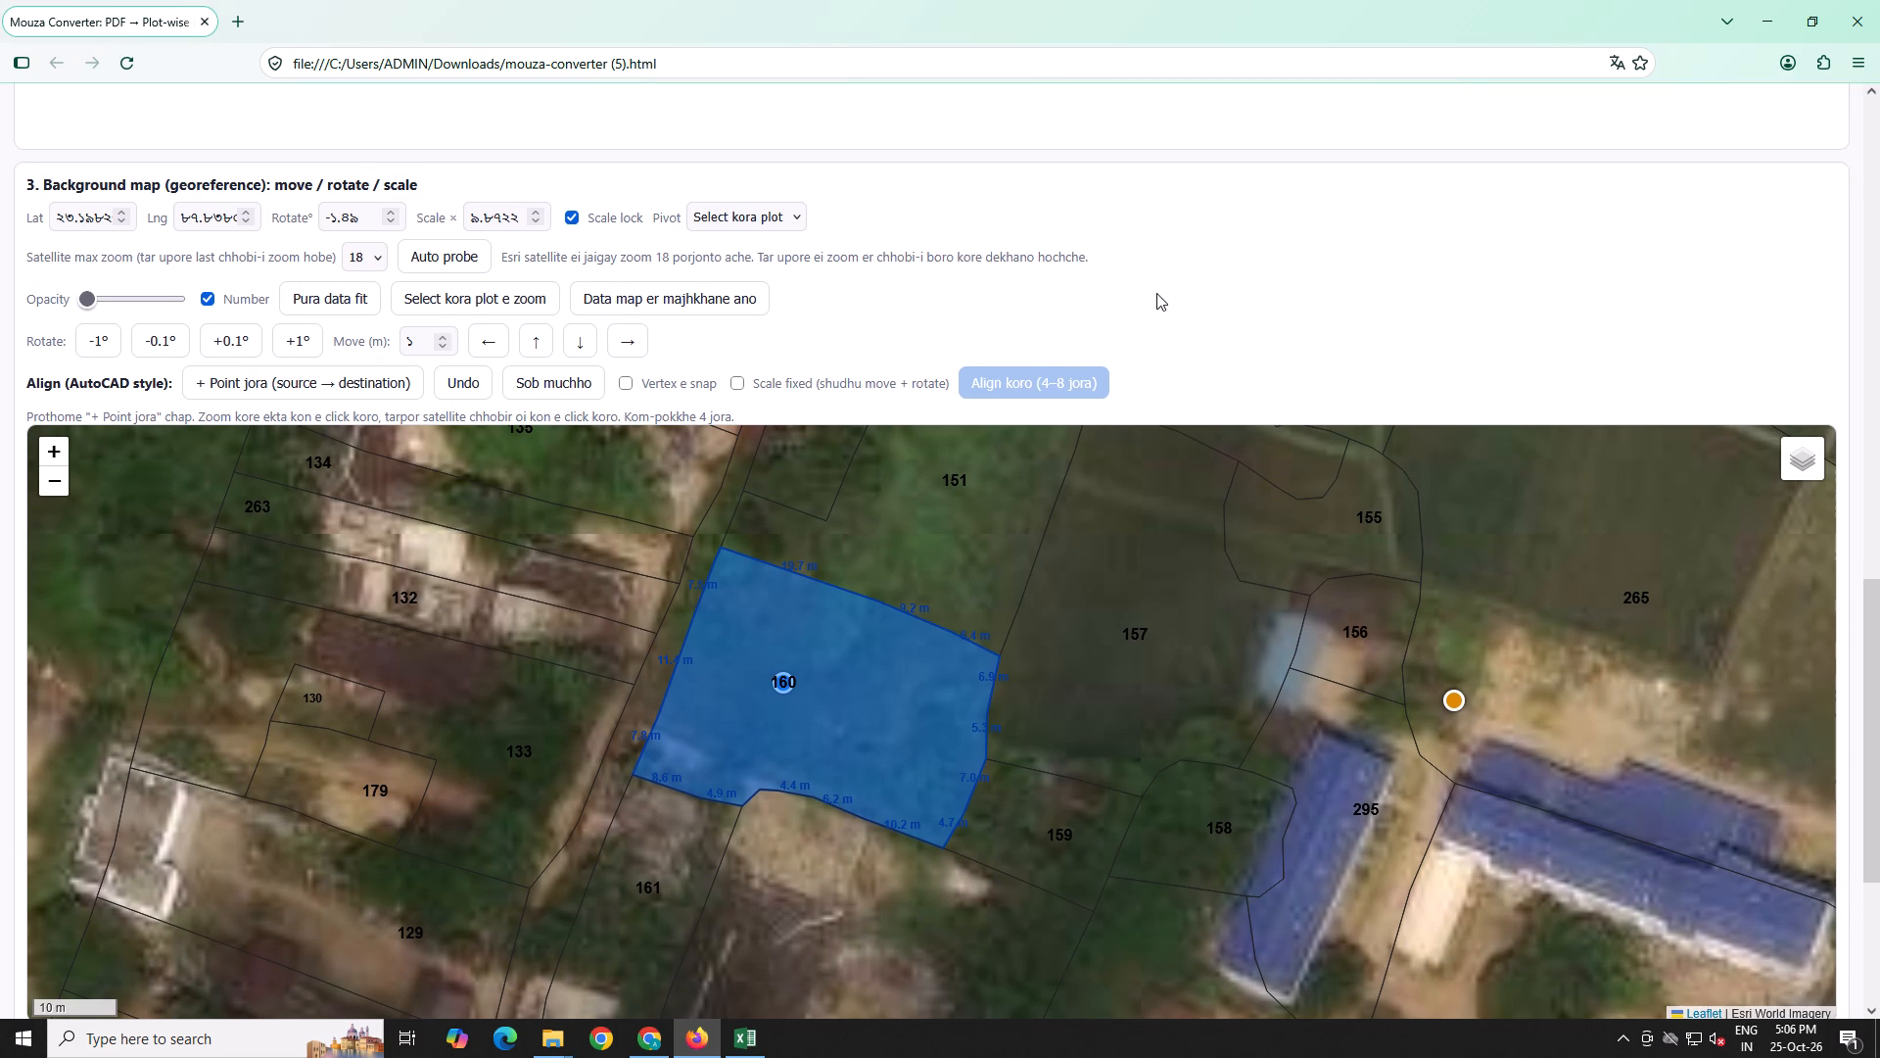
scroll(1154, 294, "up", 4)
scroll(1141, 303, "down", 5)
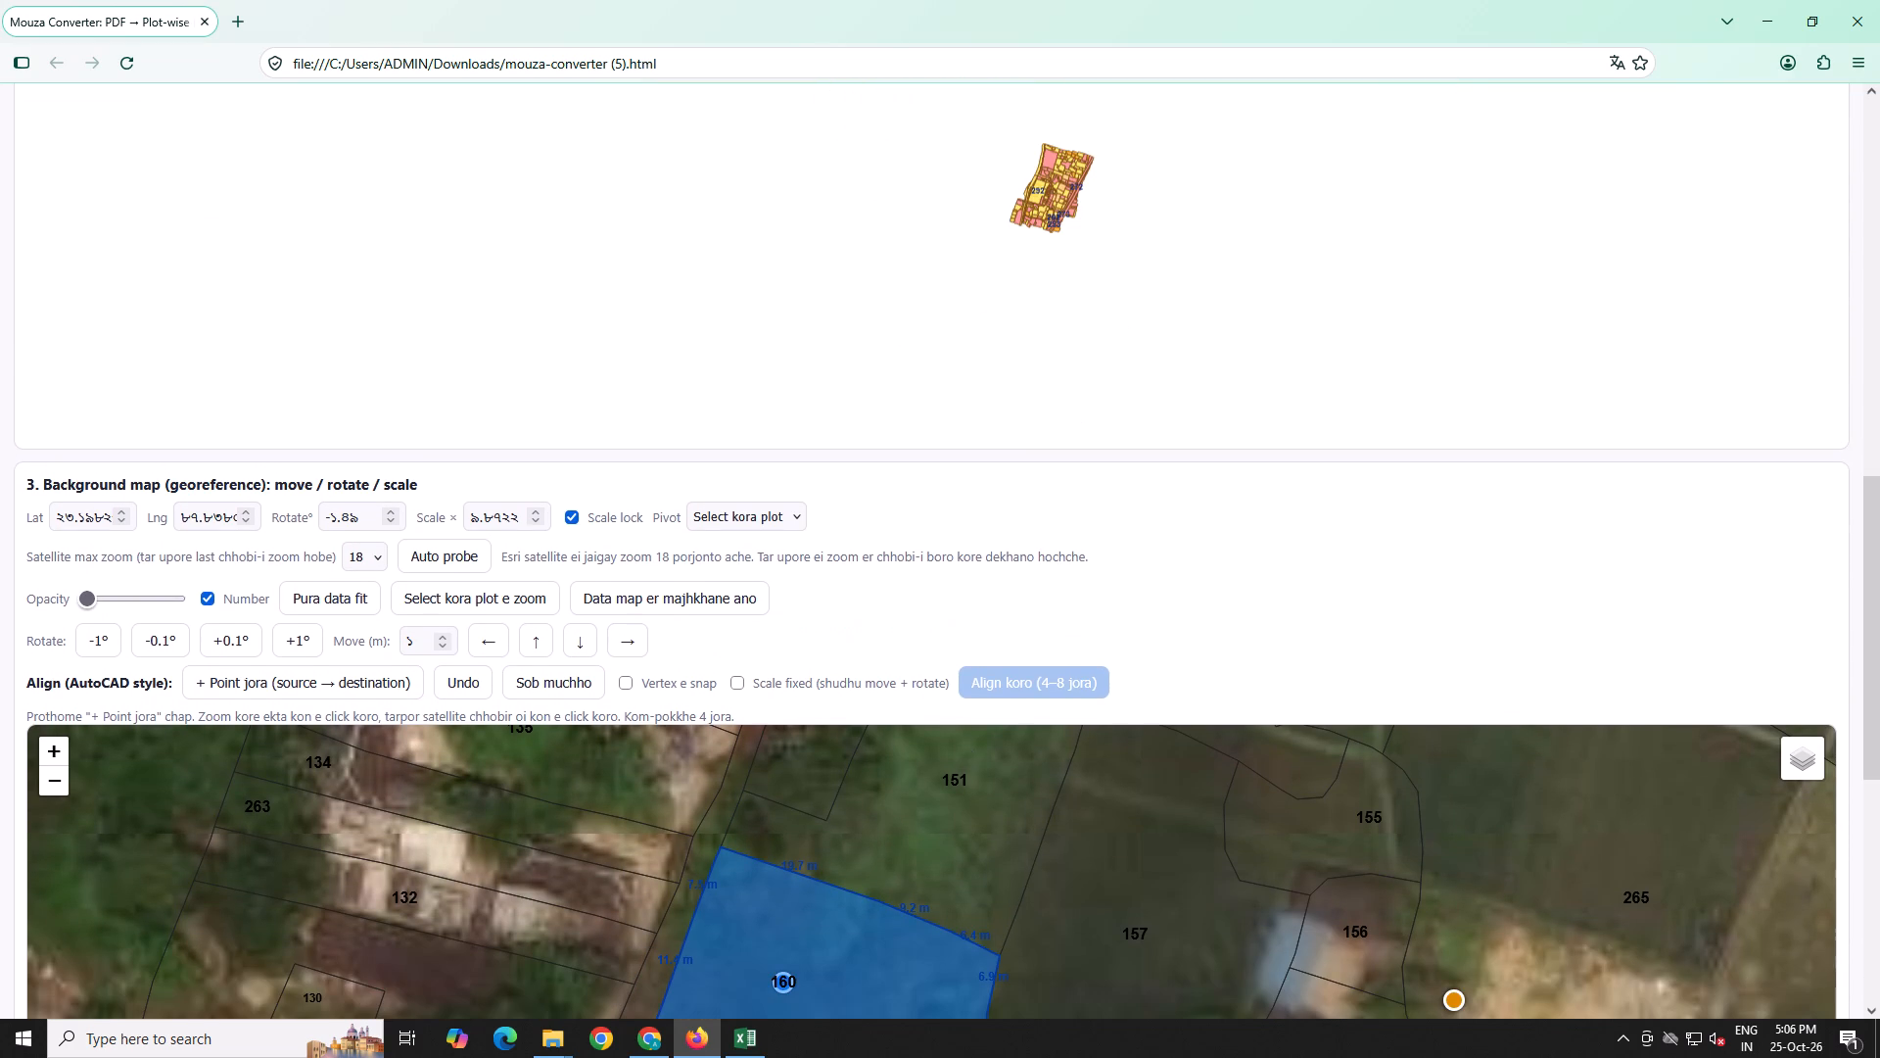
left_click(899, 851)
left_click(1142, 580)
scroll(1142, 580, "down", 5)
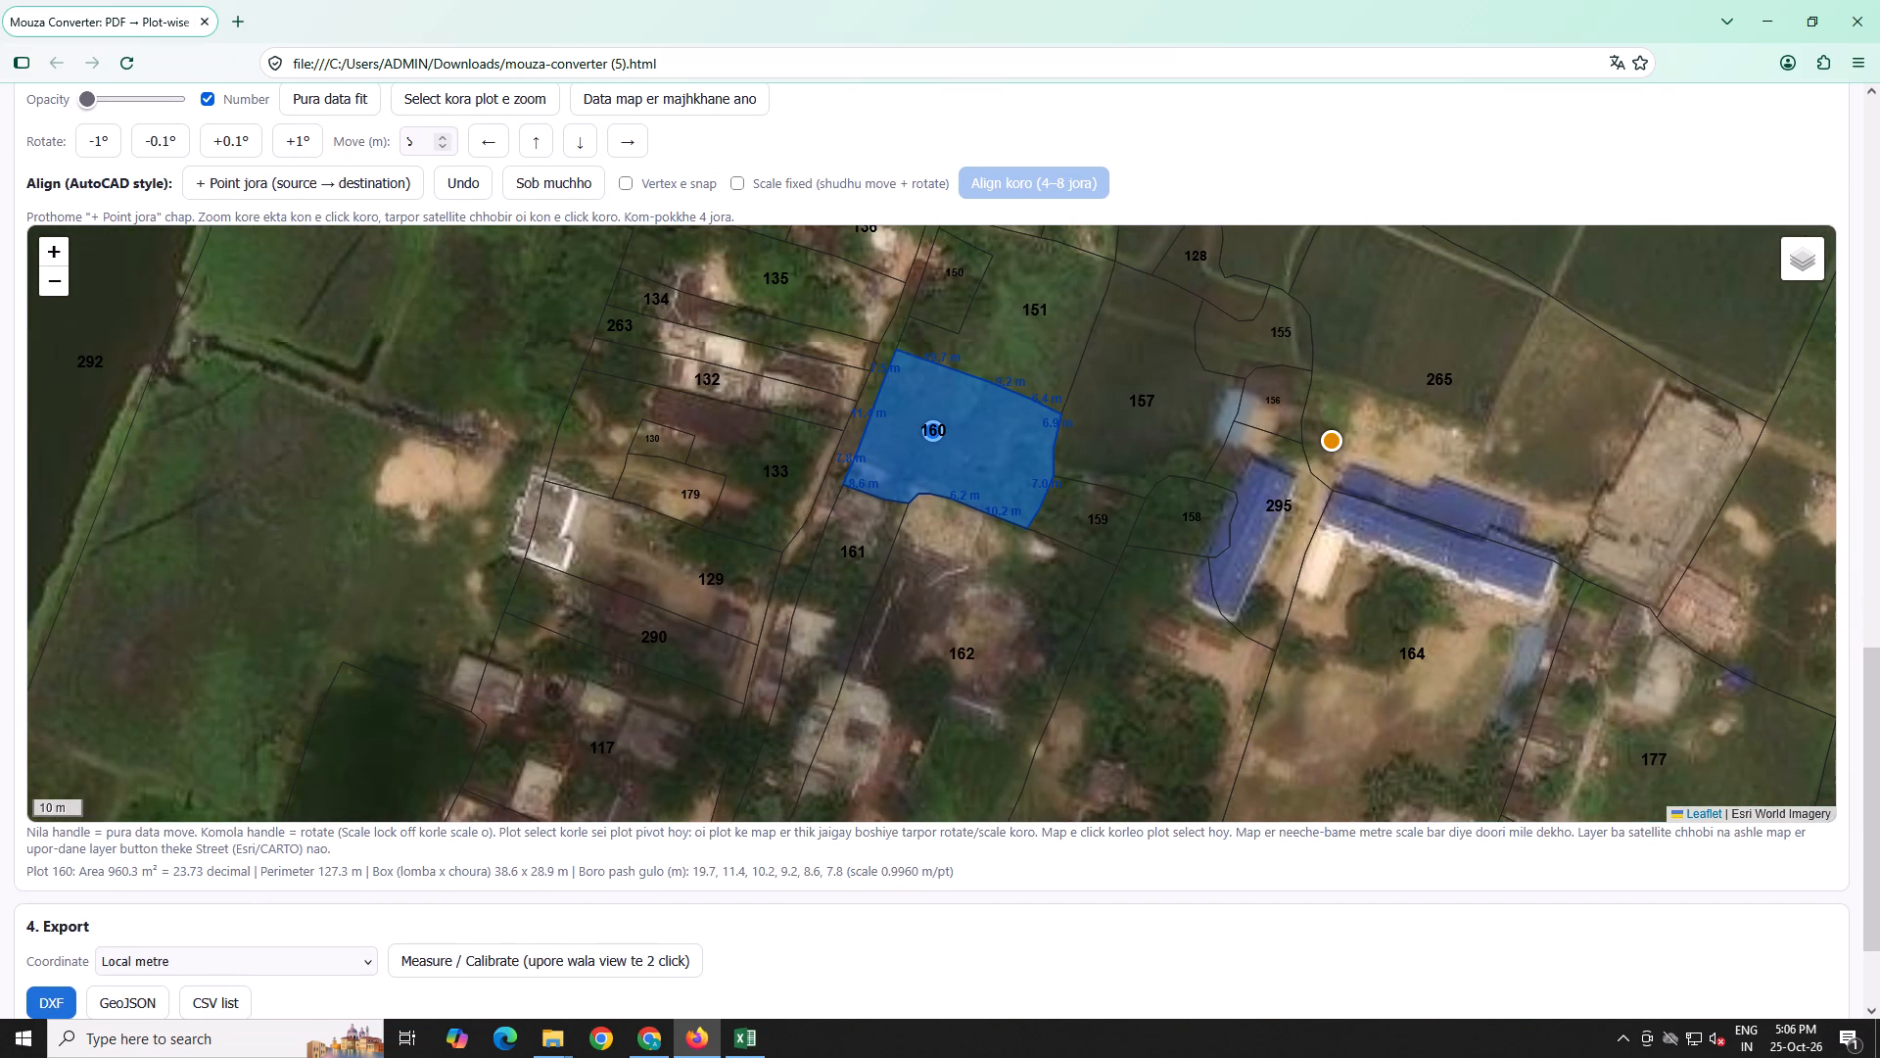
Switch to the frozen Inventory of Balarampur to Berada workbook in Excel and force it to close, cancelling the information recovery.
left_click(1879, 1057)
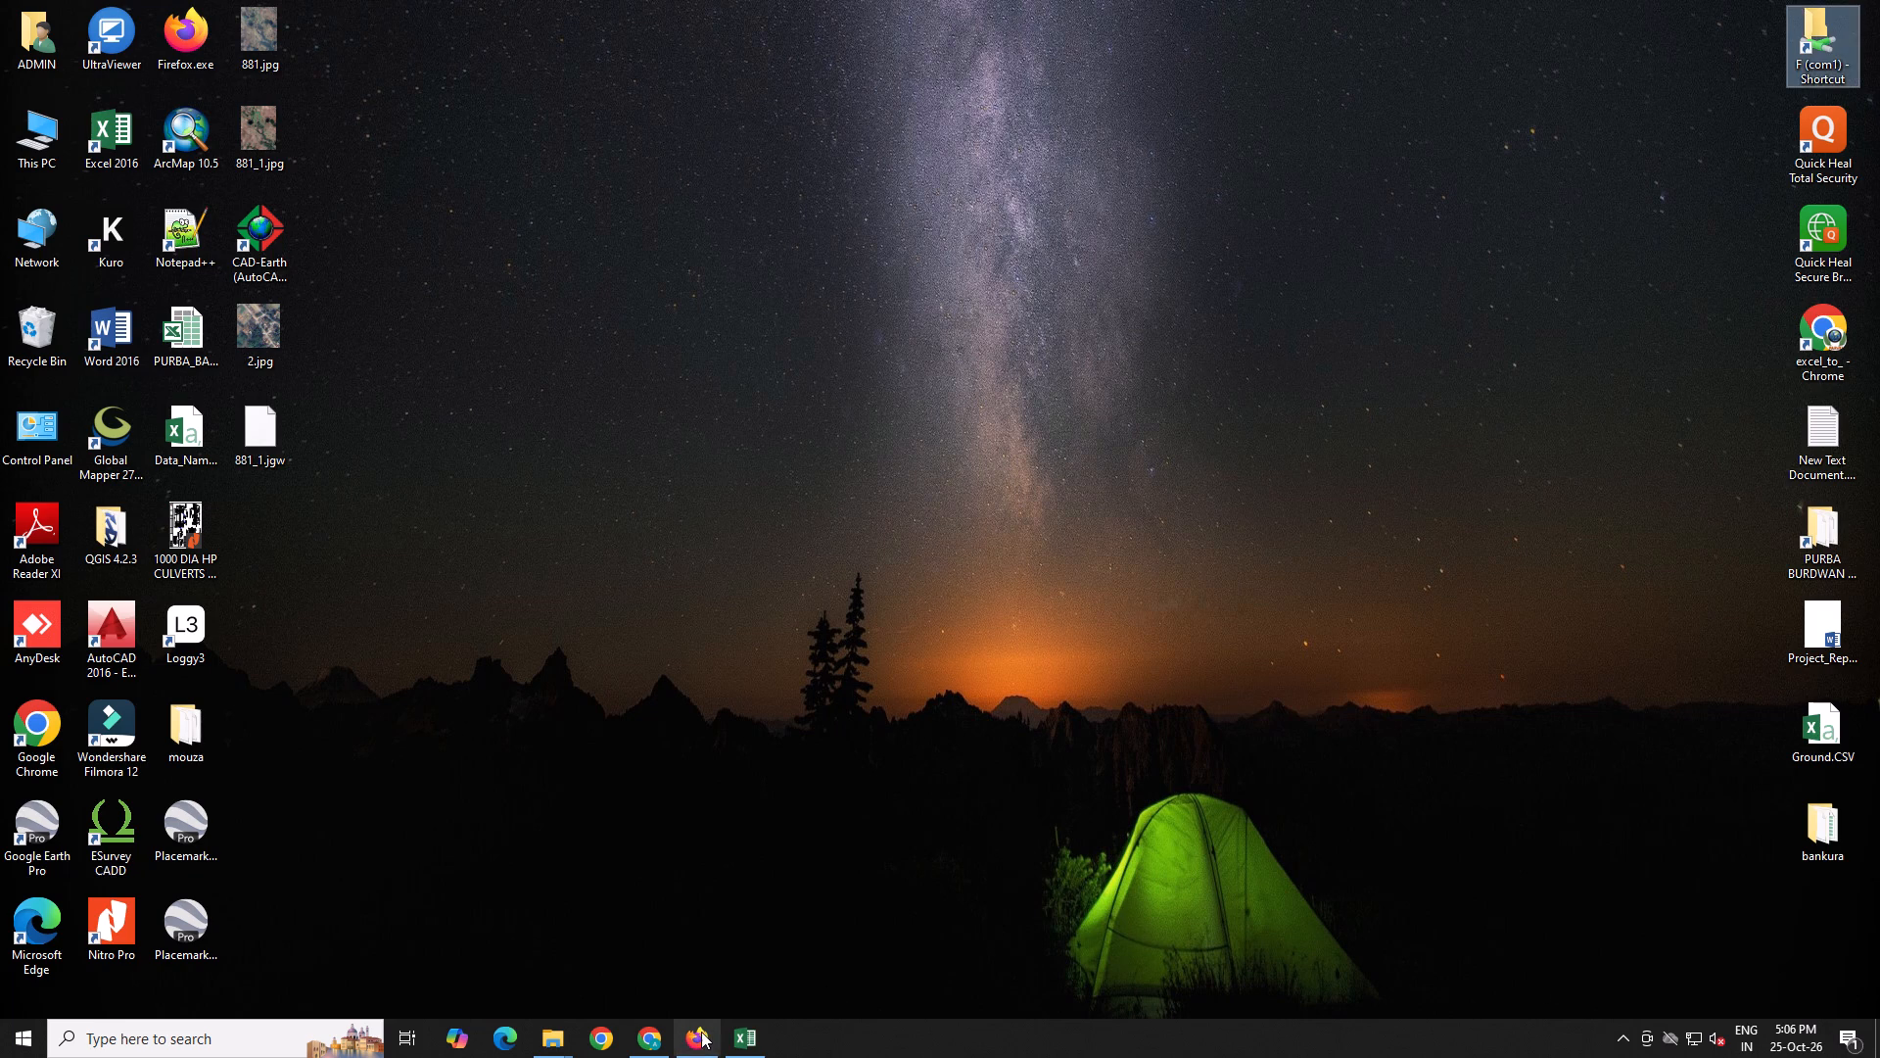
left_click(732, 1039)
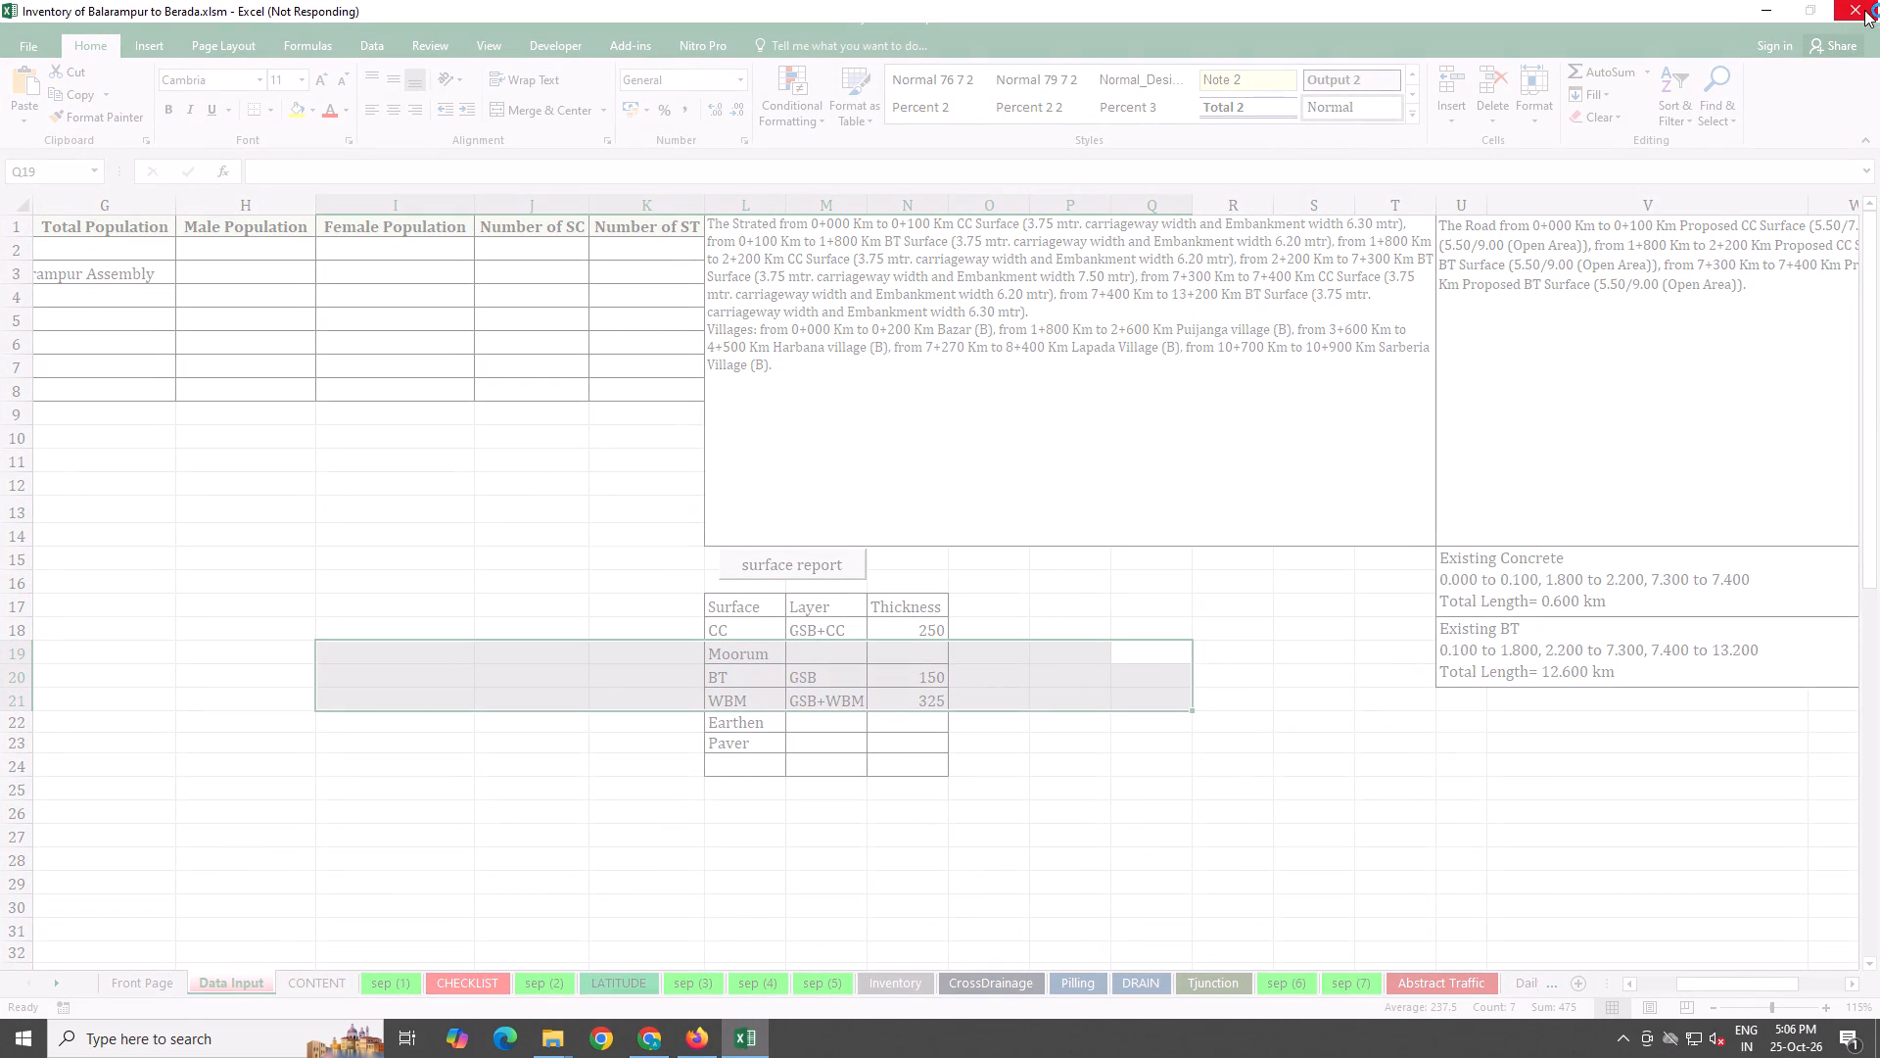
left_click(907, 575)
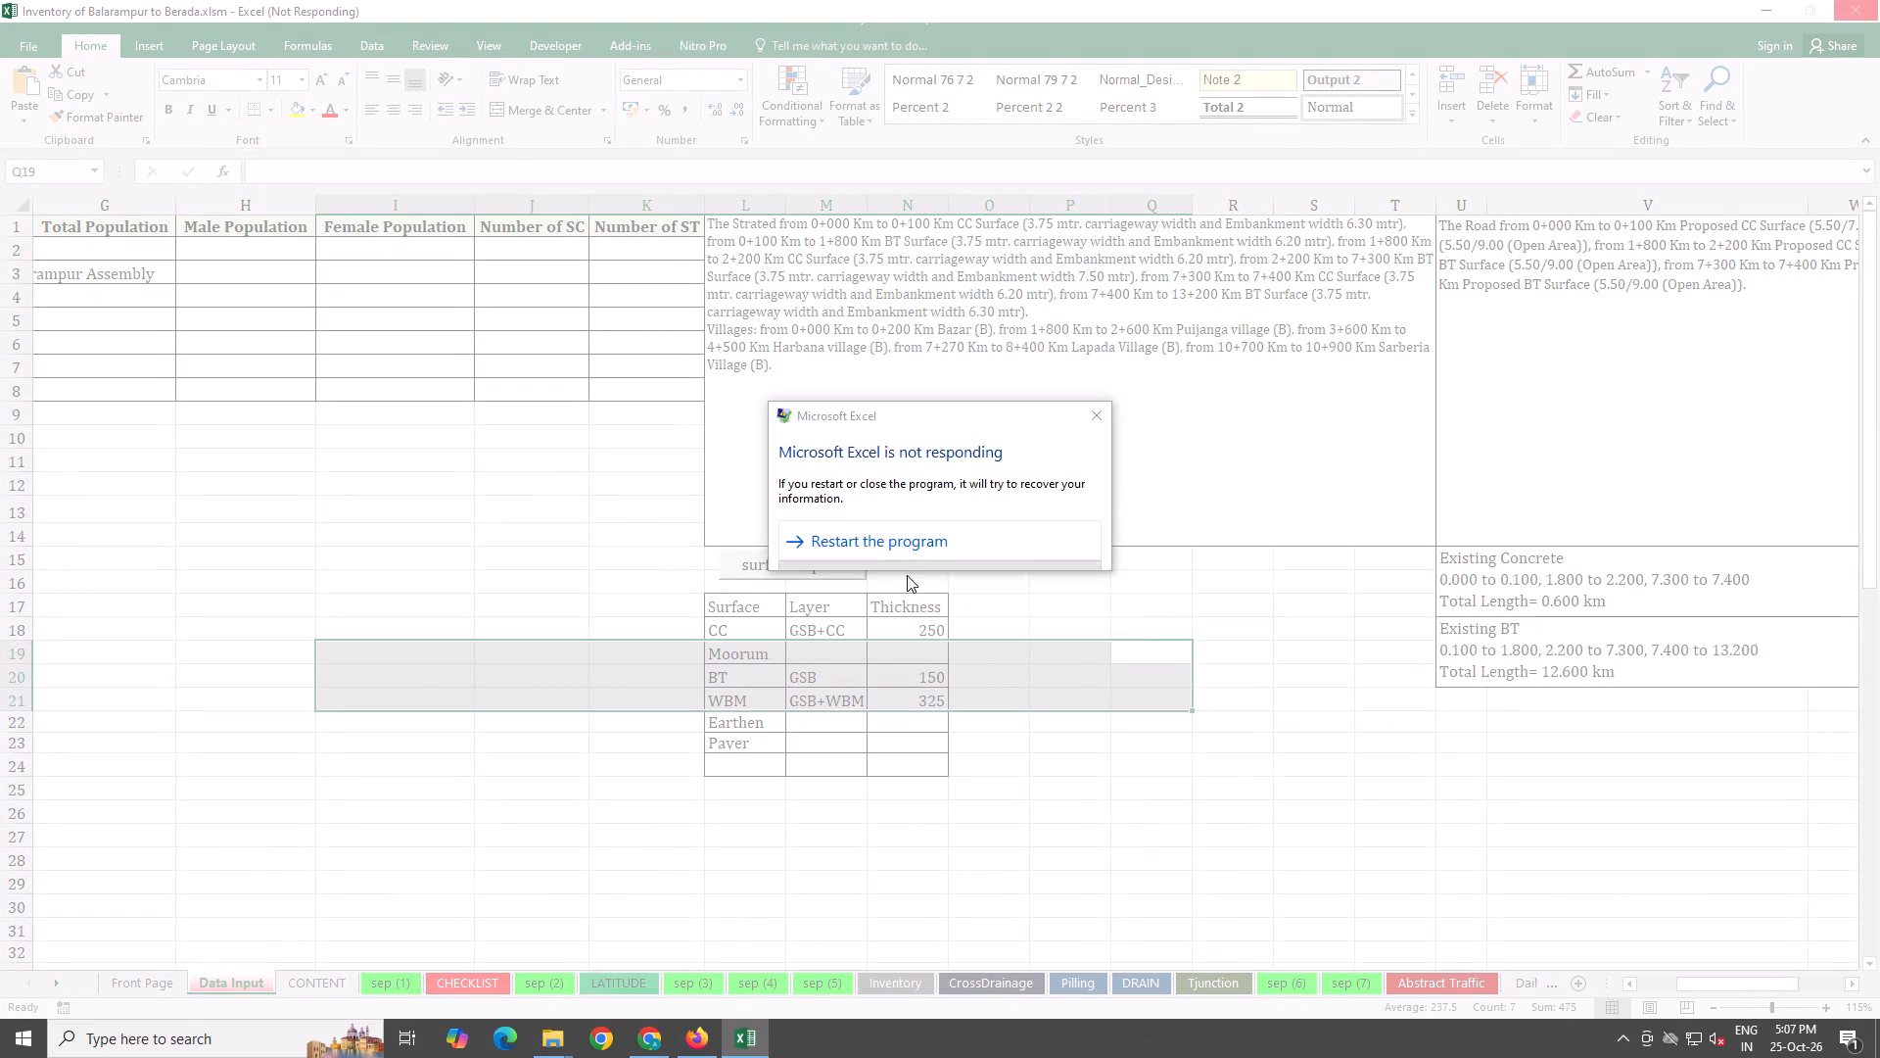
left_click(1085, 559)
left_click(1073, 555)
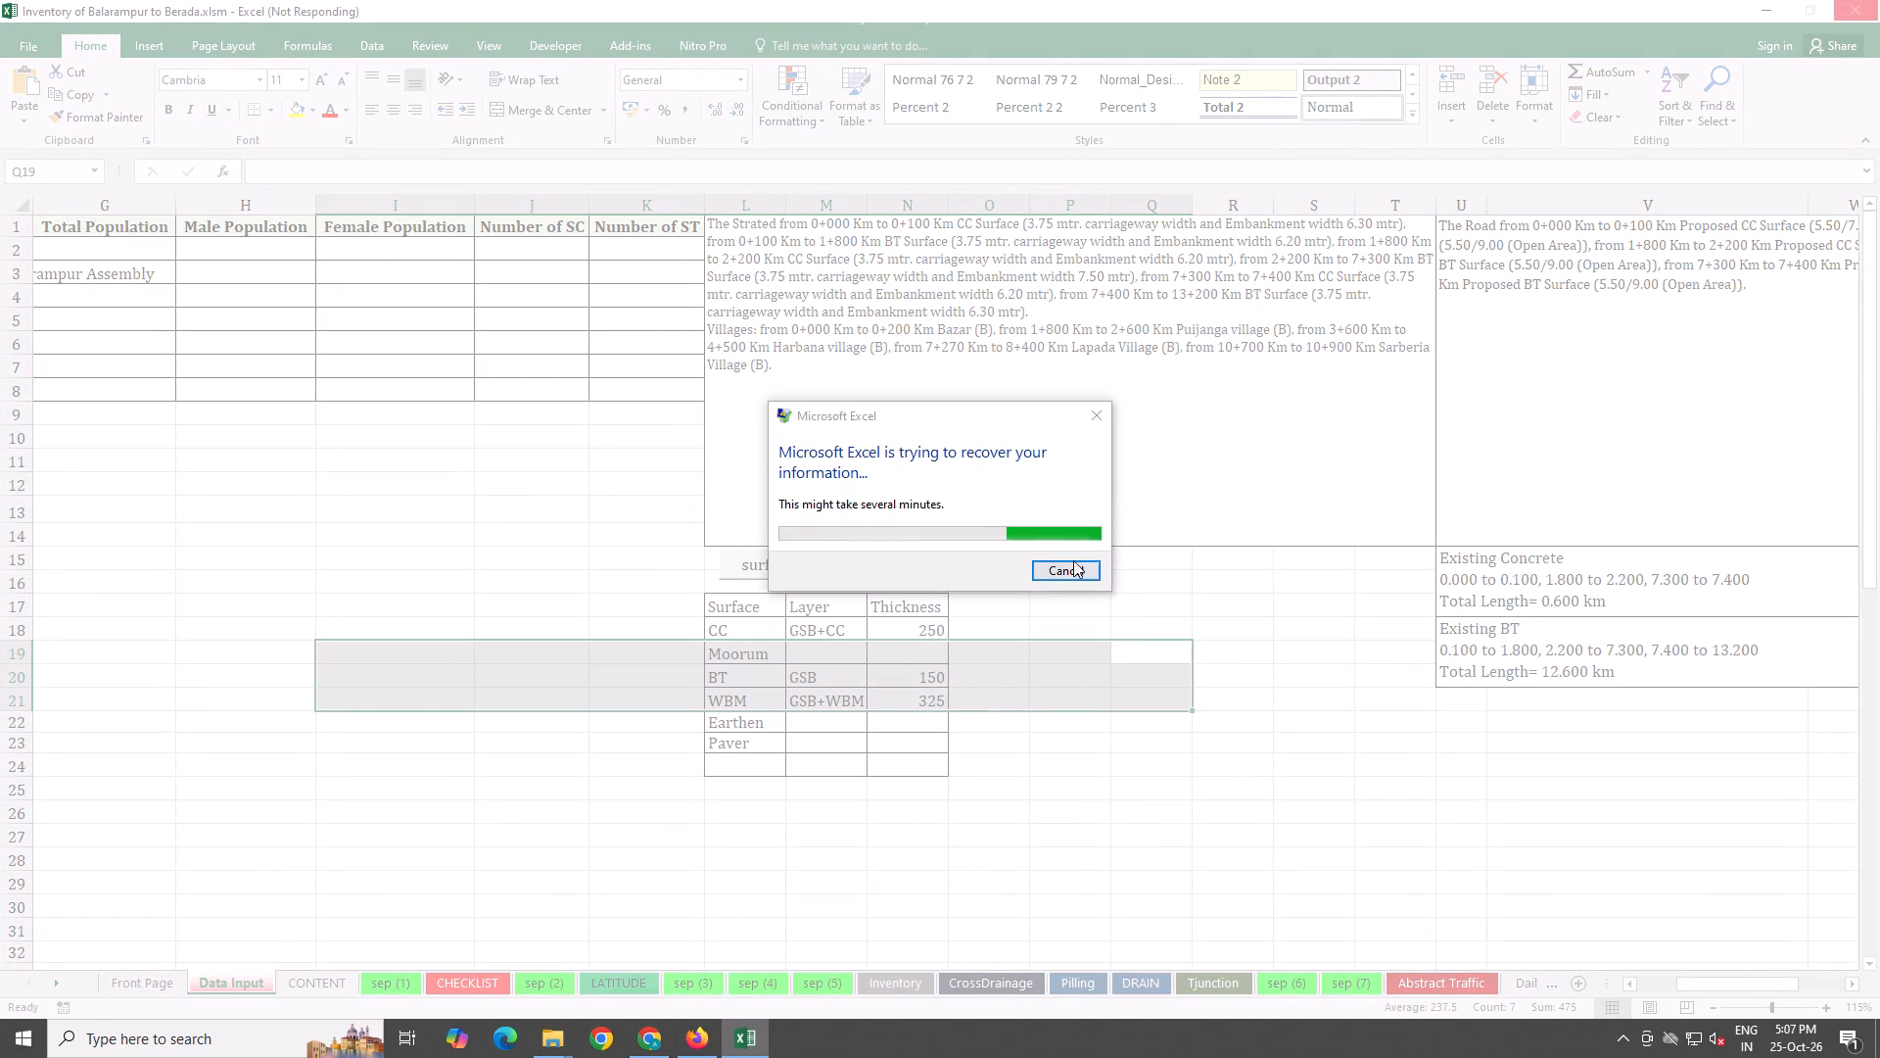
left_click(1070, 574)
Reopen Inventory of Balarampur to Berada.xlsm from the Balarampur to Berada (15.10.26) folder and dismiss Document Recovery.
left_click(548, 1057)
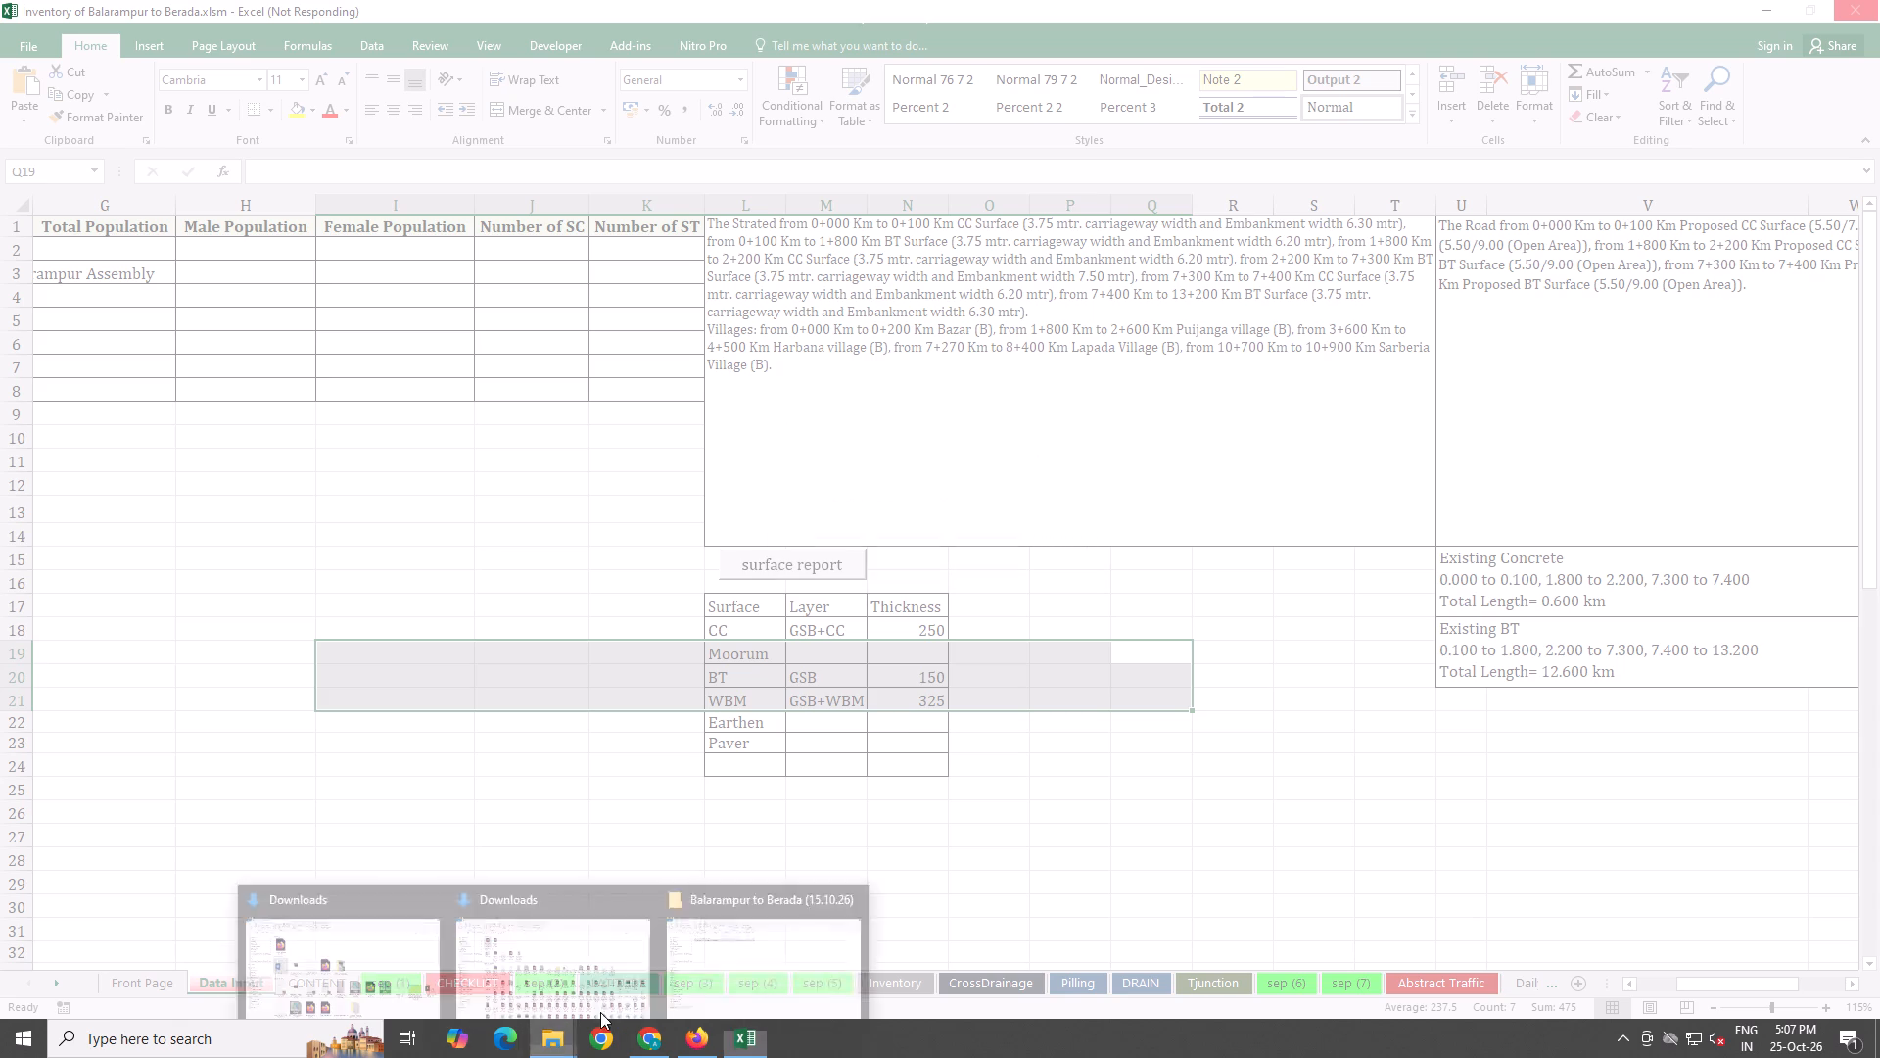
left_click(784, 936)
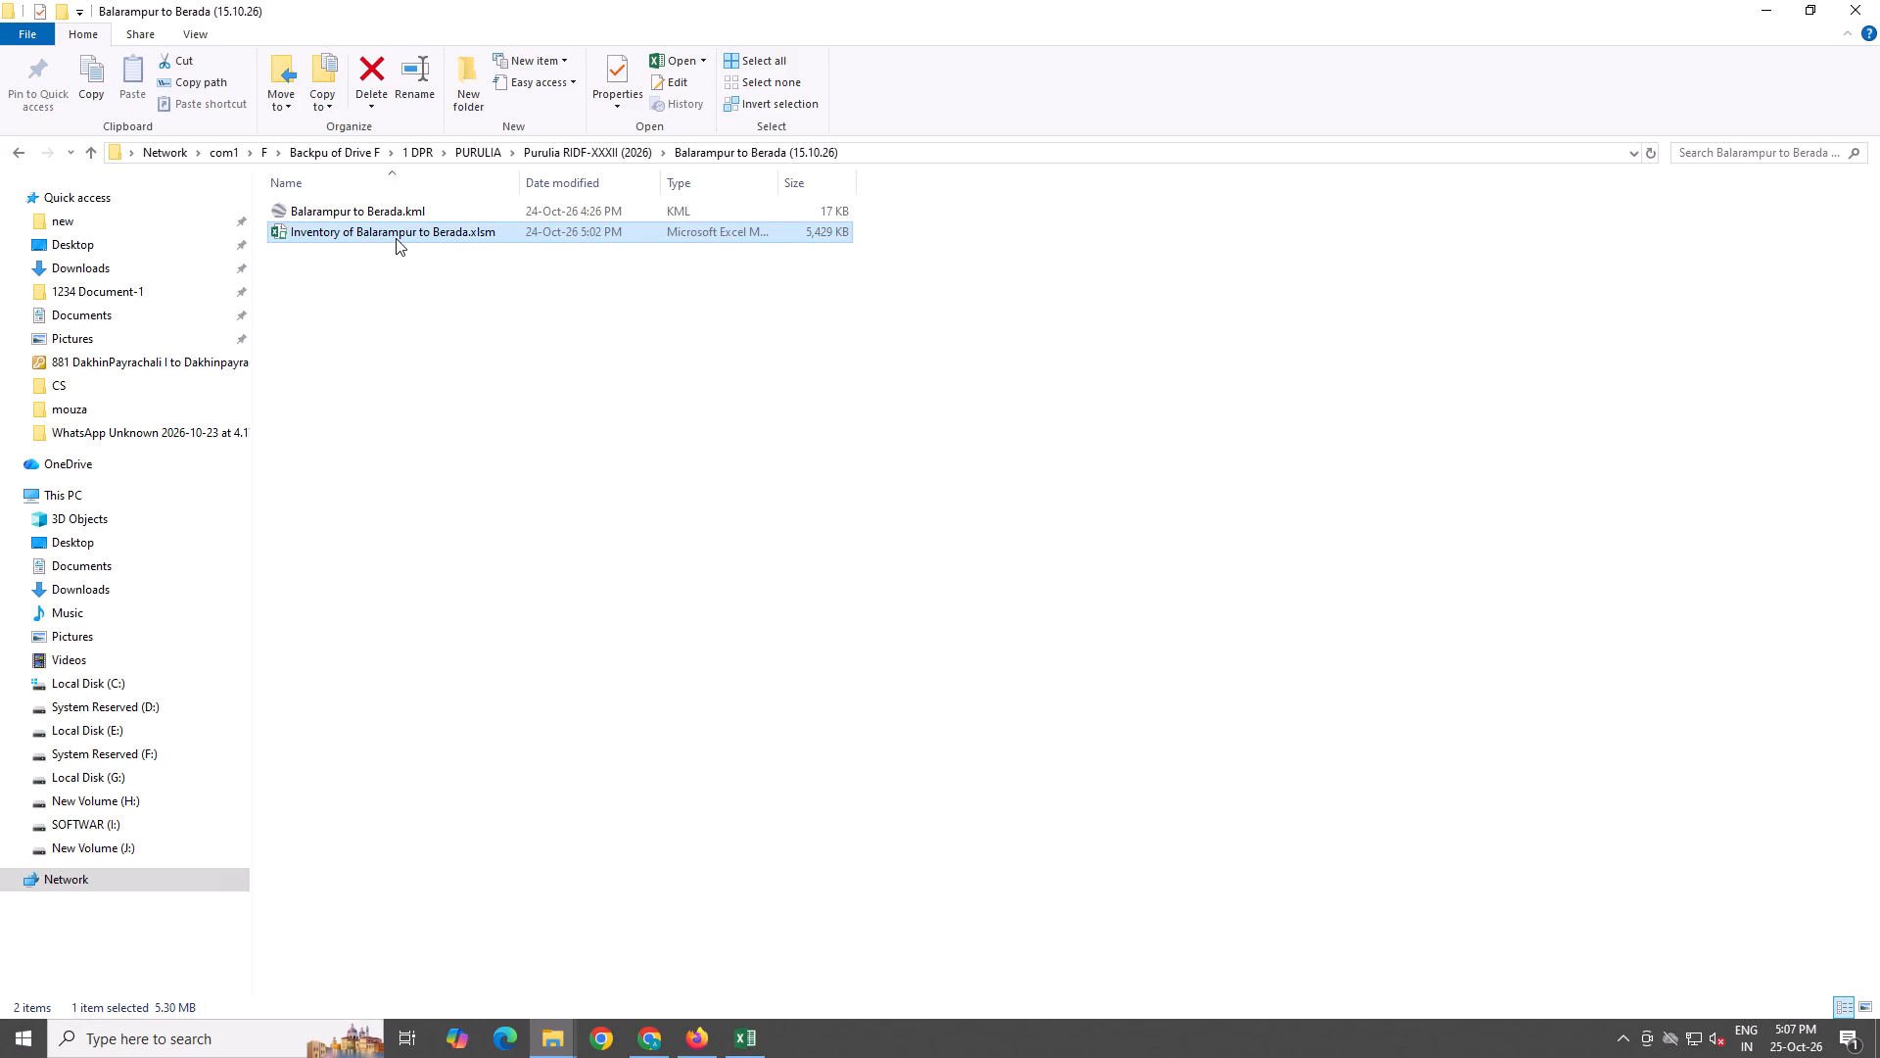
double_click(396, 238)
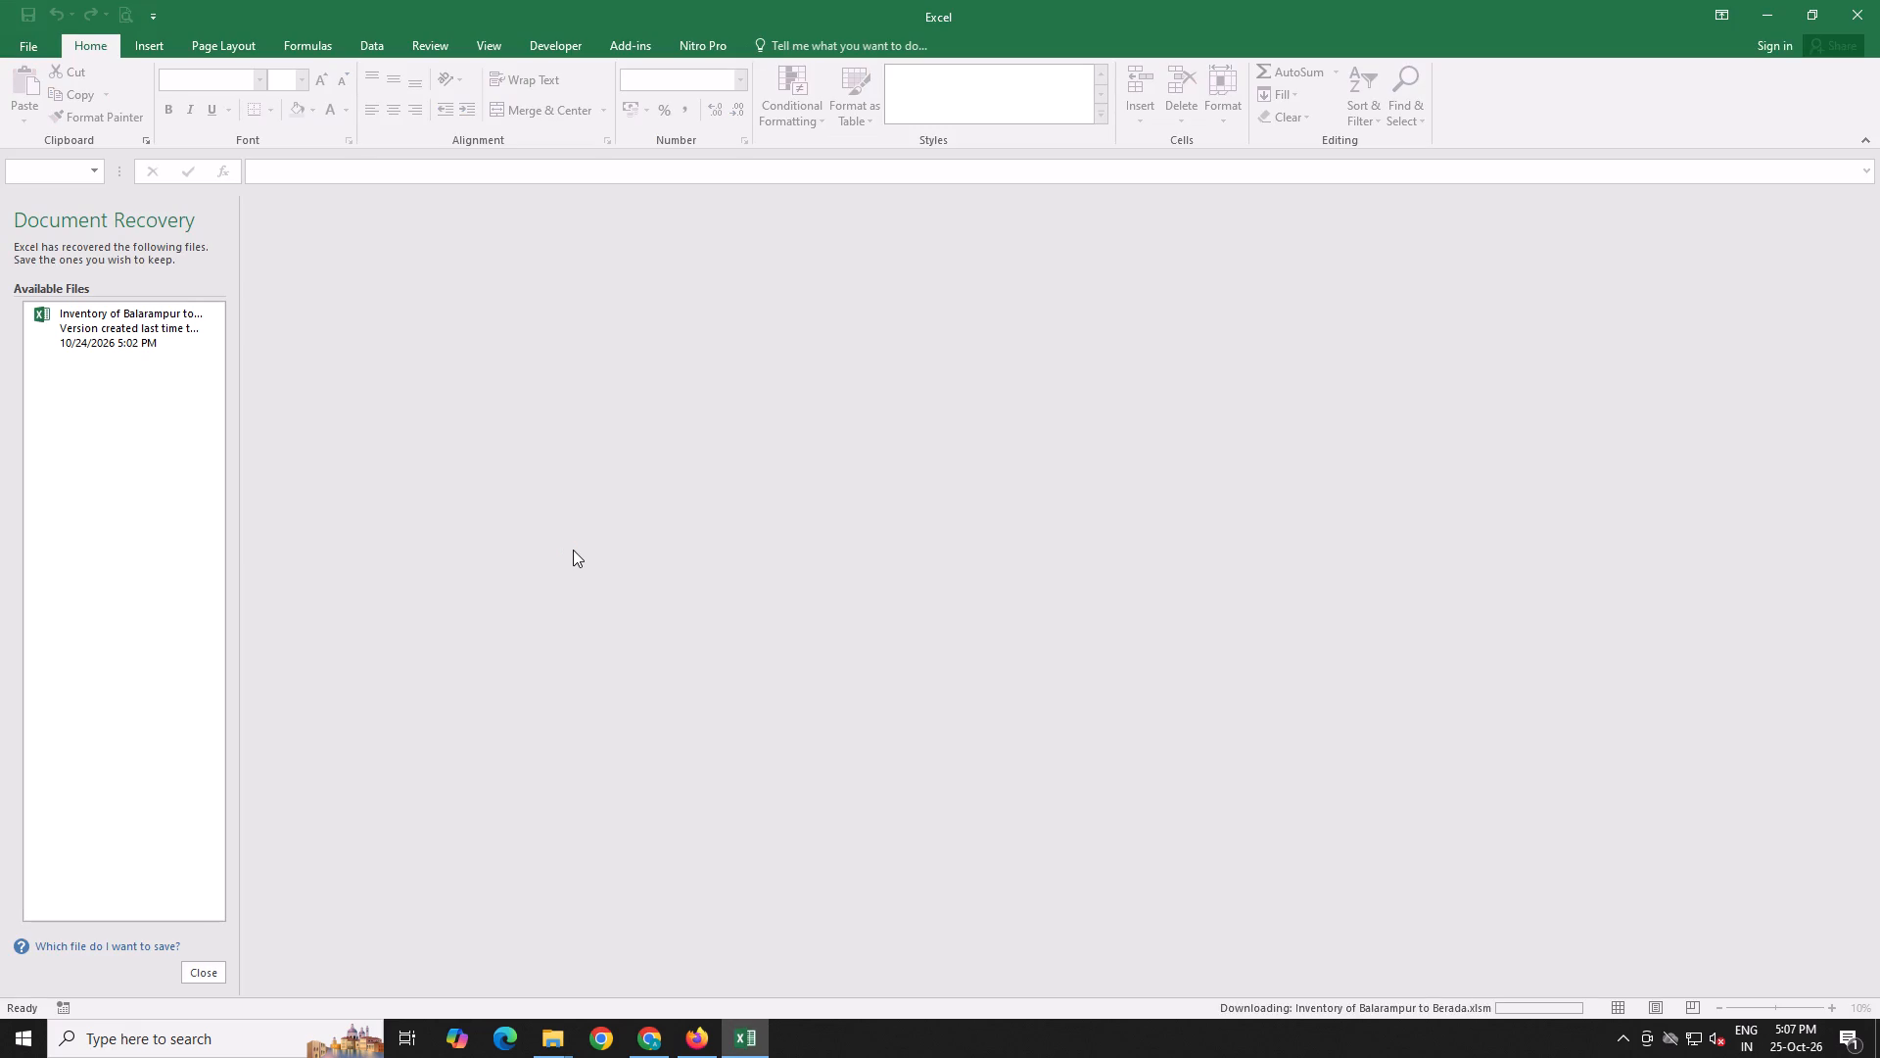
left_click(205, 976)
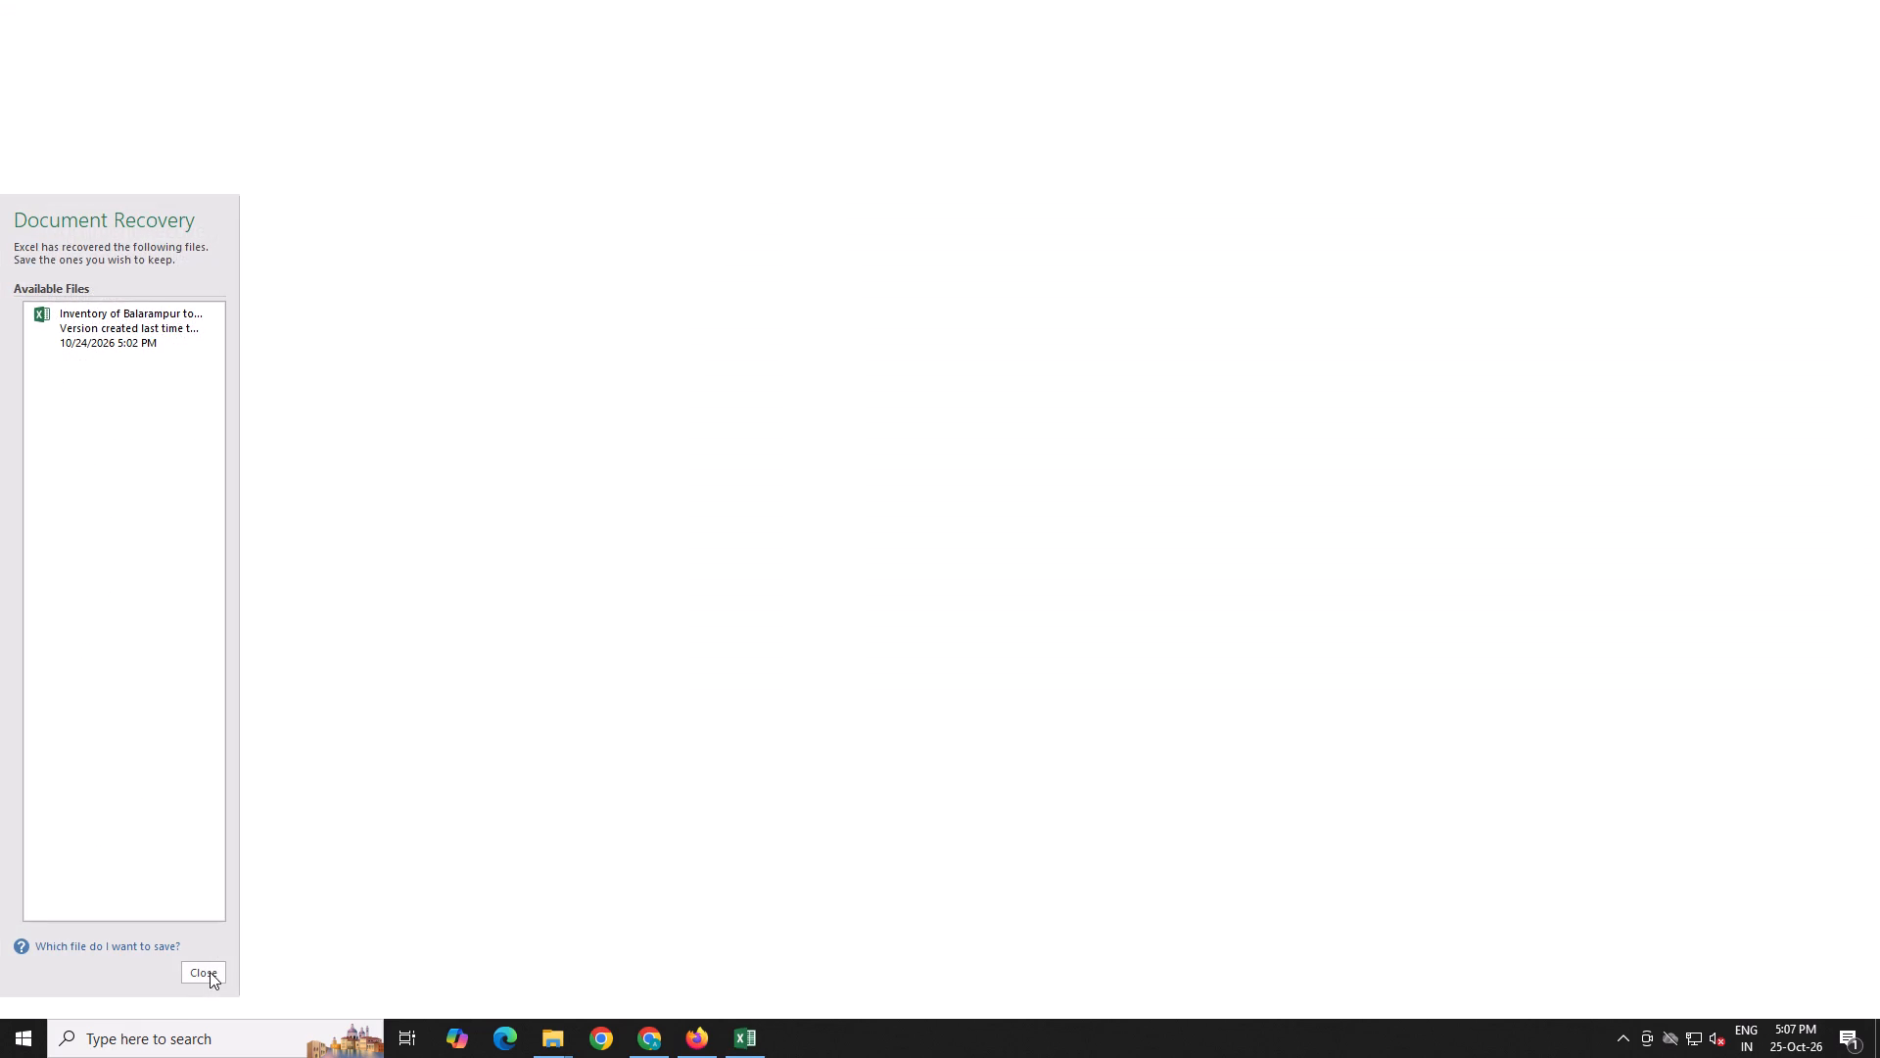
left_click(210, 972)
left_click(210, 967)
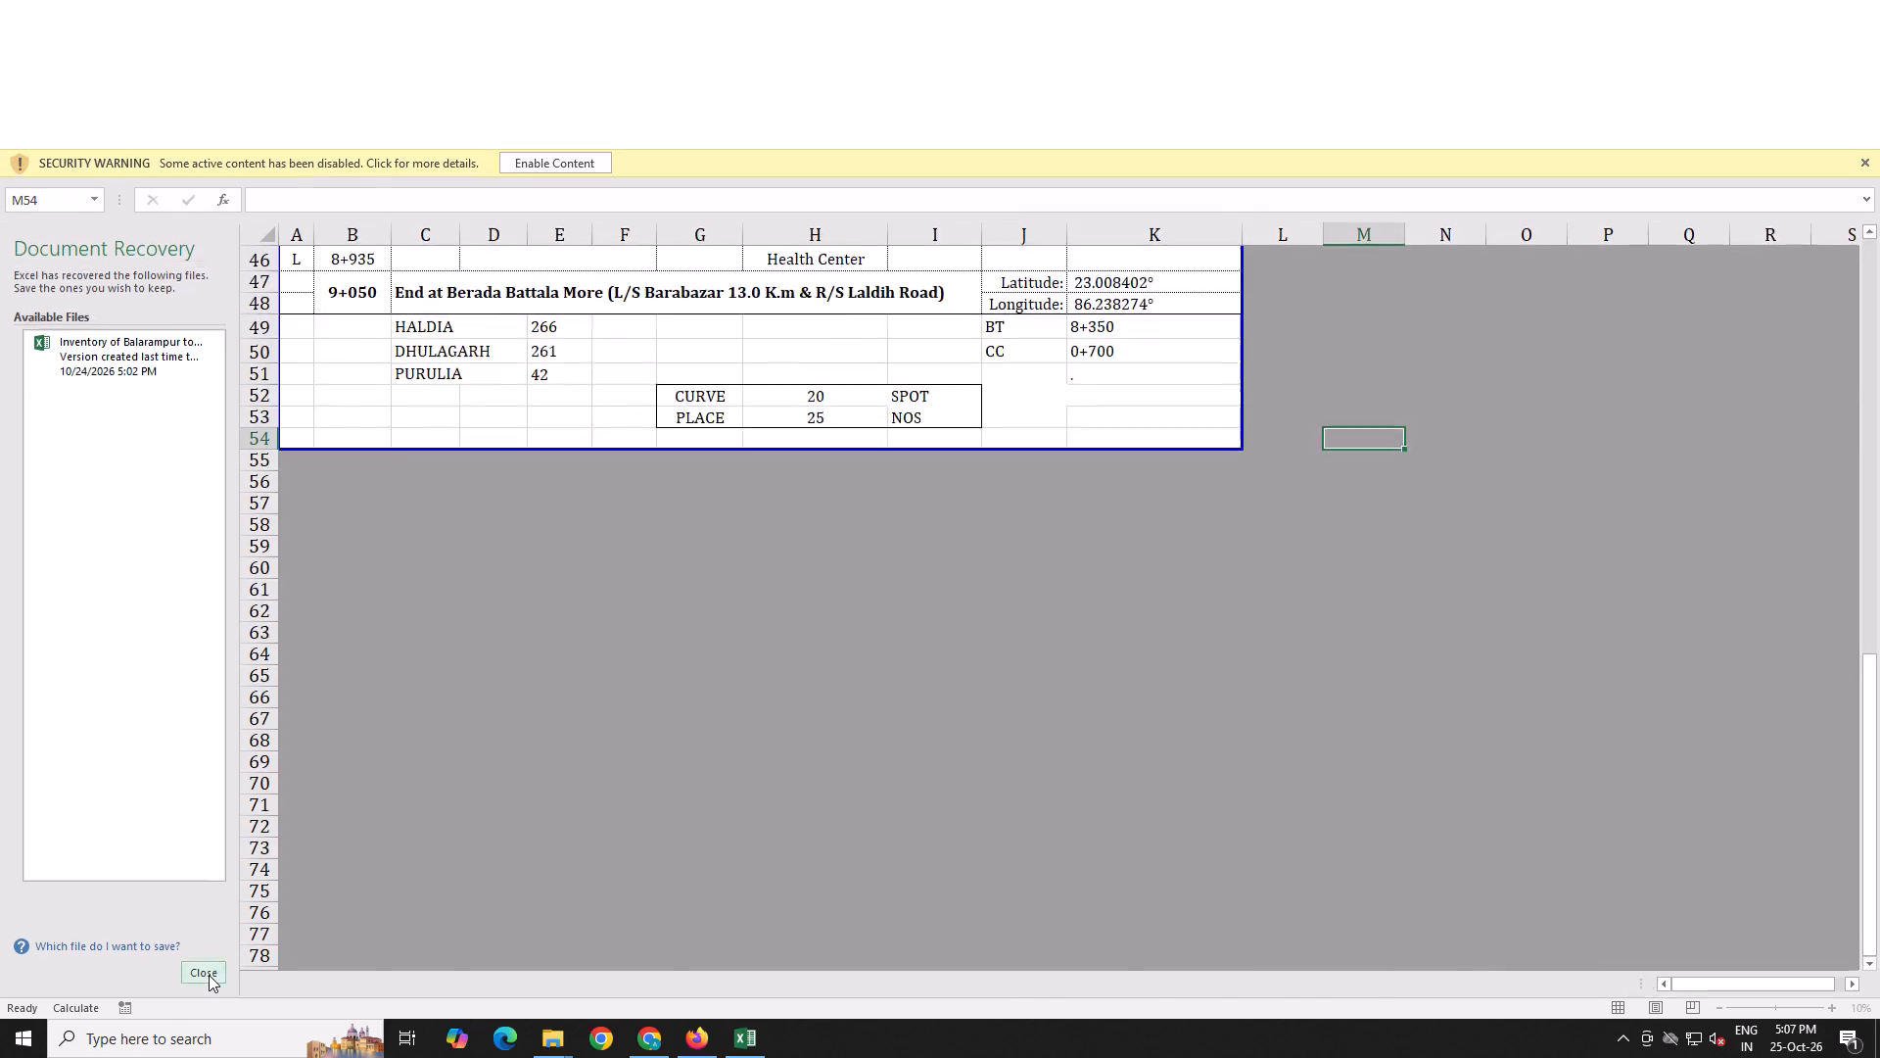
Set Excel's Trust Center macro settings to enable all macros.
left_click(36, 45)
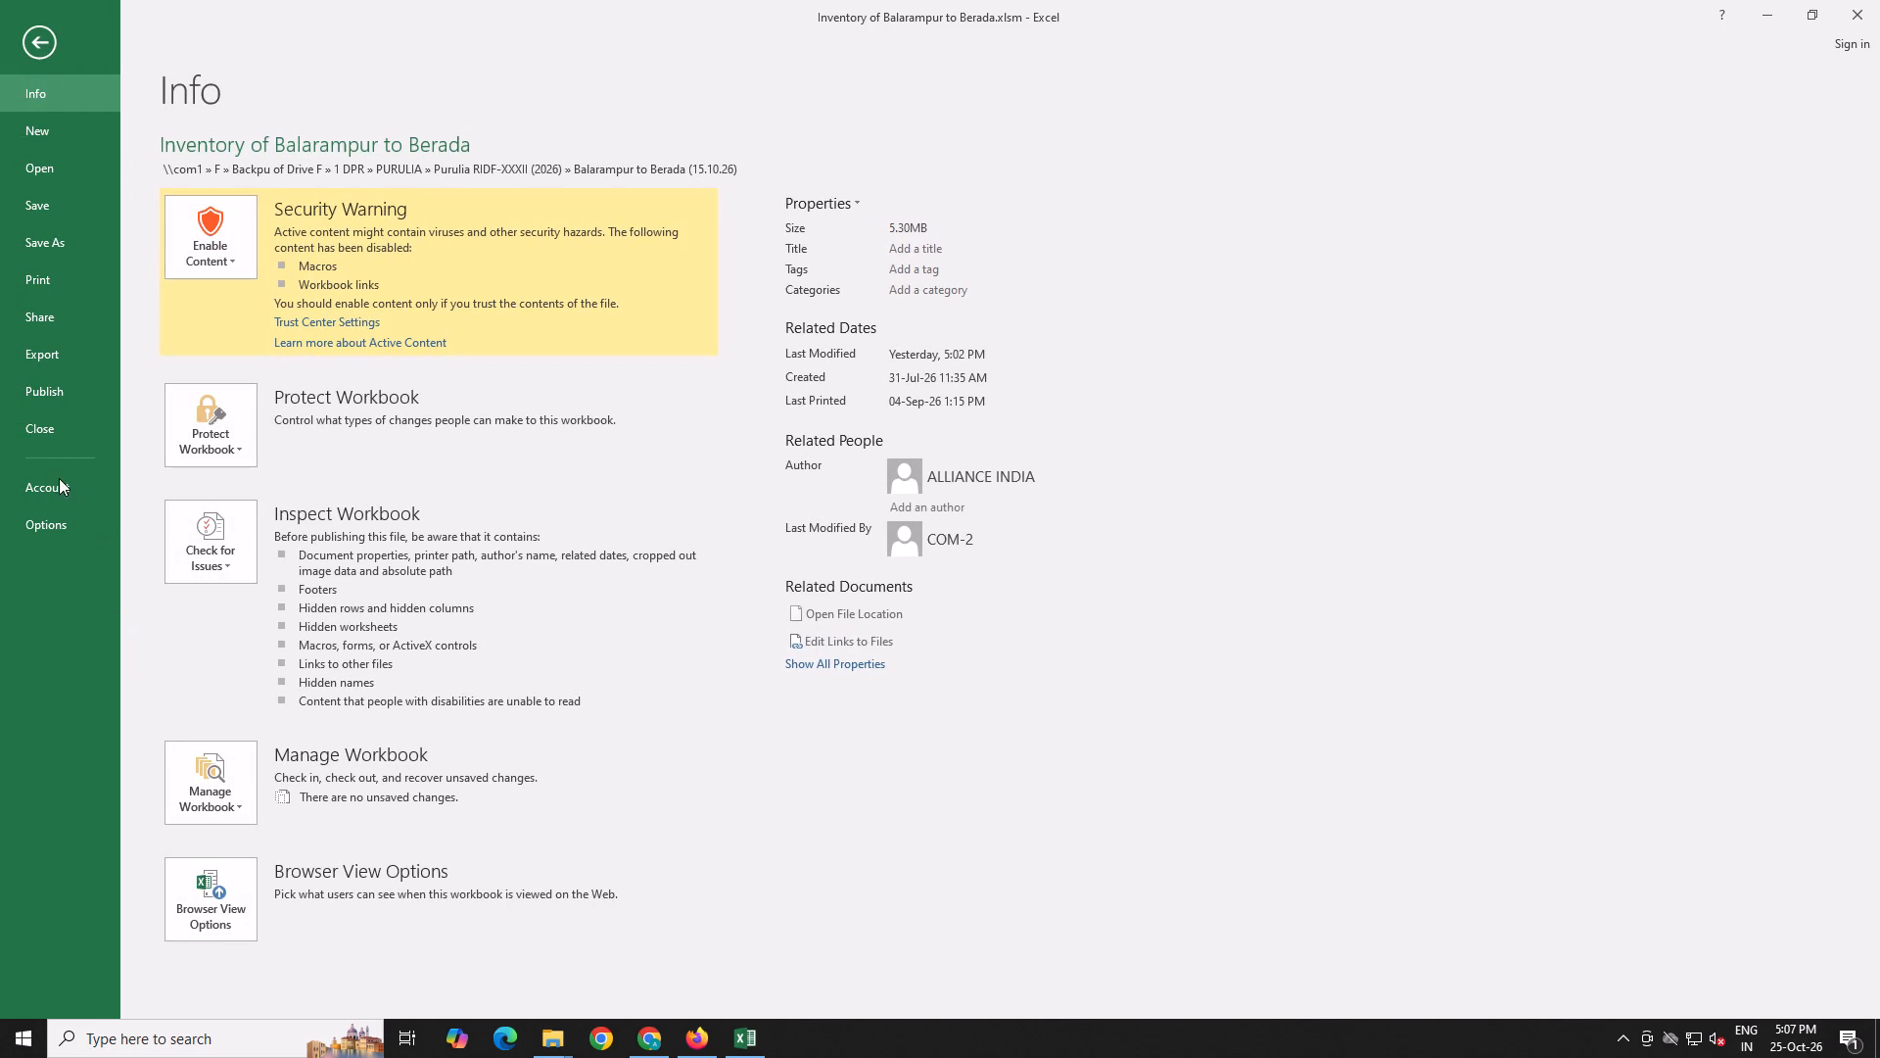
left_click(46, 521)
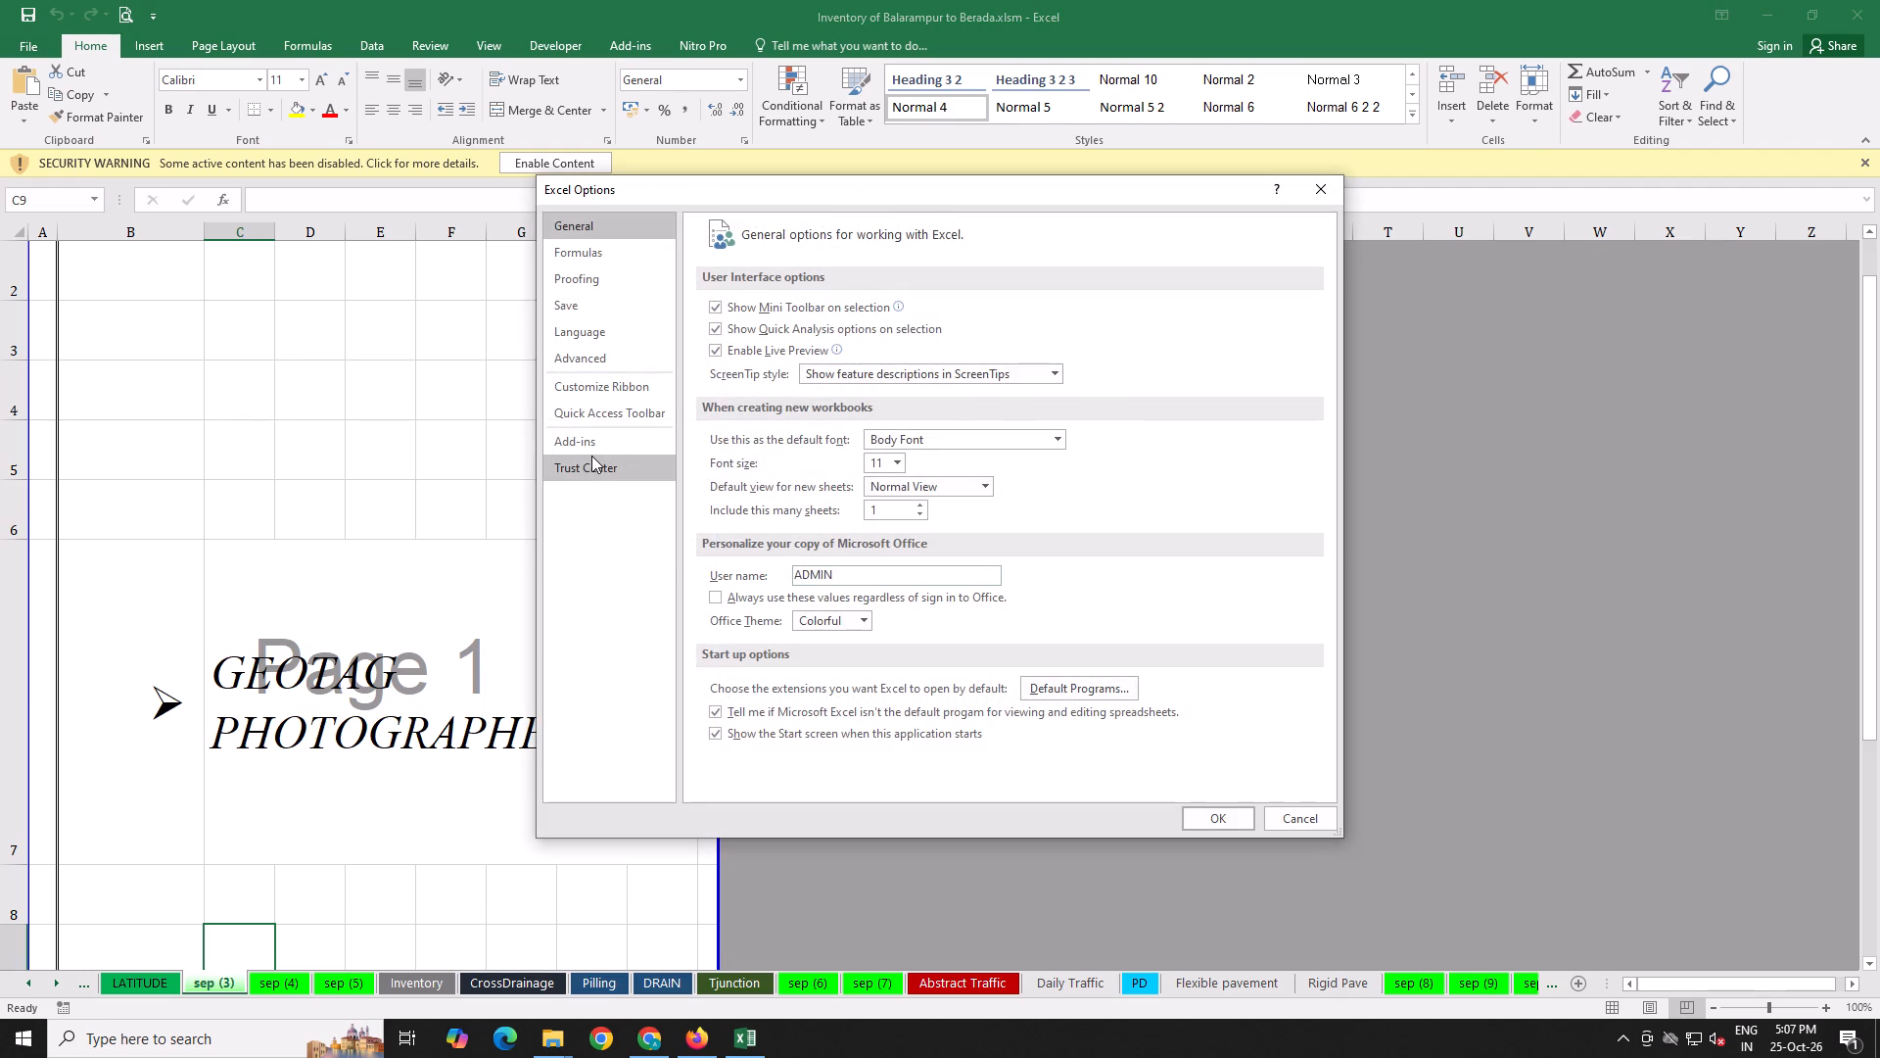
left_click(591, 456)
left_click(593, 441)
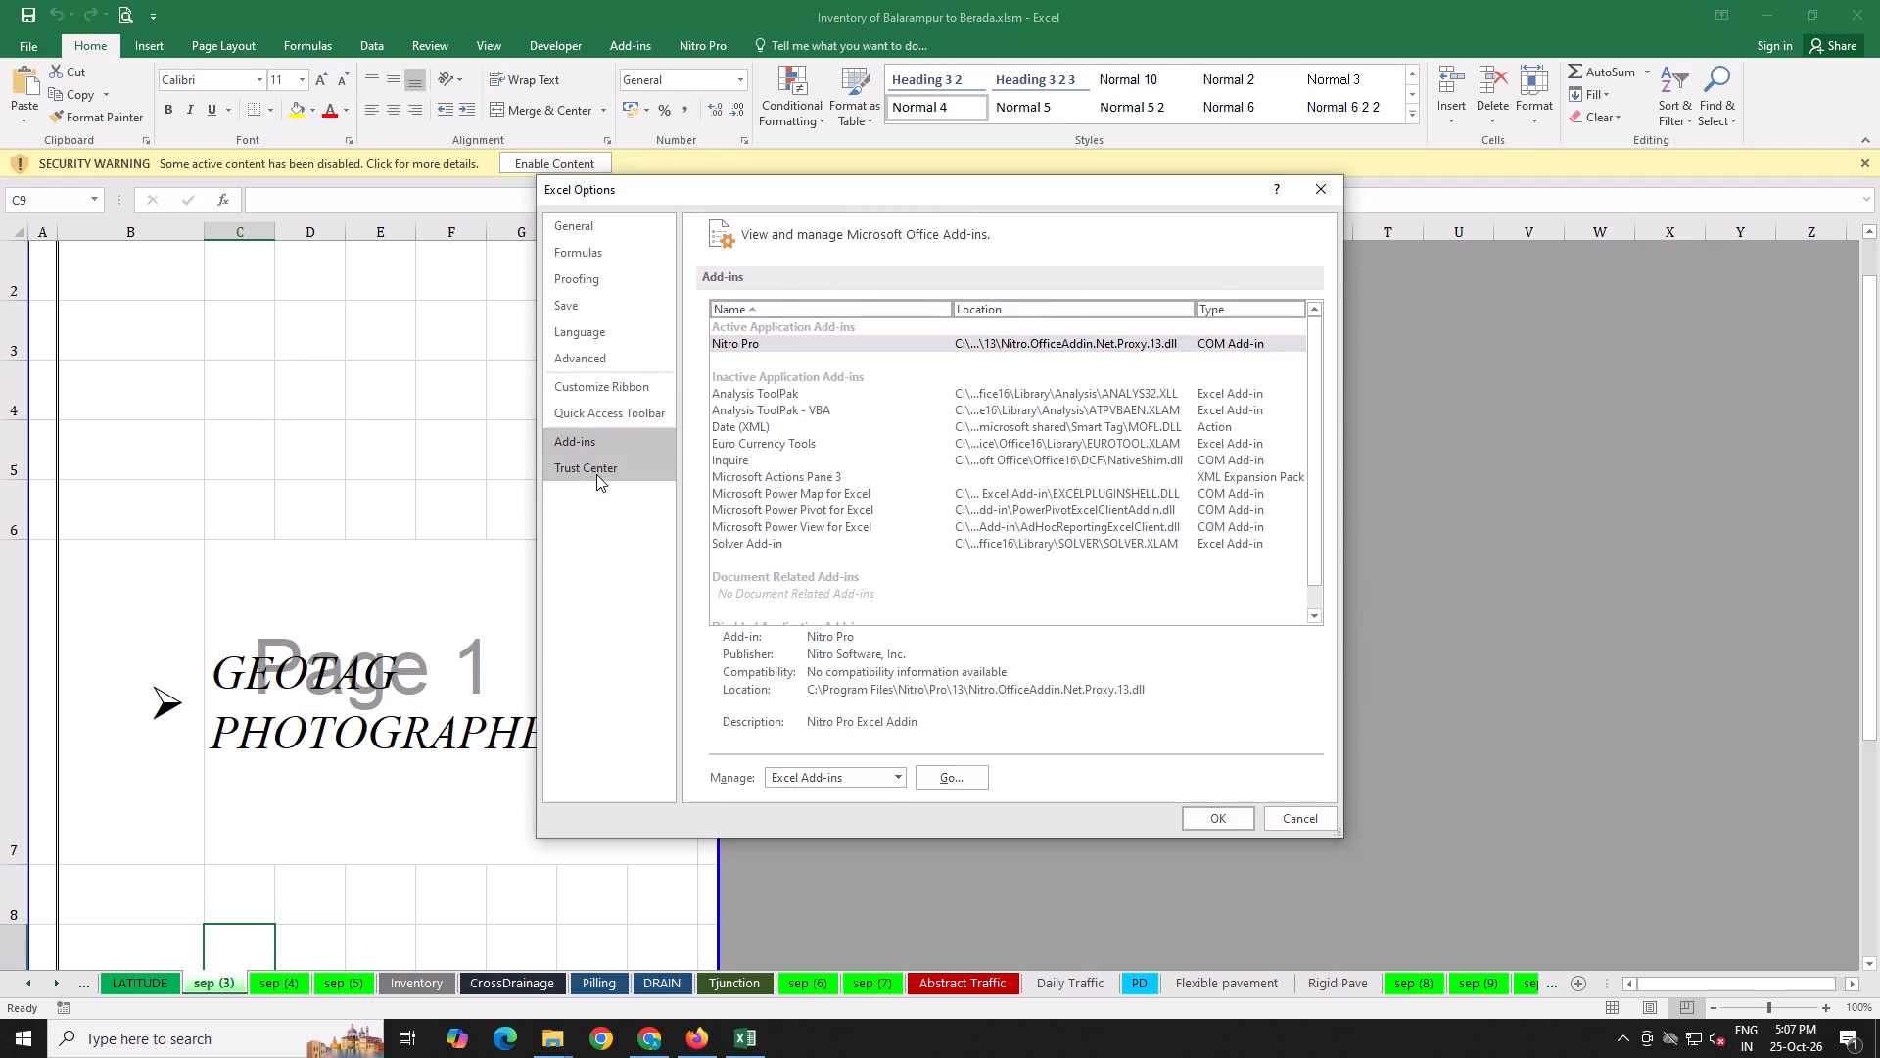
left_click(596, 474)
left_click(1287, 406)
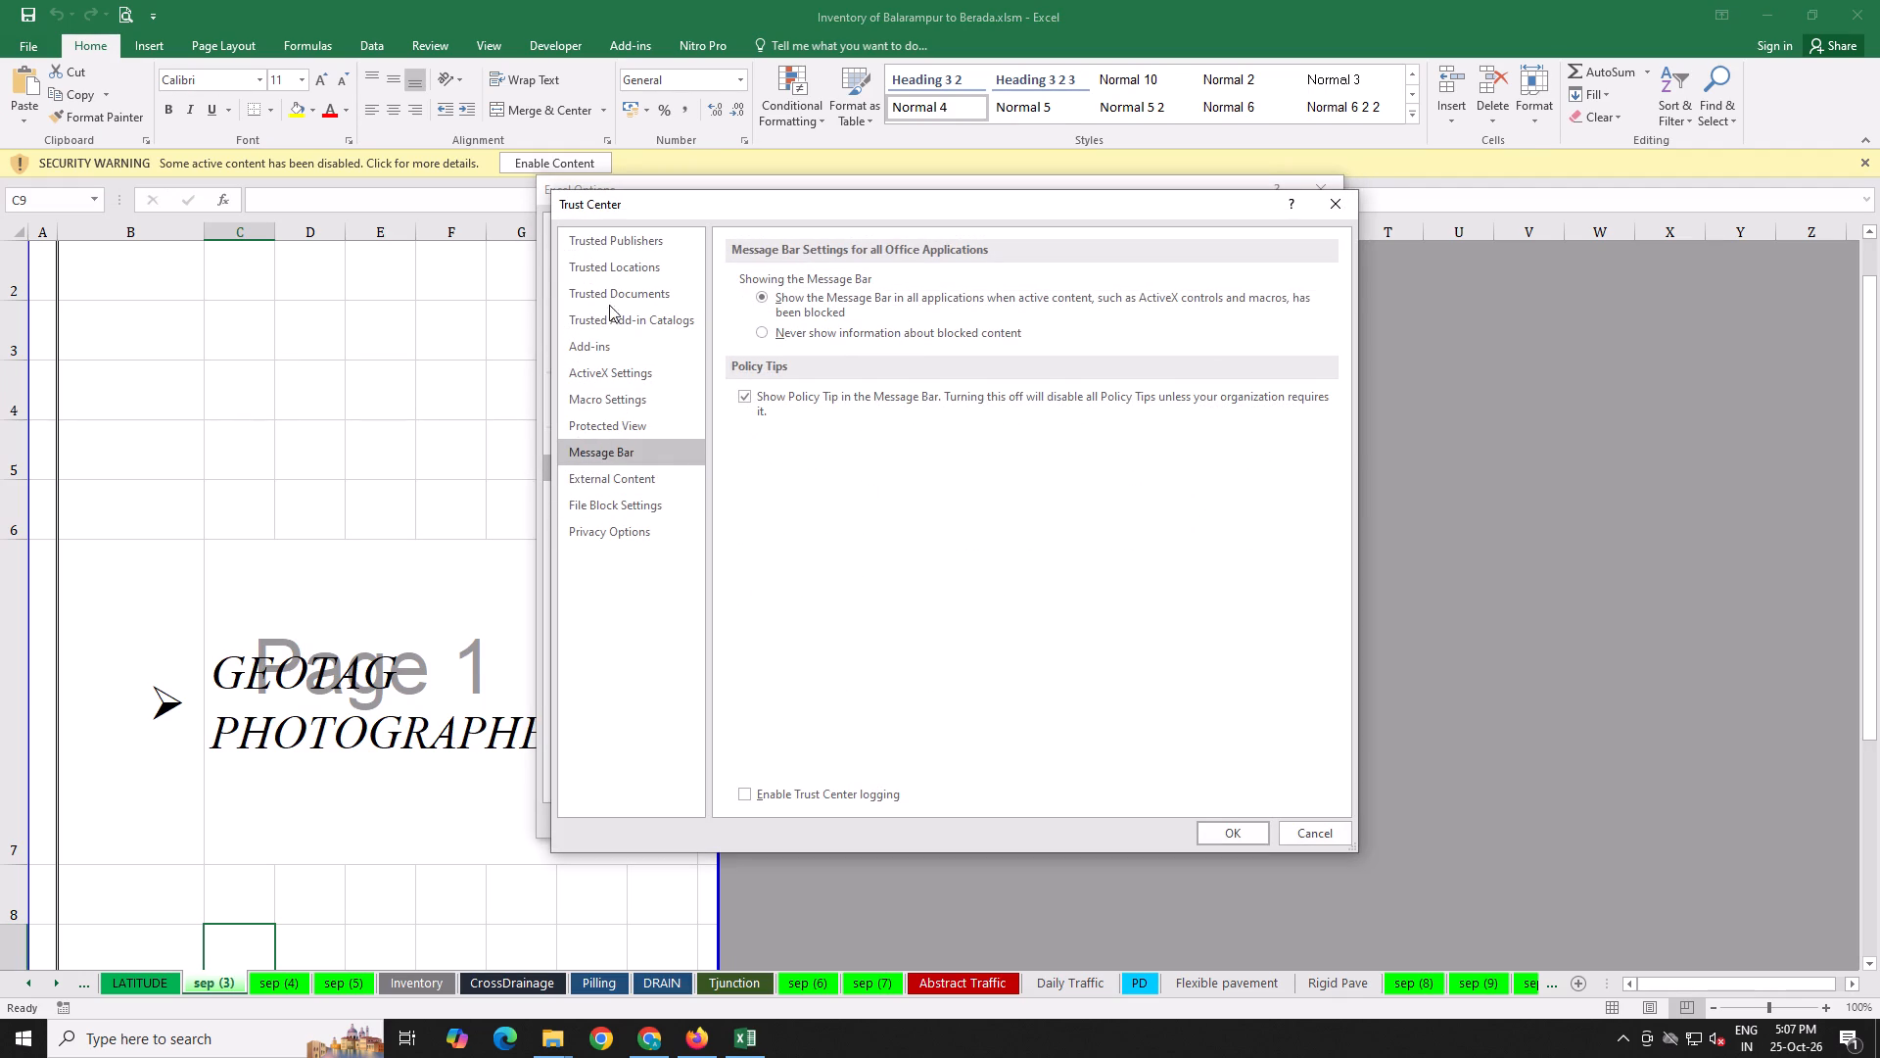
left_click(625, 249)
left_click(626, 262)
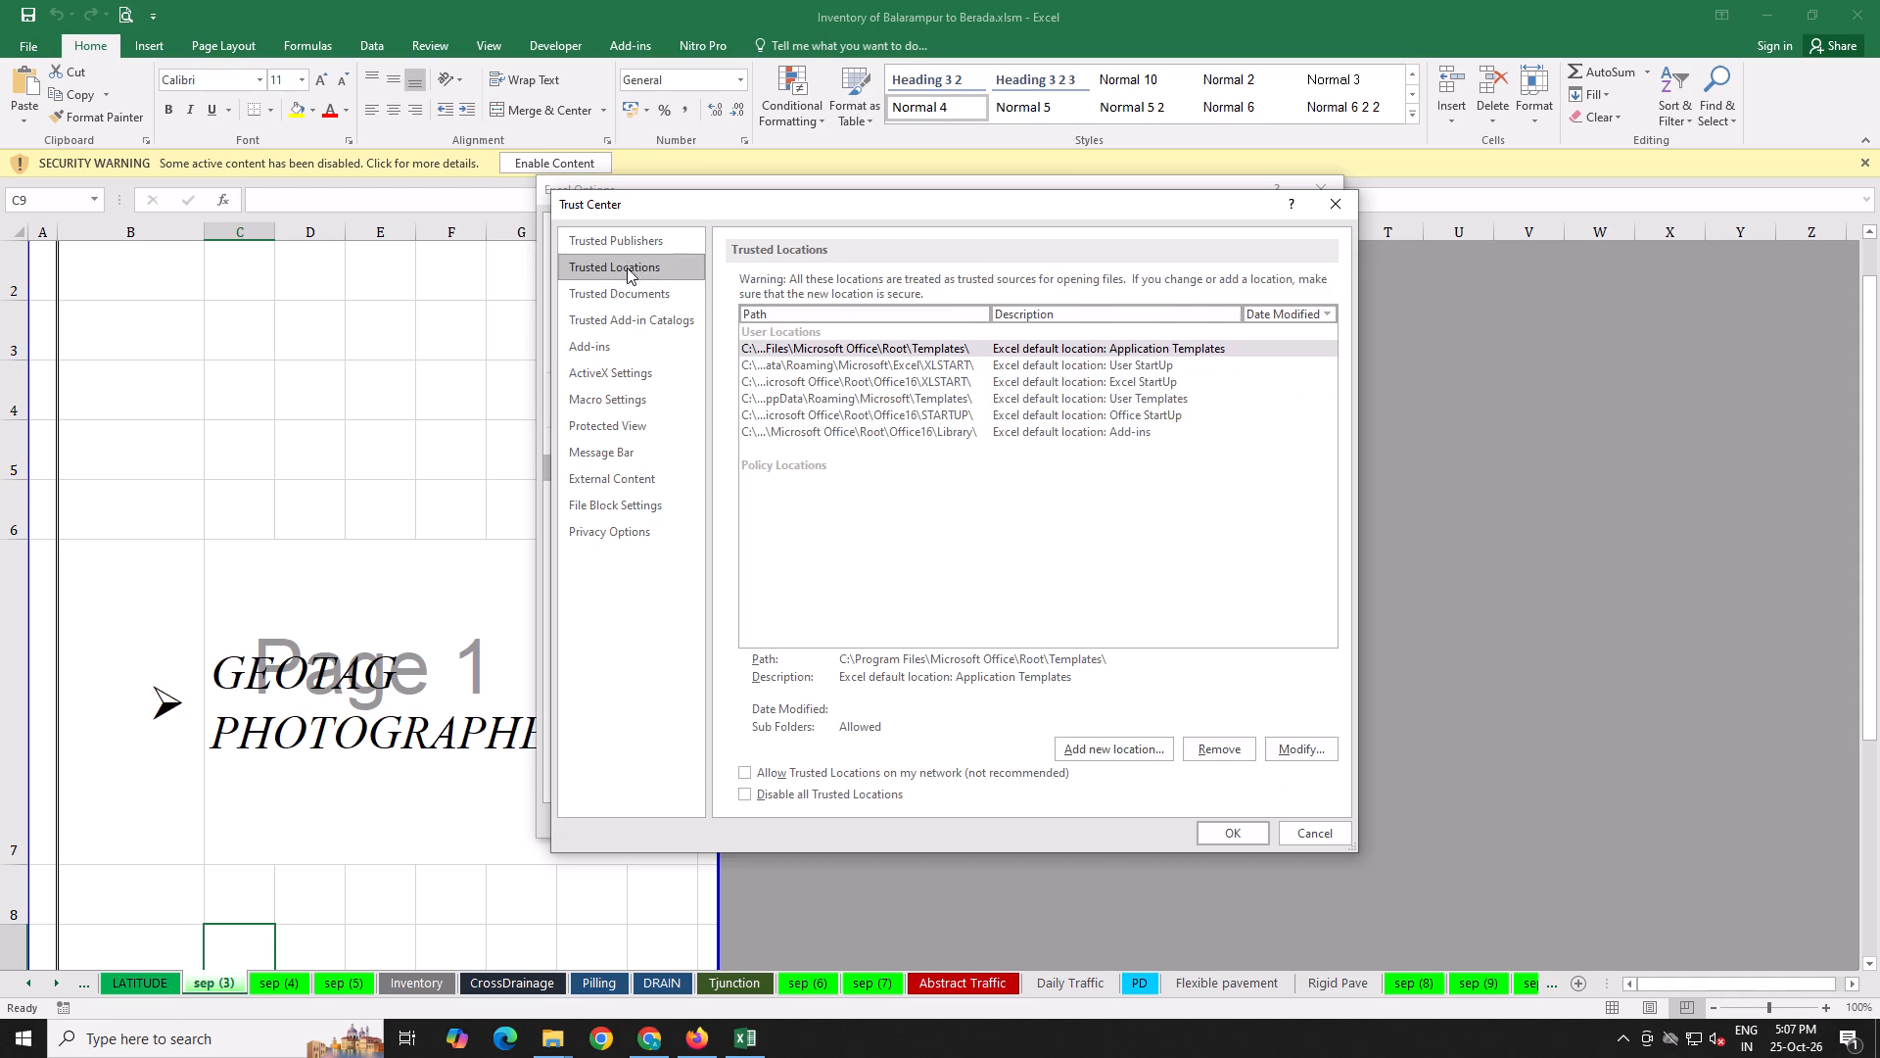
left_click(623, 290)
left_click(612, 331)
left_click(603, 353)
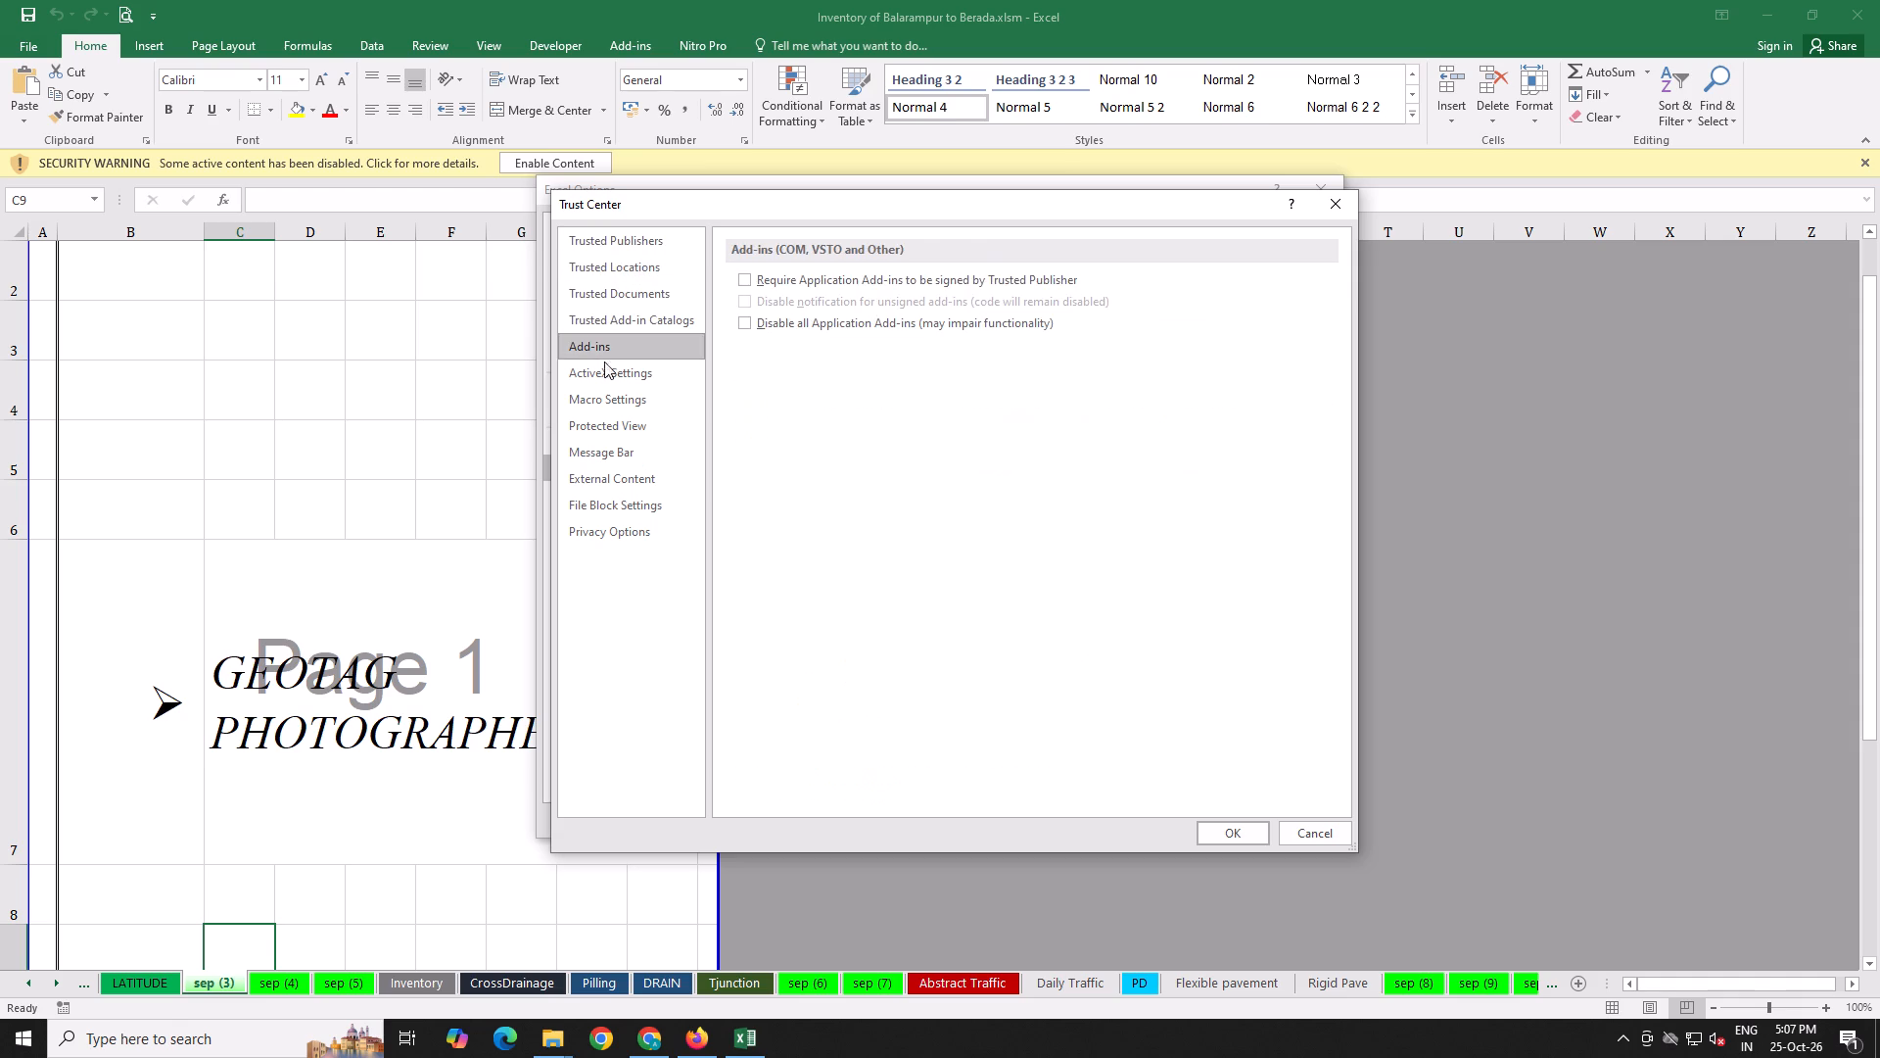
left_click(606, 378)
left_click(610, 408)
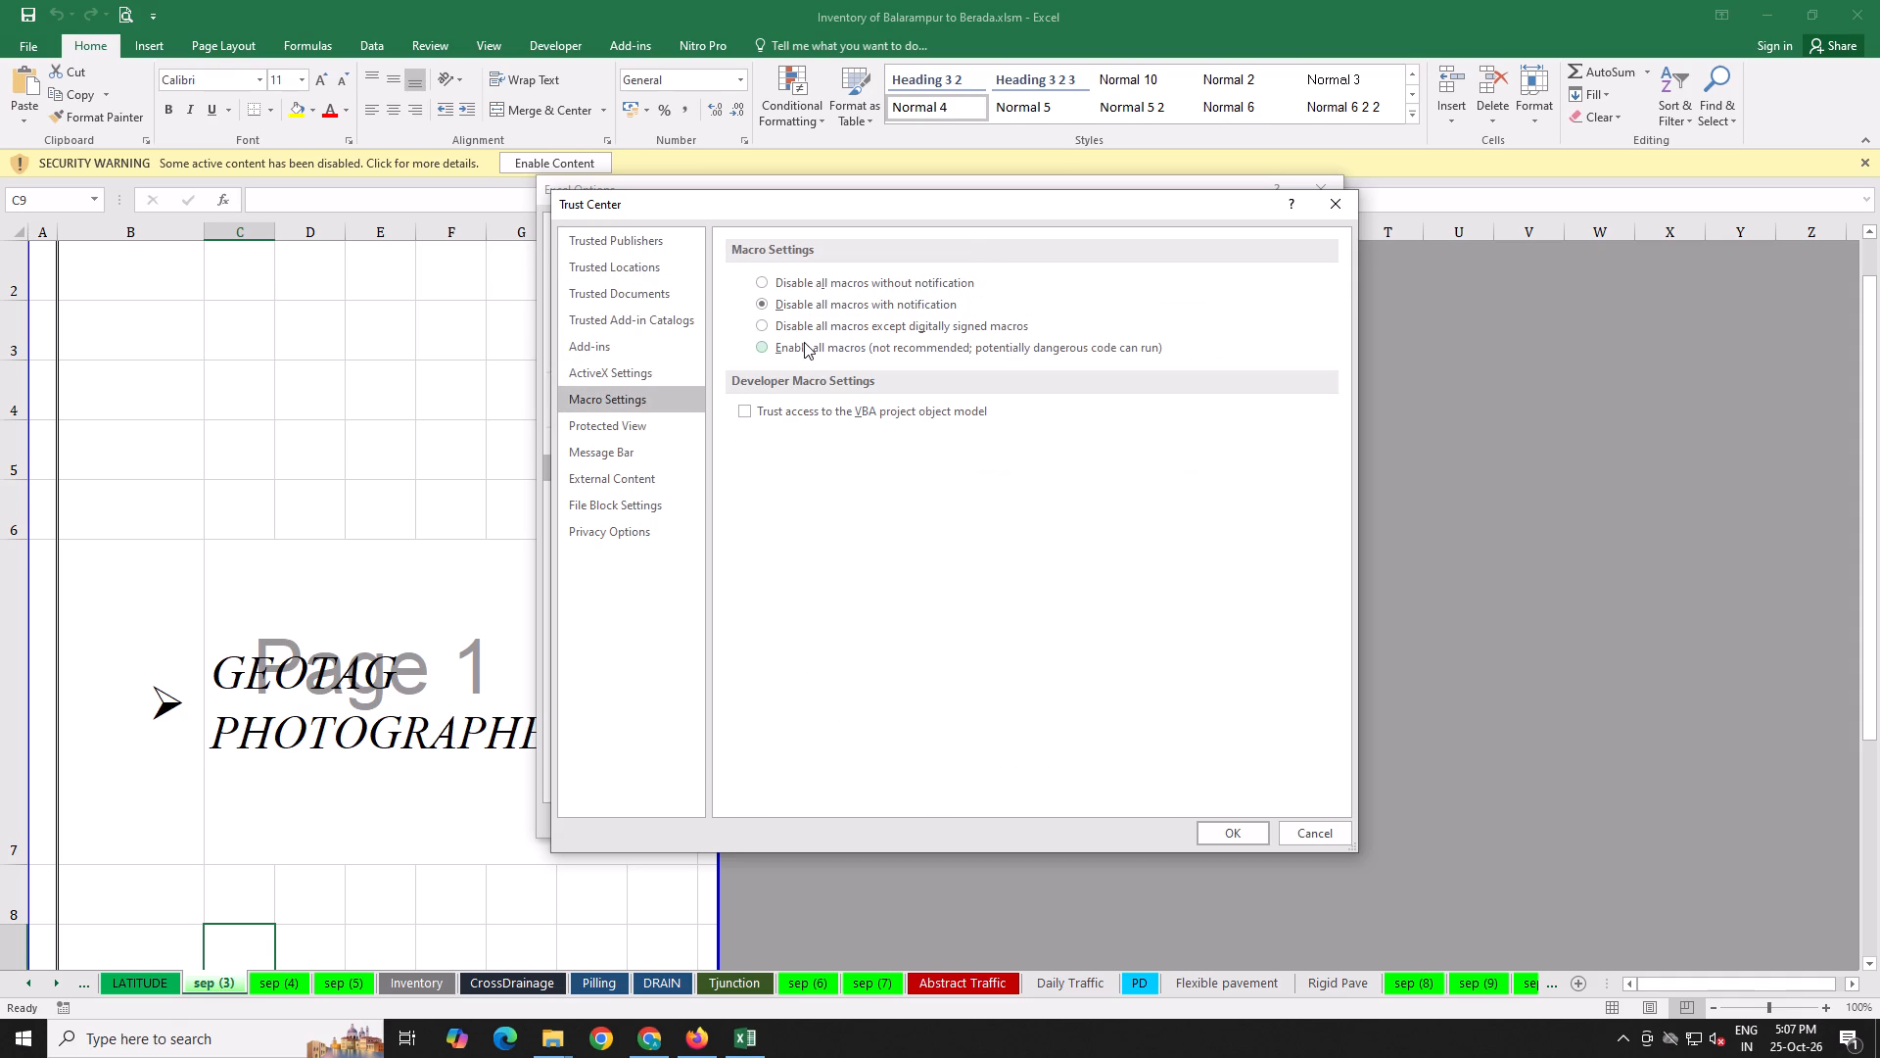
left_click(804, 351)
left_click(1244, 829)
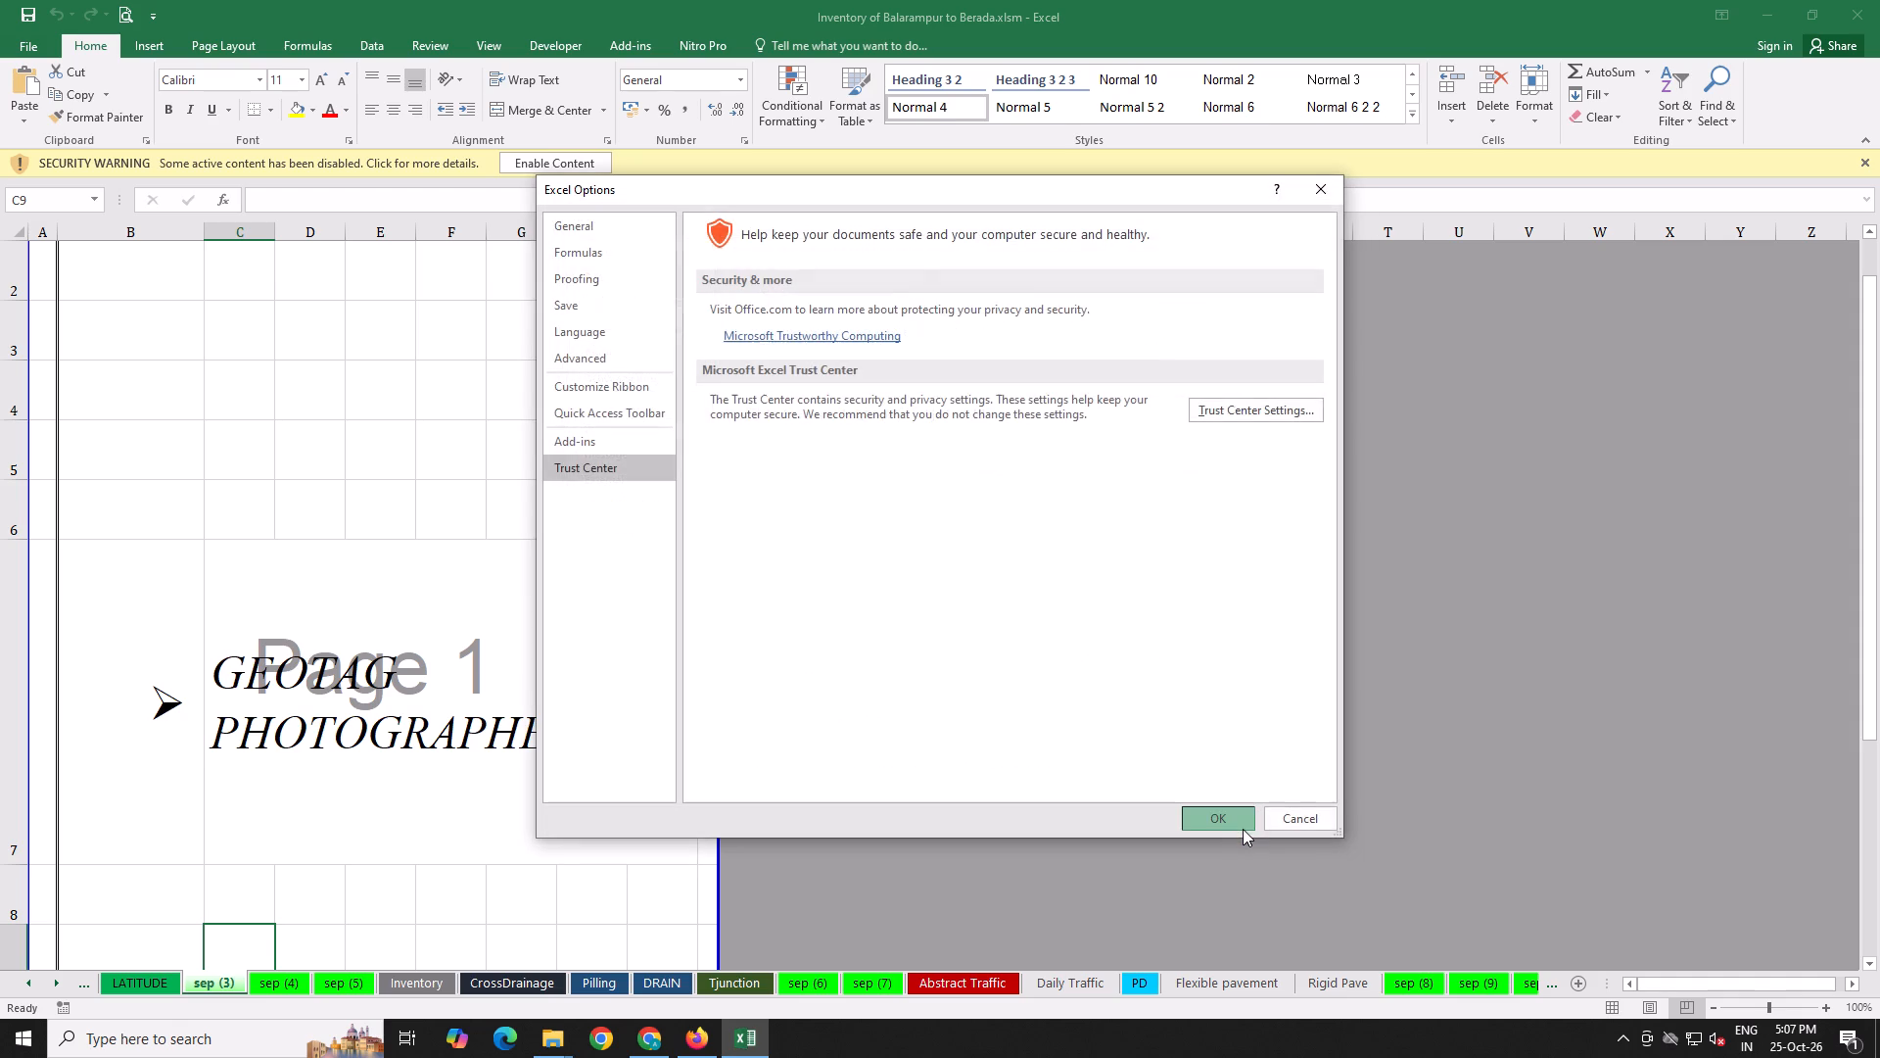
left_click(1243, 829)
left_click(1182, 776)
left_click(1291, 532)
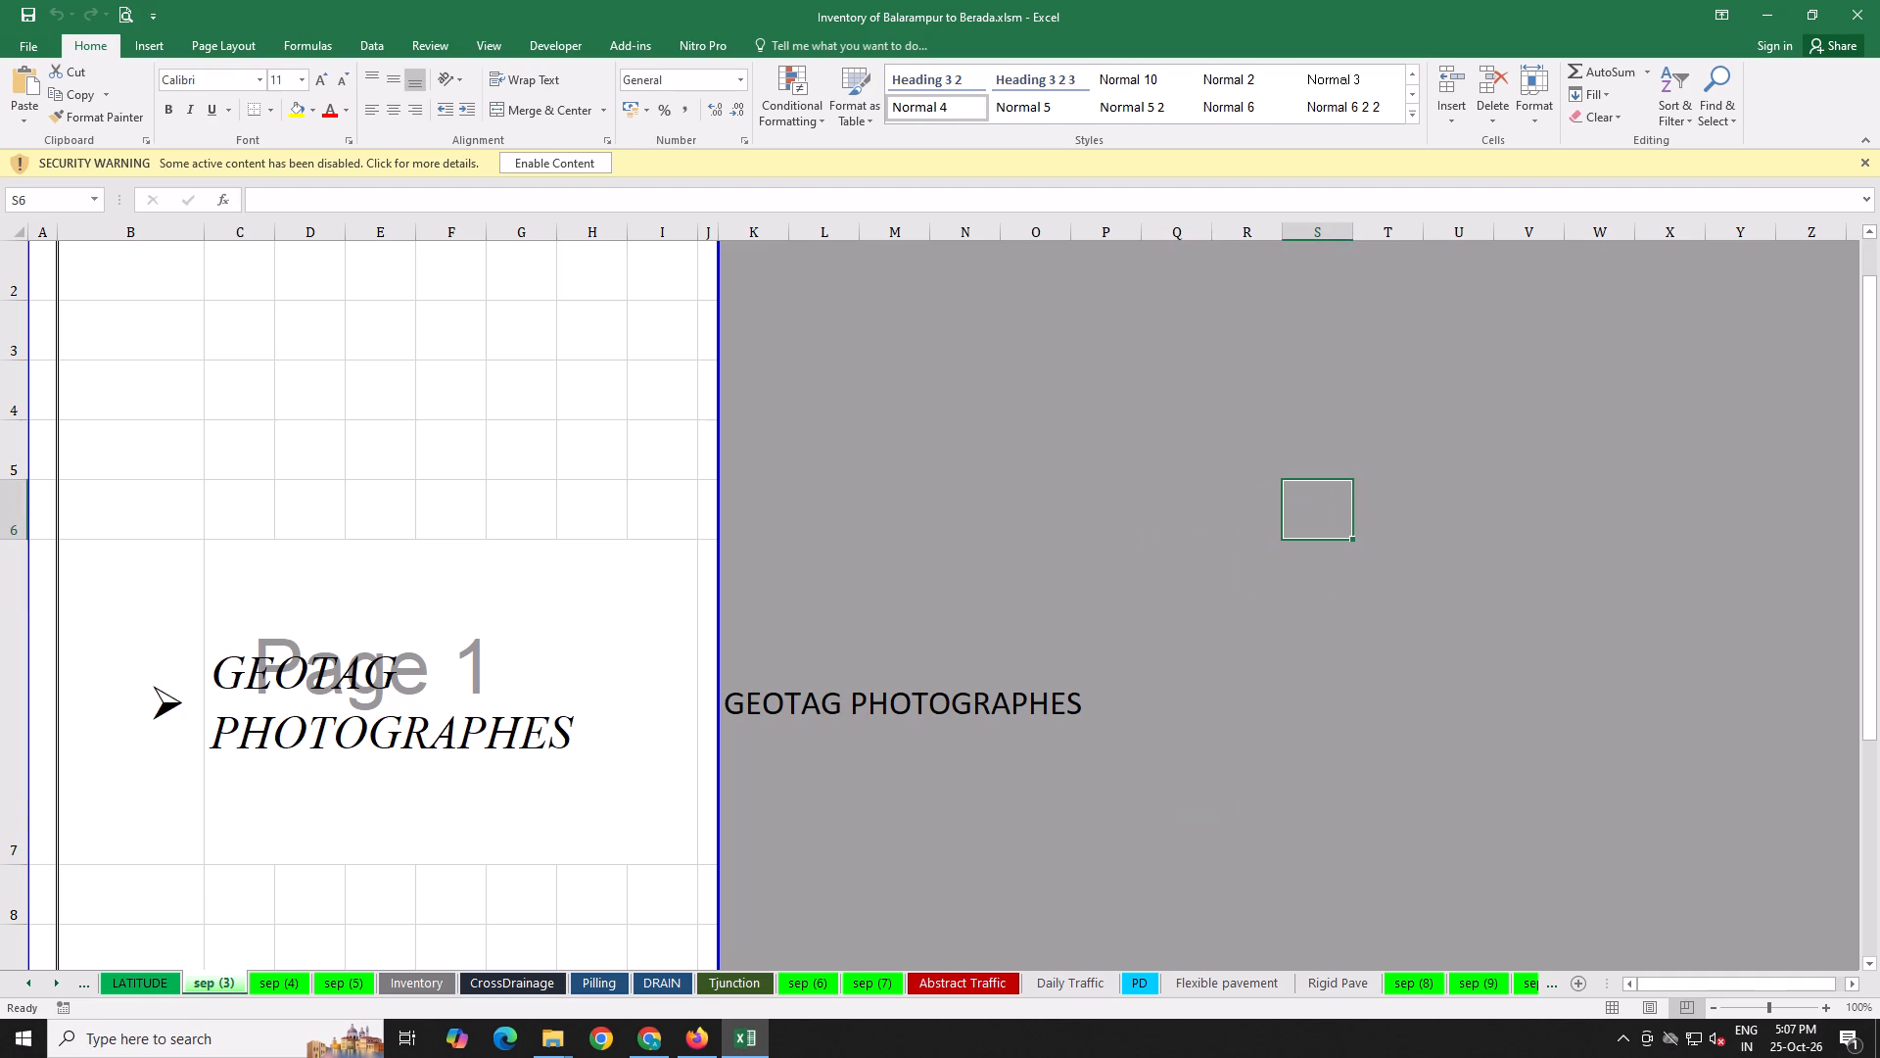
Unhide the Data Input sheet, starting from the CONTENT sheet.
left_click(27, 980, "ctrl")
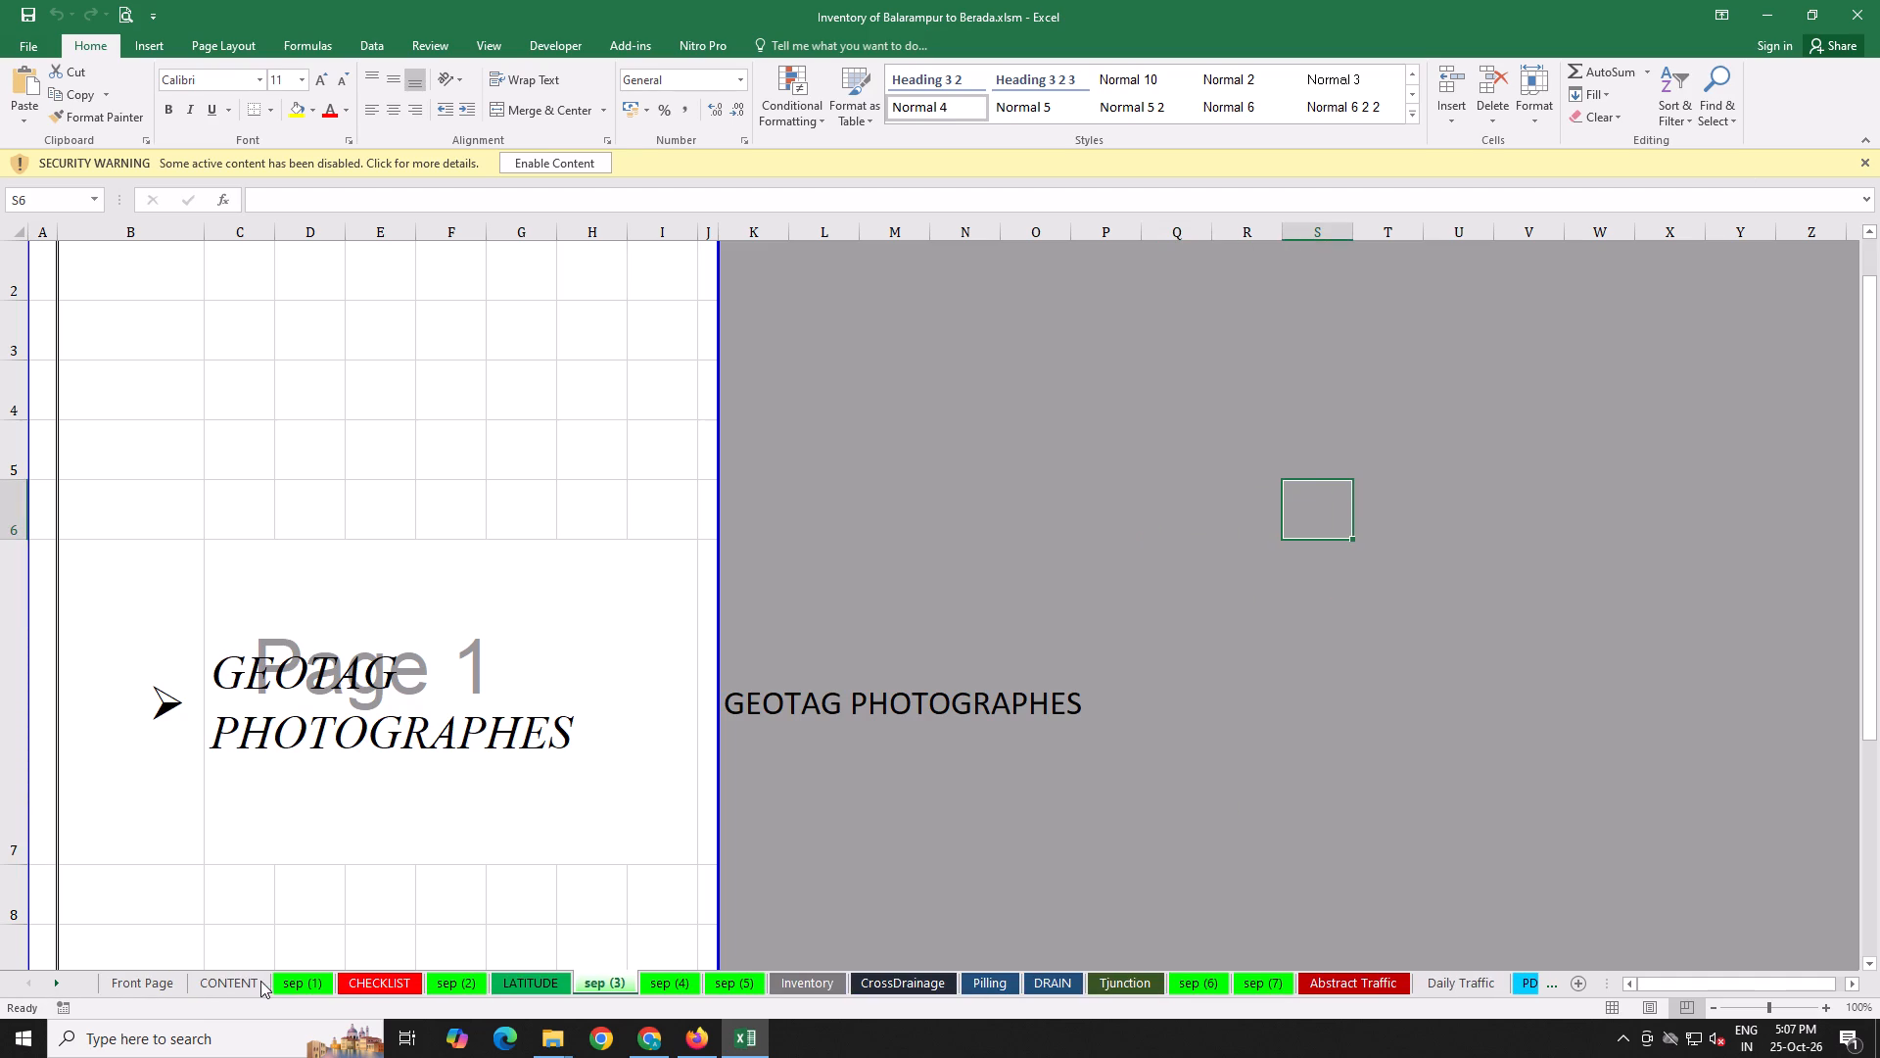
left_click(222, 984)
right_click(219, 978)
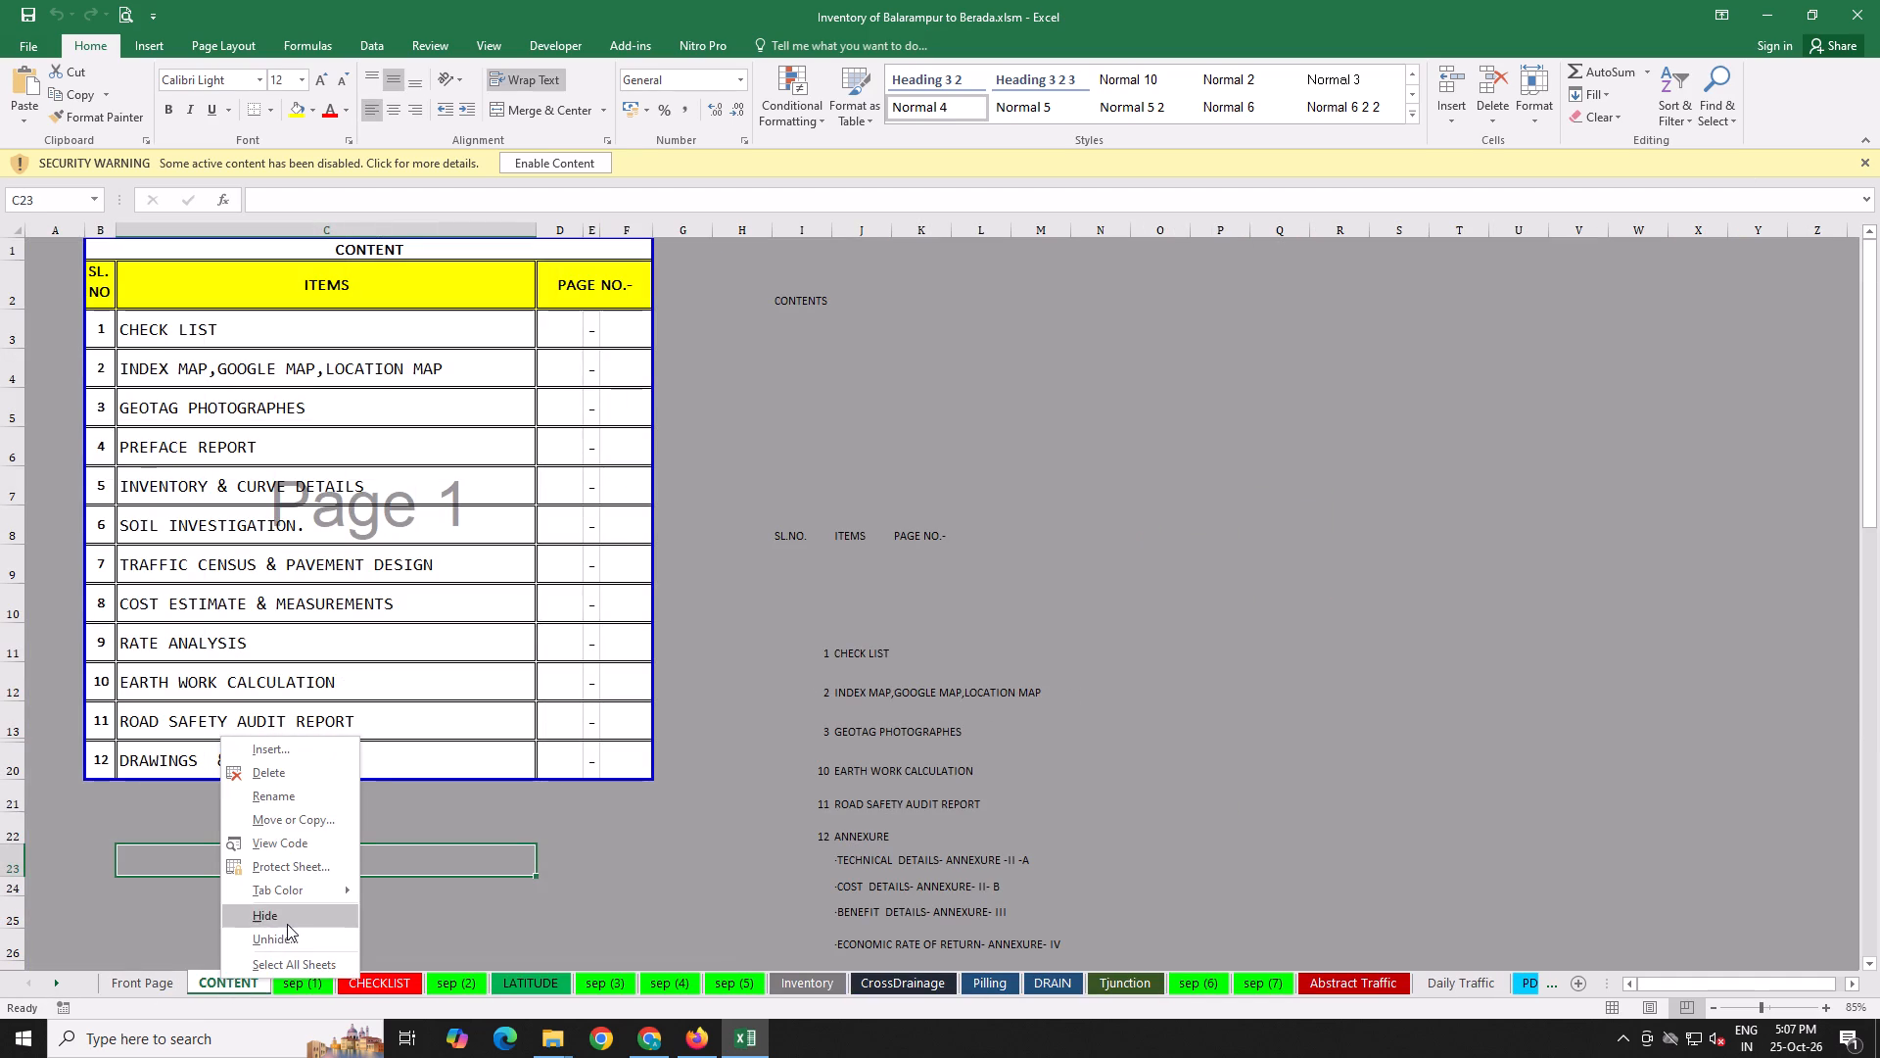
left_click(281, 938)
double_click(161, 872)
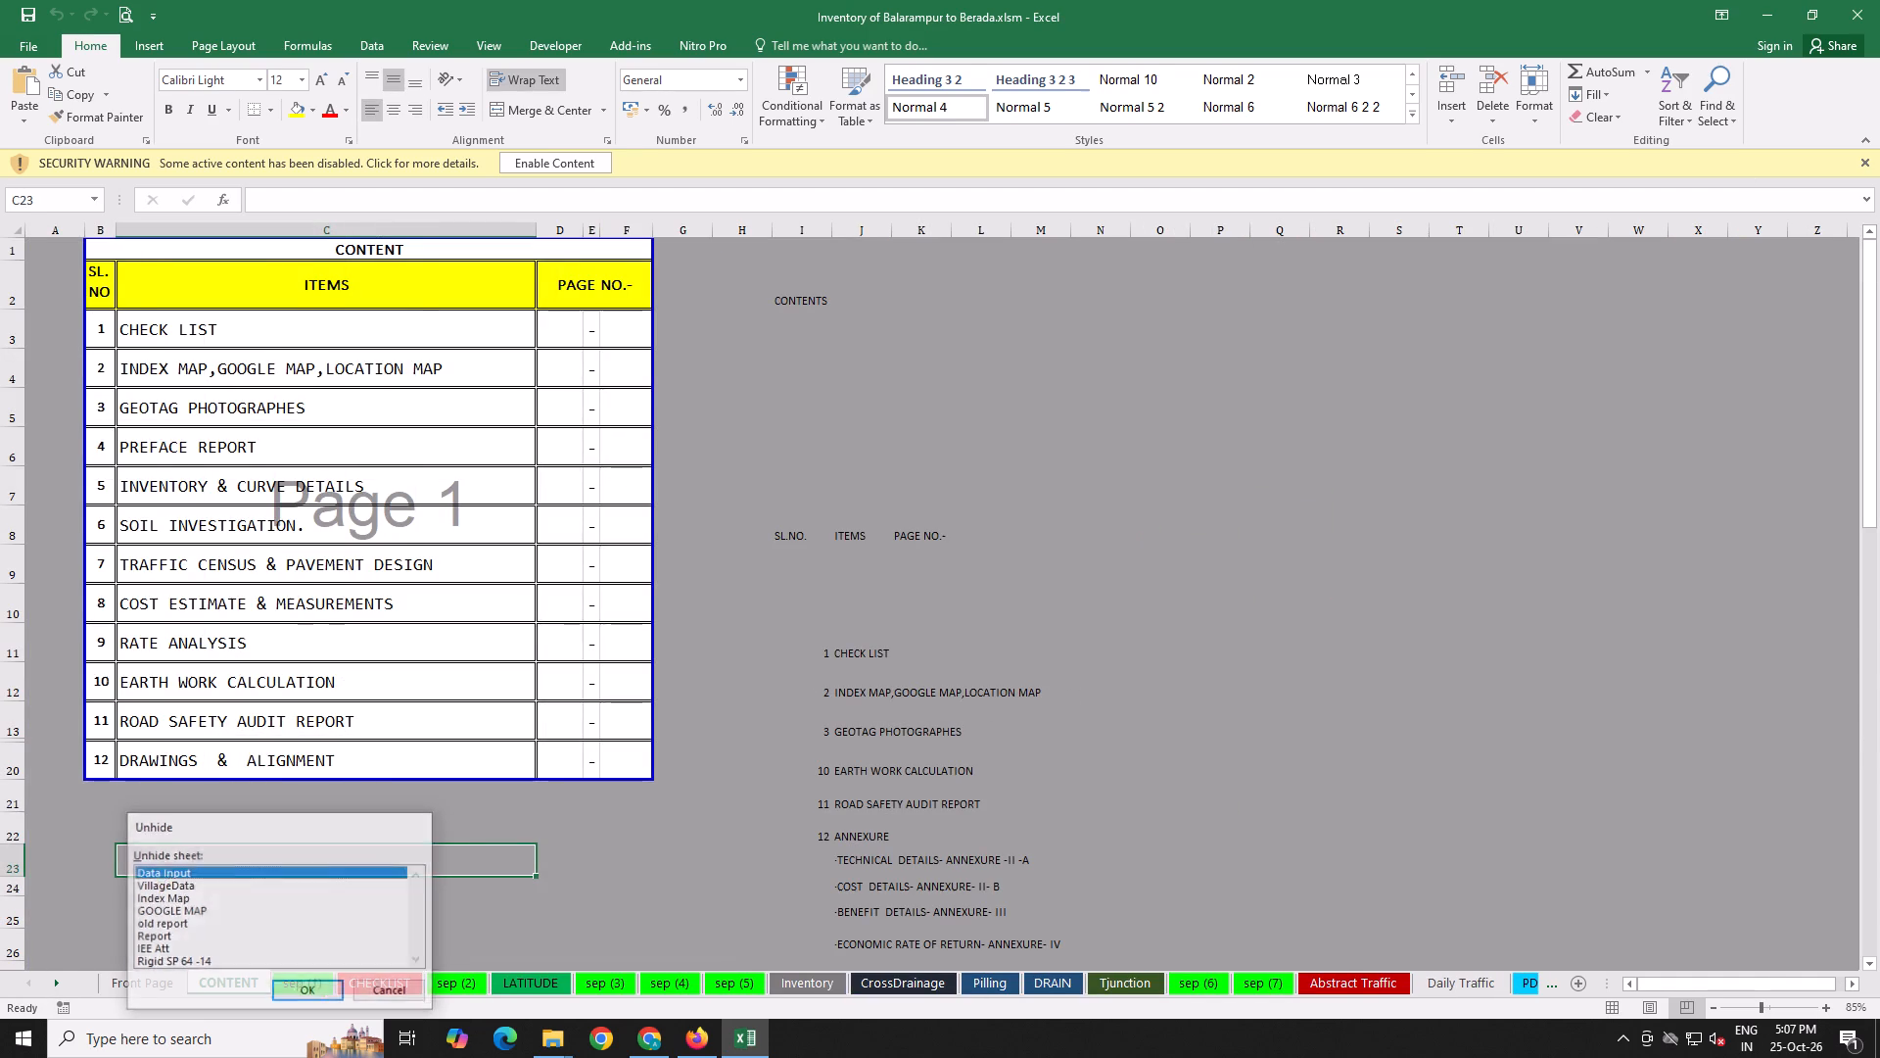
Clear the village details and population data in D2:K8 of the Data Input sheet, keeping the header row.
left_click(955, 558)
left_click_drag(784, 282, 1503, 378)
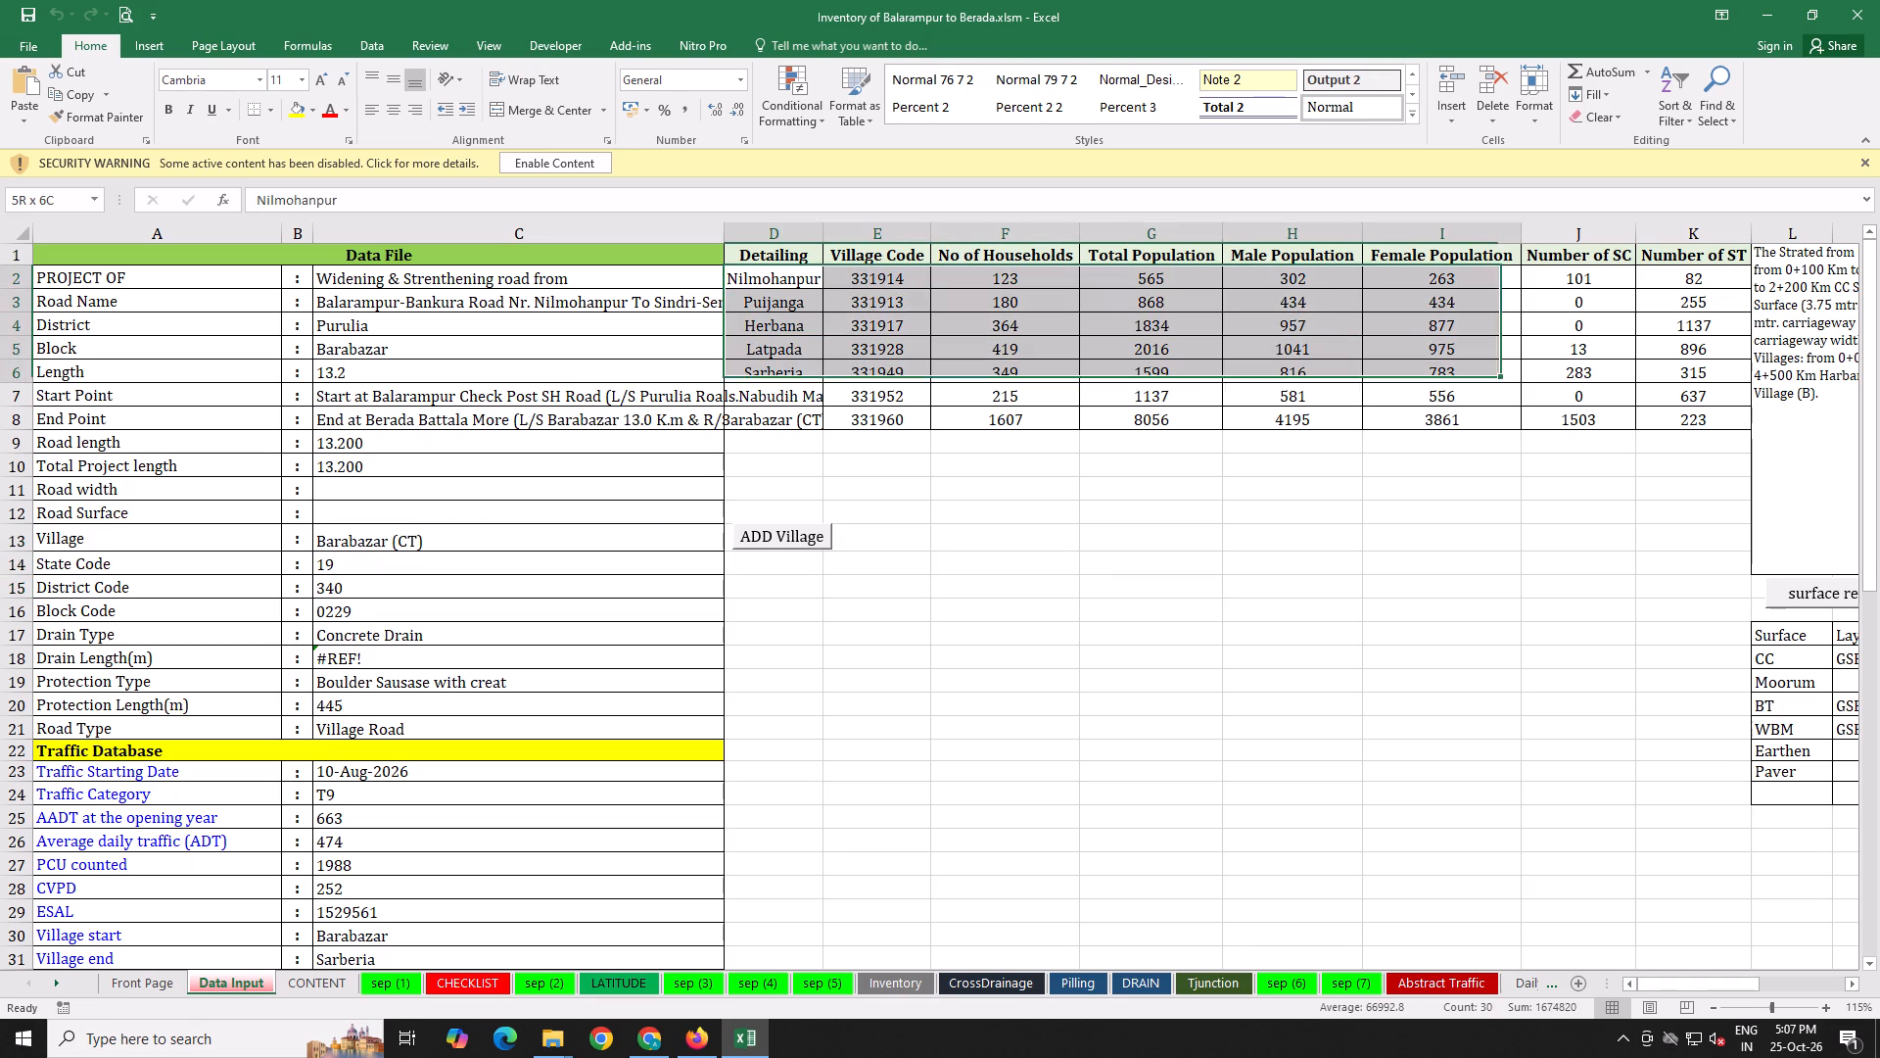
left_click_drag(1503, 378, 1642, 425)
key("Delete")
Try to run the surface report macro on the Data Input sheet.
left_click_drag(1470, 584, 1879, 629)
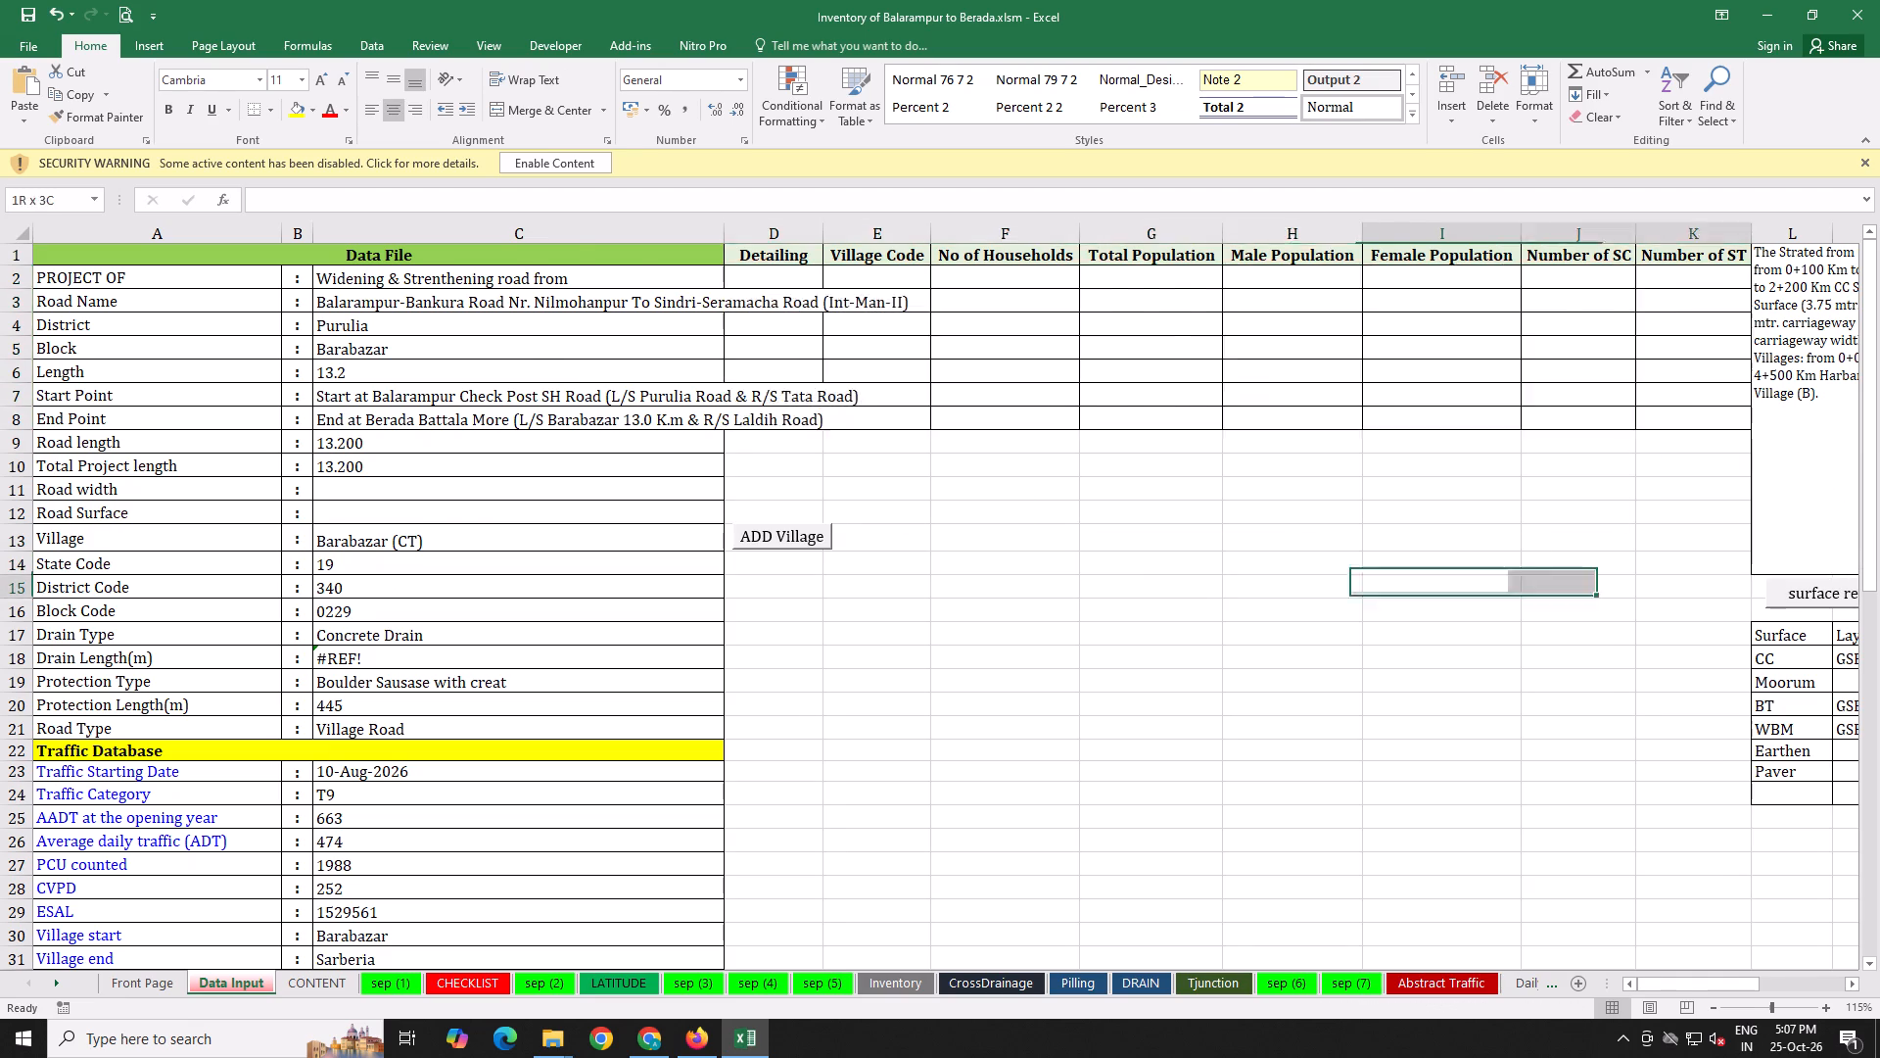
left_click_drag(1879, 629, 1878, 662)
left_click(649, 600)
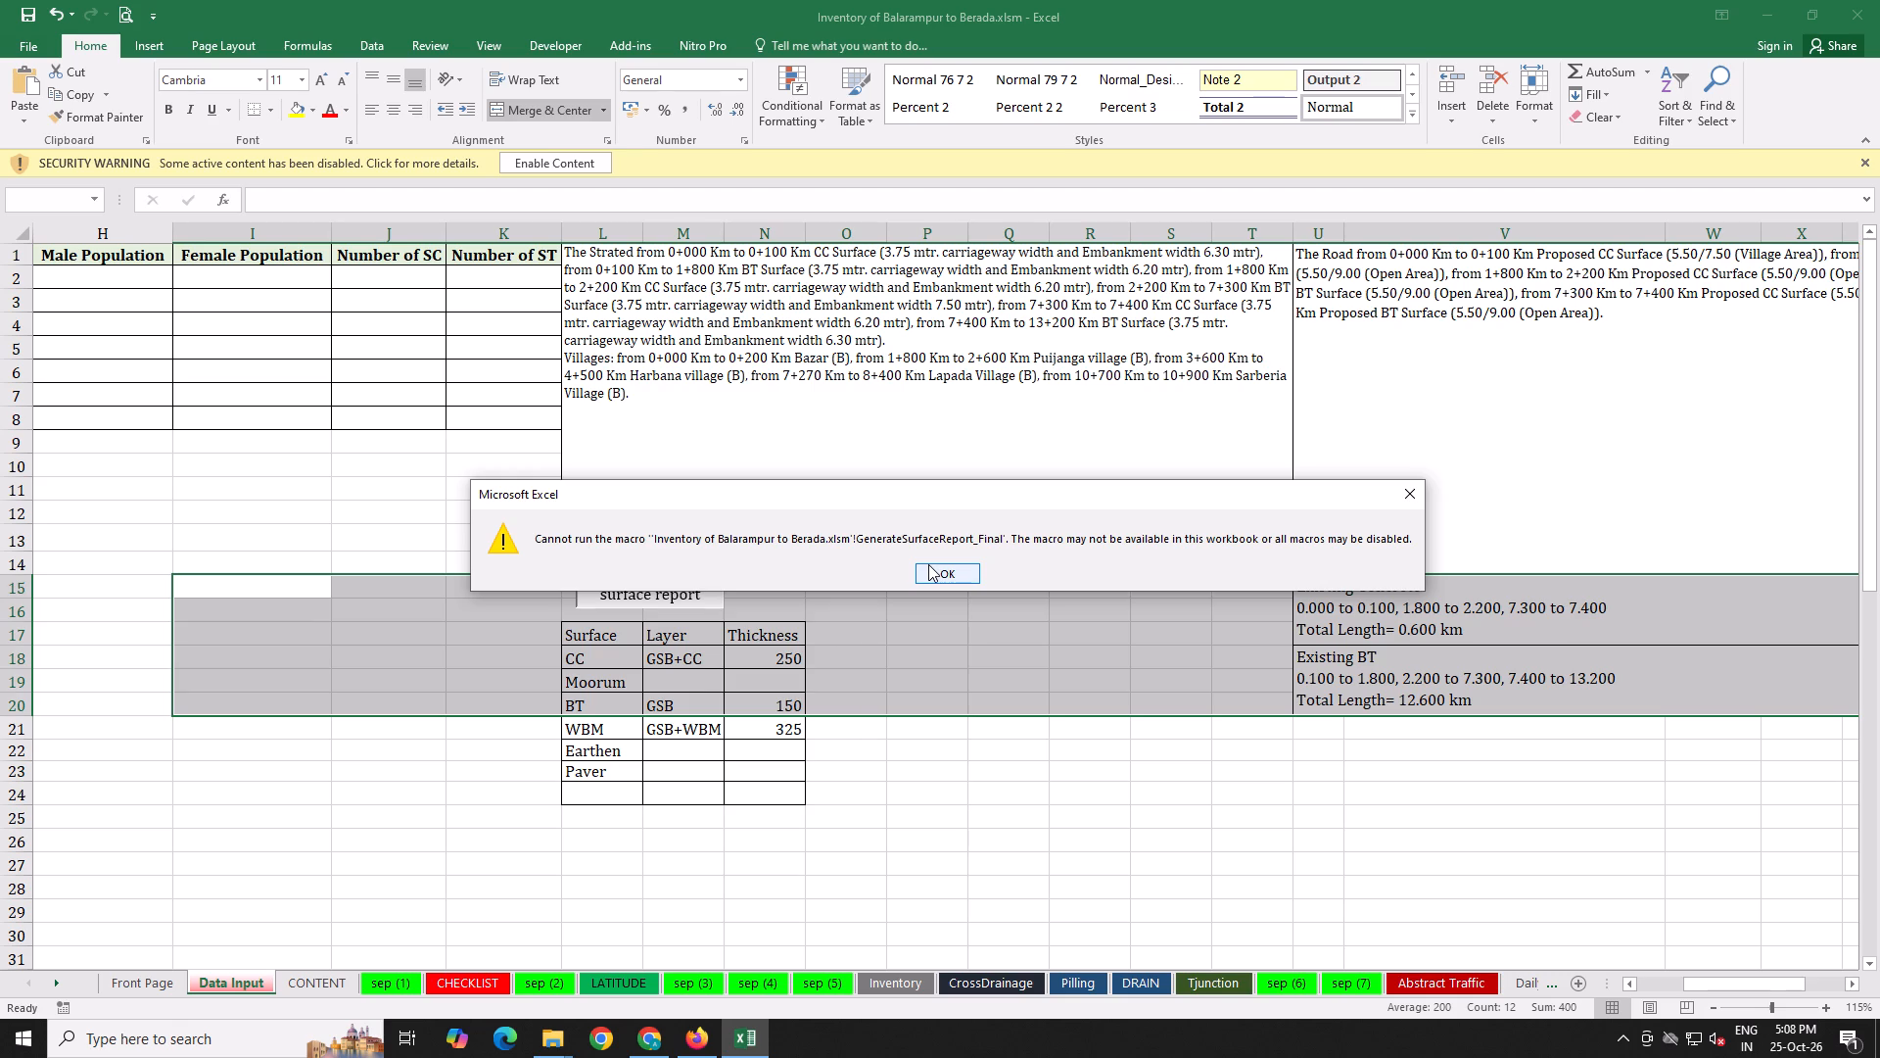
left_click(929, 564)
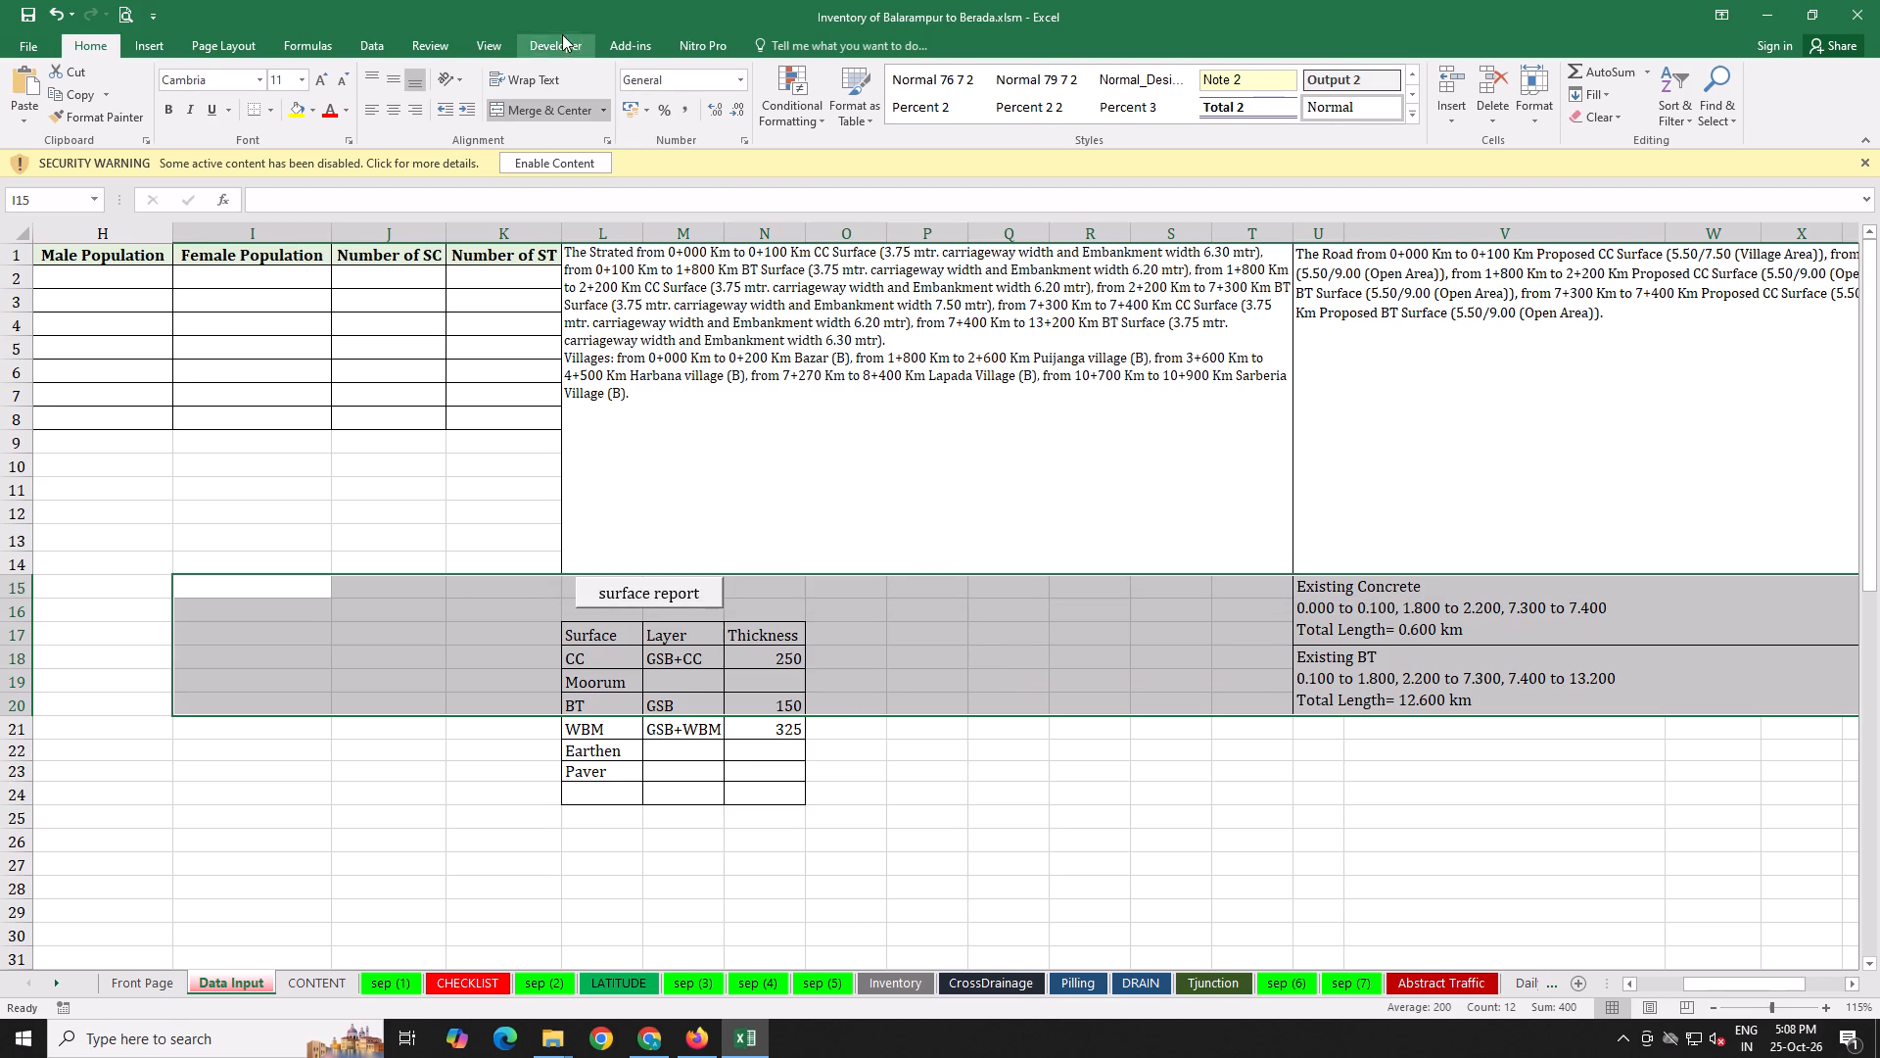
Open the workbook's VBA project in the Visual Basic editor.
left_click(545, 41)
left_click(23, 116)
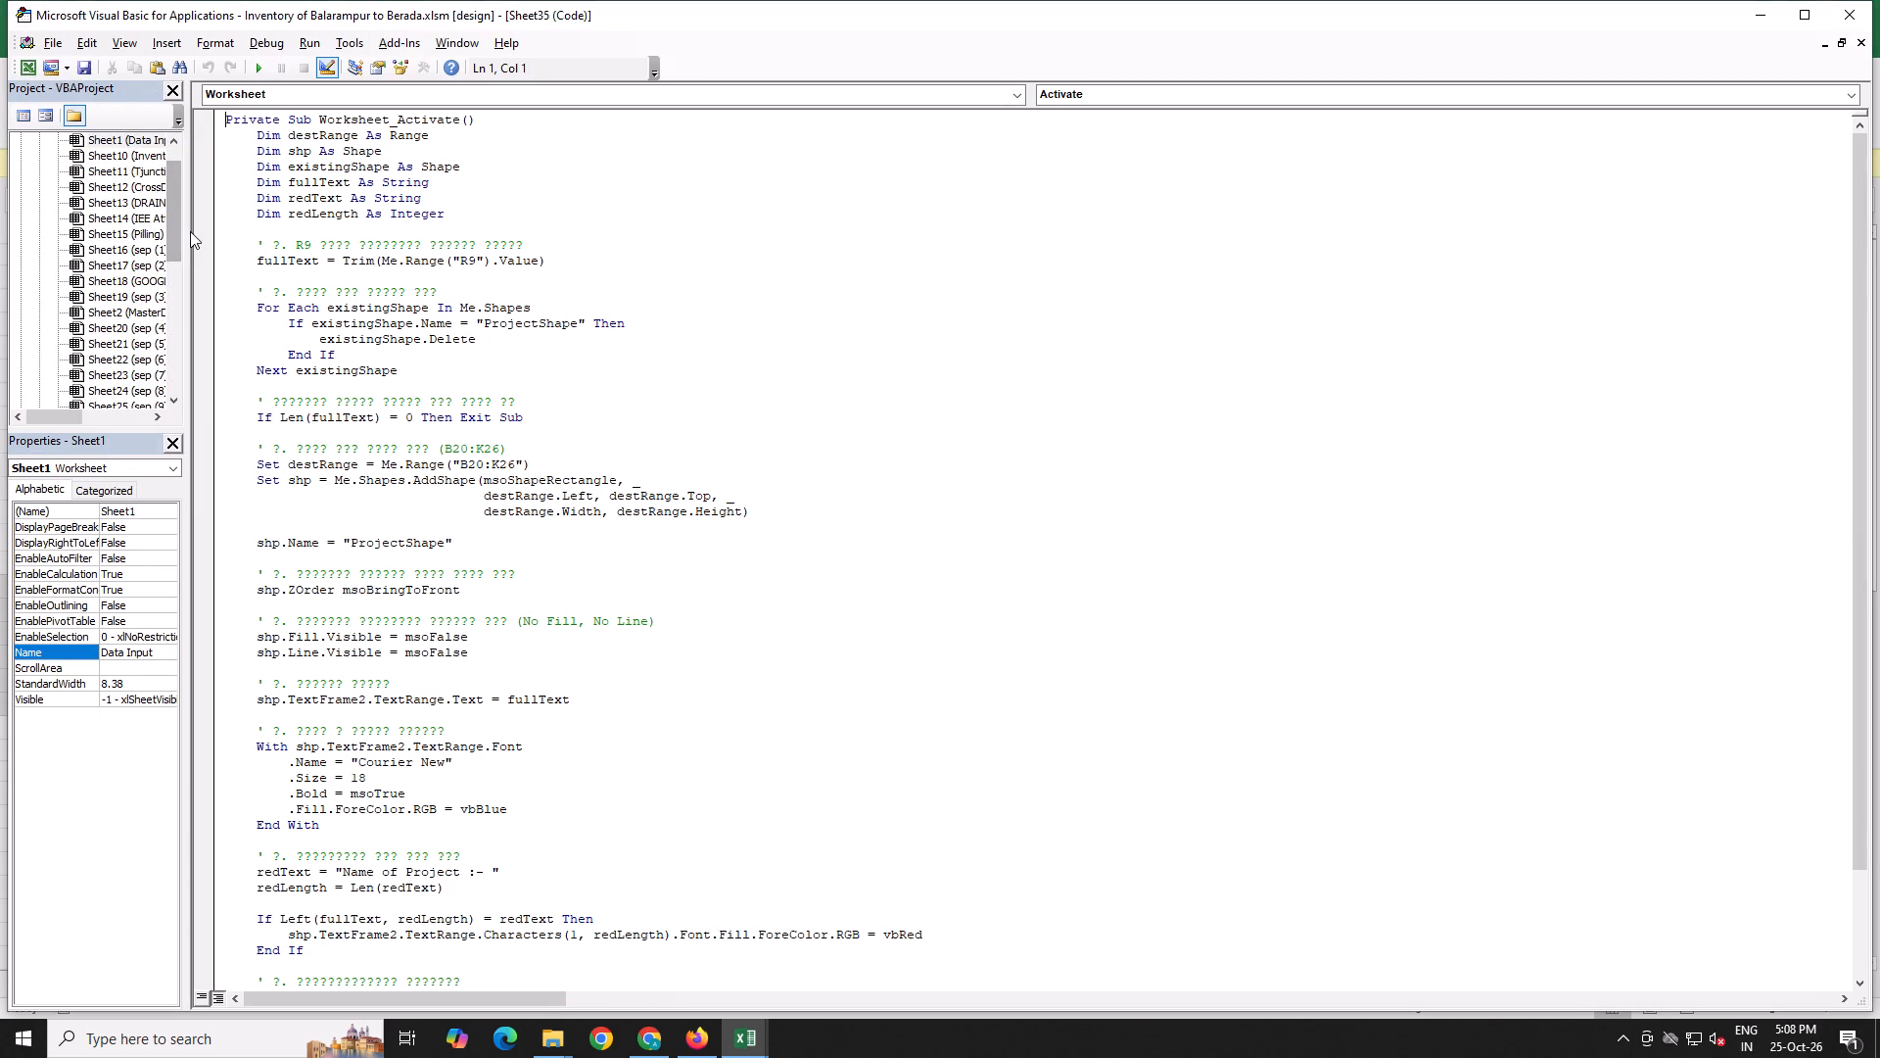
Examine the standard modules in the Balarampur to Berada VBA project, with the Excel objects group collapsed and the design module selected.
left_click_drag(188, 231, 399, 238)
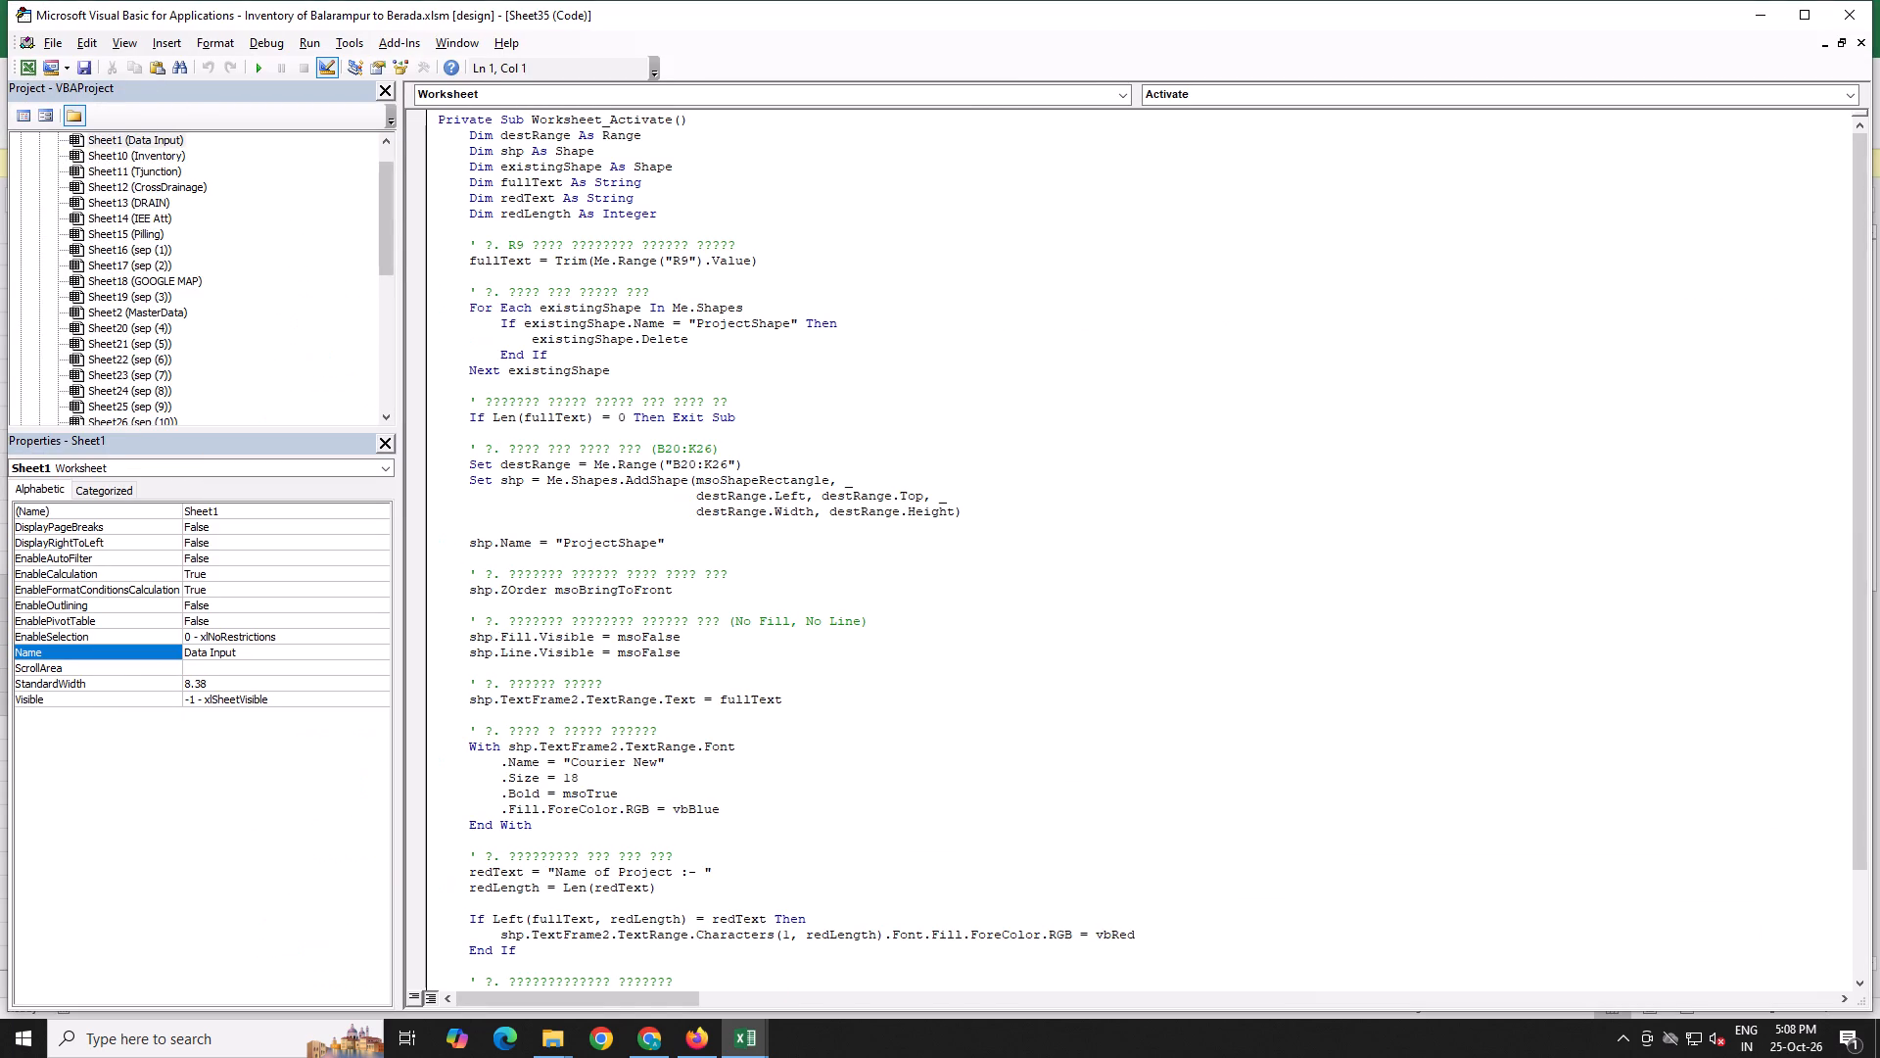
left_click_drag(386, 213, 388, 109)
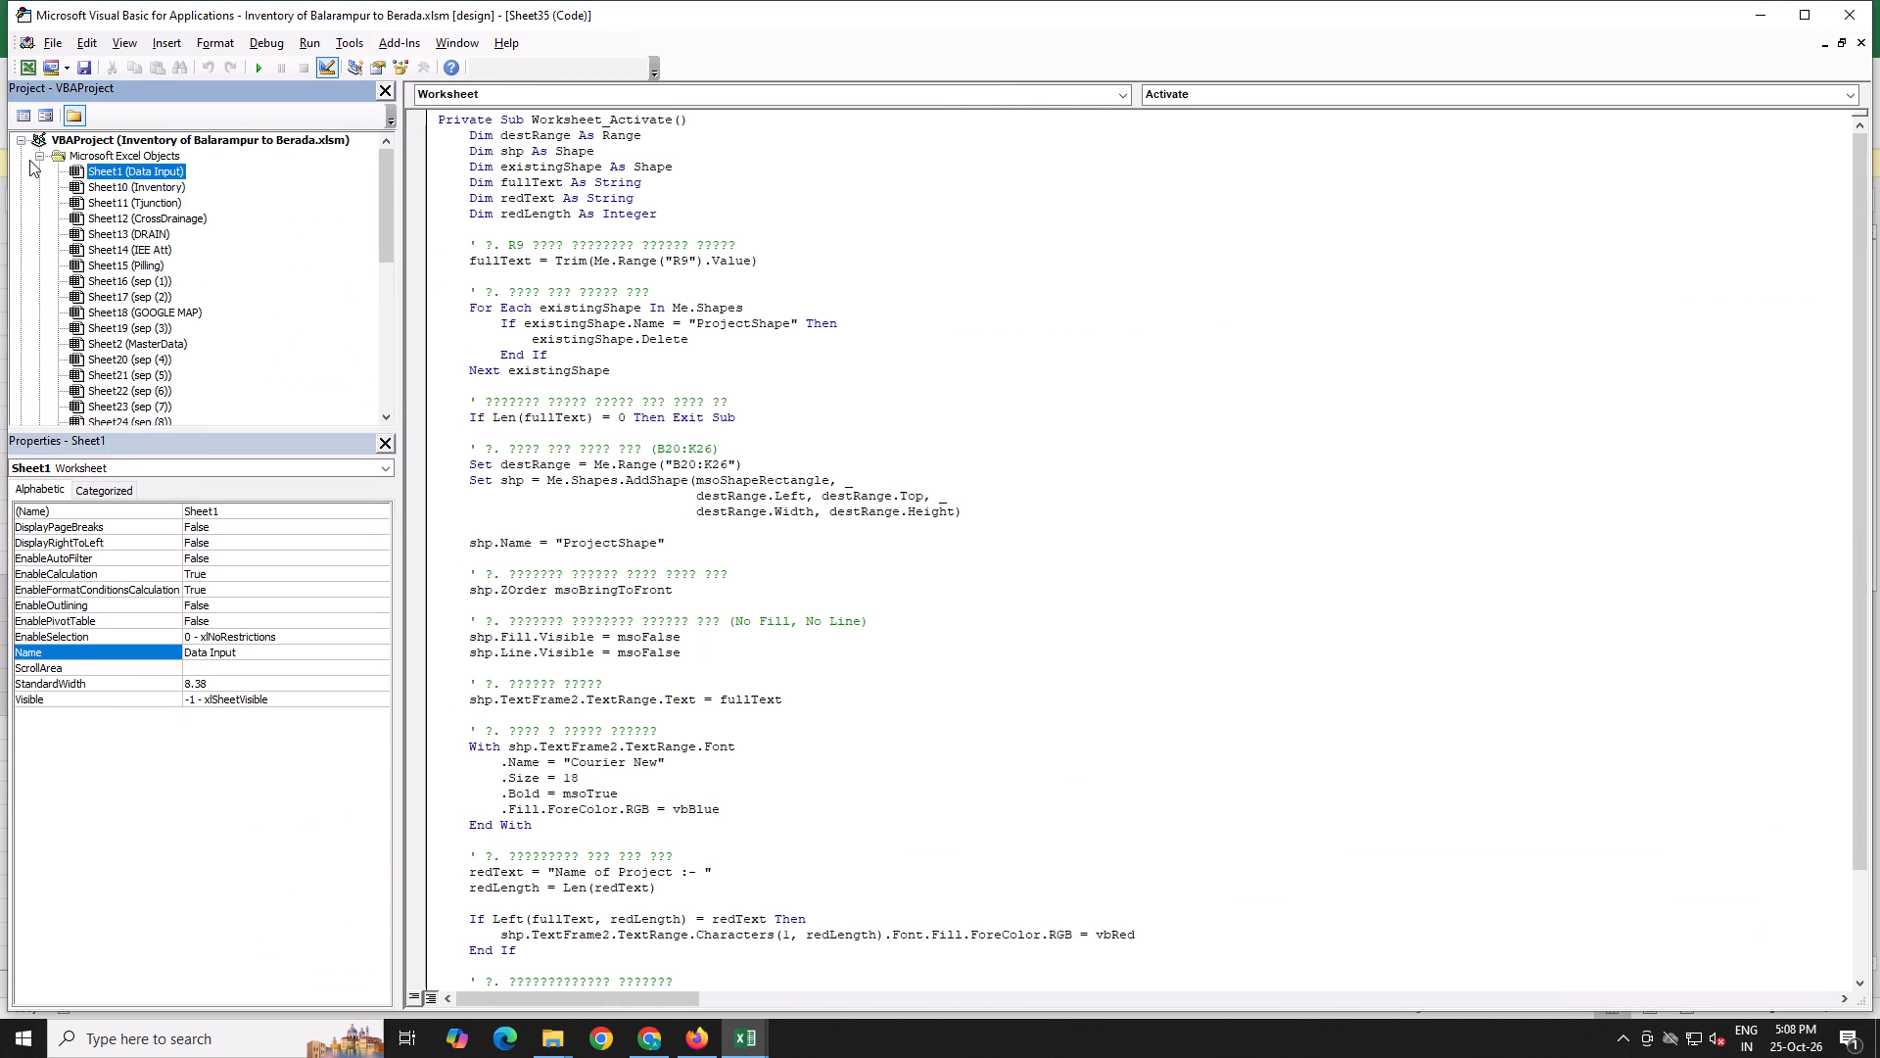
left_click(29, 160)
left_click(35, 158)
left_click(36, 175)
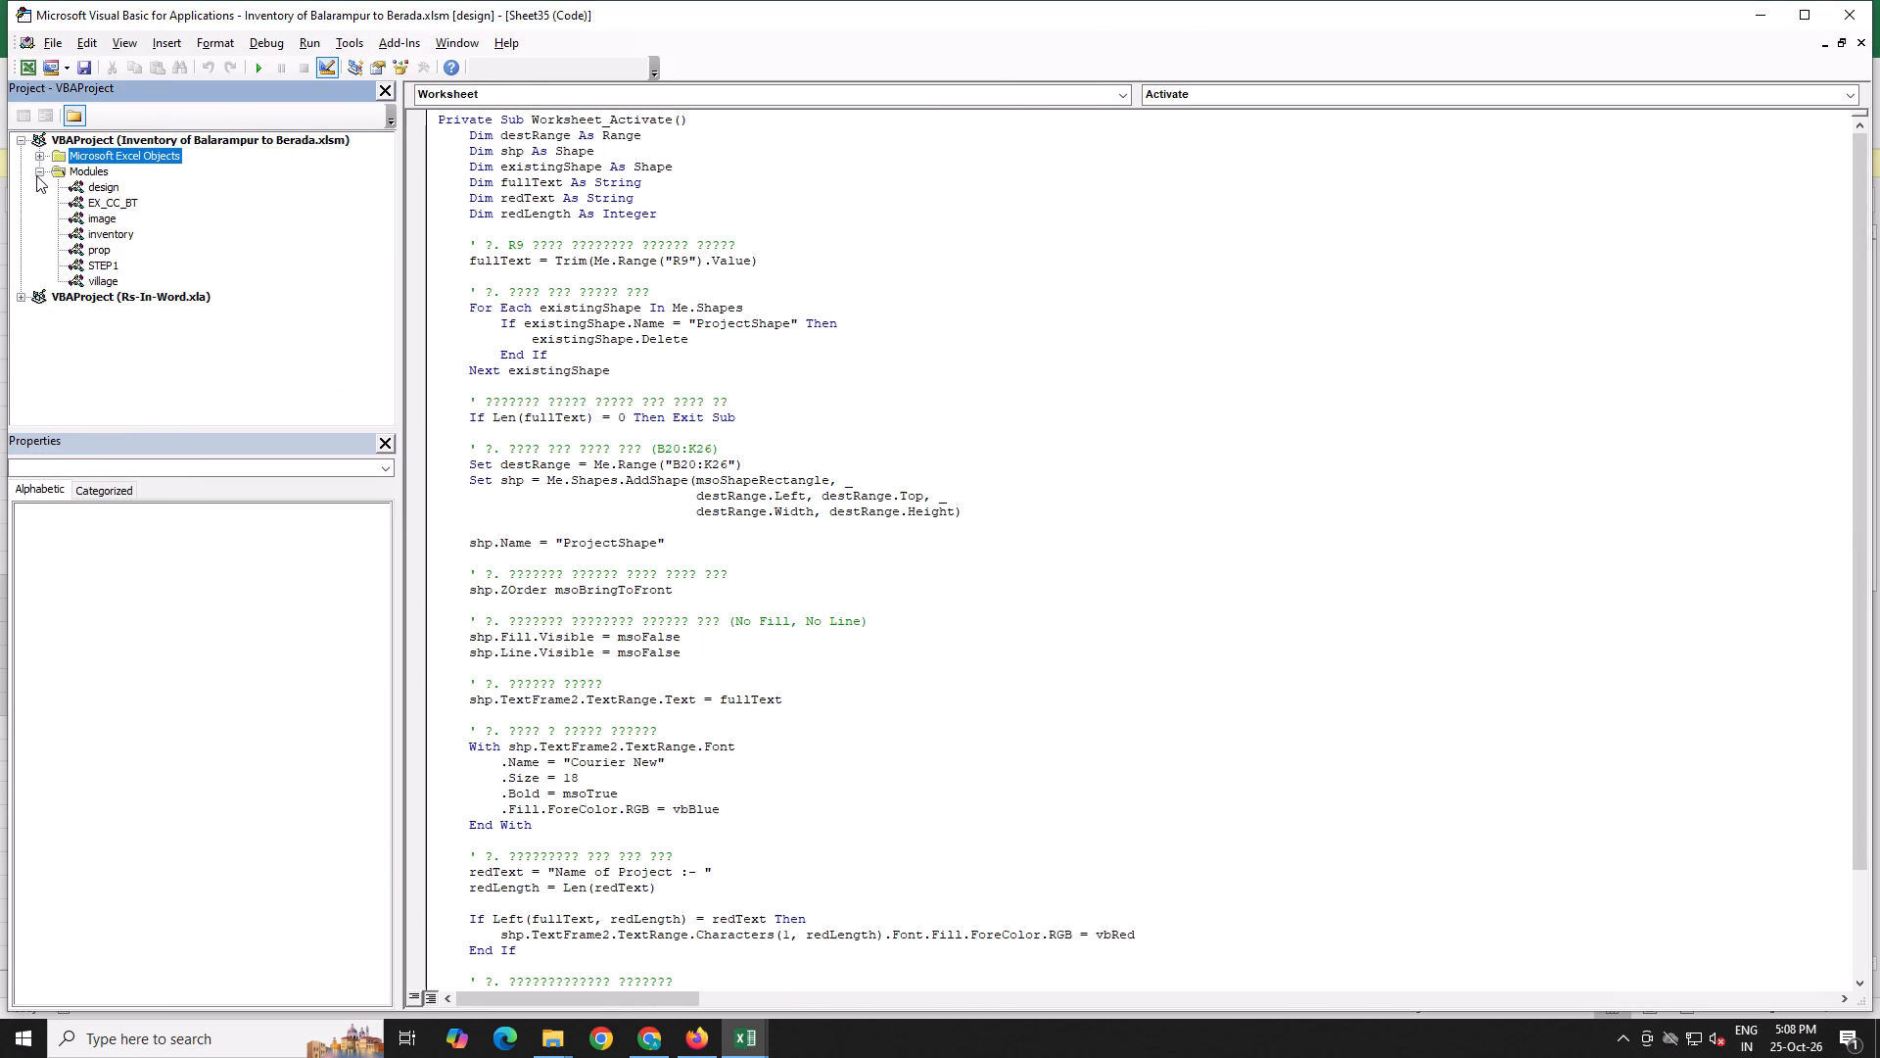
left_click(99, 193)
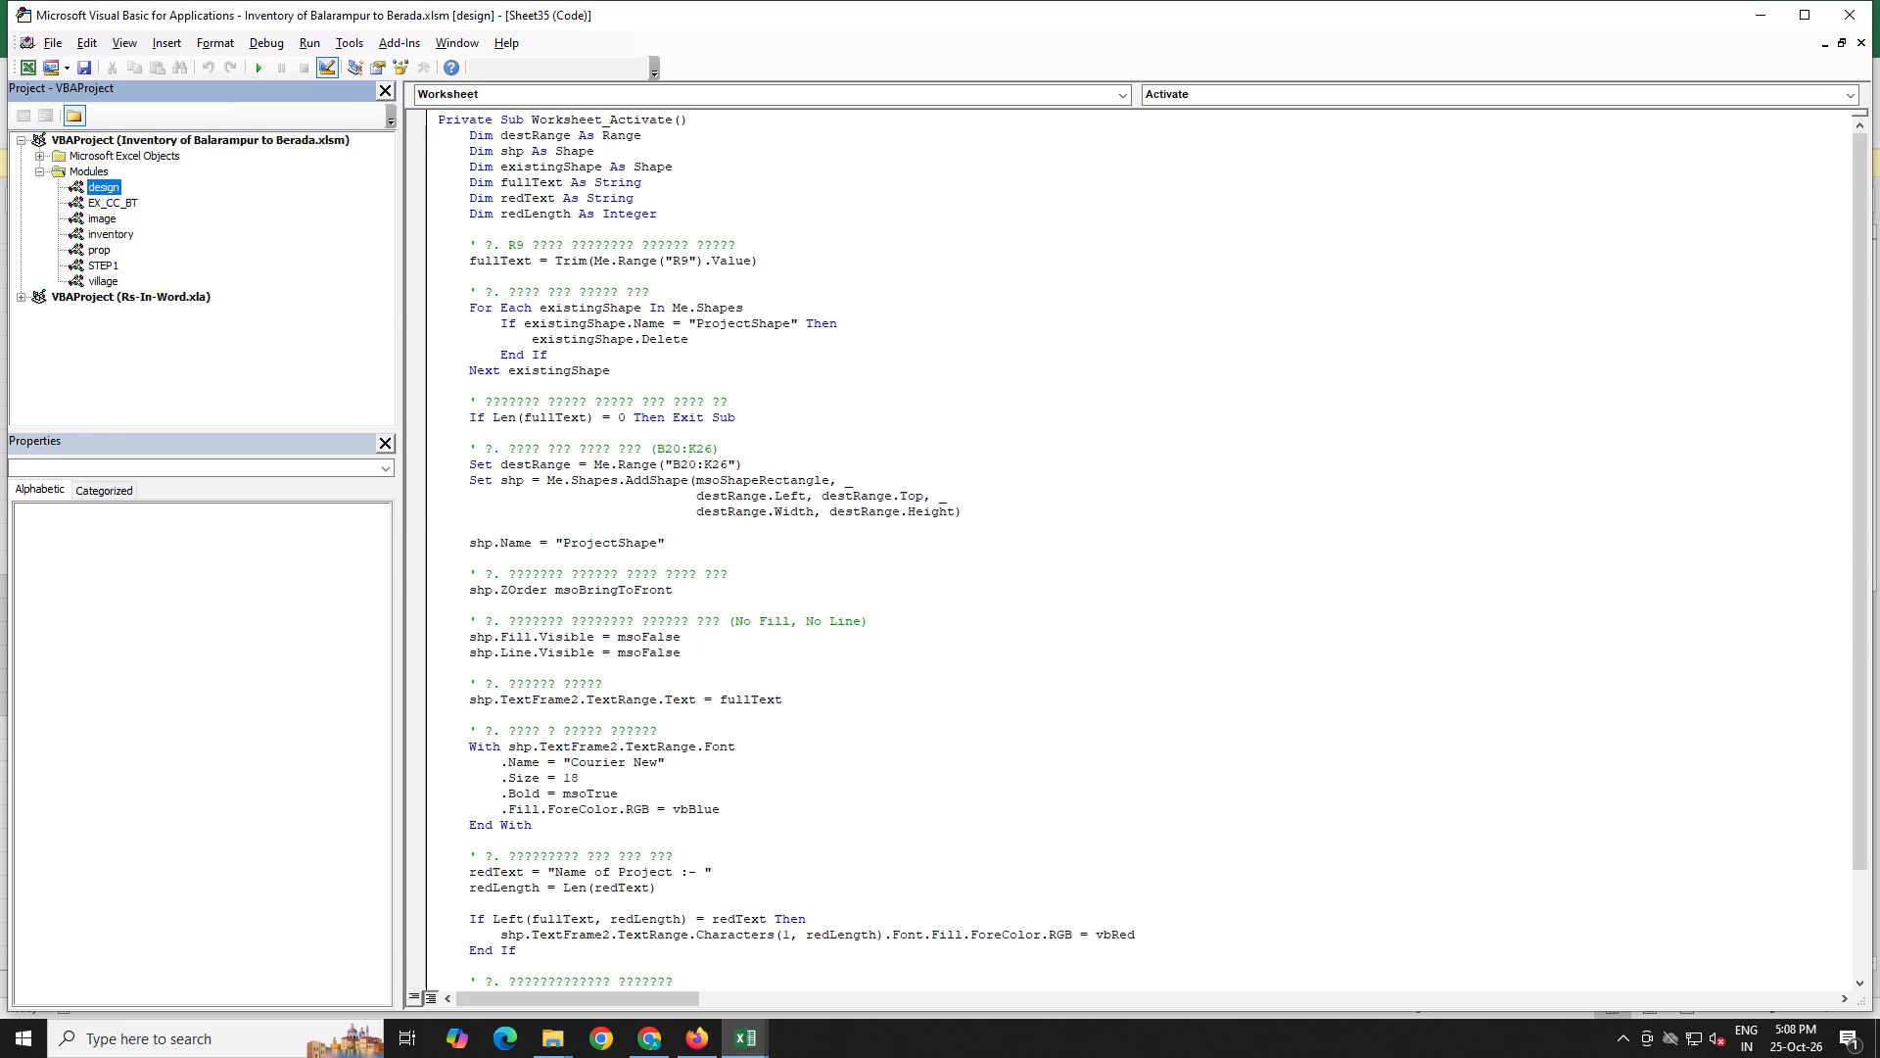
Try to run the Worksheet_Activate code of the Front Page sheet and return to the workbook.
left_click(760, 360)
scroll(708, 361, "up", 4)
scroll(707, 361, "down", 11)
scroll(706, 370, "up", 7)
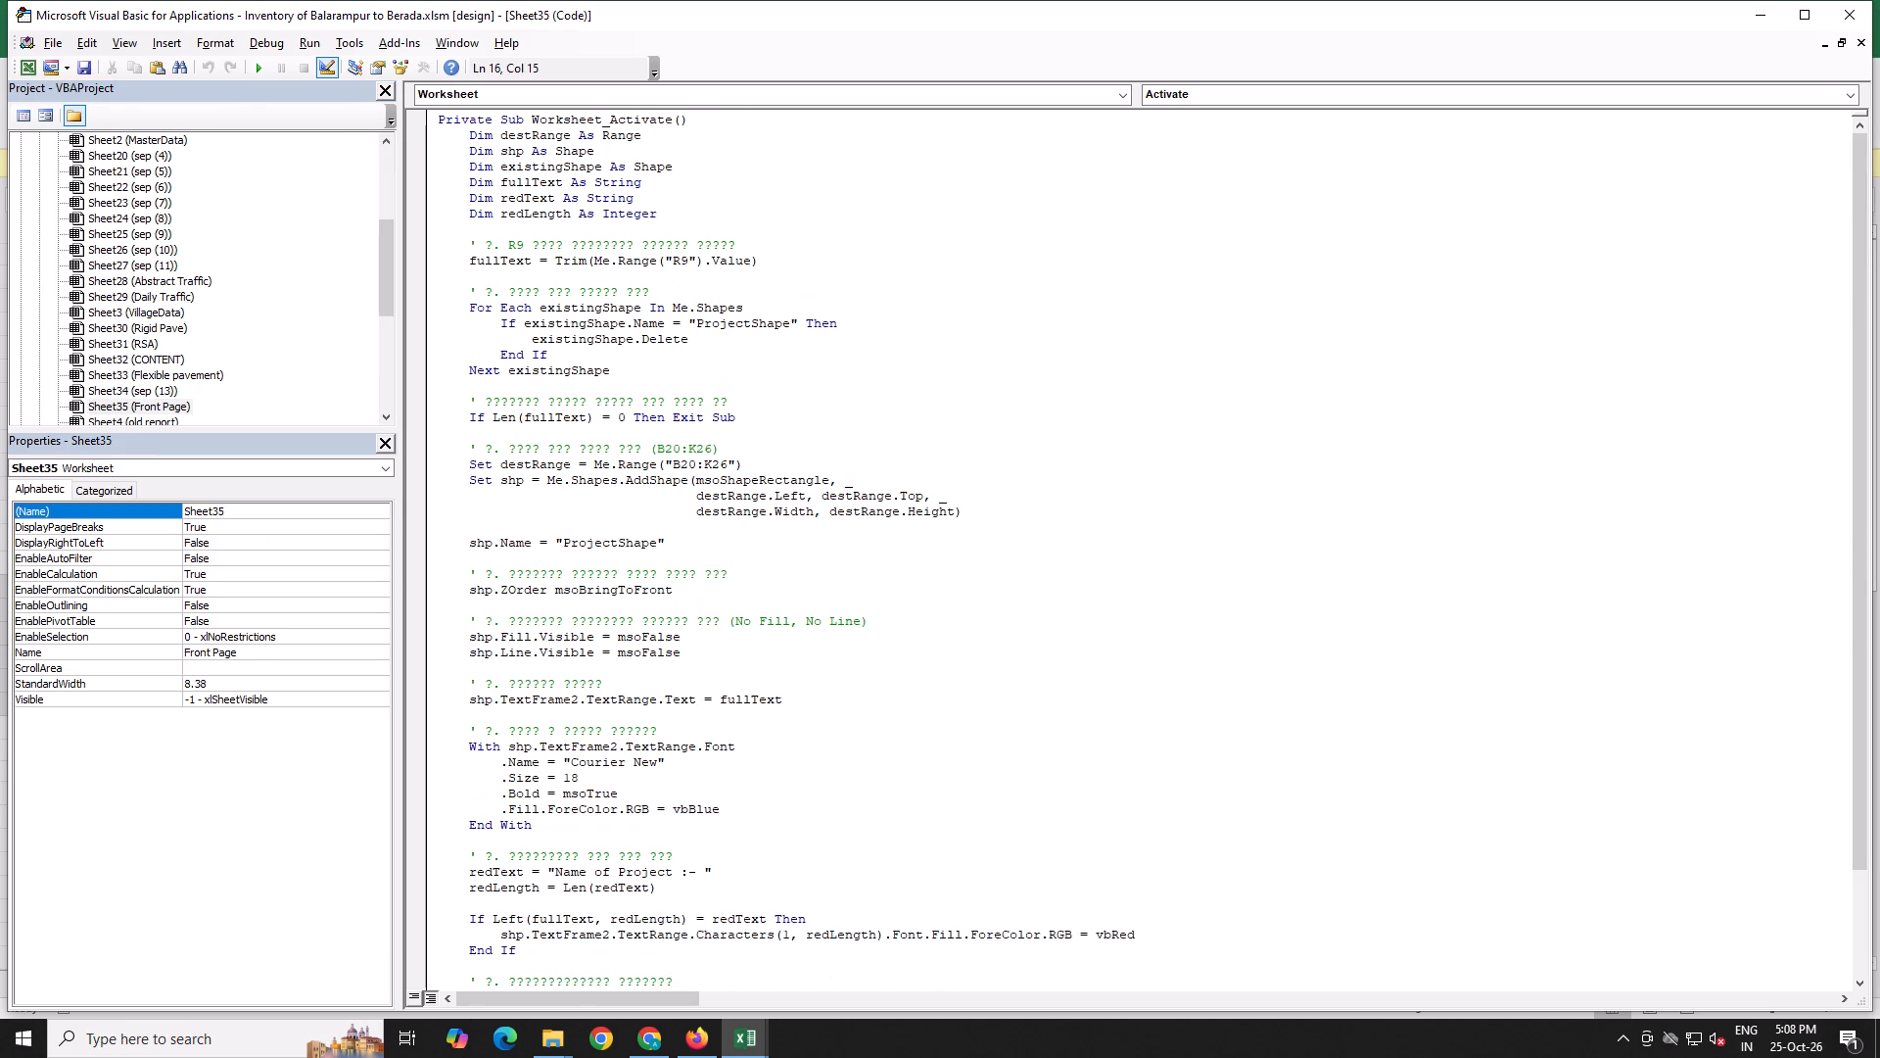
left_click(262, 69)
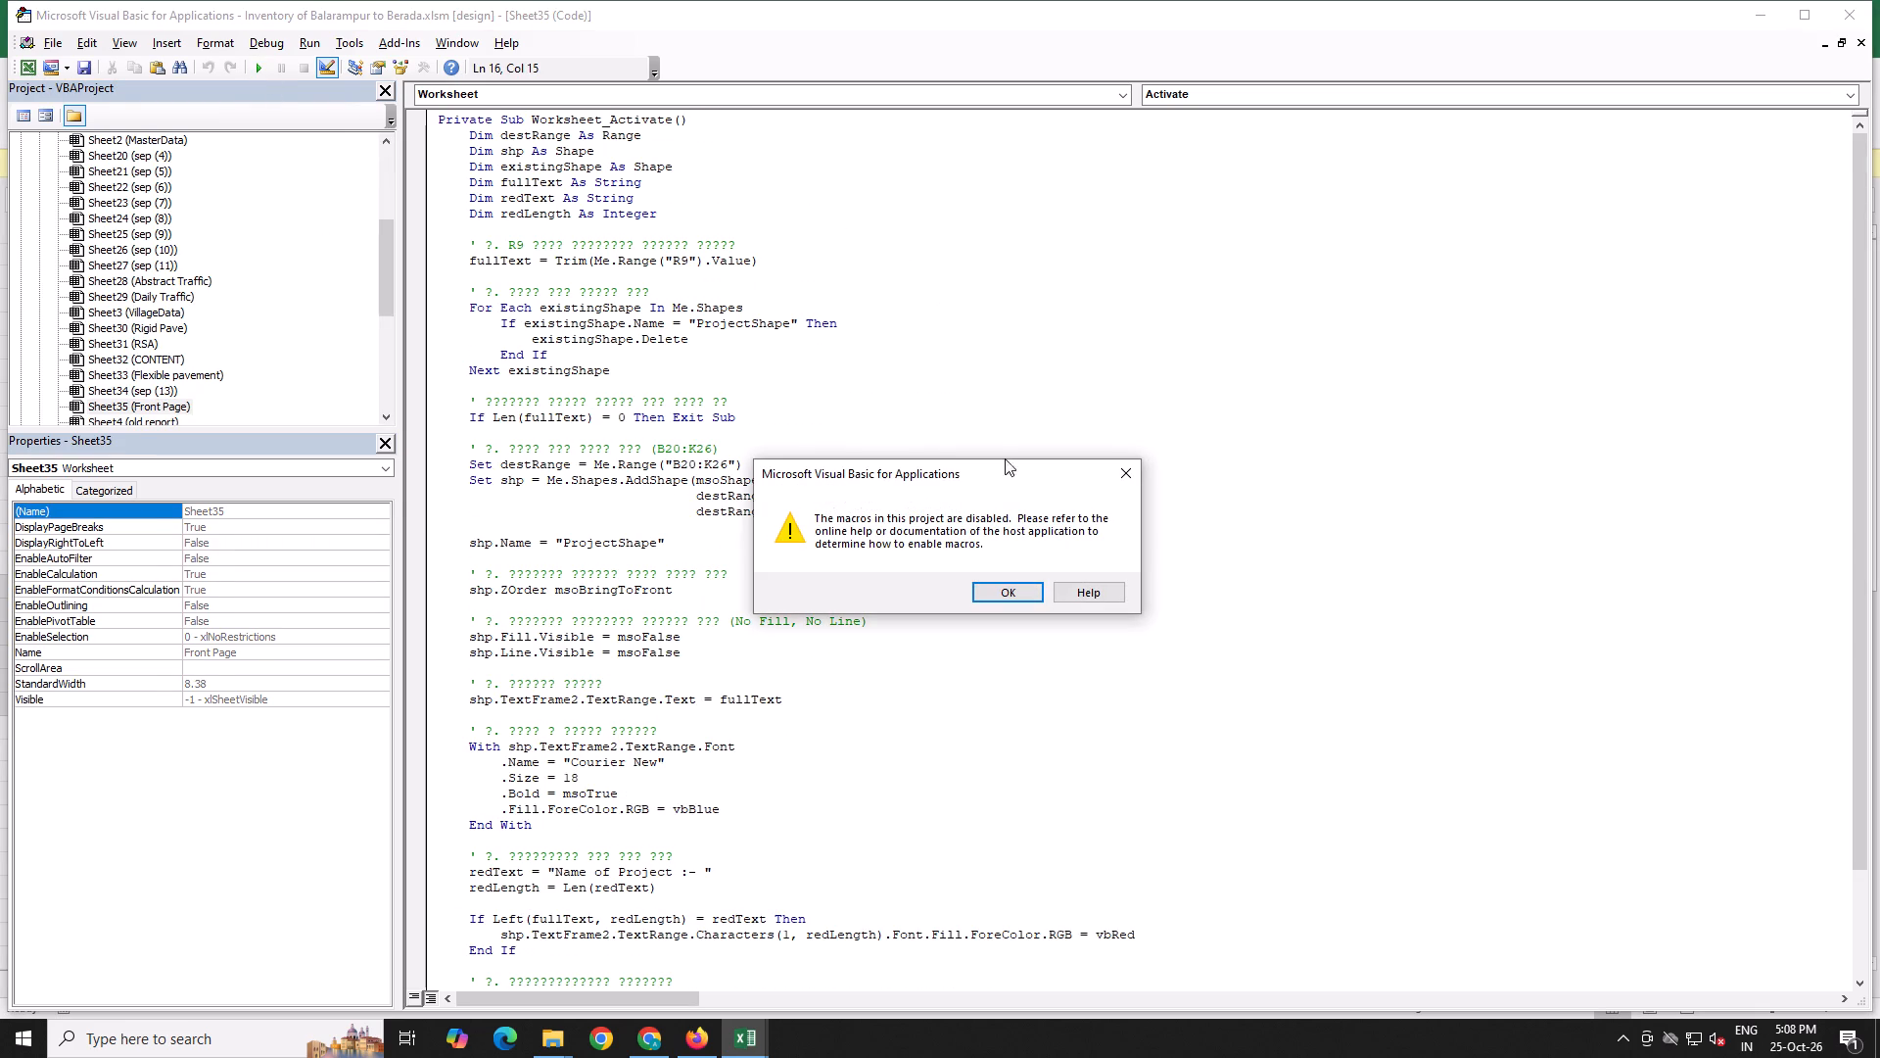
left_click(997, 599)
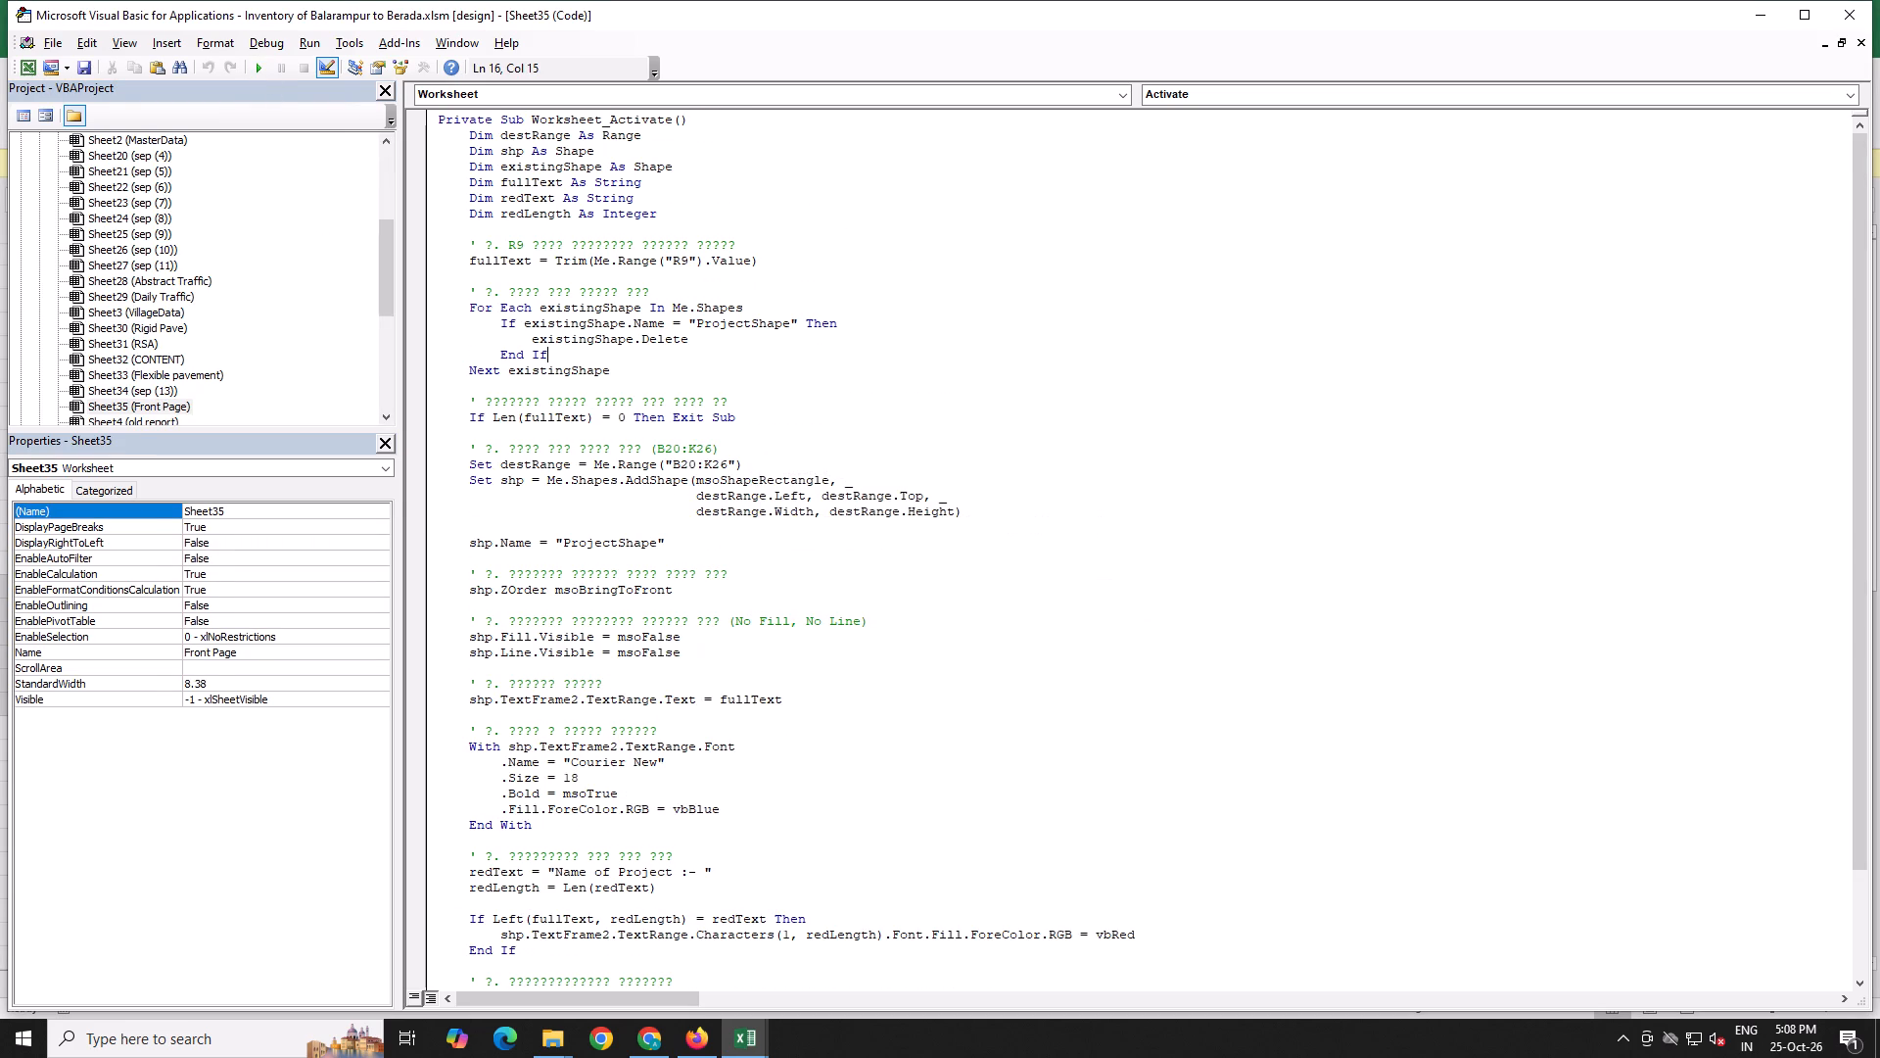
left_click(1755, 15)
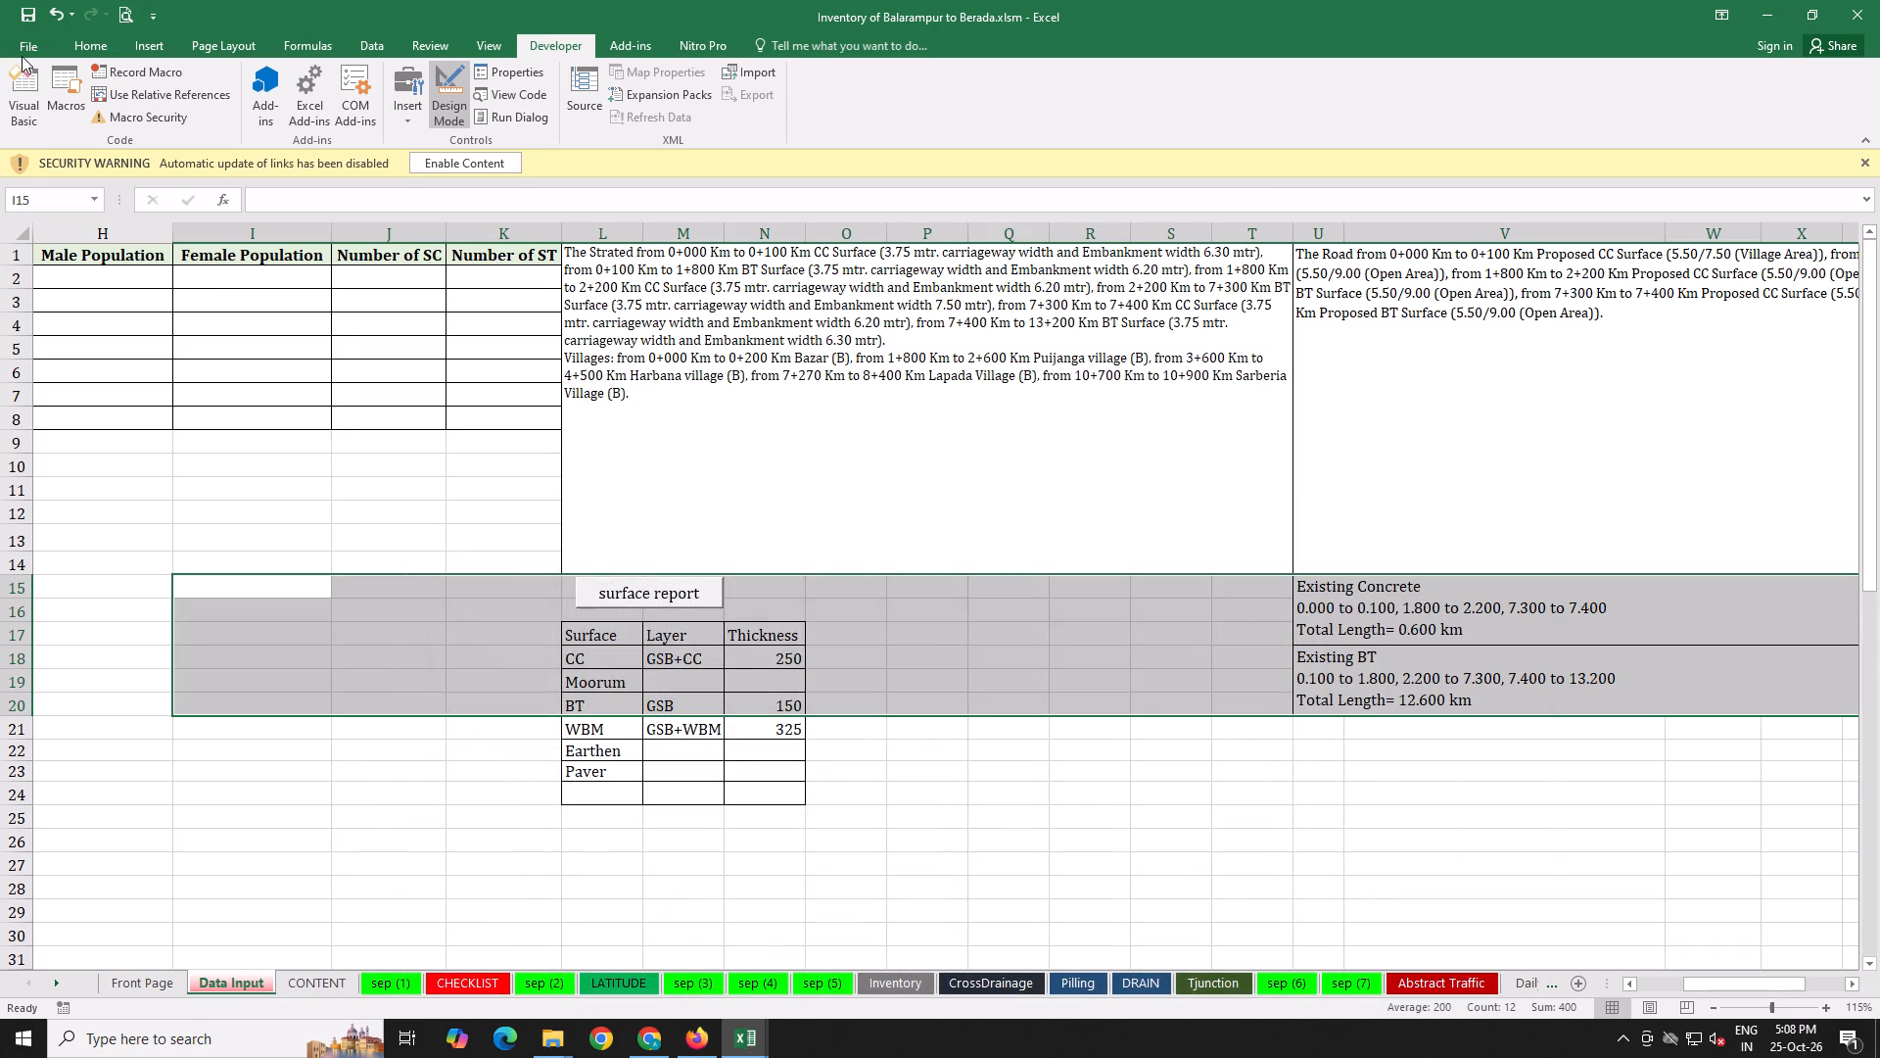
Turn on trusted access to the VBA project object model in the Trust Center macro settings.
left_click(22, 56)
left_click(82, 528)
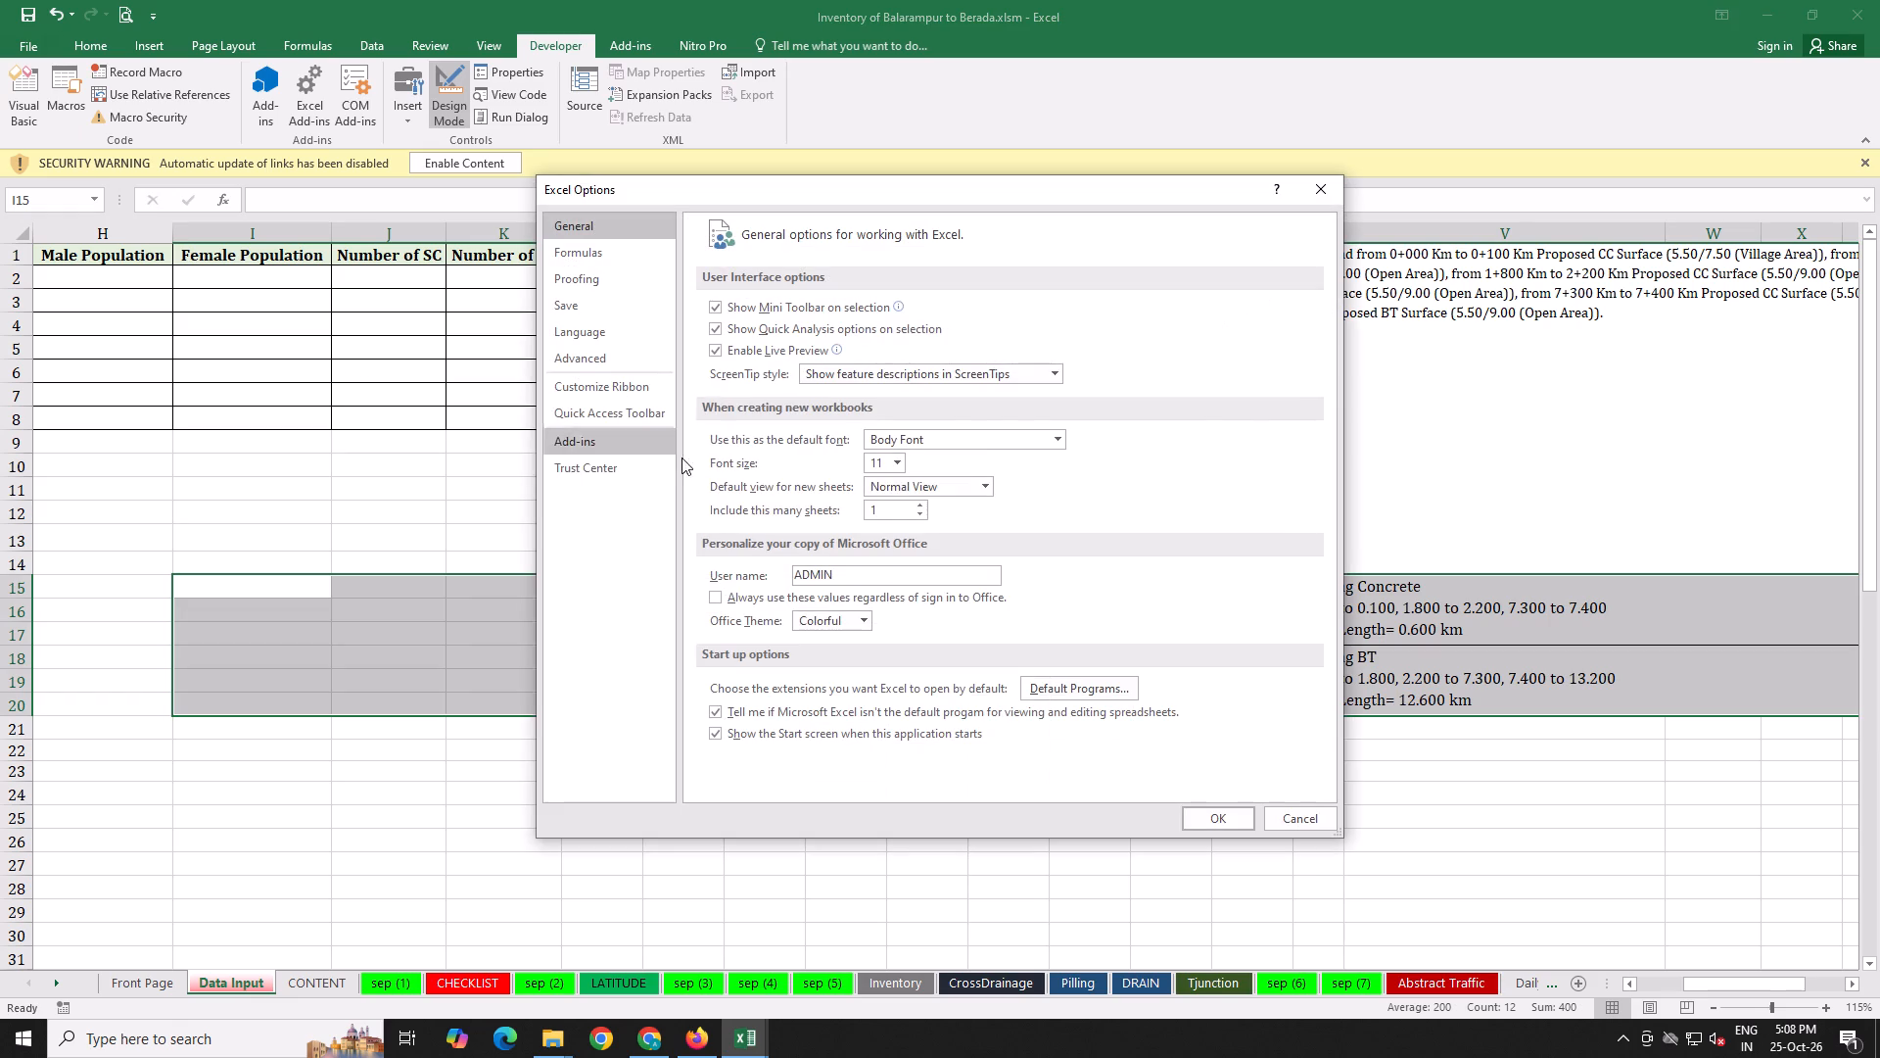
left_click(594, 439)
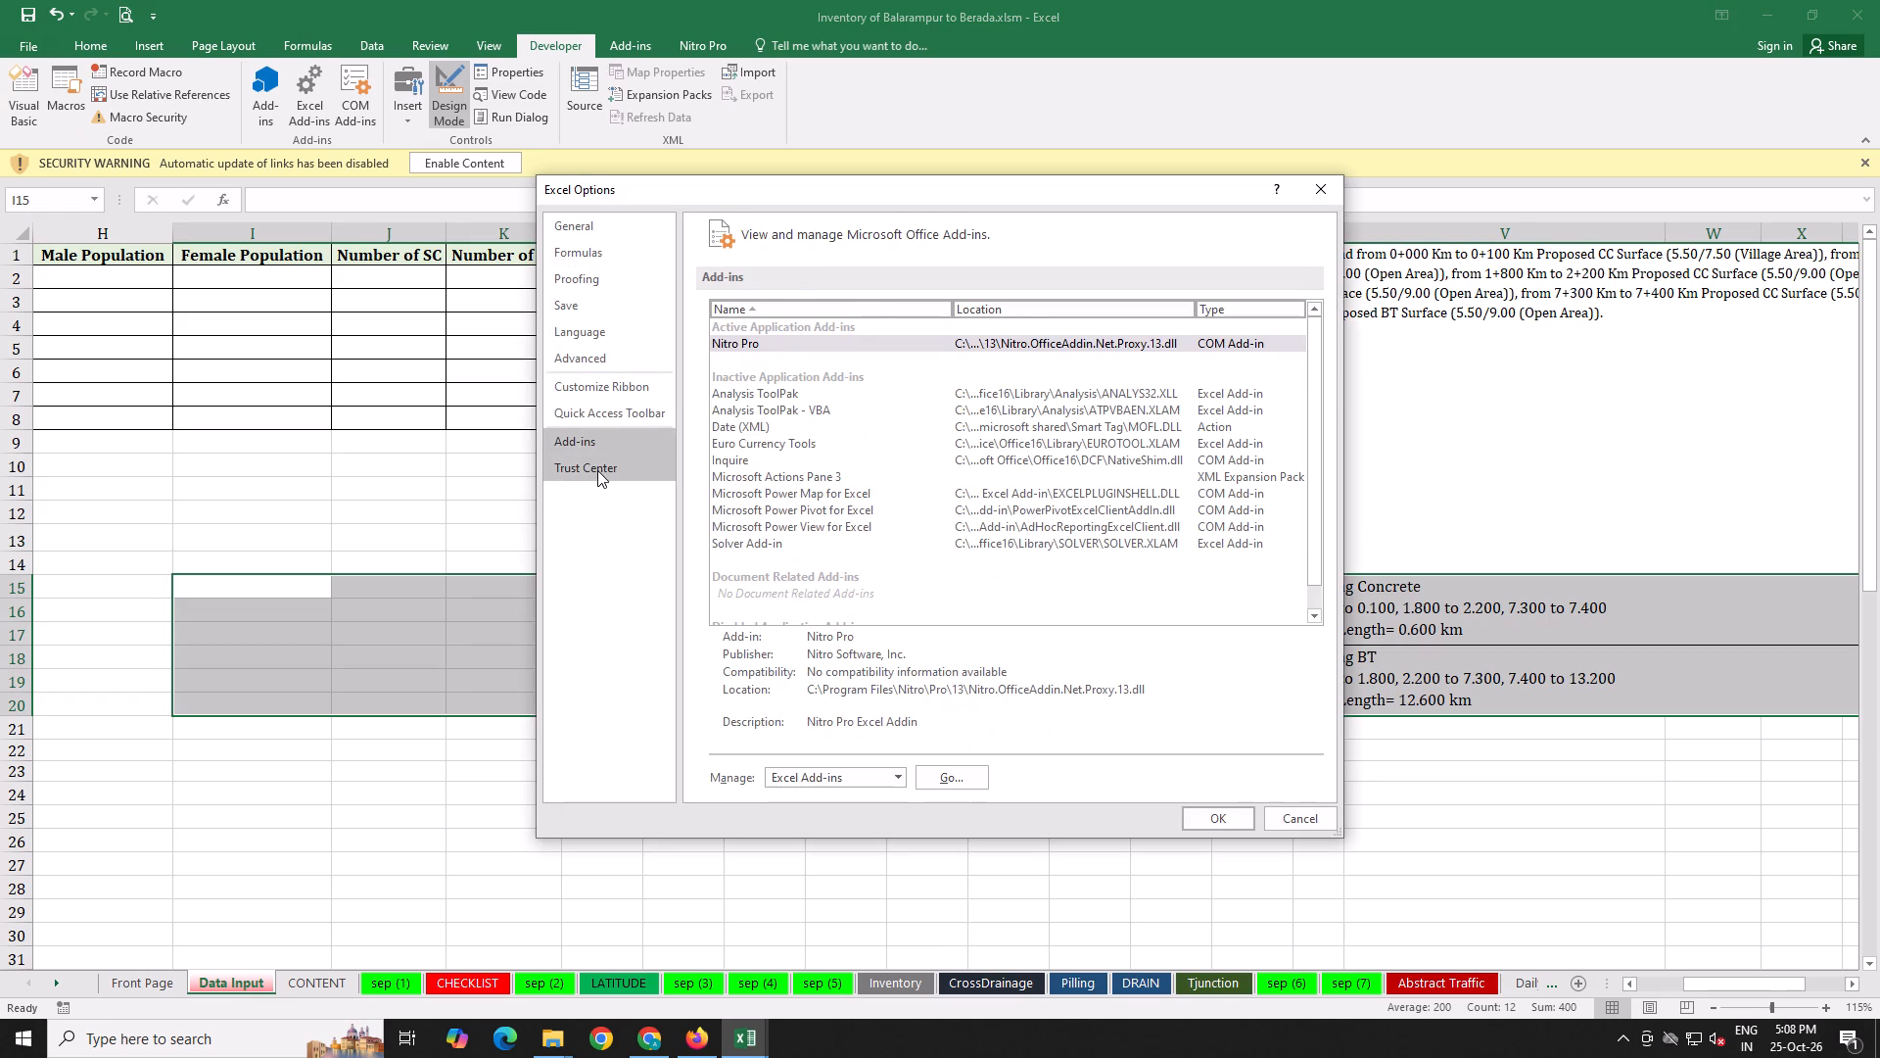
left_click(597, 470)
left_click(1250, 423)
left_click(1248, 410)
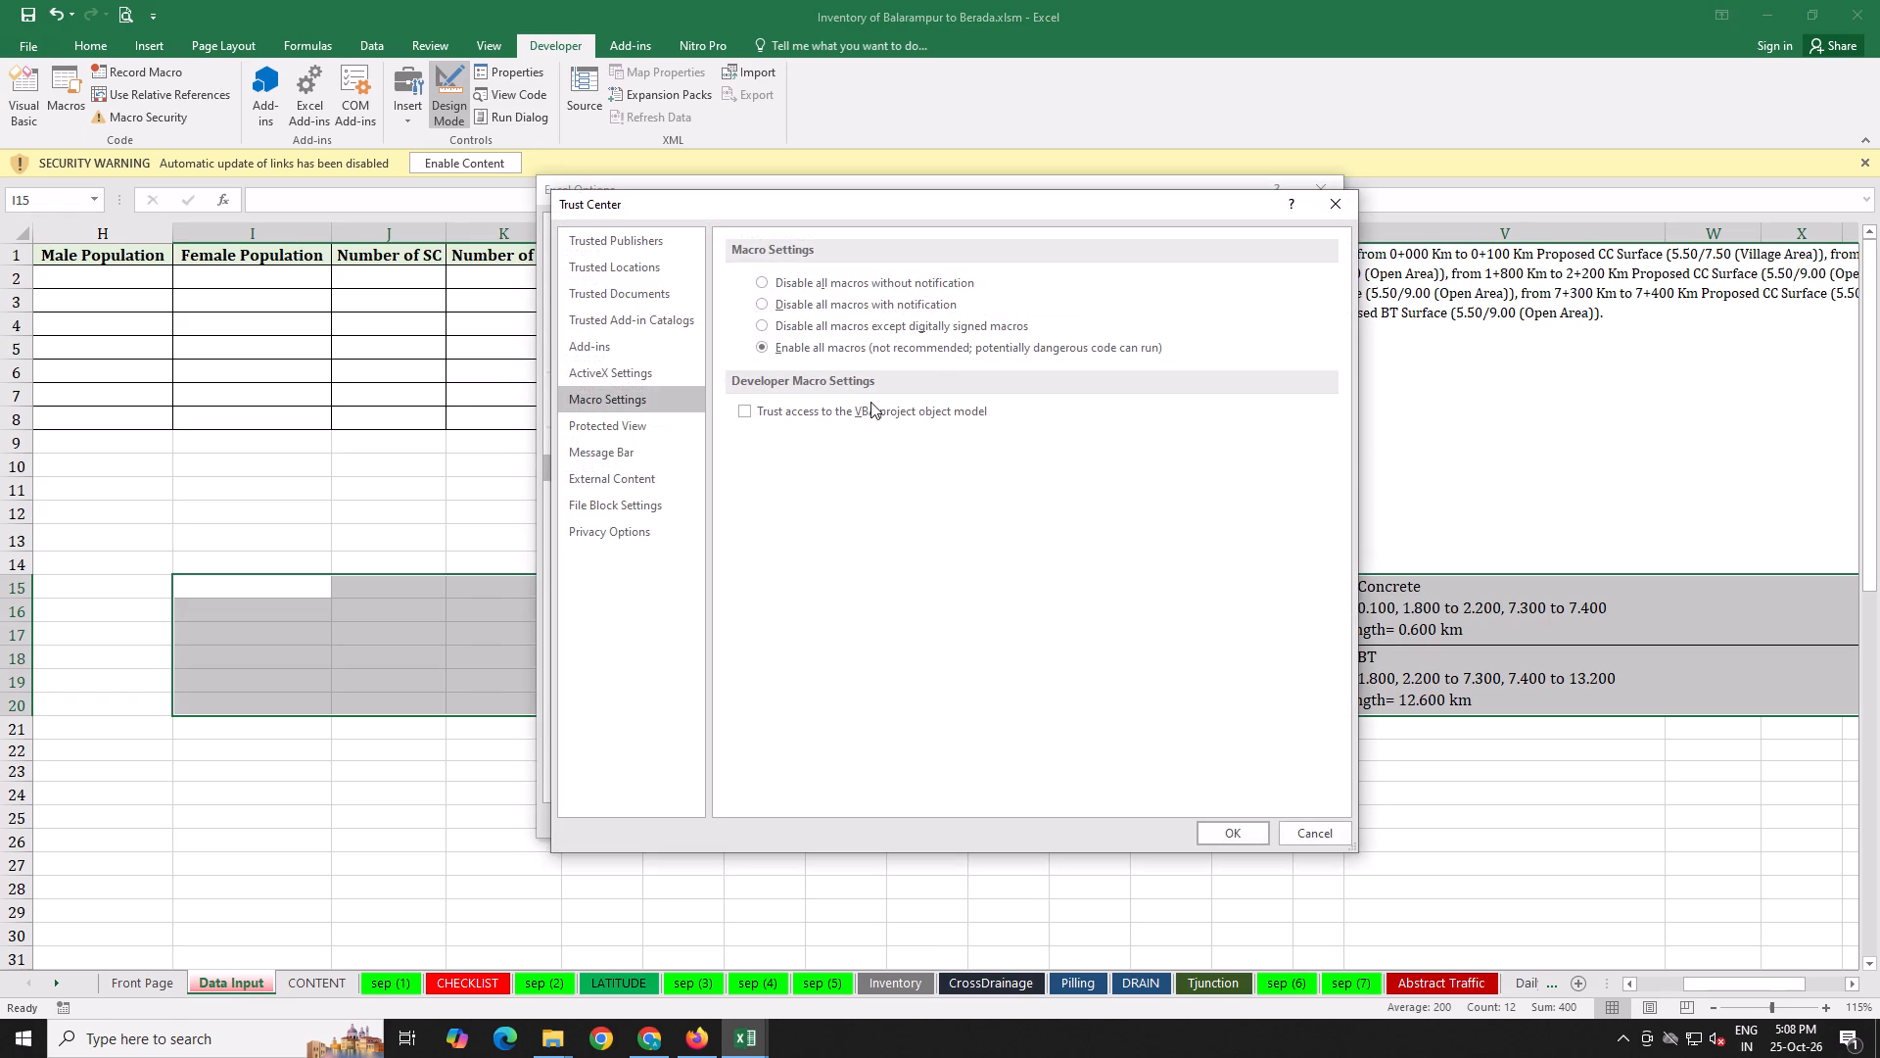
left_click(858, 415)
left_click(1250, 839)
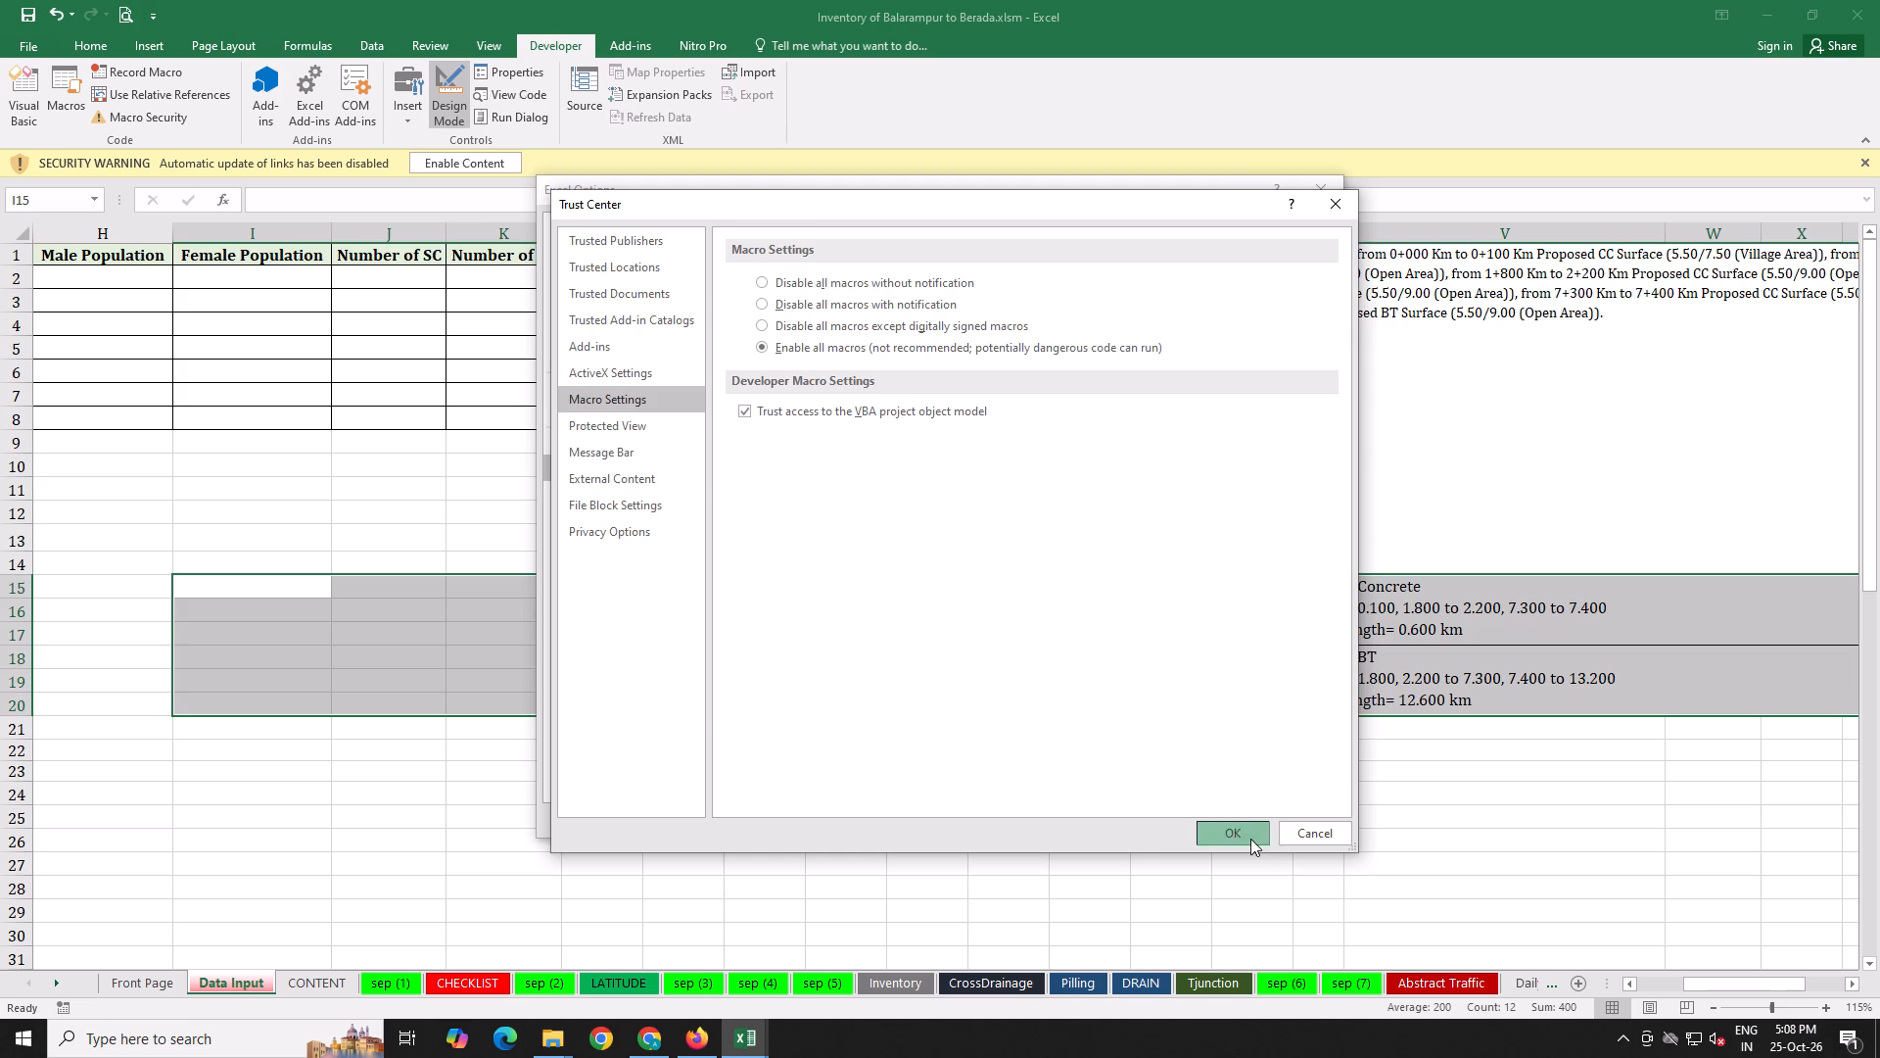
left_click(1221, 813)
left_click(1221, 813)
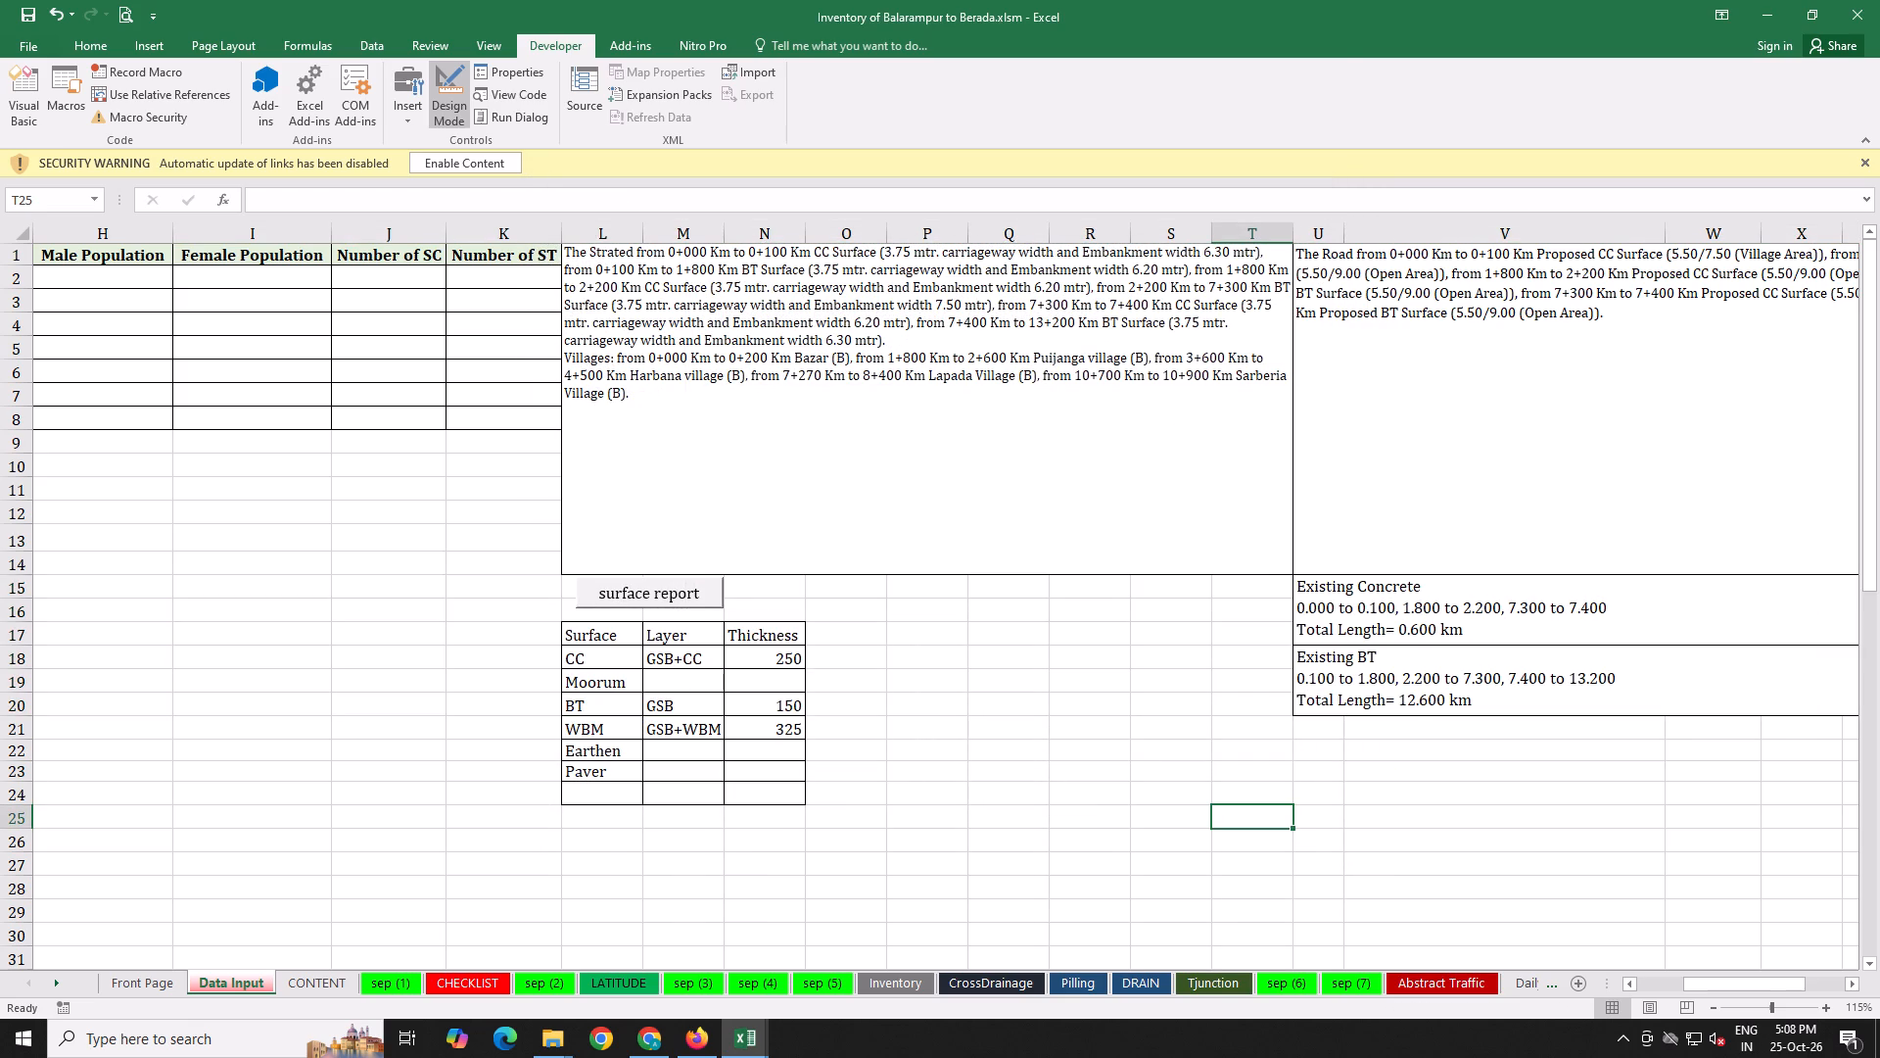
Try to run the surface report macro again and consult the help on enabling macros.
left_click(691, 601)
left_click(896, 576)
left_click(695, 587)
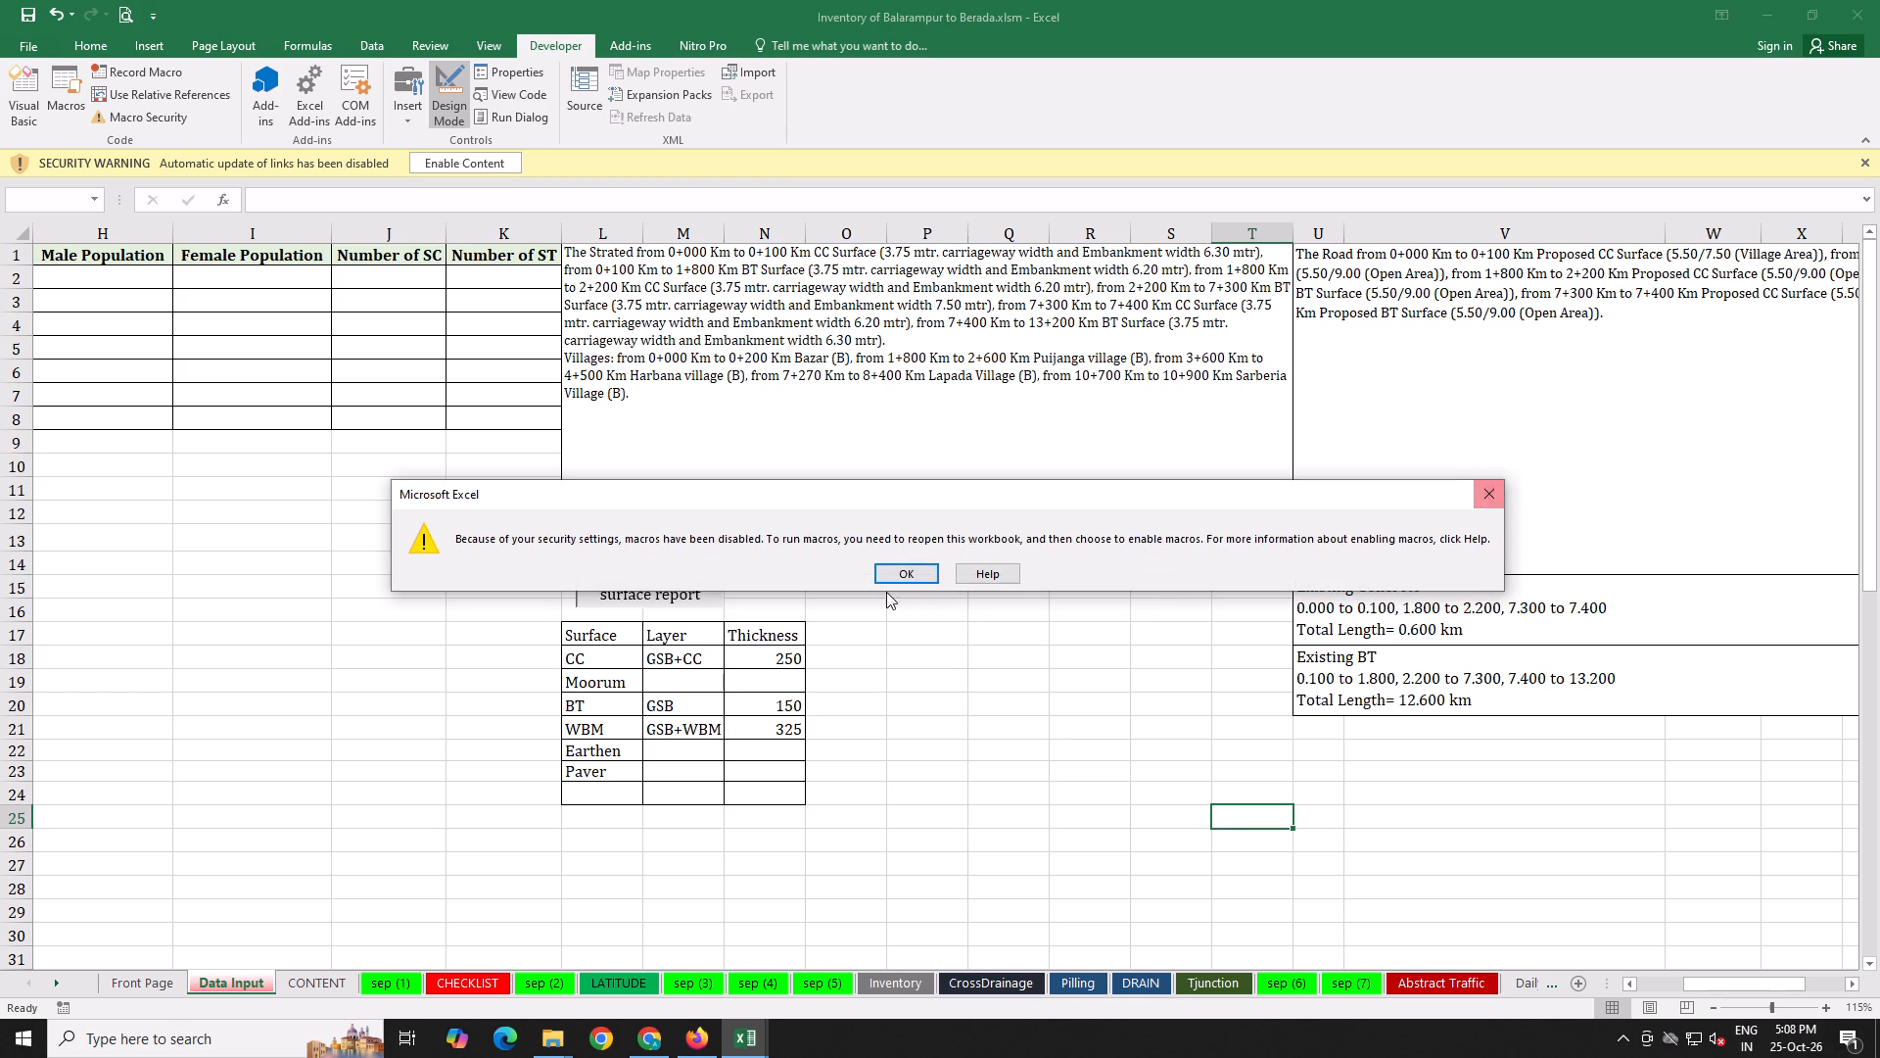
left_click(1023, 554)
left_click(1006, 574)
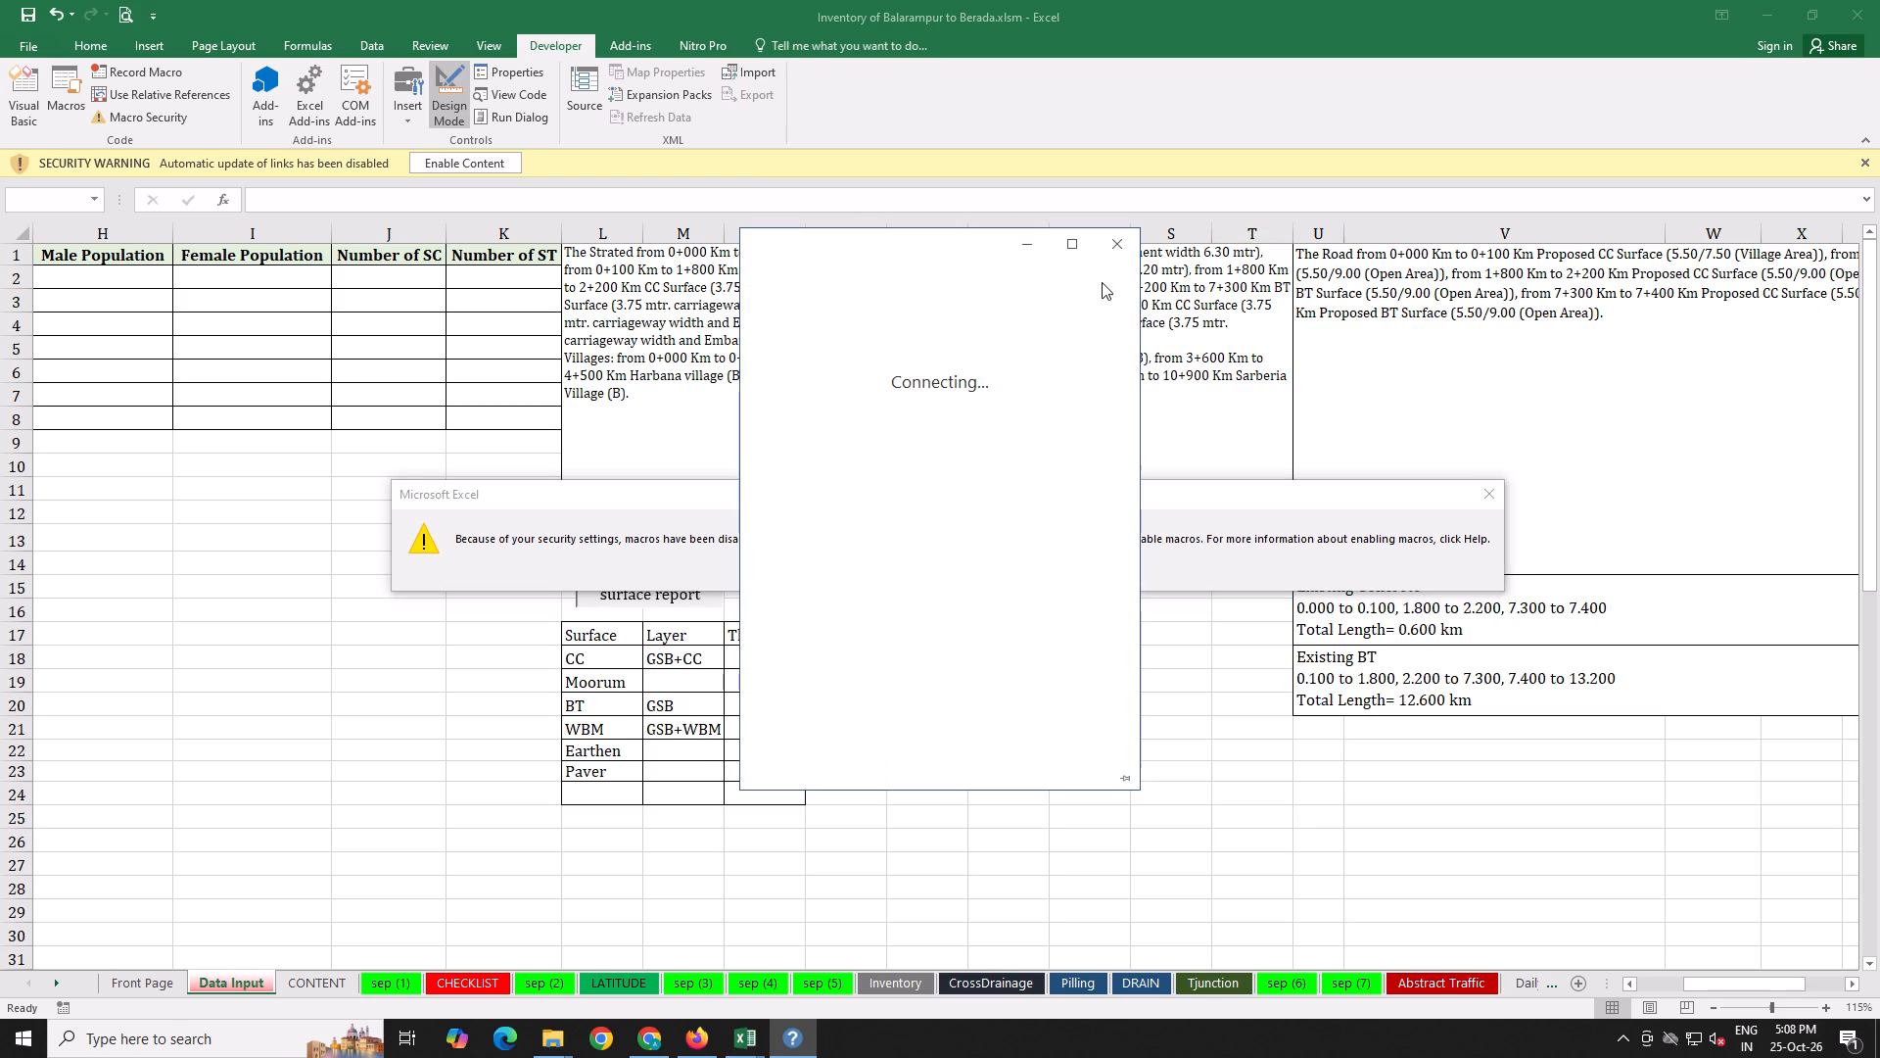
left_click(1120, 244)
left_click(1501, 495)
Close the workbook with its changes saved and reopen Inventory of Balarampur to Berada.xlsm from its folder.
left_click(1879, 0)
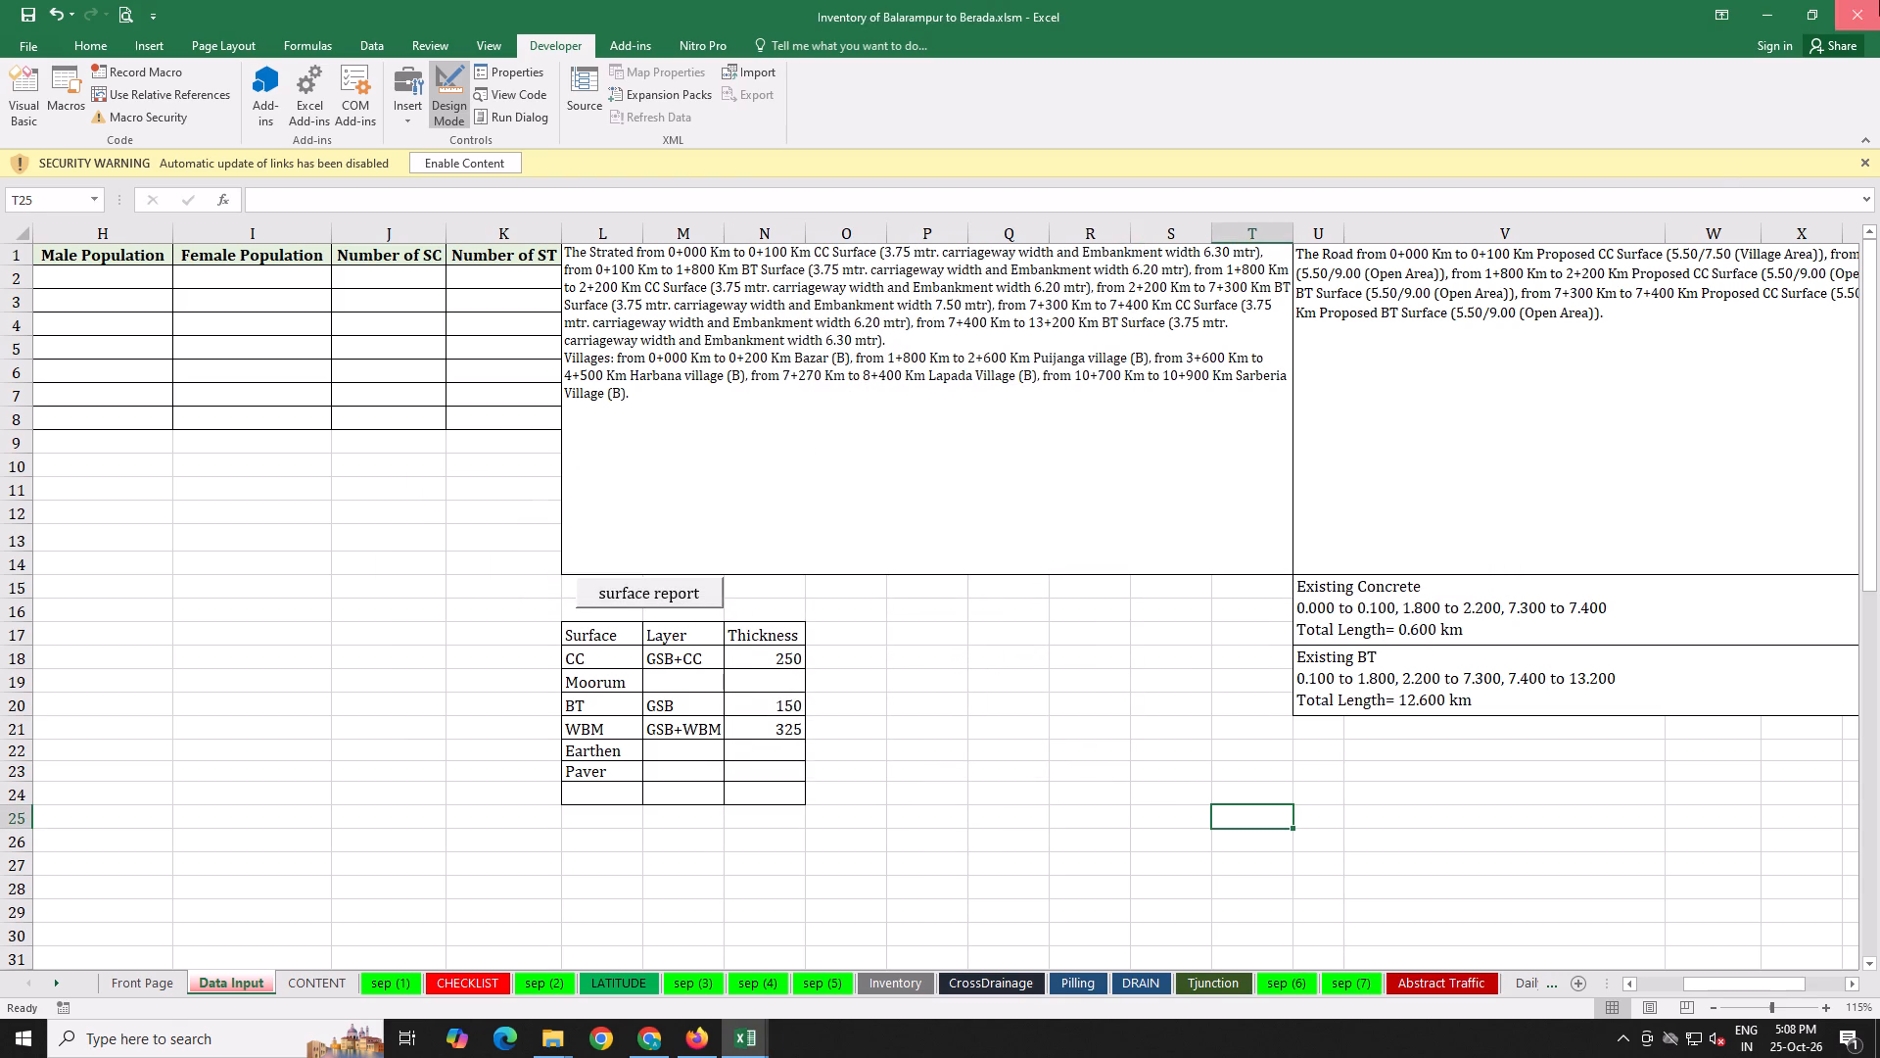
left_click(876, 545)
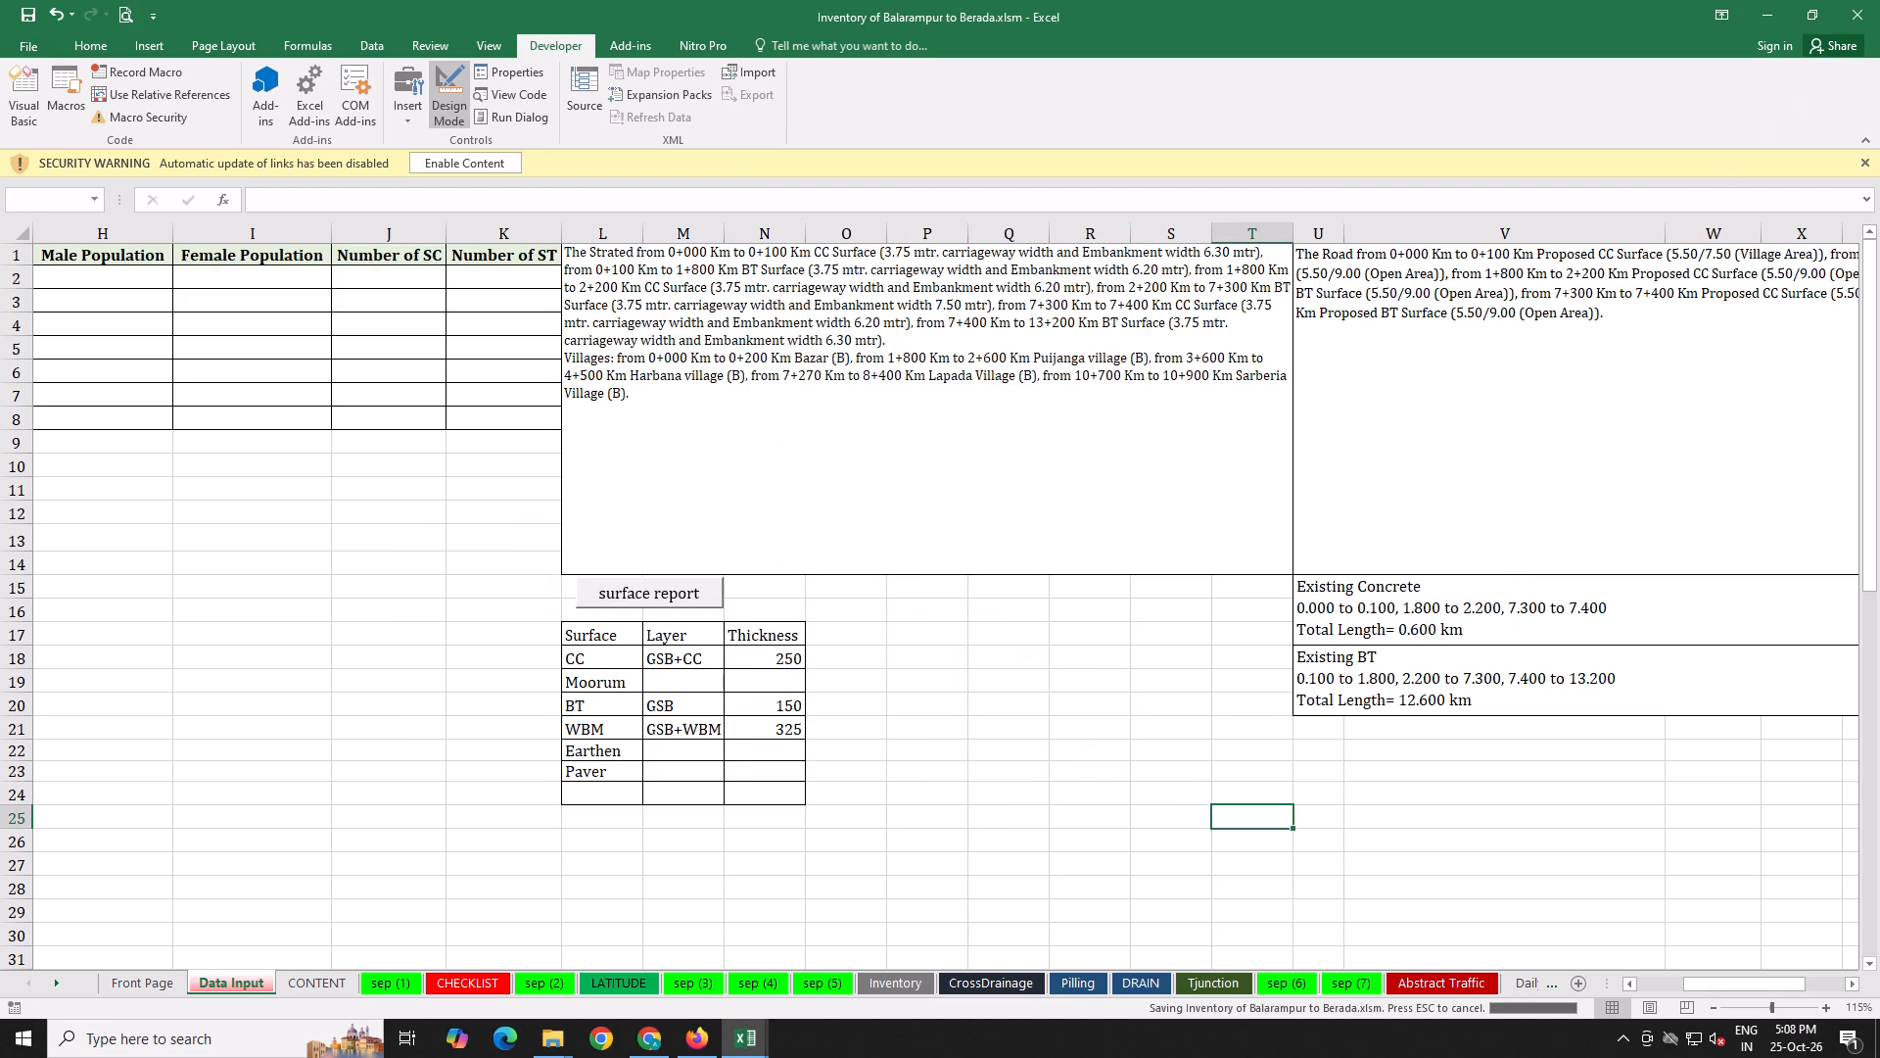
left_click(385, 236)
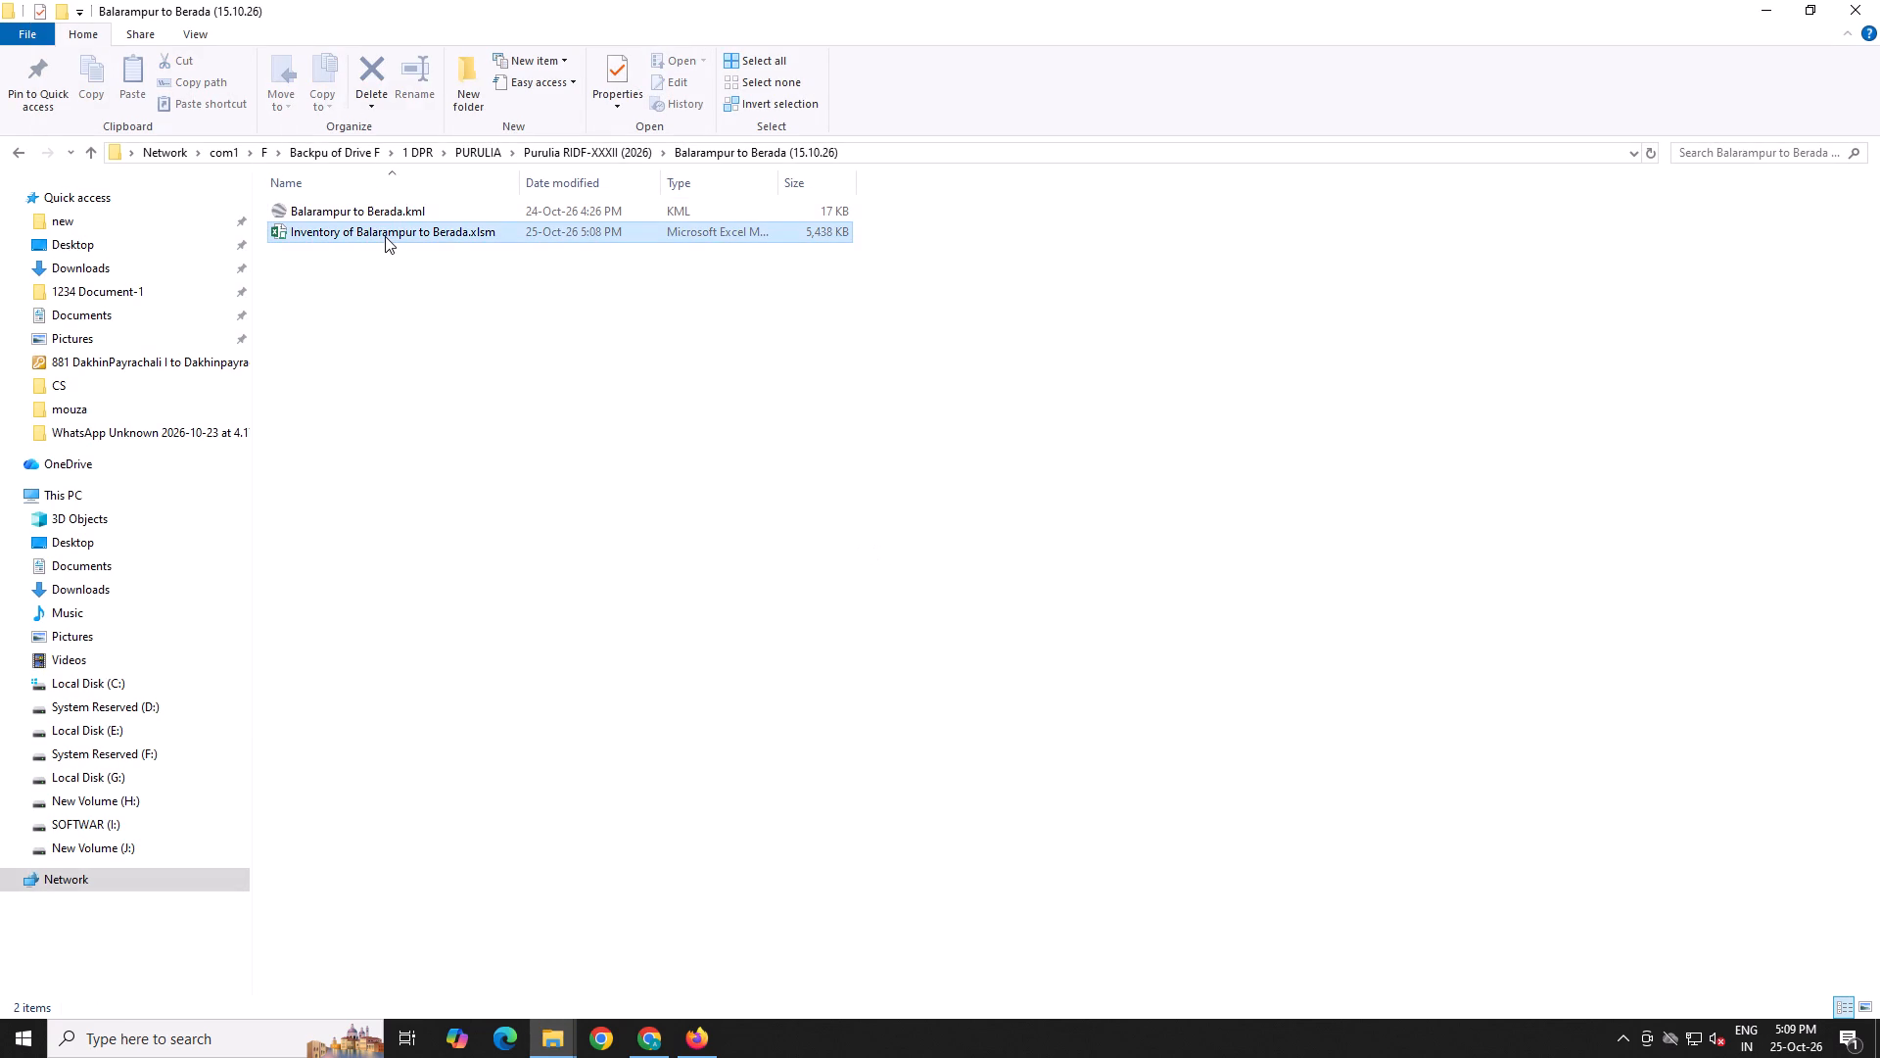
left_click(385, 236)
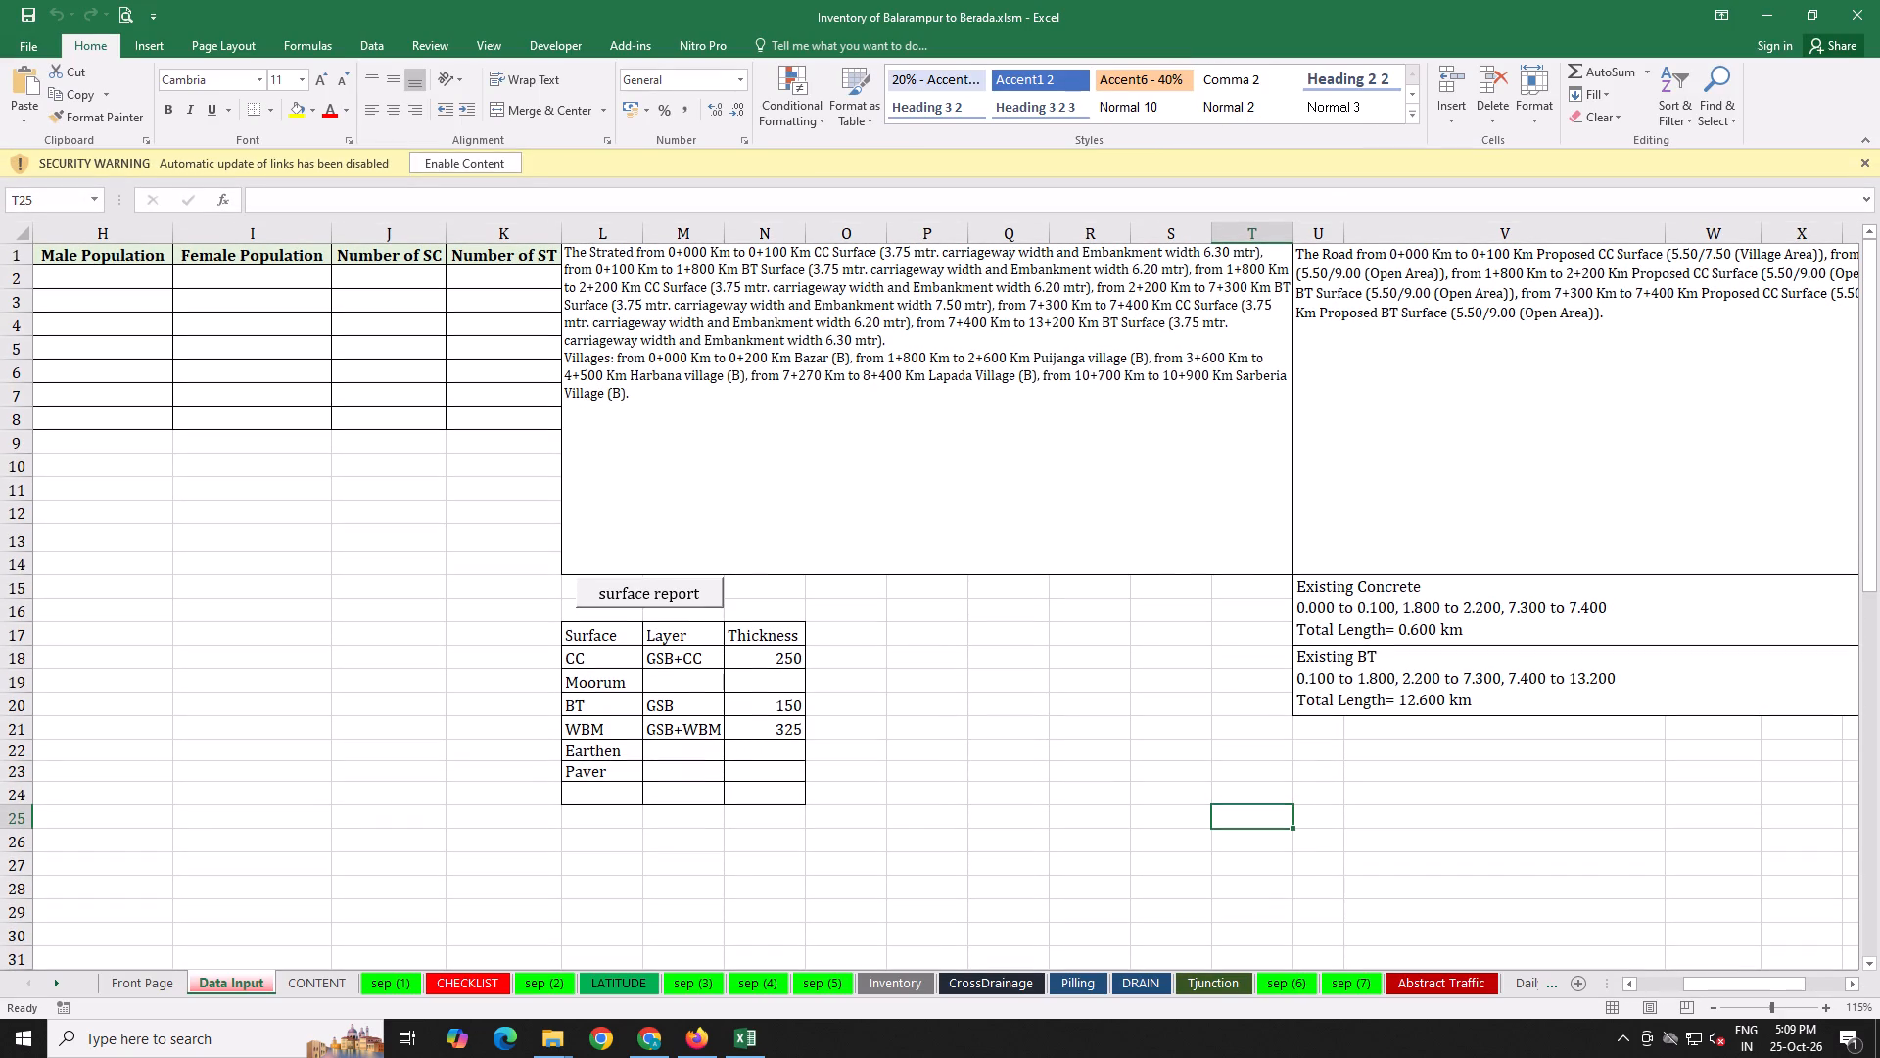
Run the surface report macro to regenerate the existing surface description on the Data Input sheet.
left_click(688, 596)
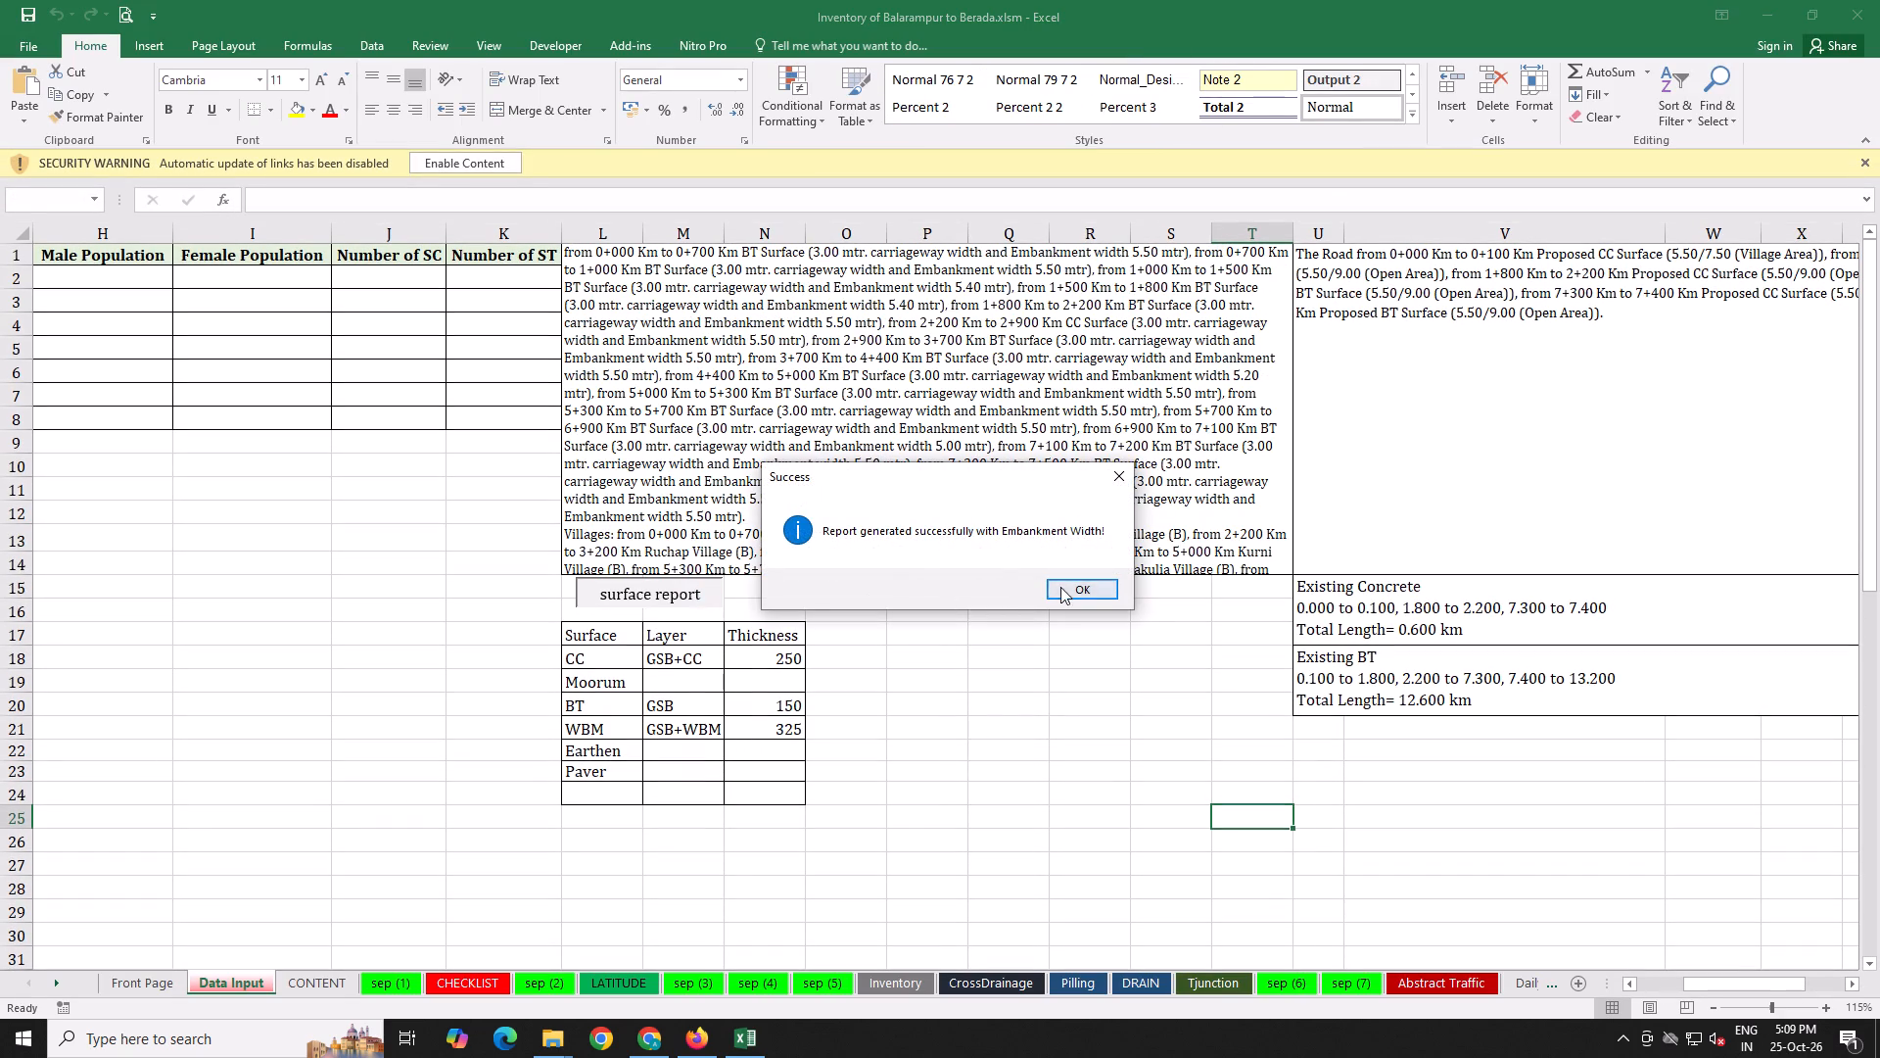
left_click(1060, 587)
Run the Prop.Surface macro to regenerate the proposed surface description on the Data Input sheet.
left_click_drag(998, 633, 1879, 661)
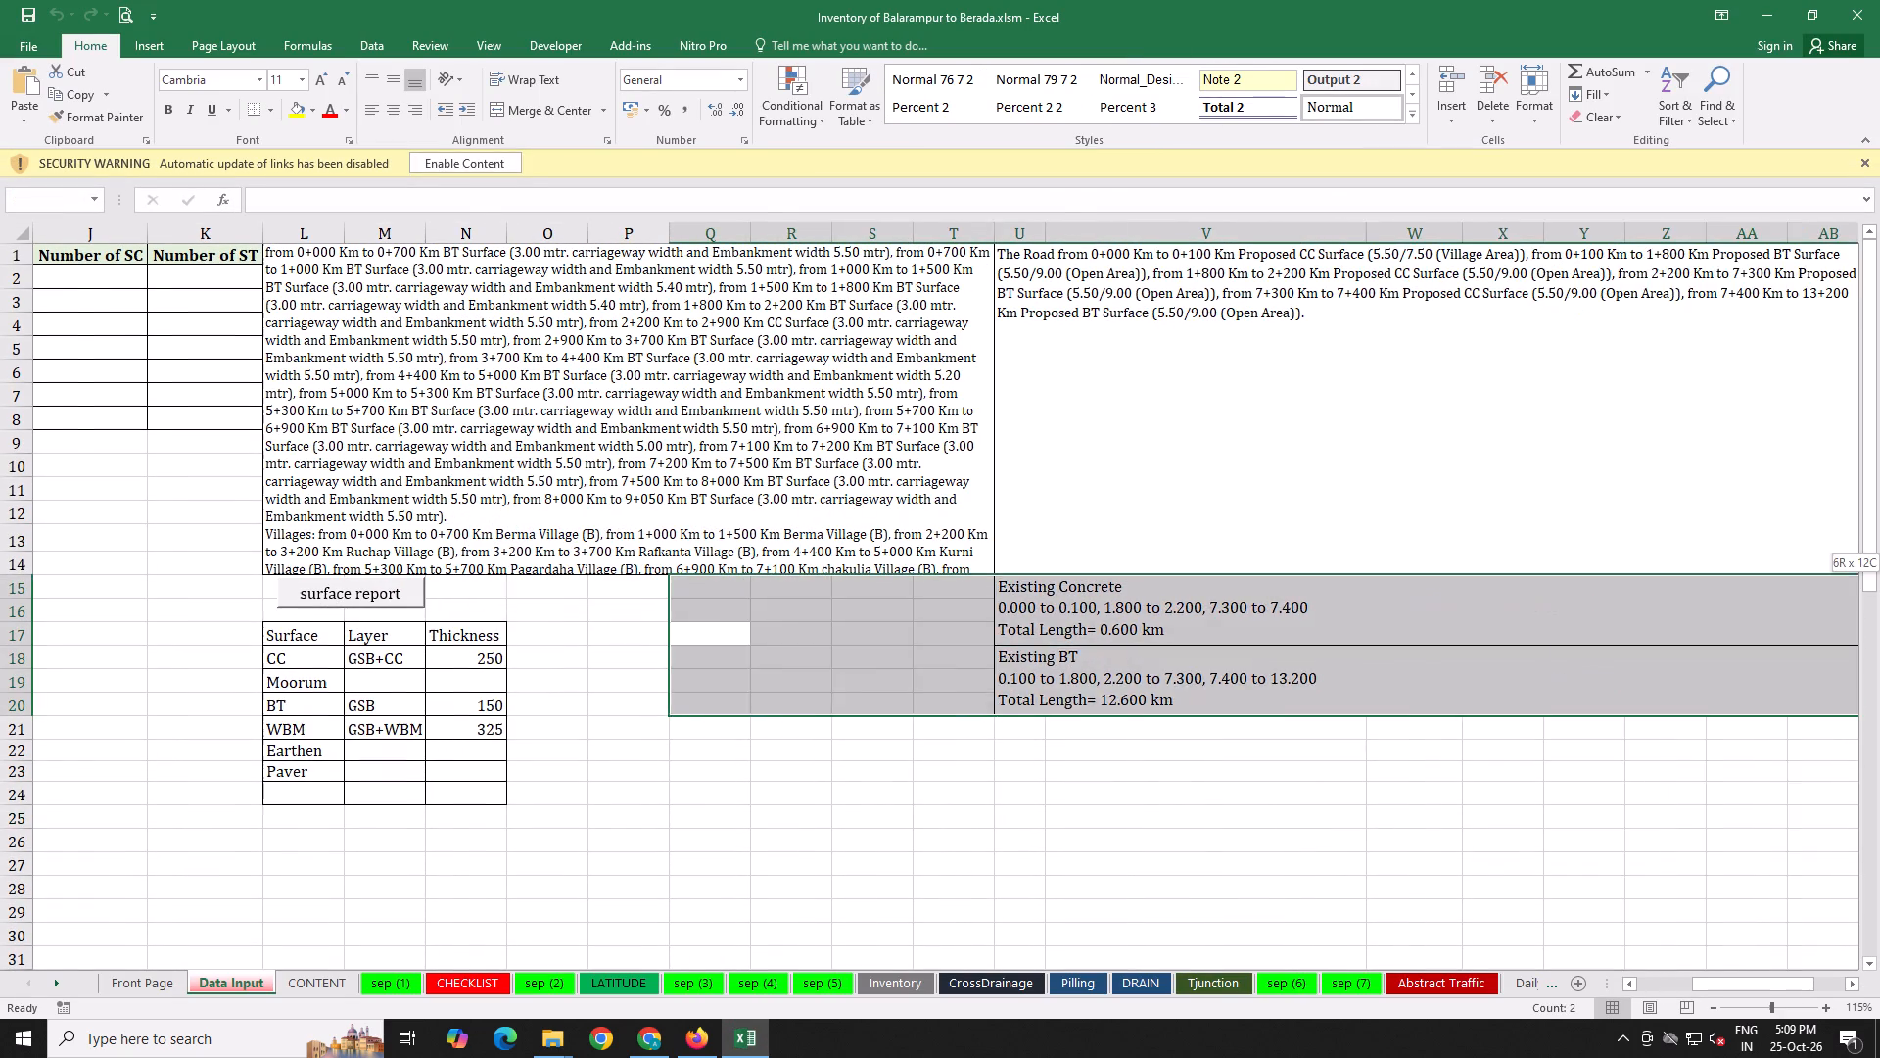
left_click_drag(1879, 661, 1874, 659)
left_click(1697, 552)
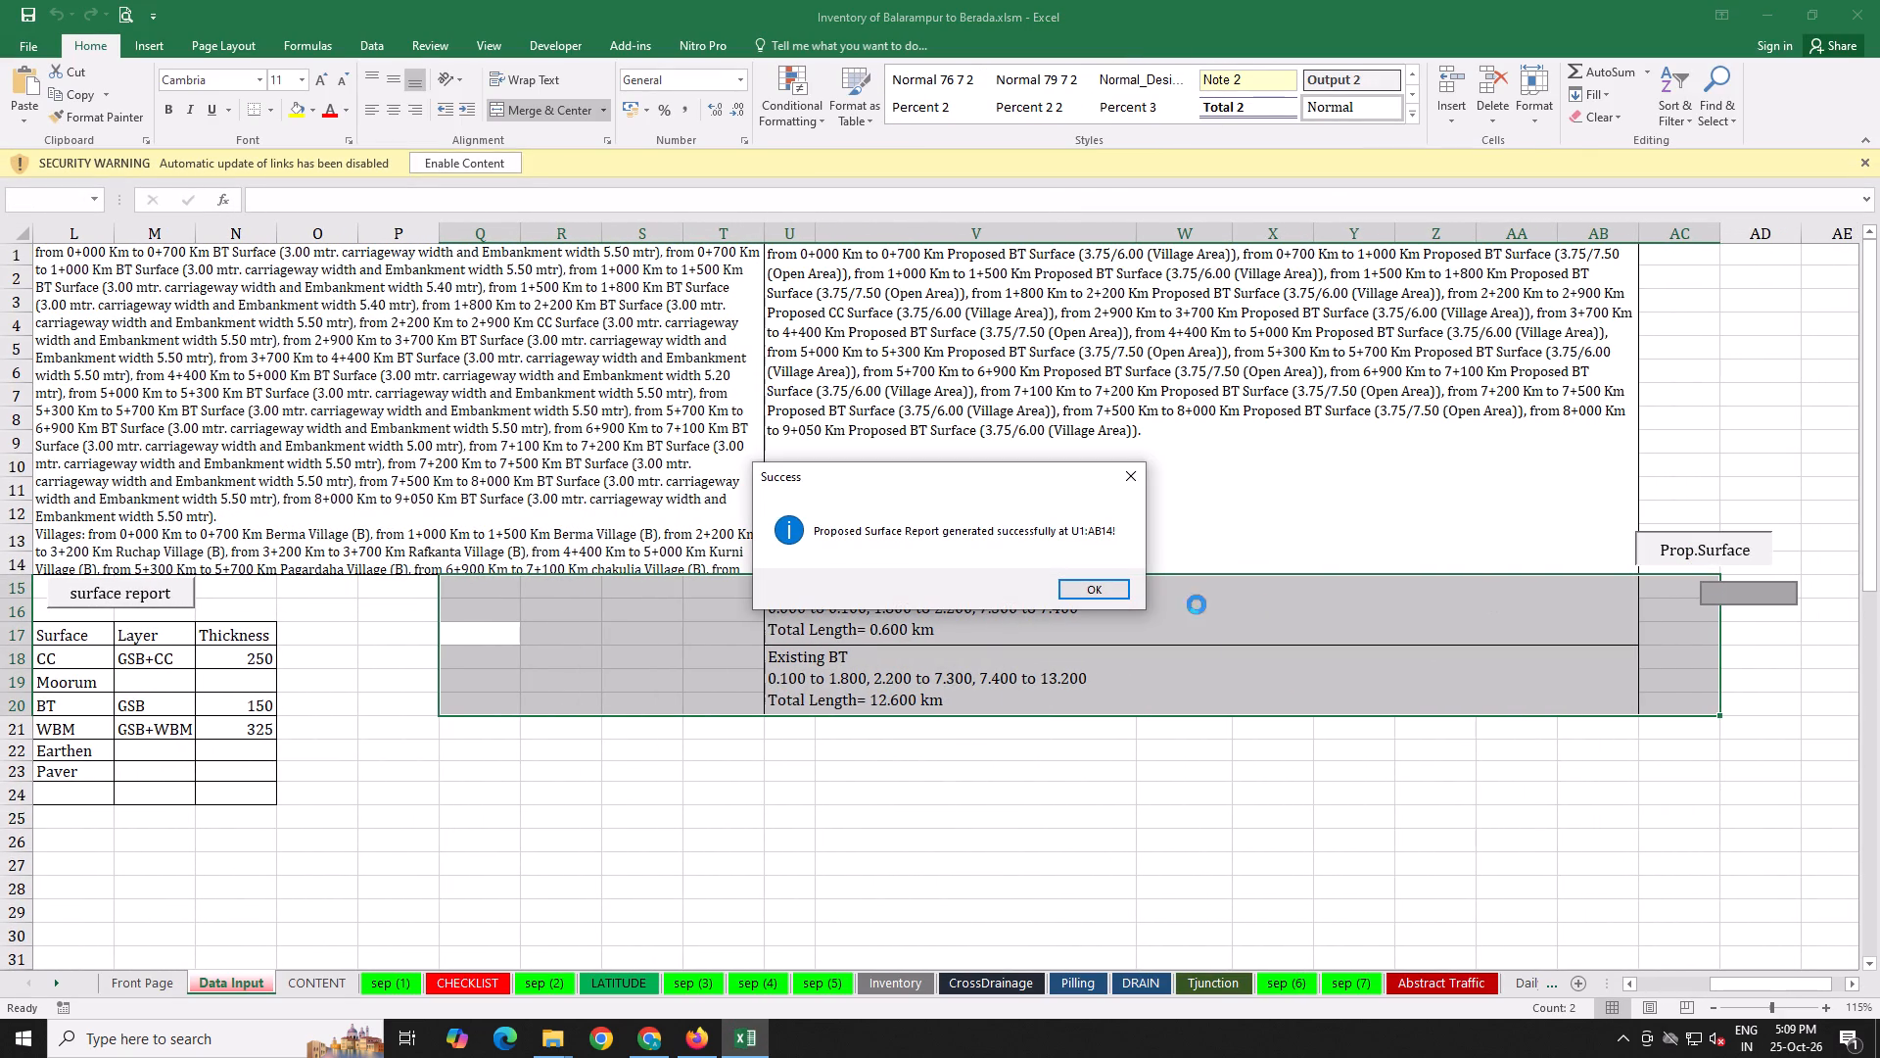
left_click(1077, 593)
Run the macro of the unlabelled grey button below Prop.Surface to regenerate the existing BT and concrete chainage lists.
left_click(1723, 604)
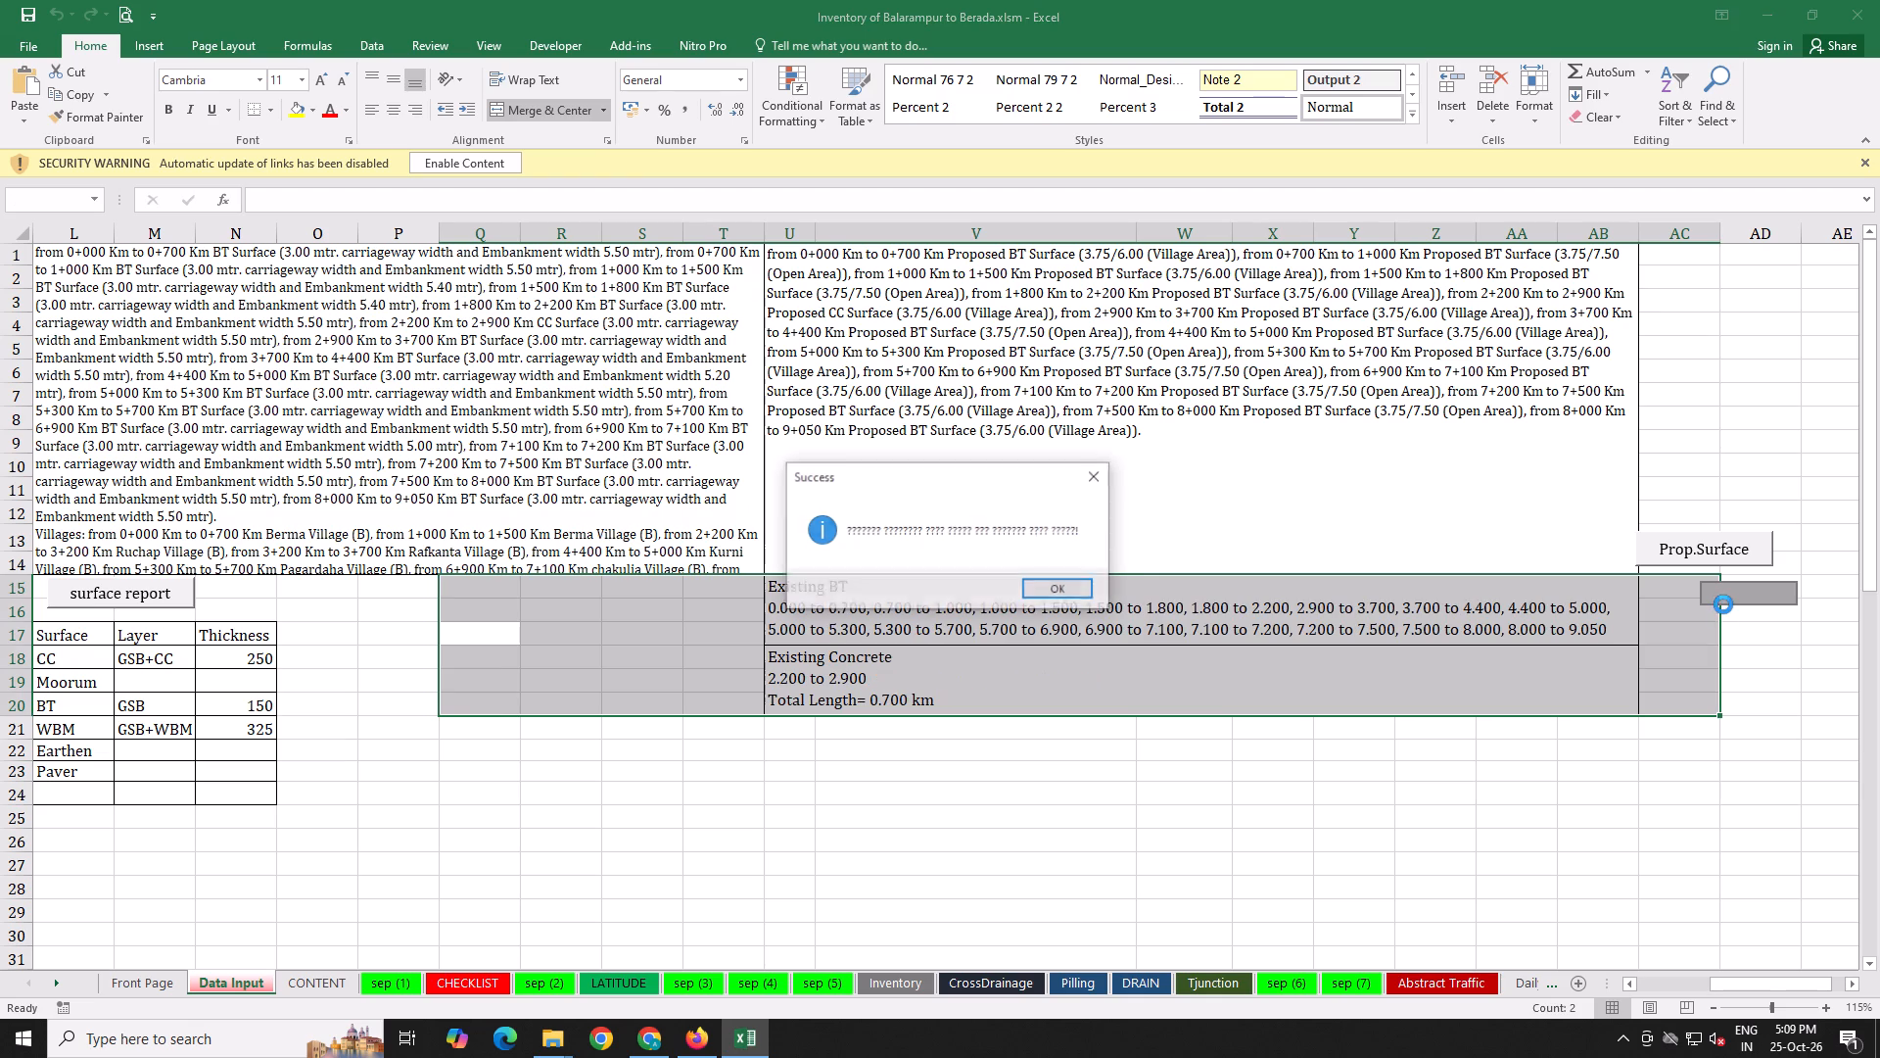
left_click(1068, 590)
left_click(863, 794)
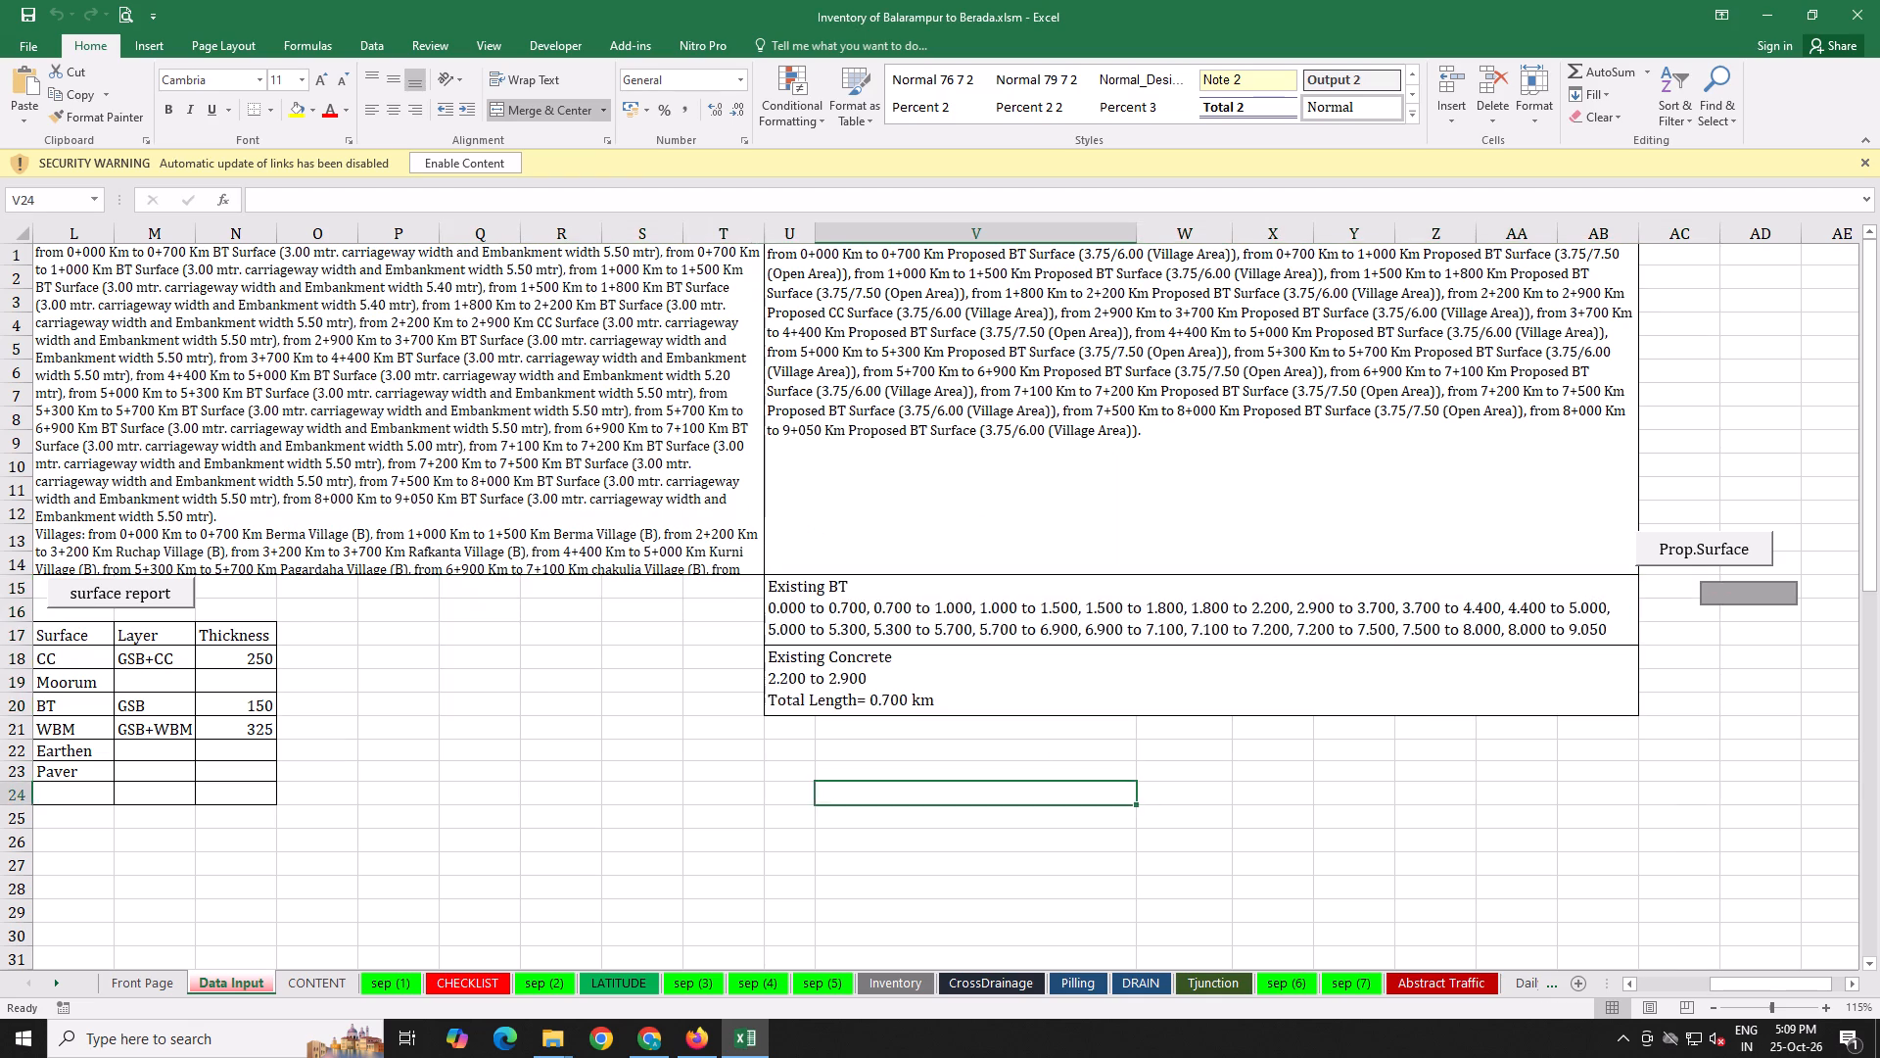
Review the regenerated surface reports and chainage lists across the Data Input sheet.
left_click_drag(341, 612, 0, 619)
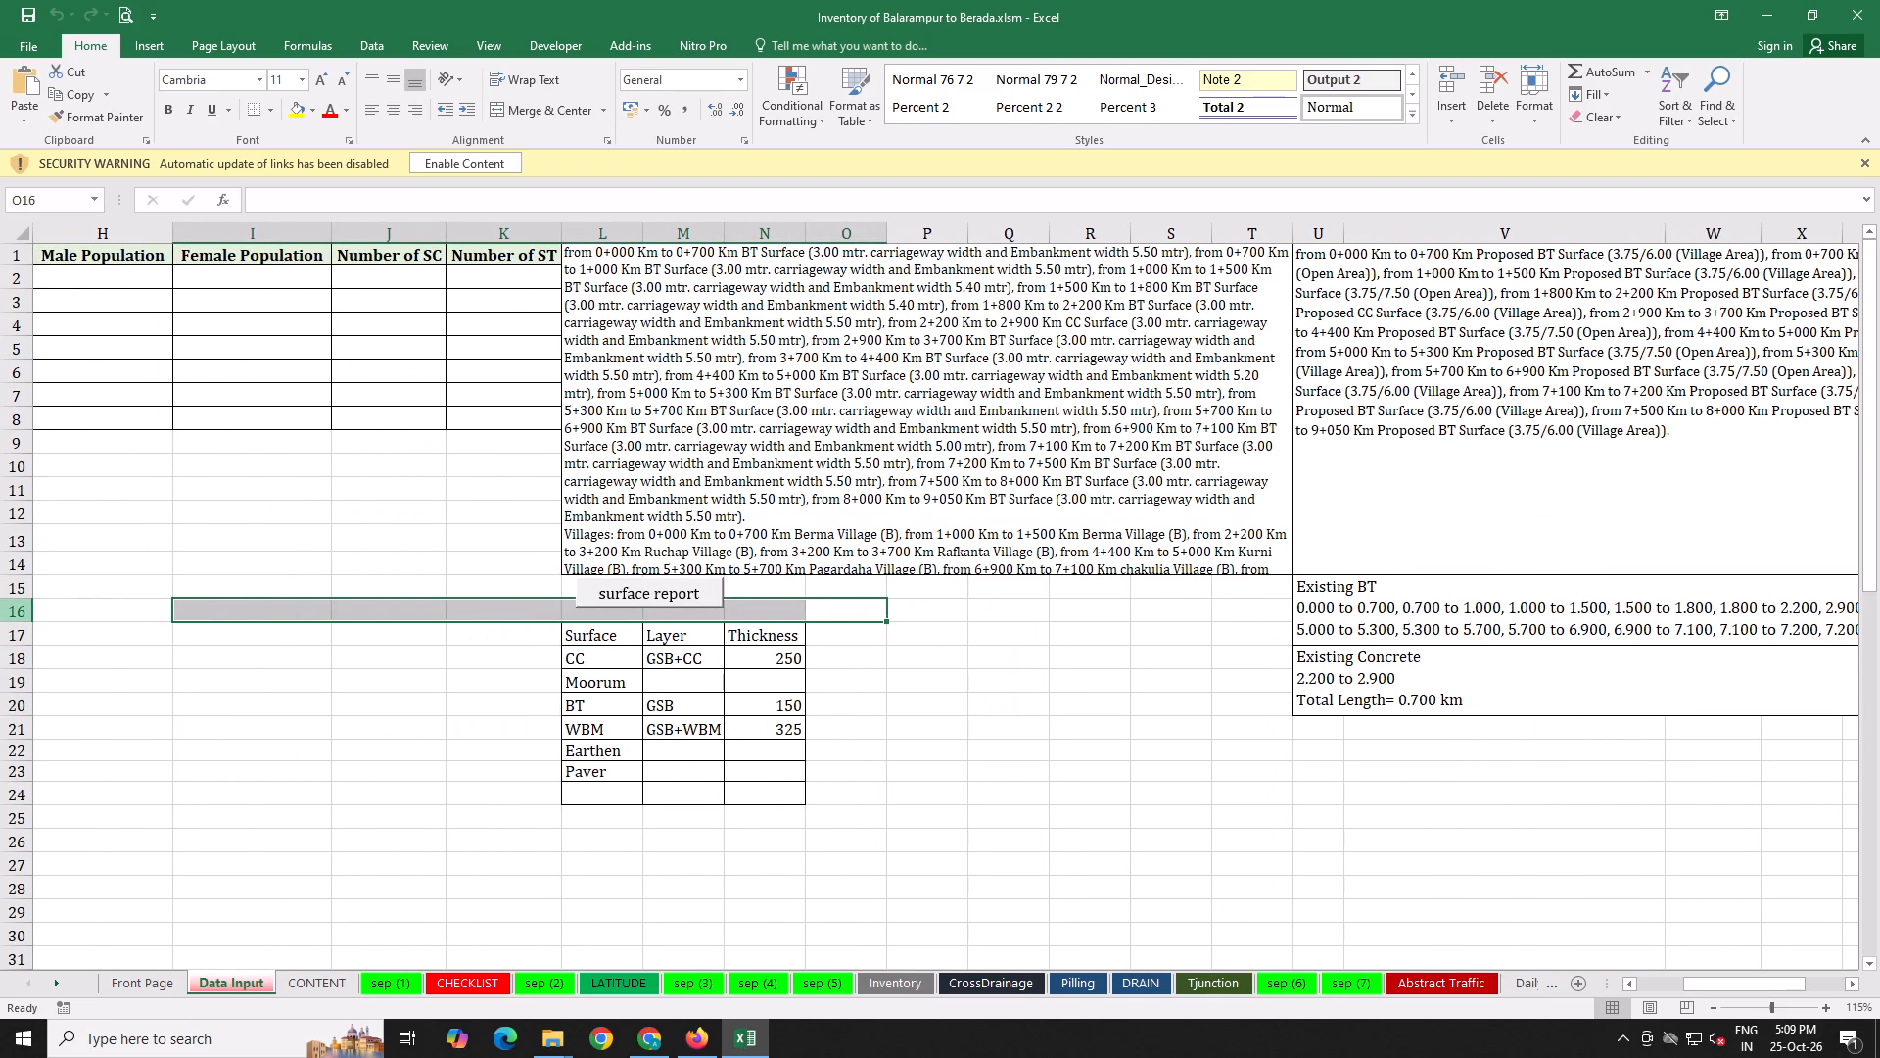
left_click(247, 570)
scroll(478, 500, "up", 4)
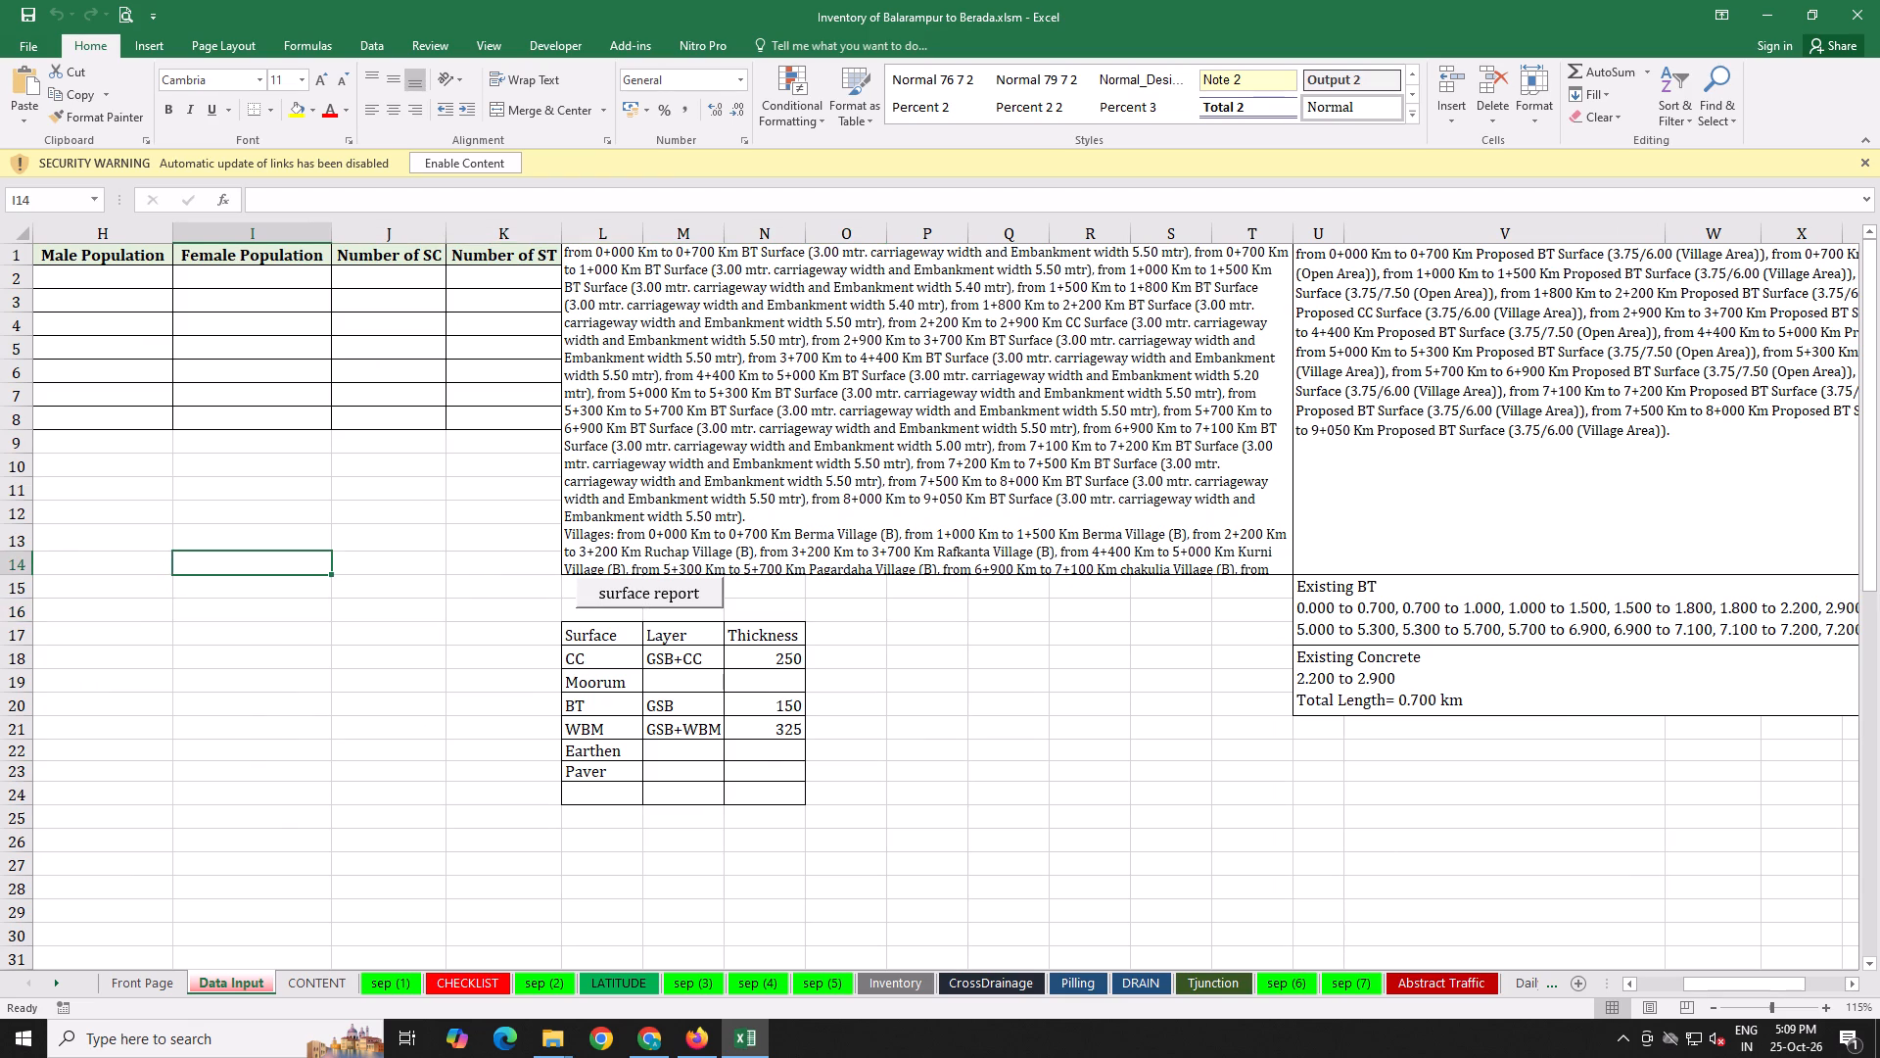
left_click_drag(1688, 705, 1879, 709)
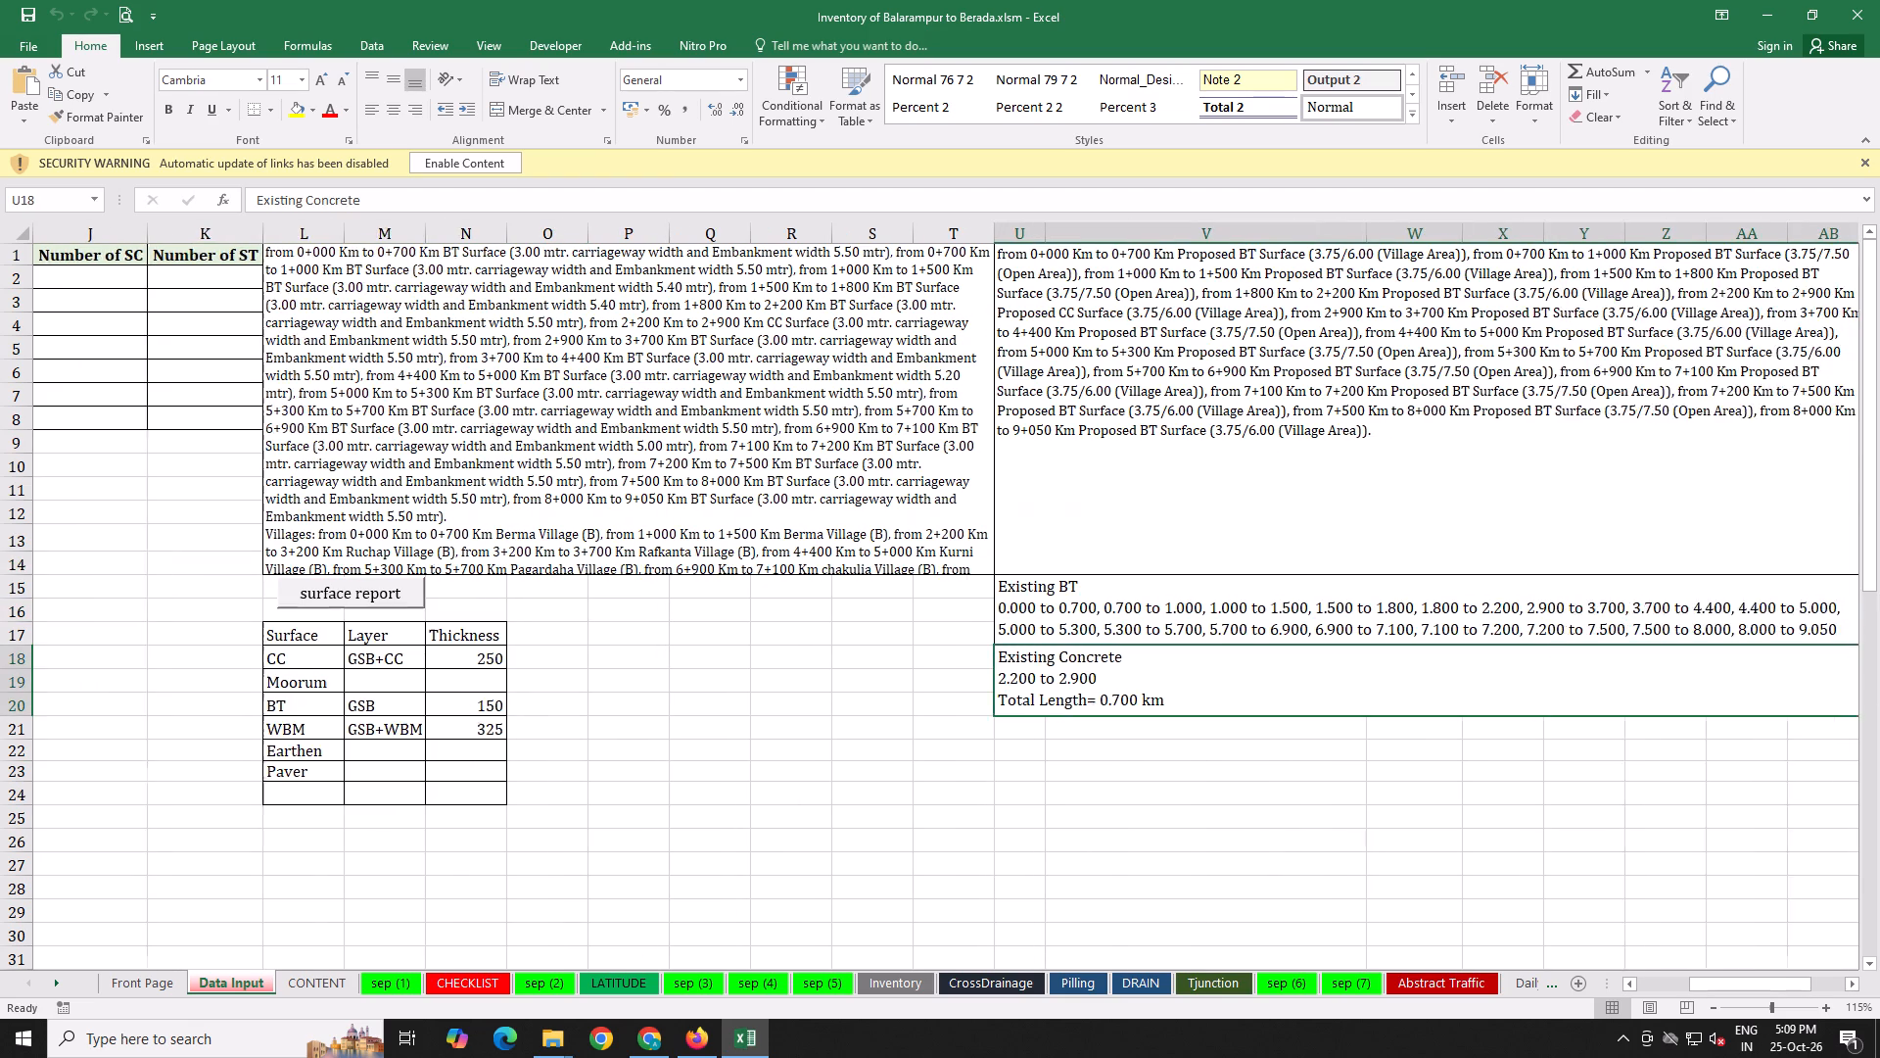
left_click_drag(1879, 709, 1879, 716)
left_click(1524, 757)
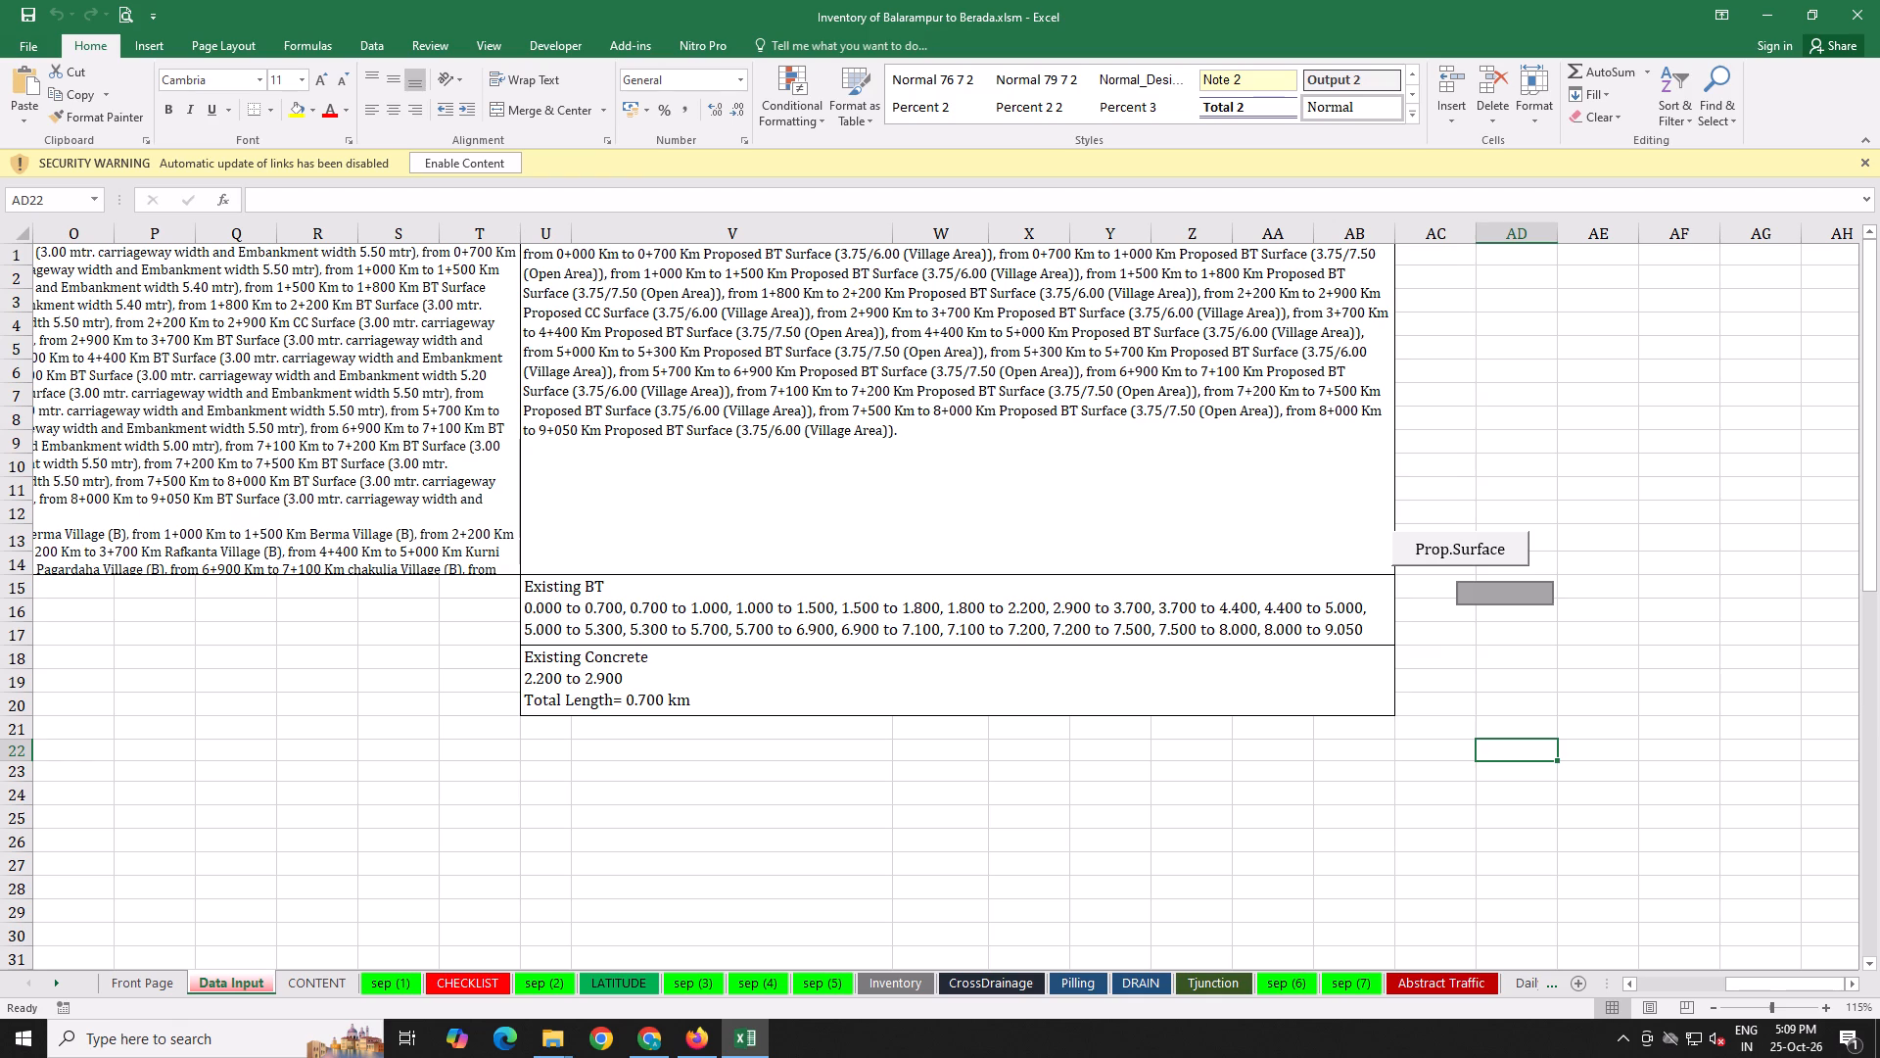
Replace "carriageway width and Embankment width" with "CW & Emb width" in the existing surface description on the Data Input sheet.
left_click_drag(385, 674, 0, 671)
double_click(765, 414)
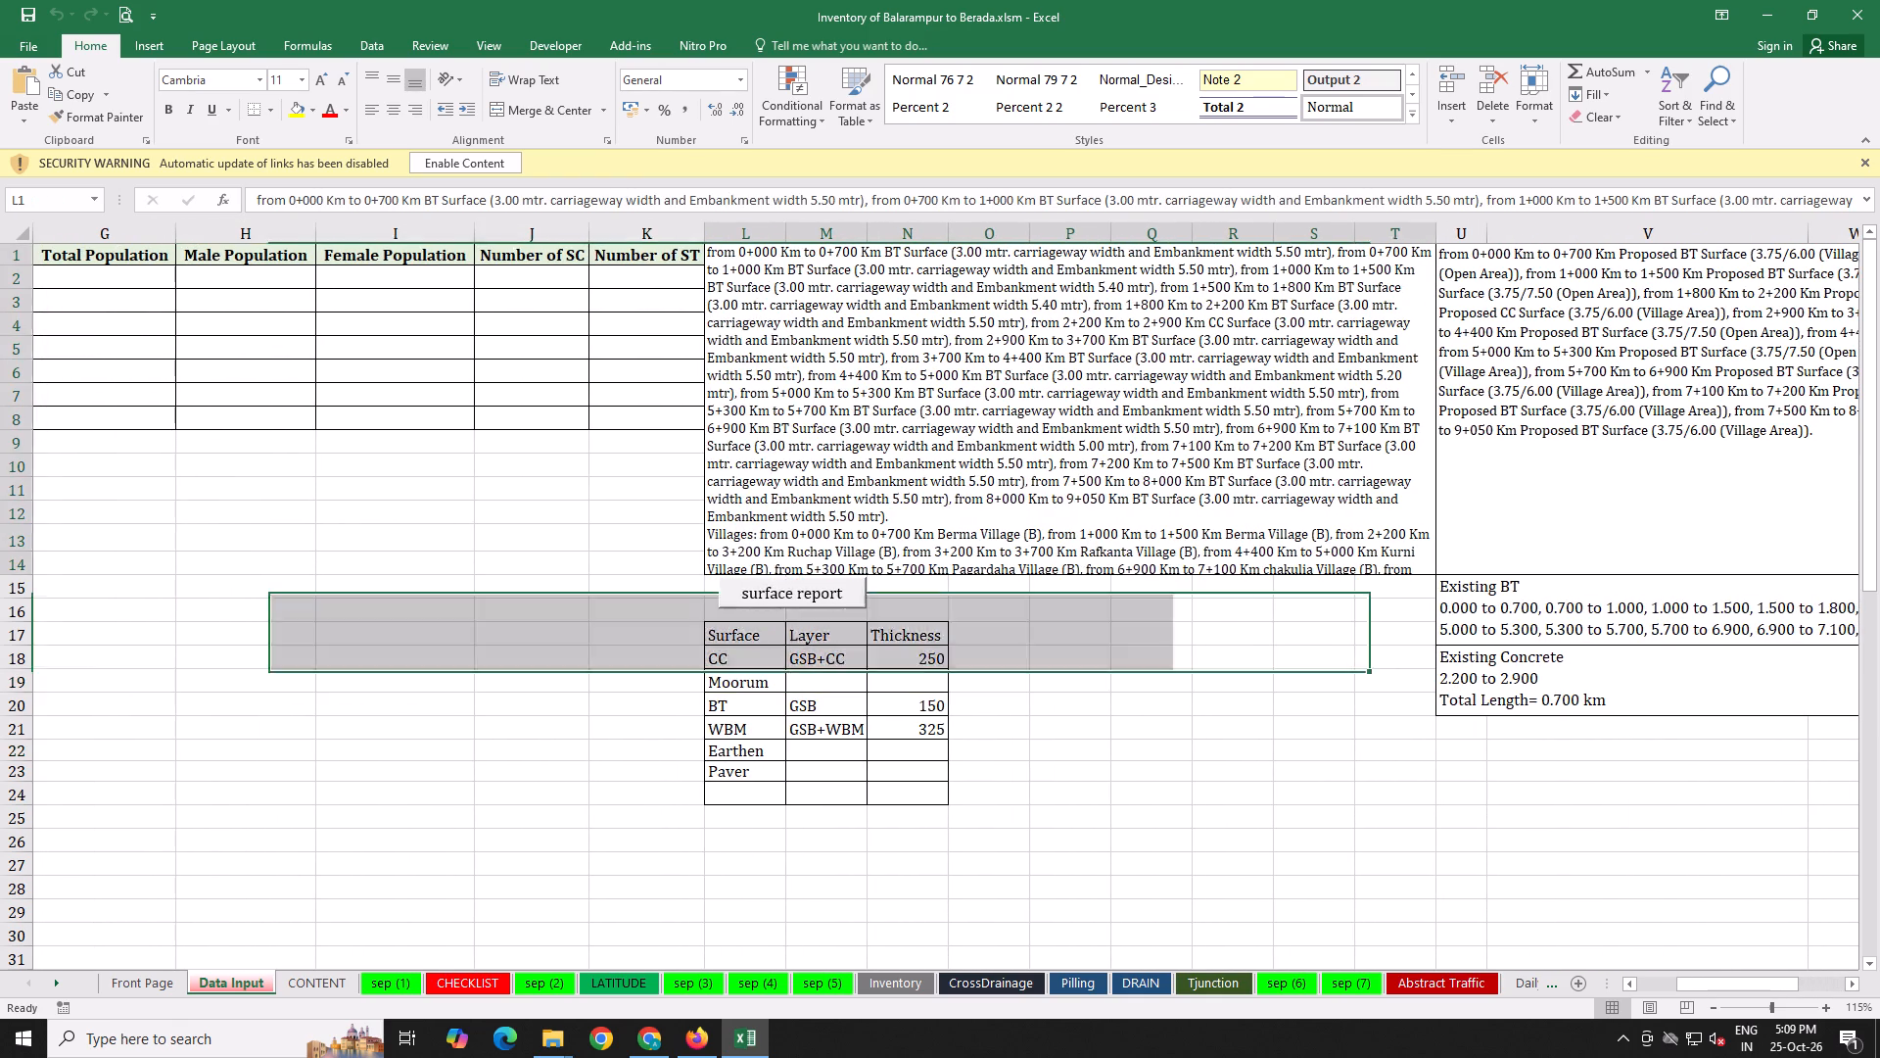
left_click_drag(736, 450, 851, 450)
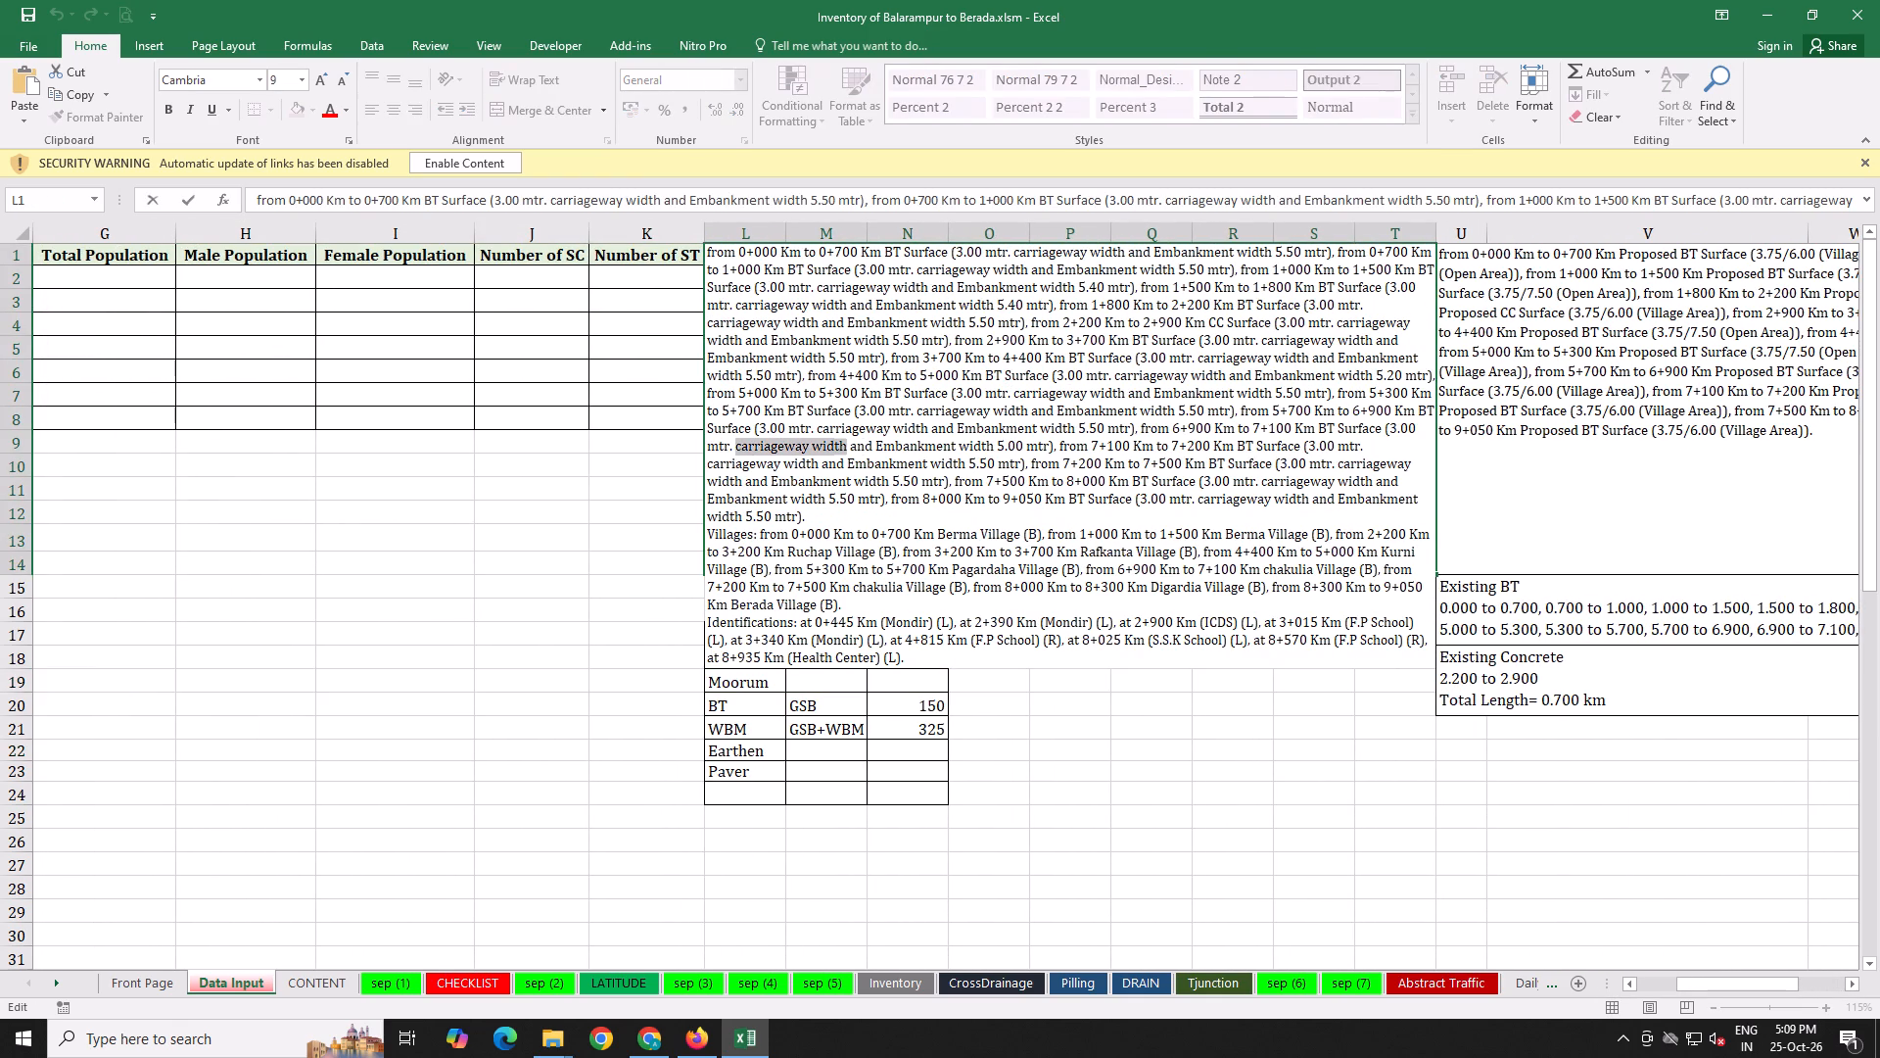
left_click_drag(851, 450, 992, 446)
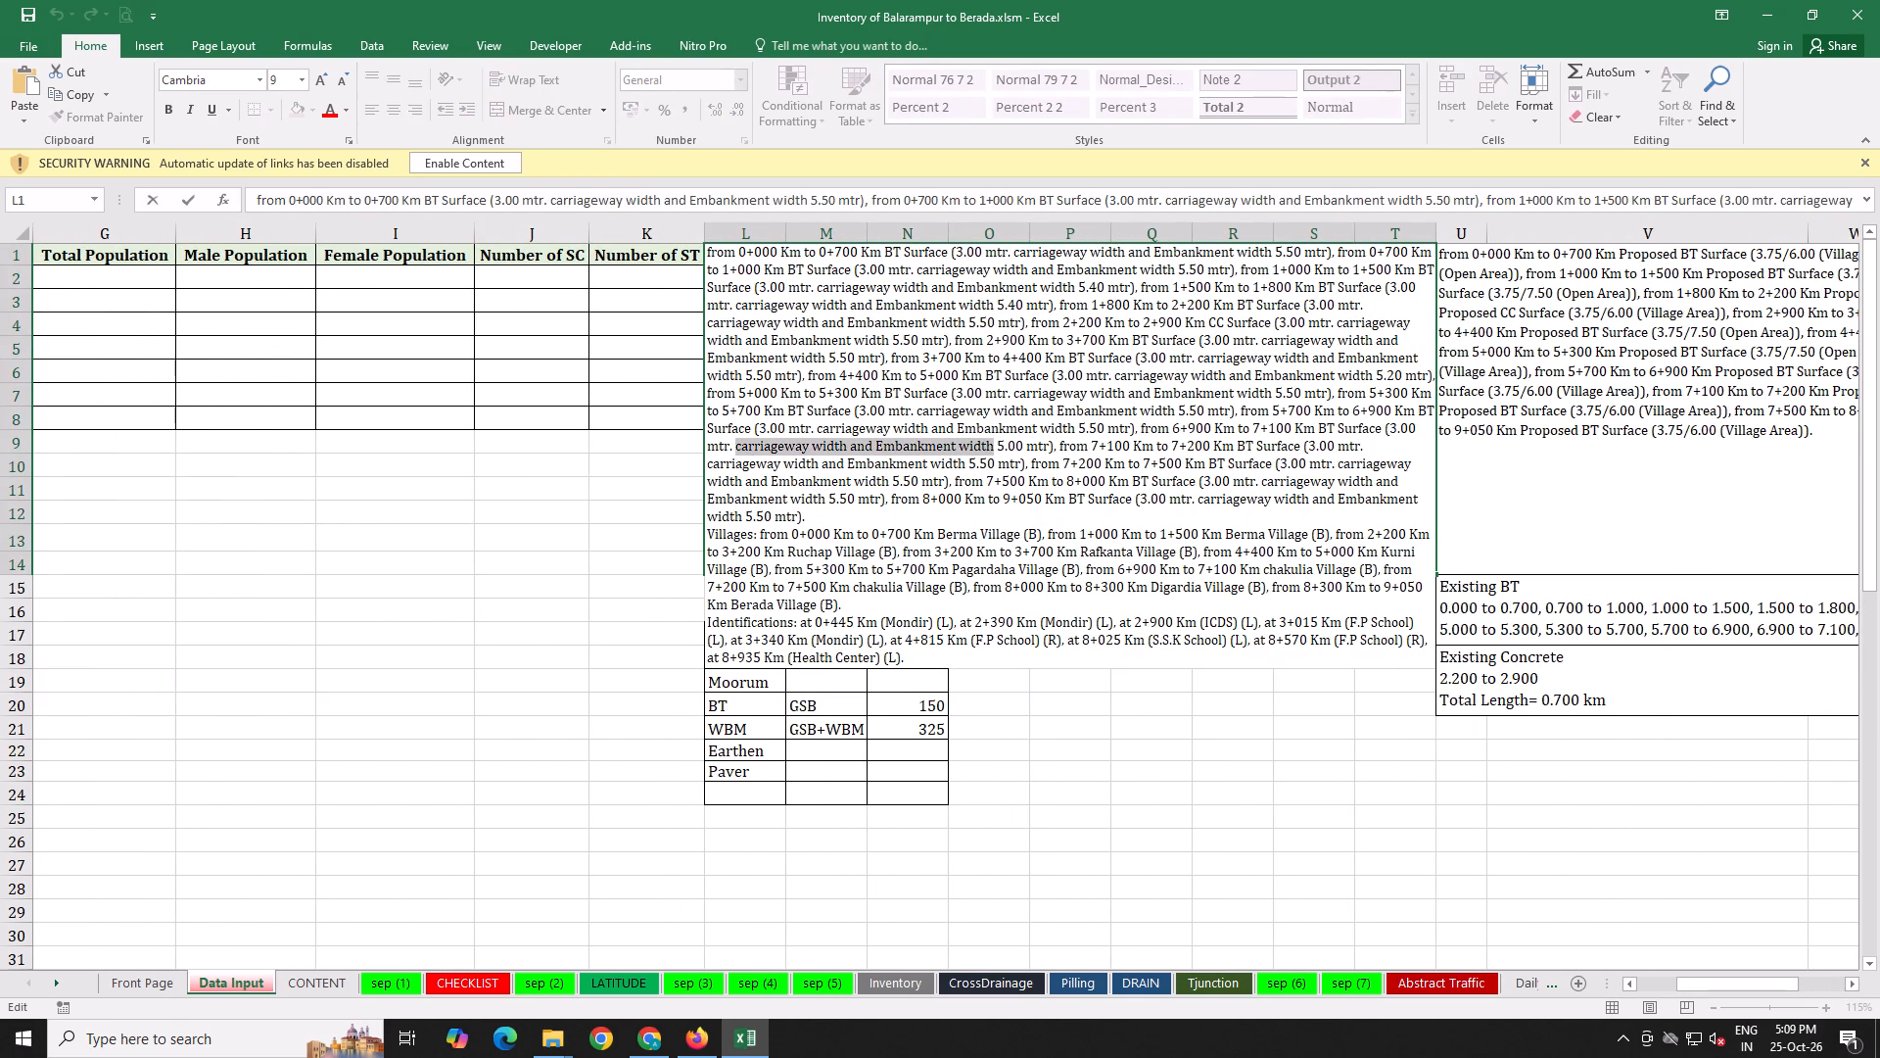
left_click_drag(992, 446, 993, 446)
key("ctrl+c")
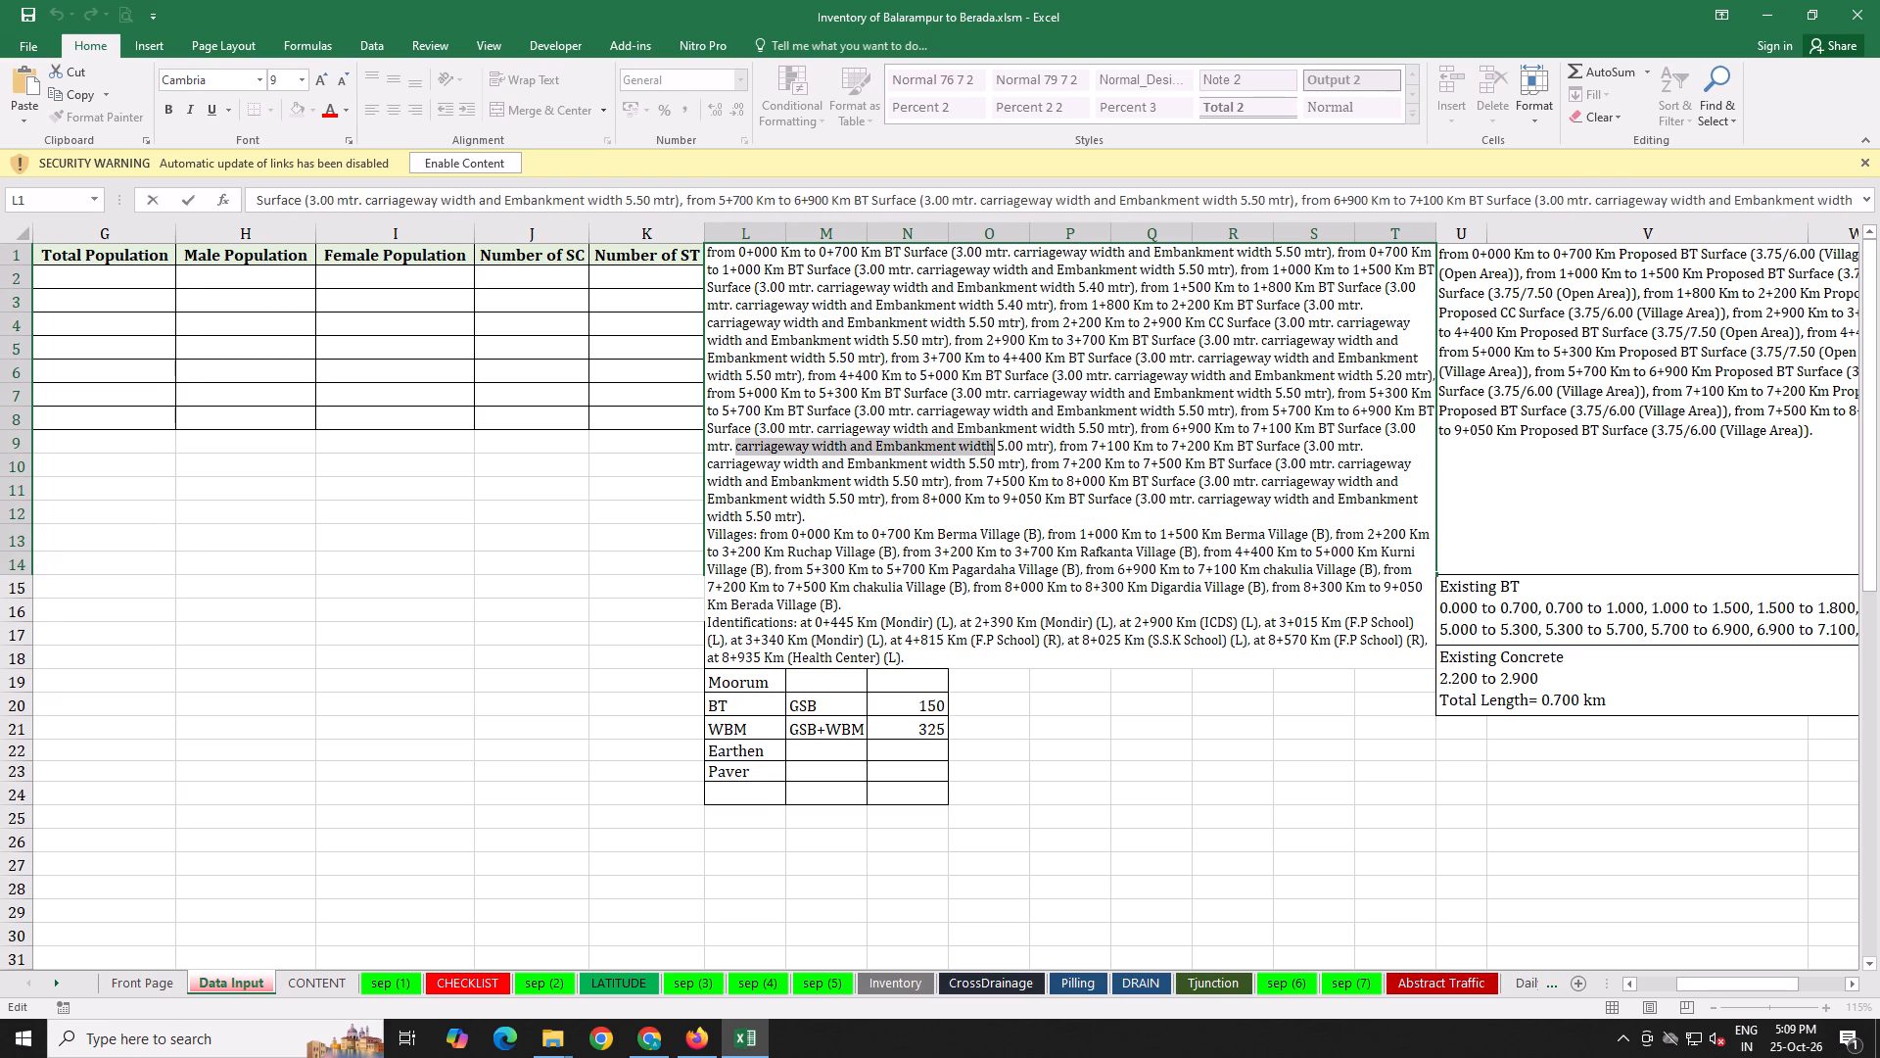
key("Escape")
left_click(958, 439)
key("ctrl+h")
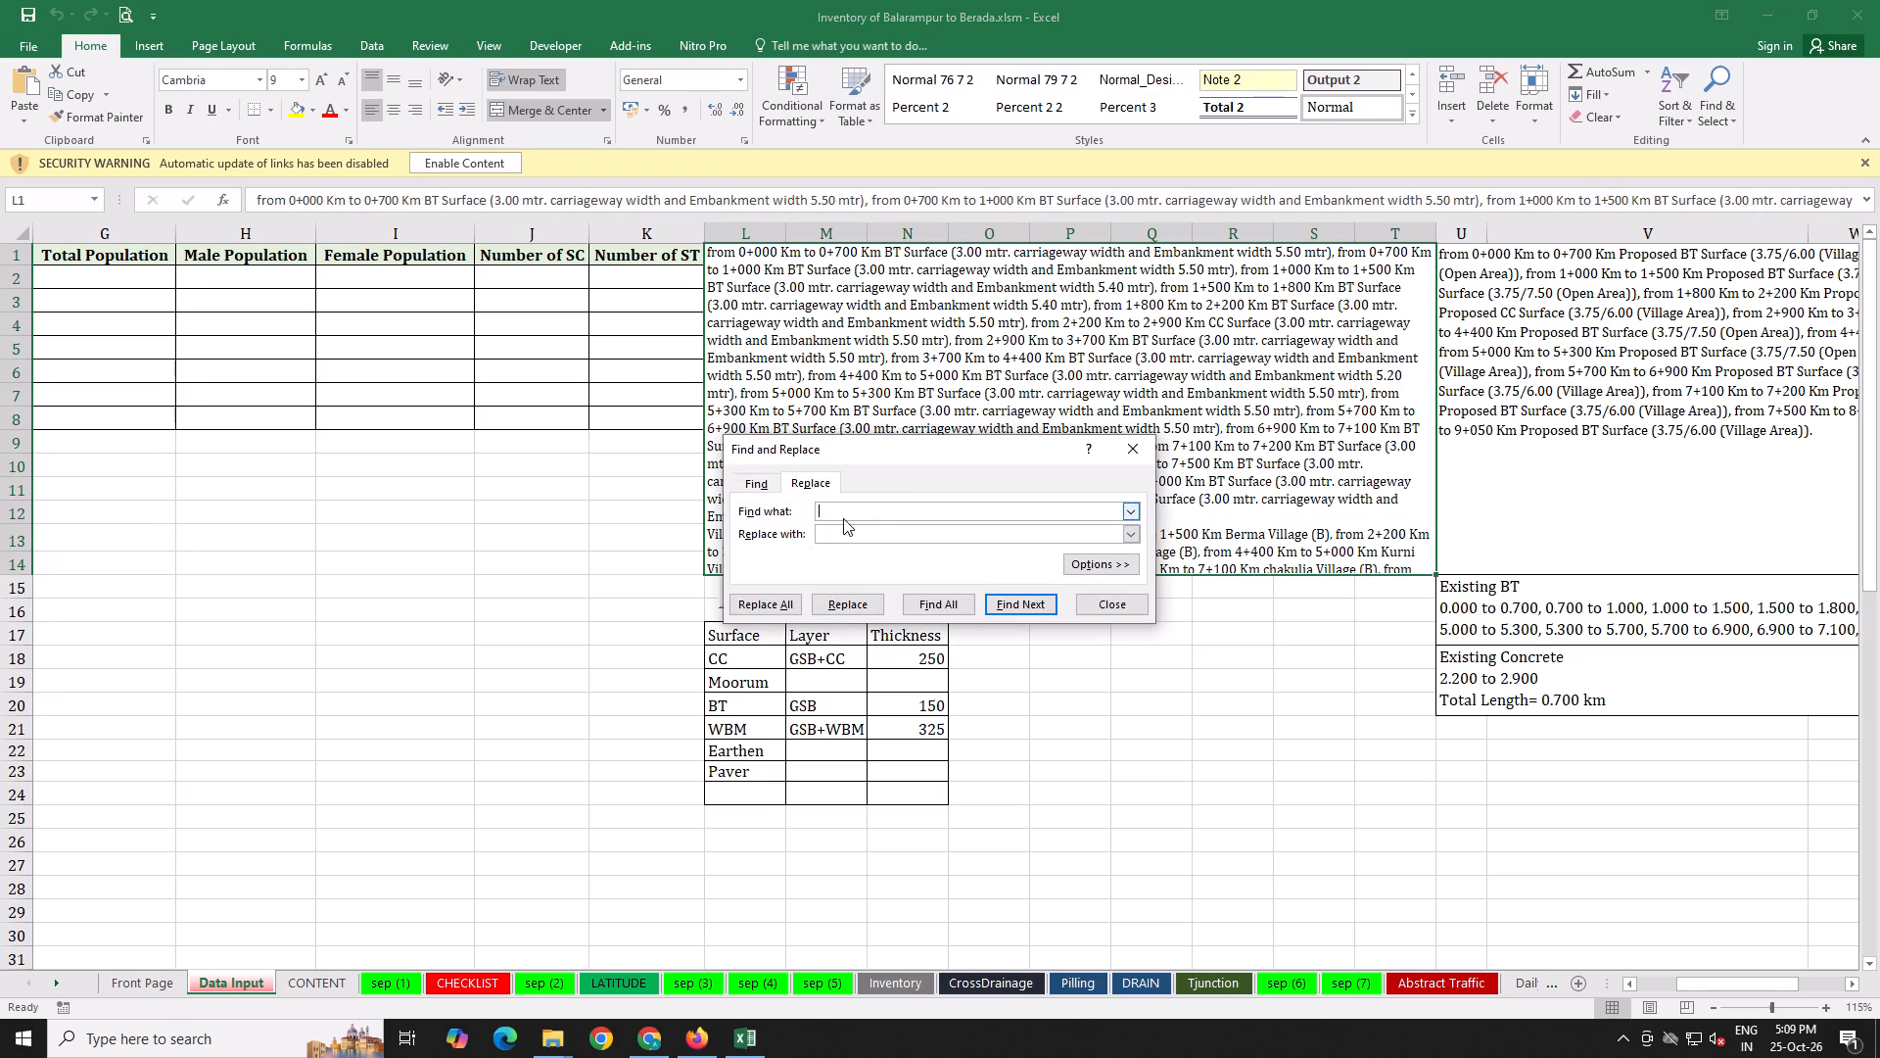
key("ctrl+v")
left_click(846, 538)
key("ctrl+v")
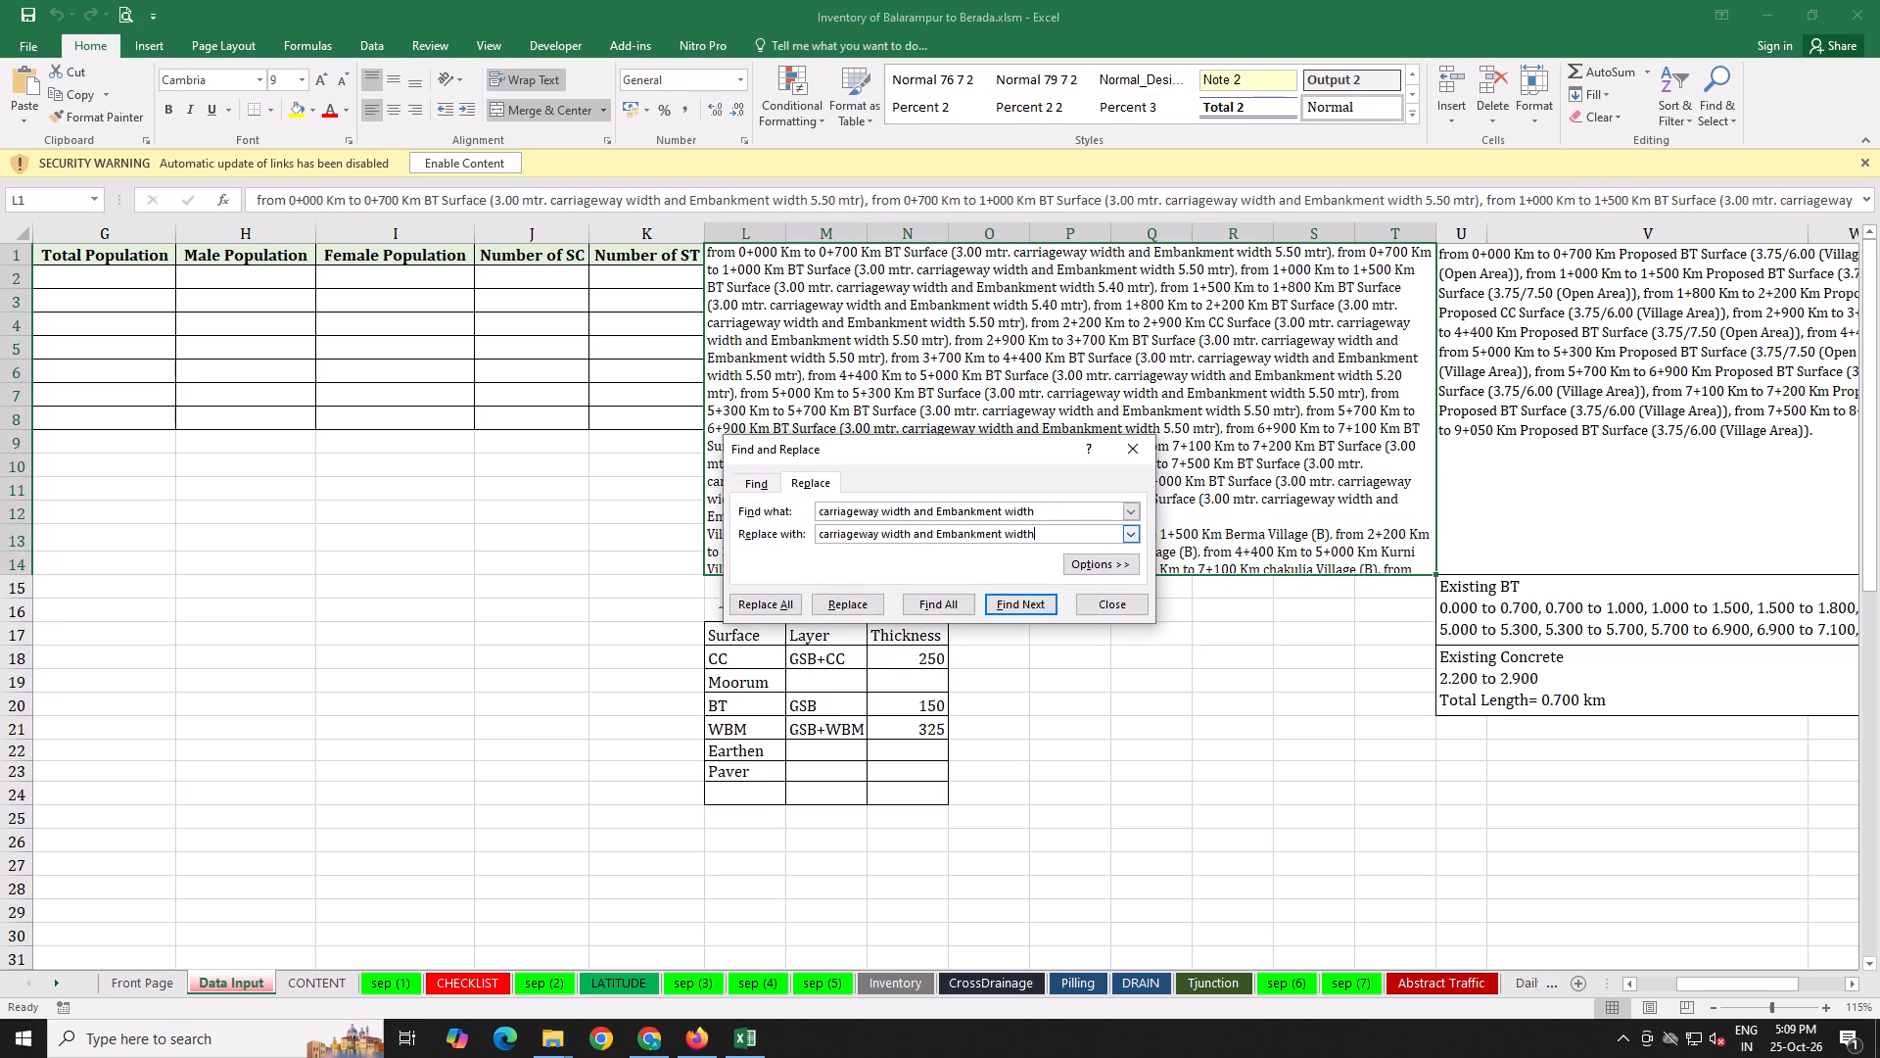
left_click_drag(911, 536, 742, 532)
key("shift+c")
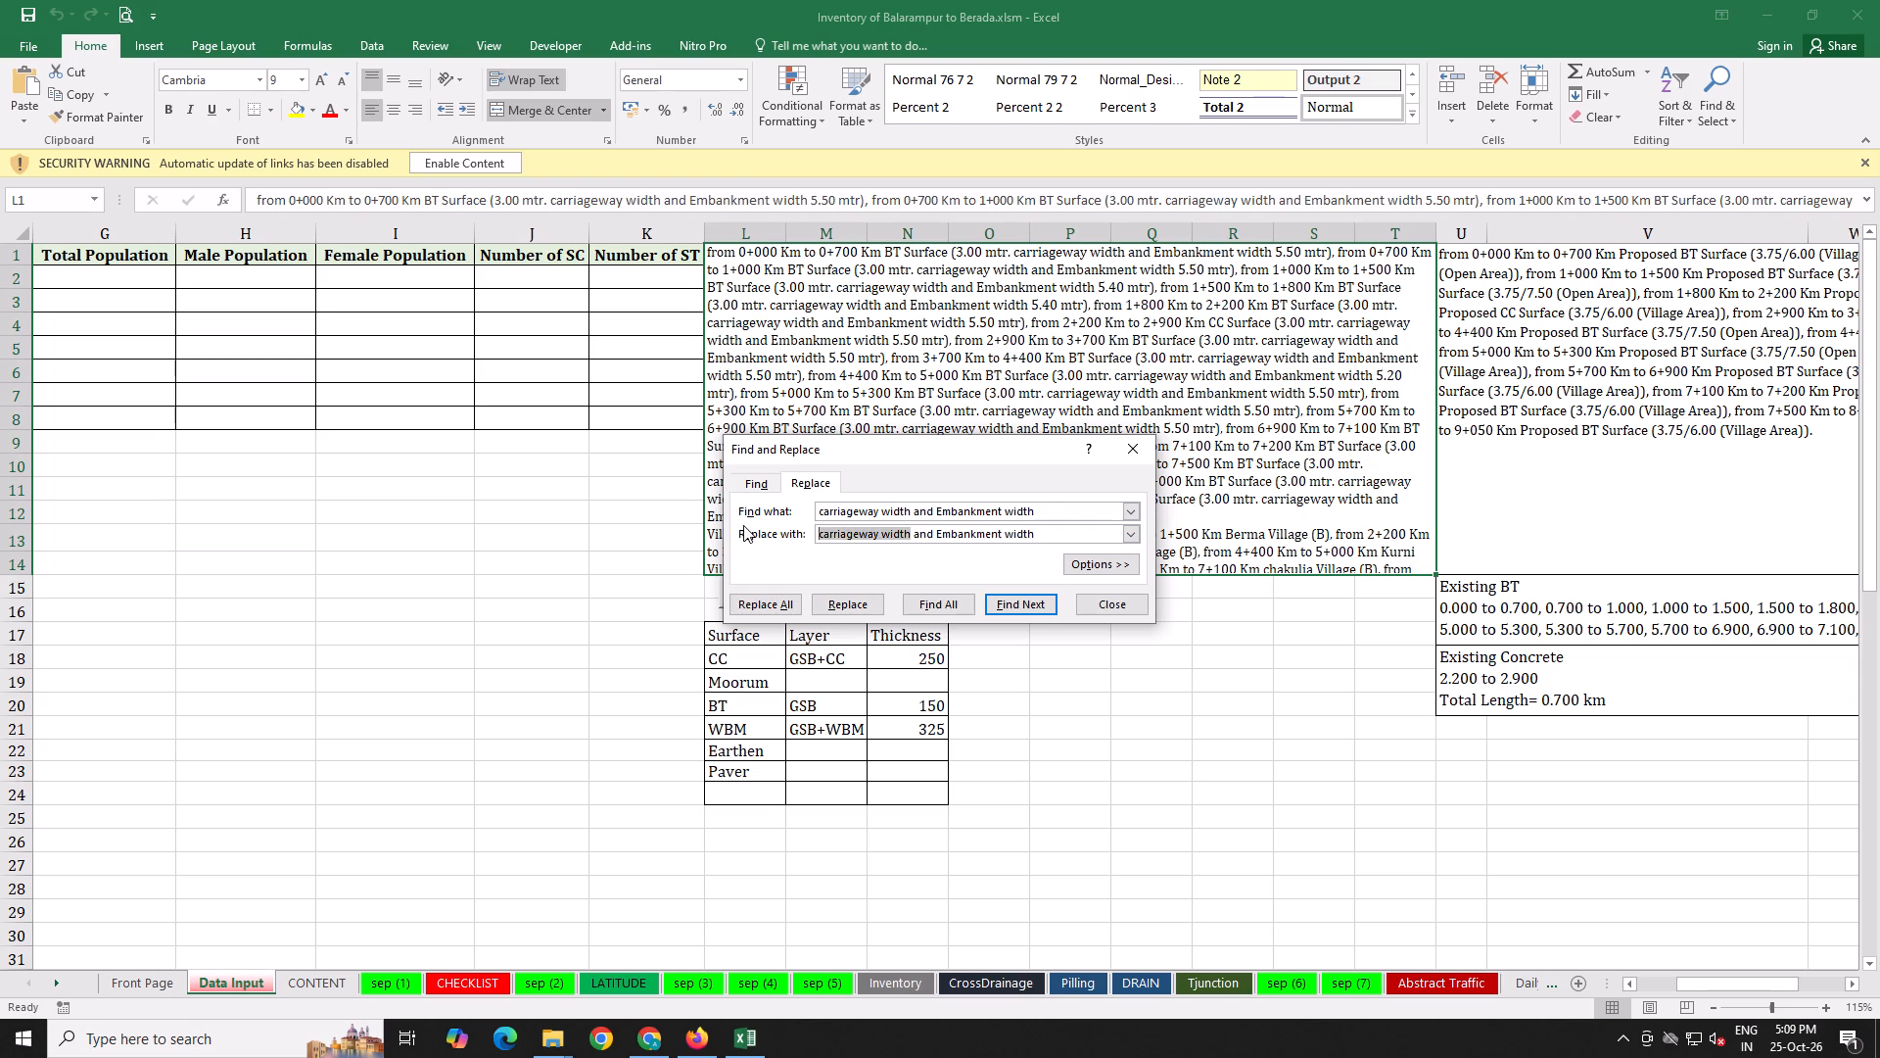
key("shift+w")
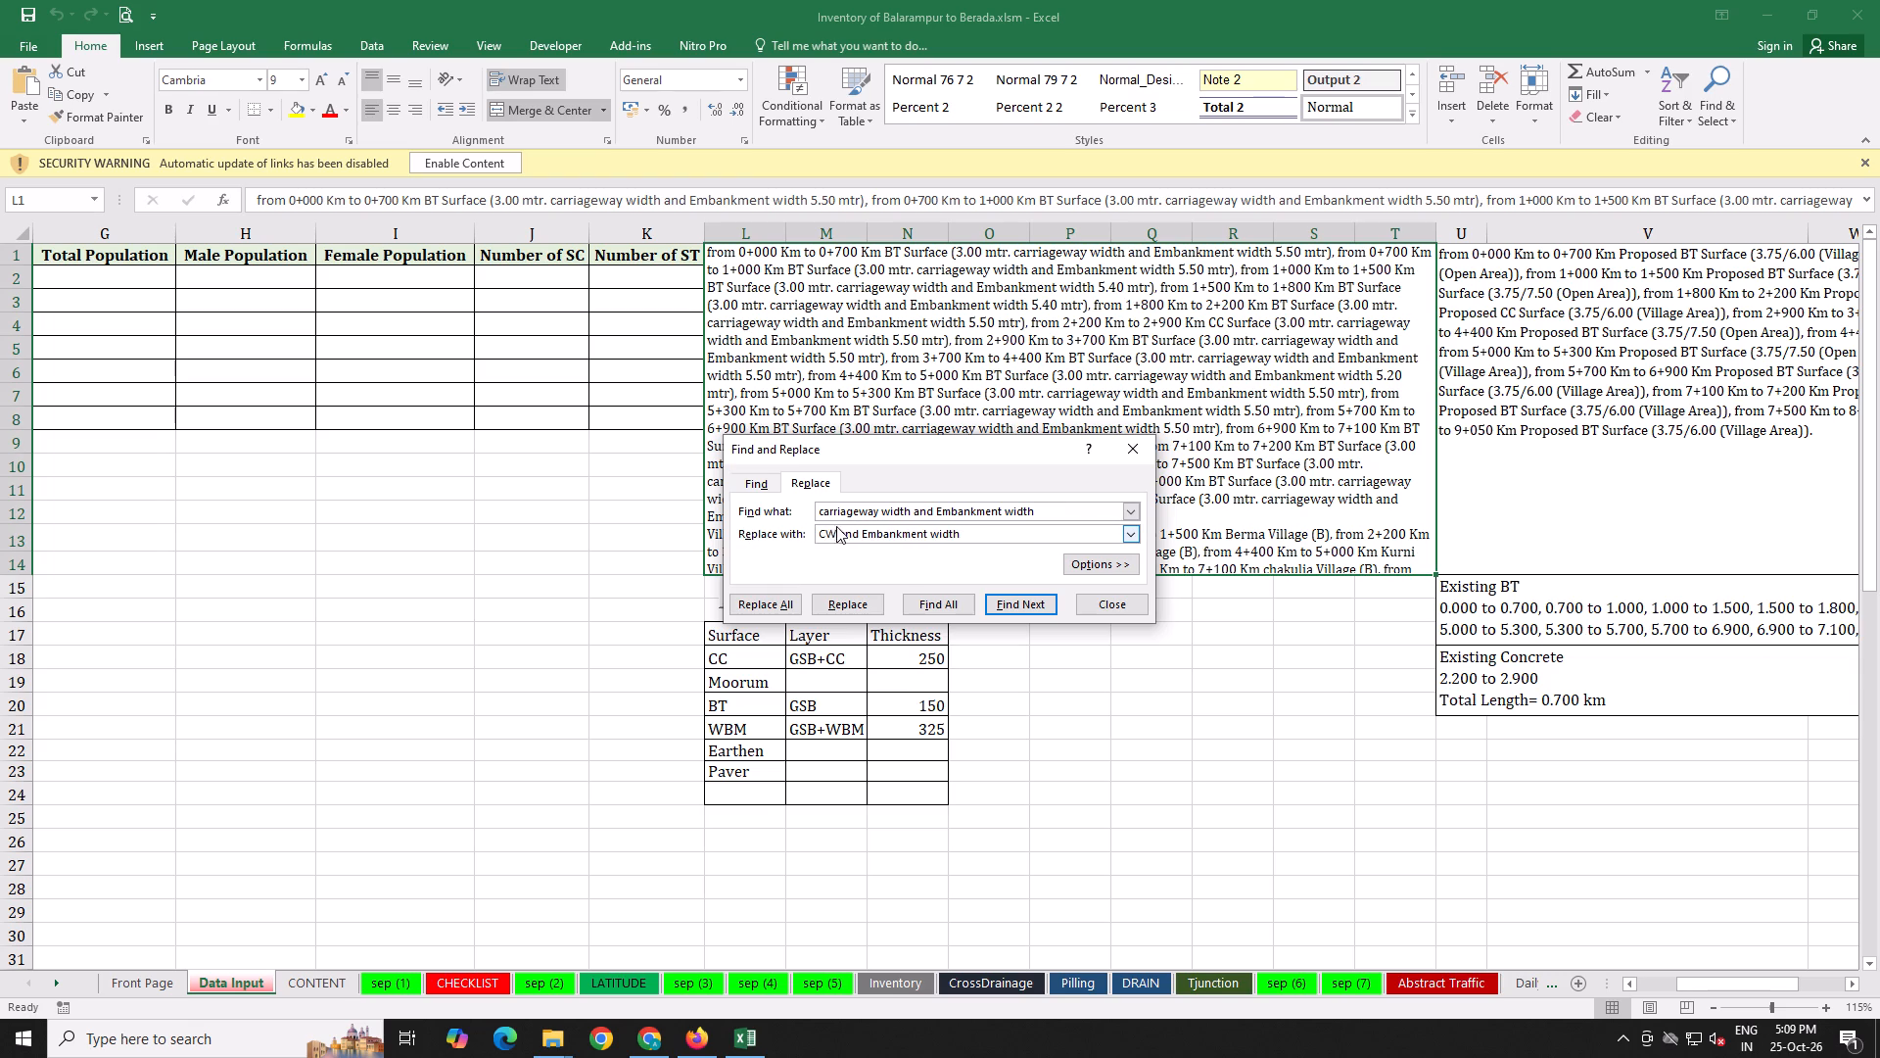
double_click(842, 531)
key("shift+ampersand")
left_click_drag(872, 536, 992, 533)
double_click(910, 538)
left_click_drag(919, 534, 869, 538)
key("space")
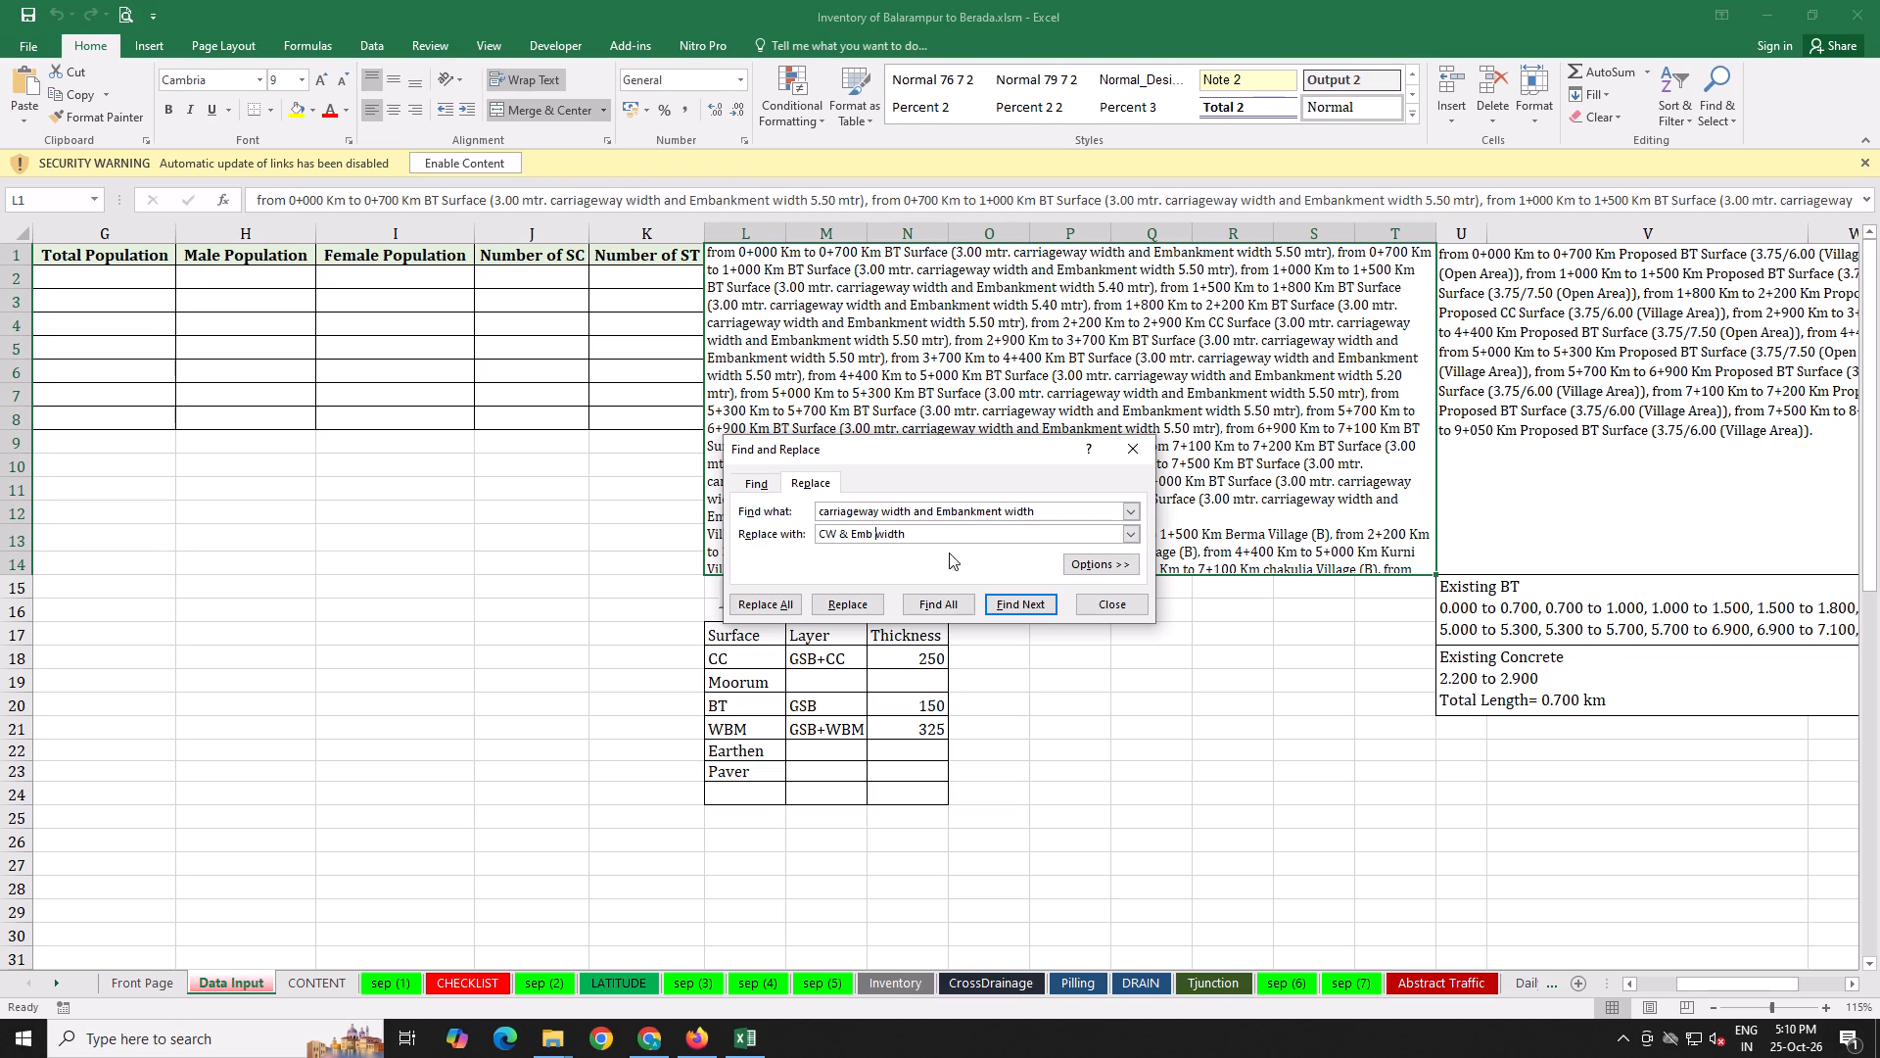
left_click(827, 606)
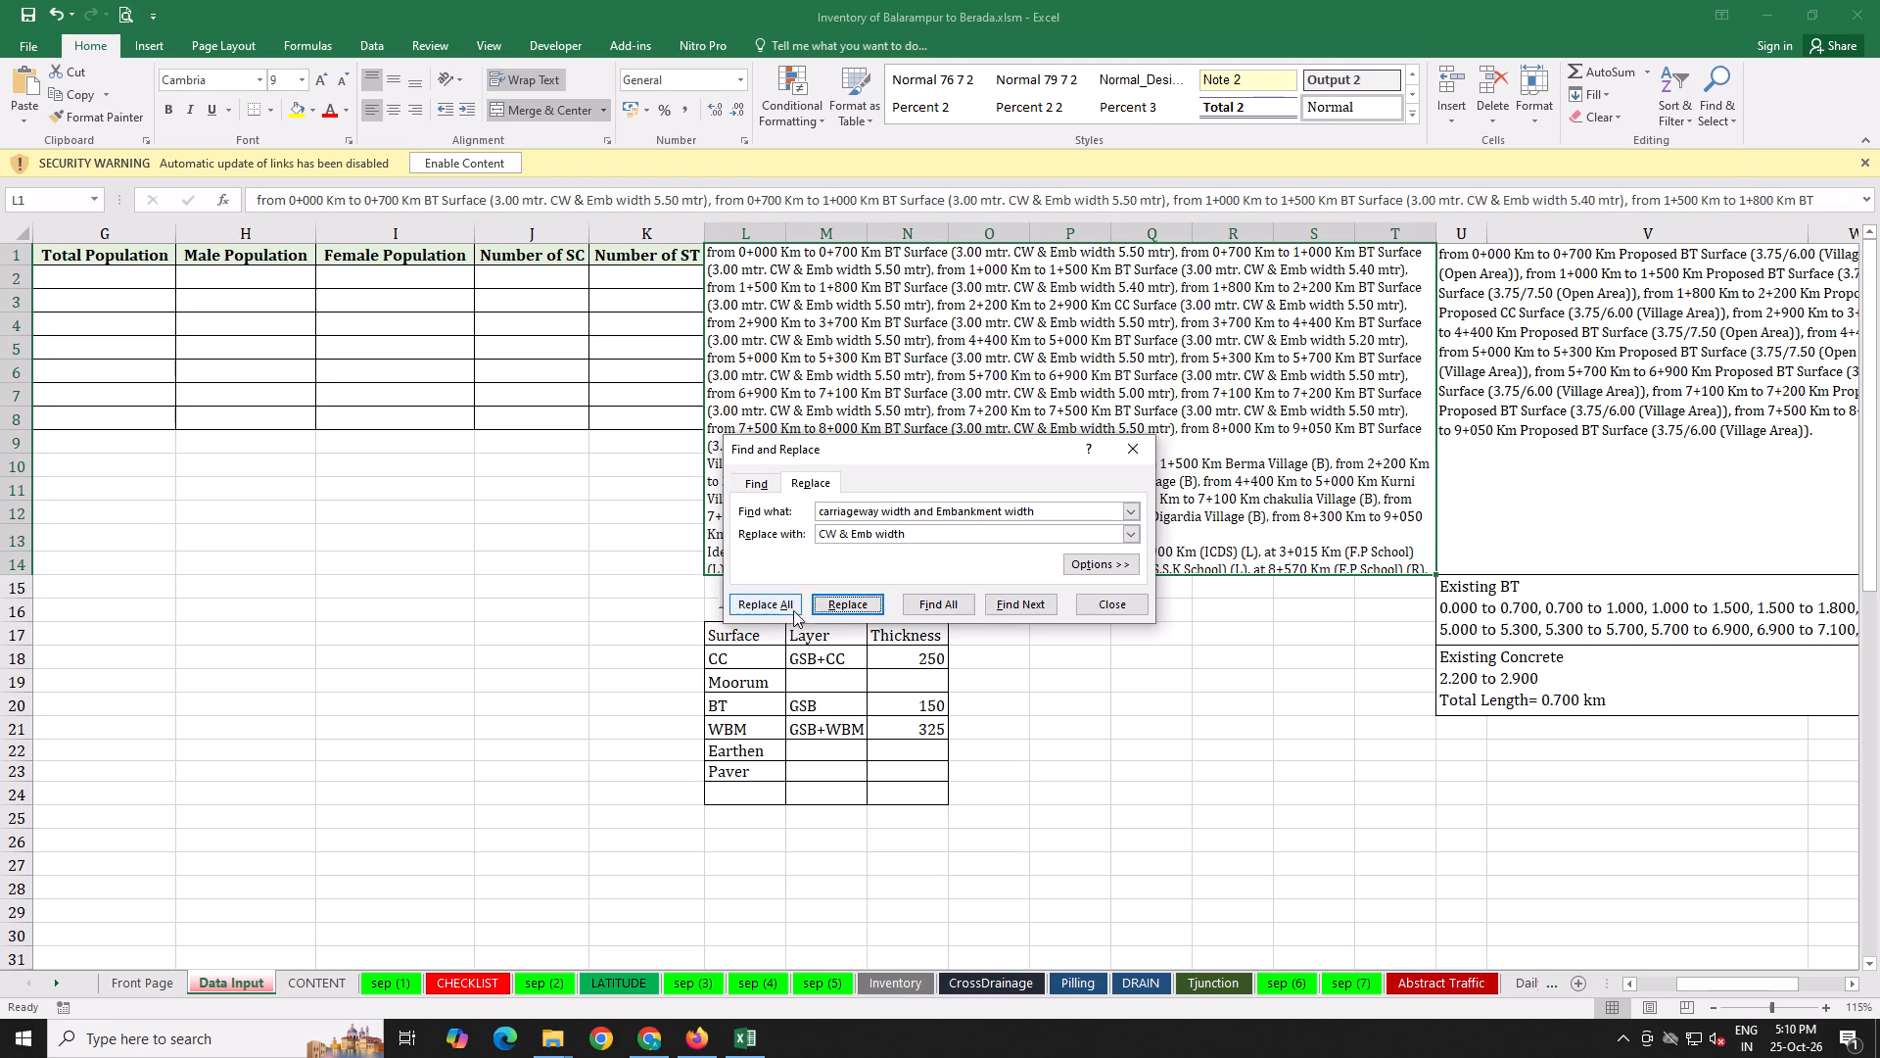
left_click(1126, 450)
left_click(1219, 640)
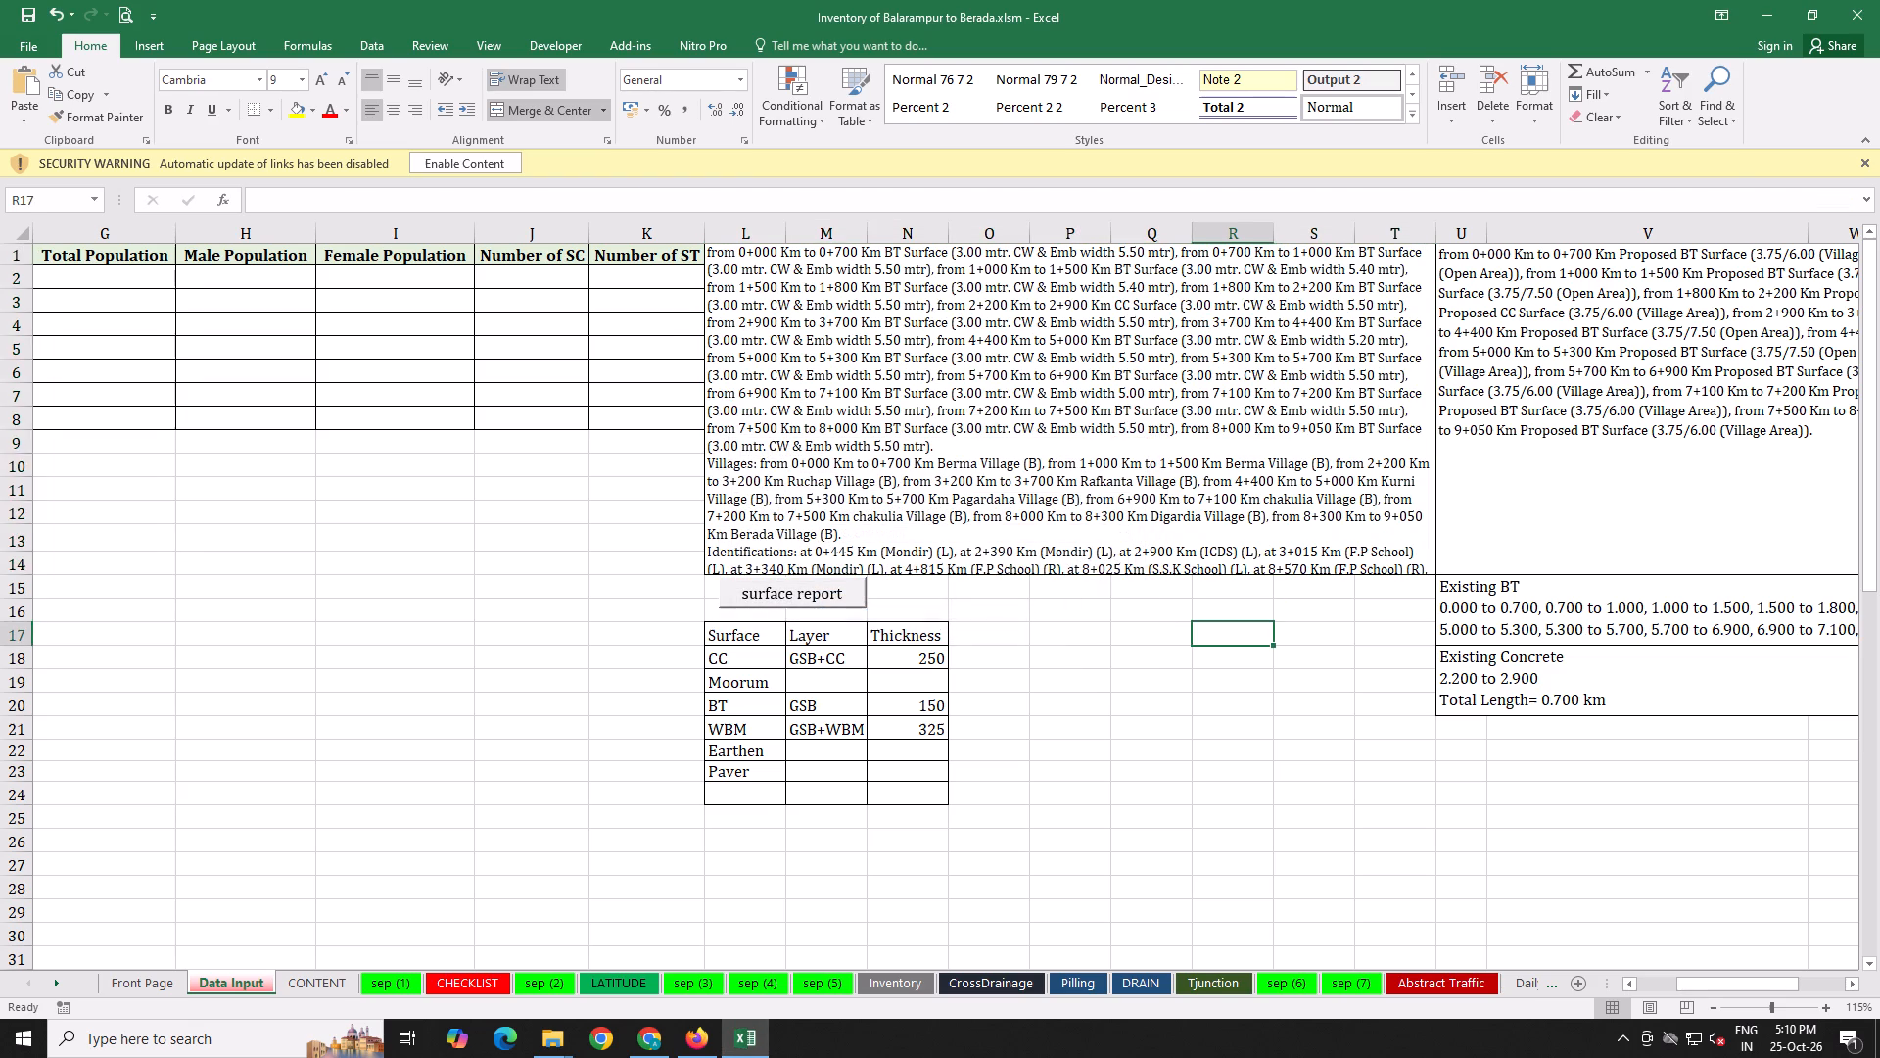
Save the workbook with the reworded surface description.
left_click(966, 486)
left_click_drag(1097, 627, 1879, 747)
left_click_drag(1548, 797, 1879, 850)
left_click(1323, 746)
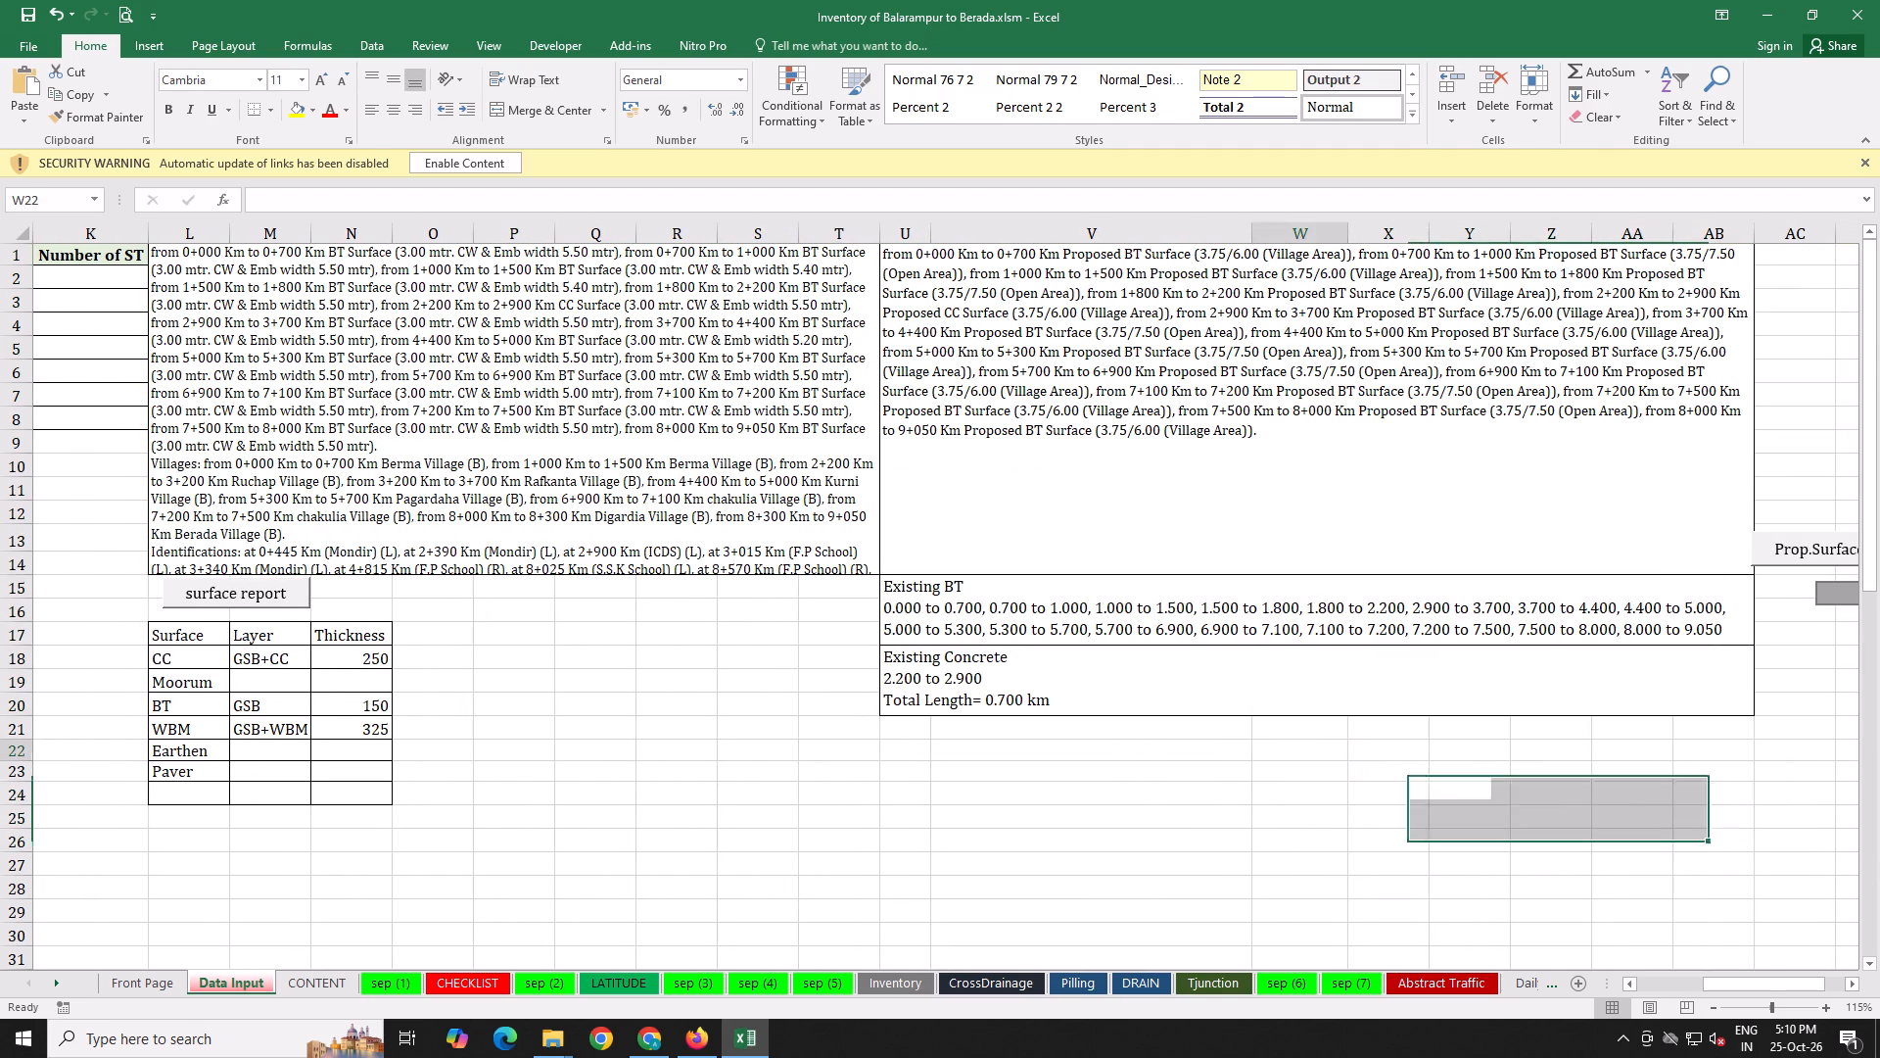
left_click_drag(451, 753, 0, 745)
key("ctrl+s")
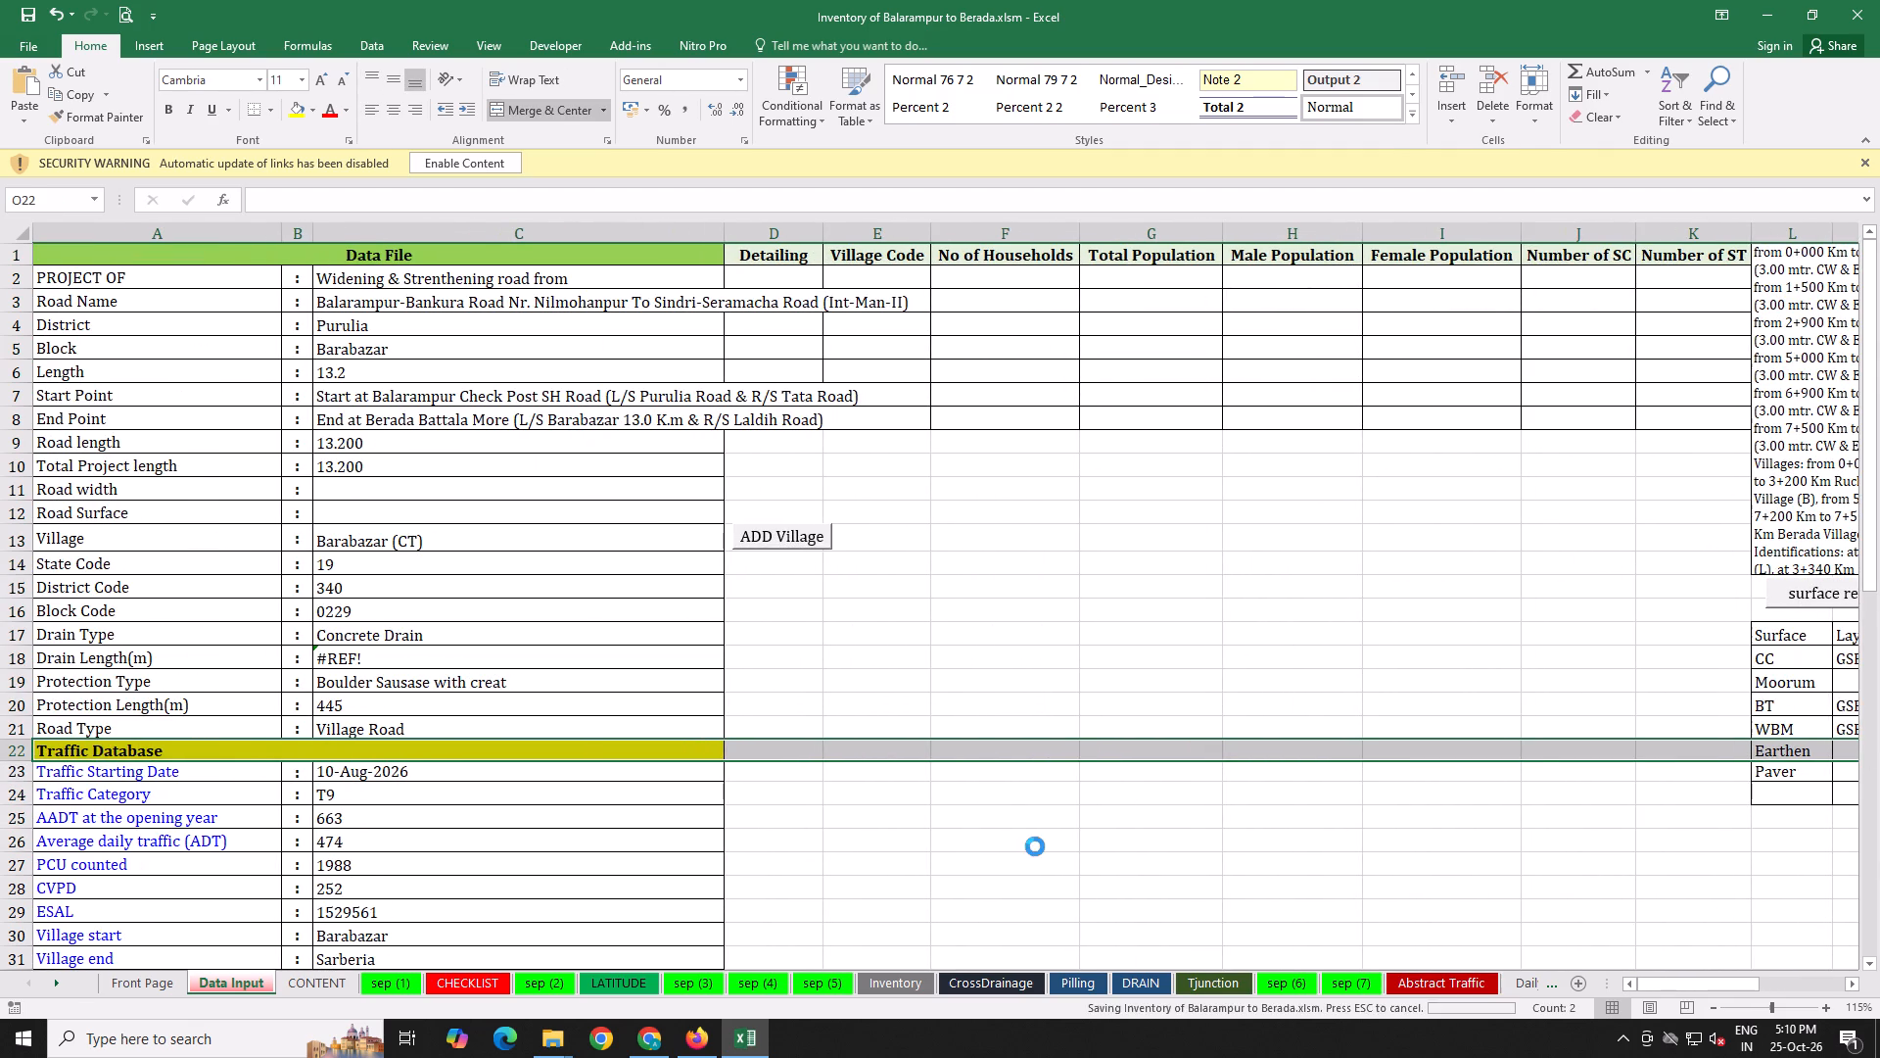
left_click_drag(1036, 819, 1038, 830)
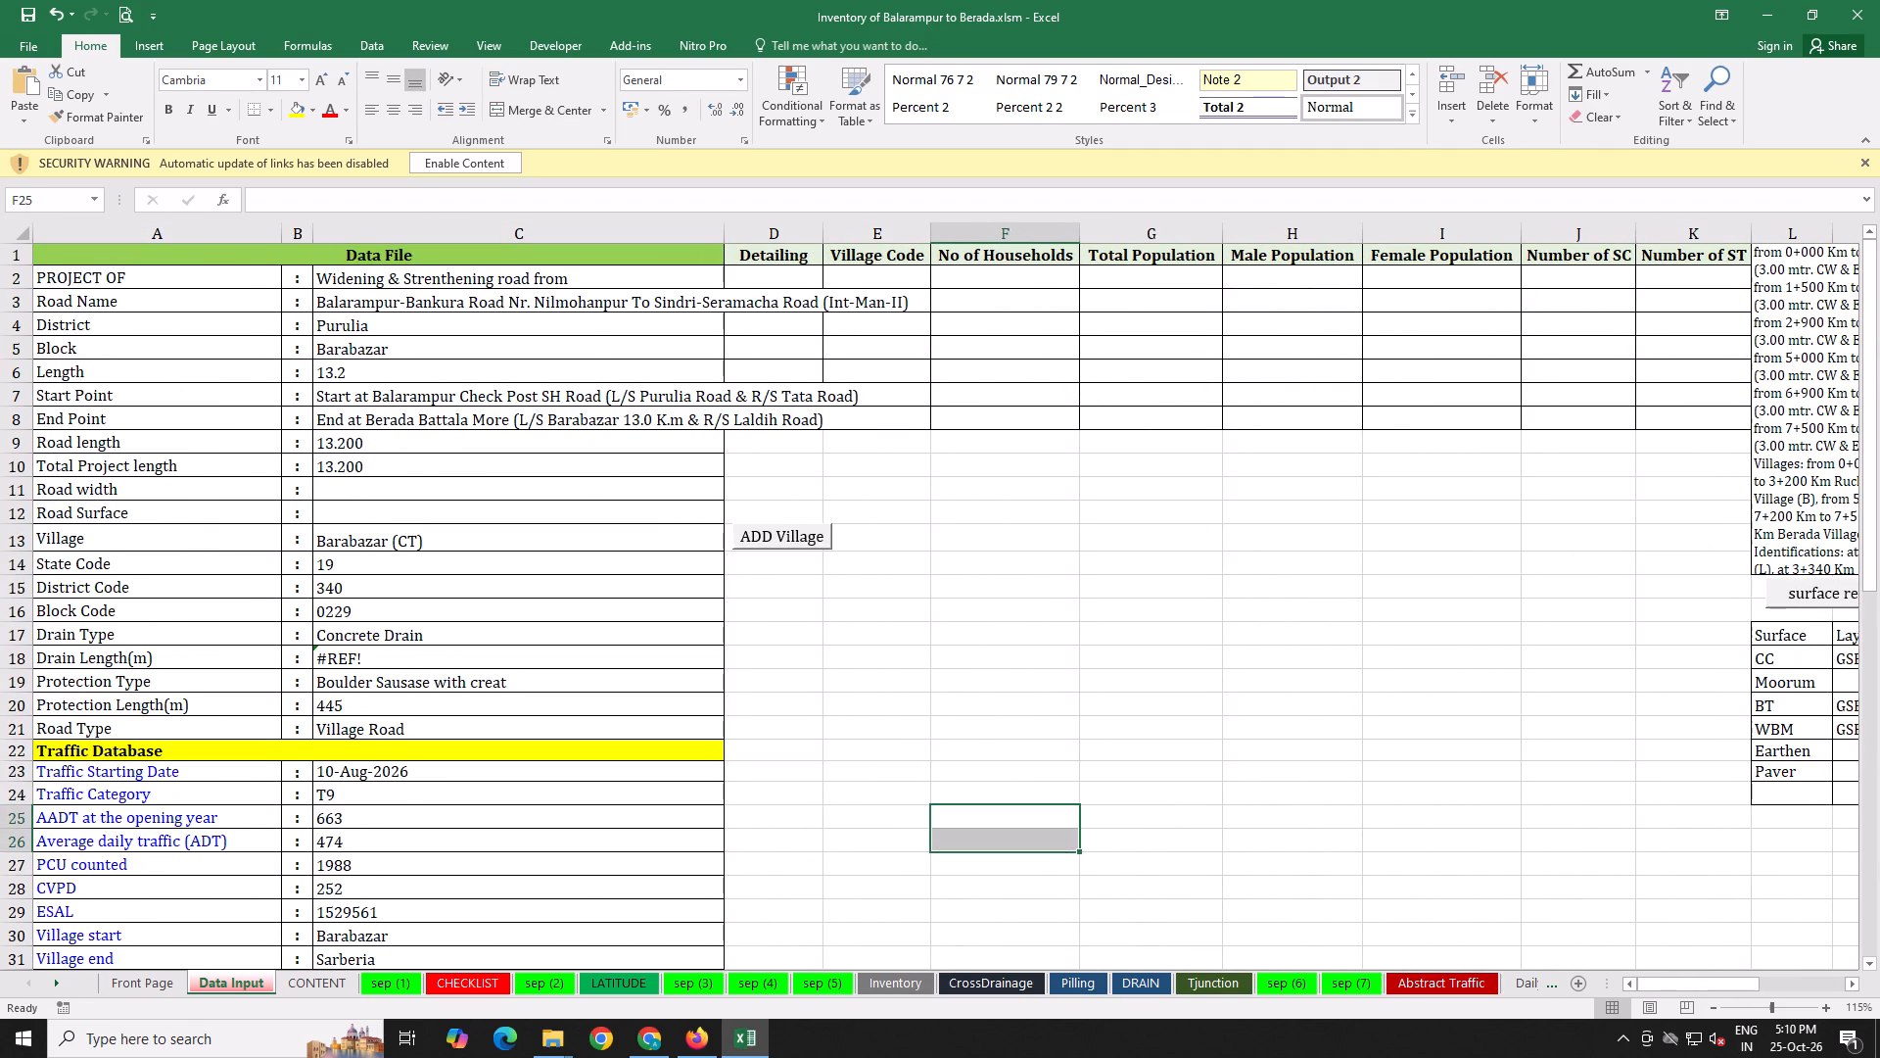
Link the Drain Length(m) cell on the Data Input sheet to the 2617.00 drain length on the DRAIN sheet.
left_click(479, 649)
key("equal")
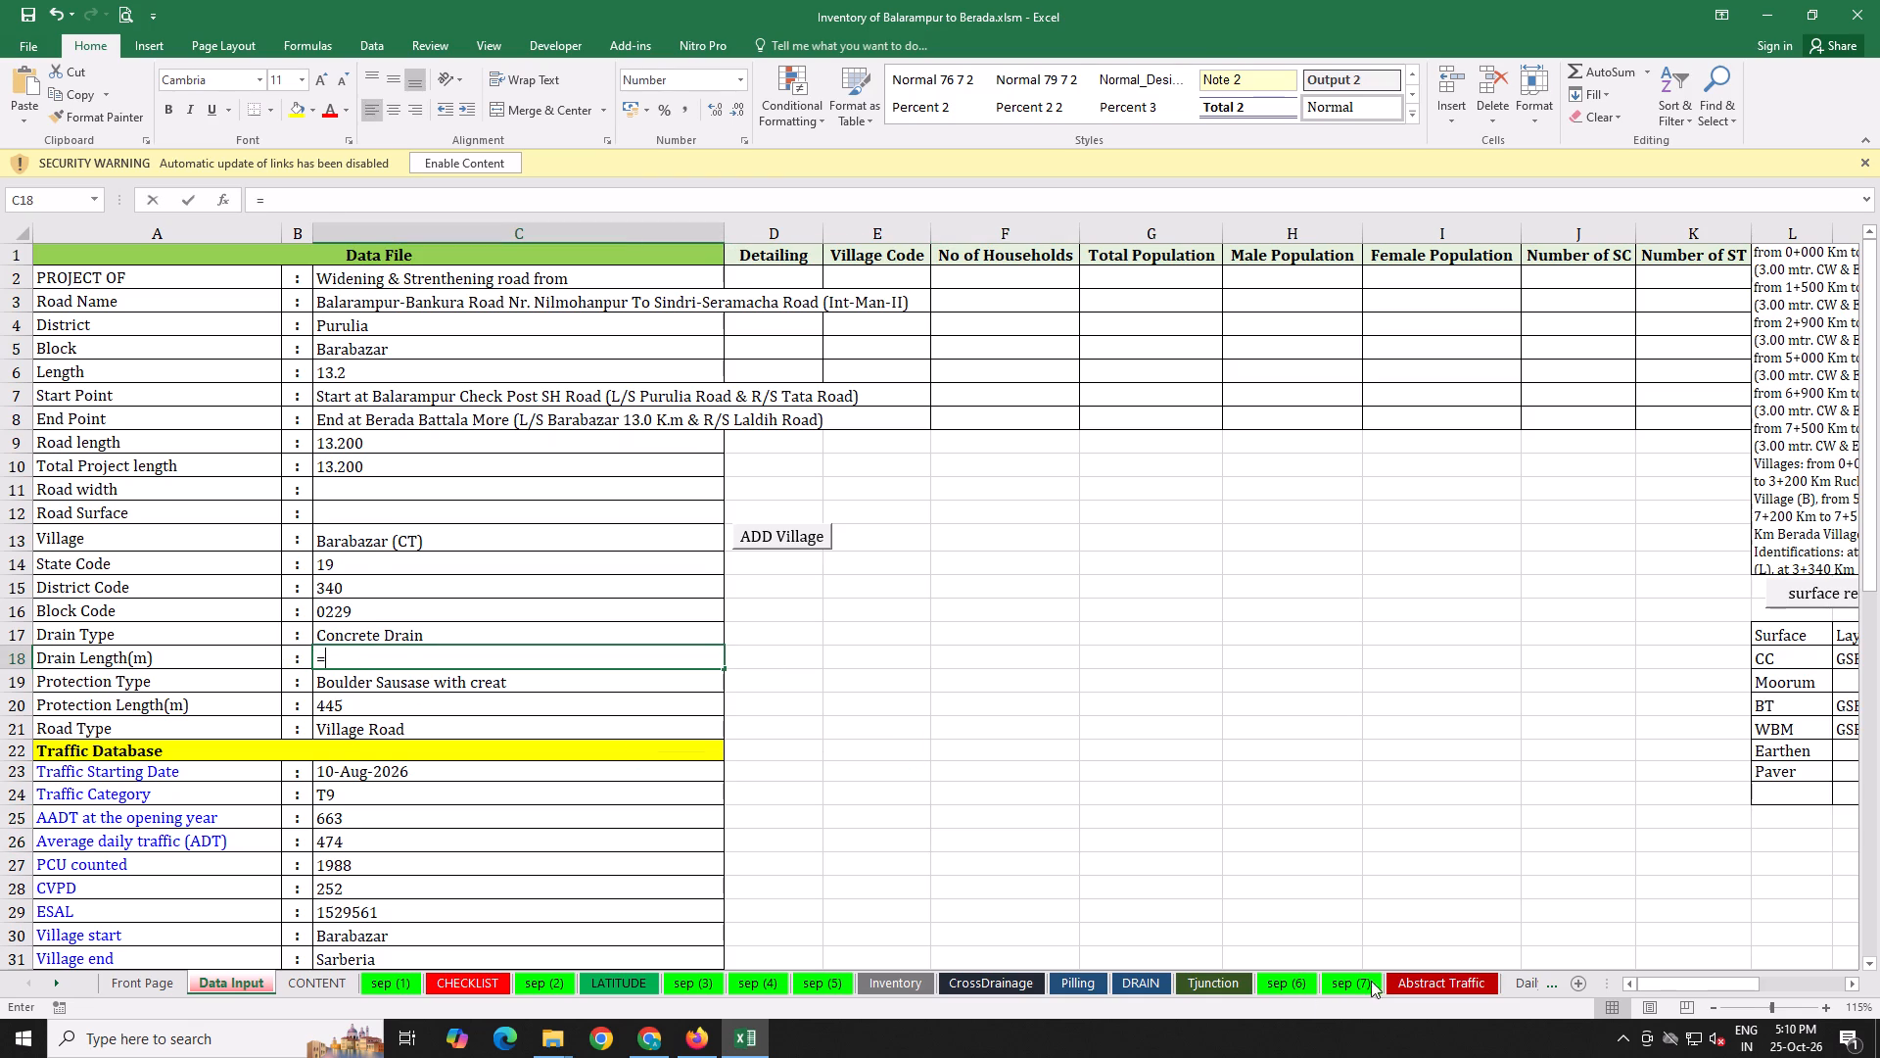
left_click(1140, 986)
left_click(299, 555)
key("Return")
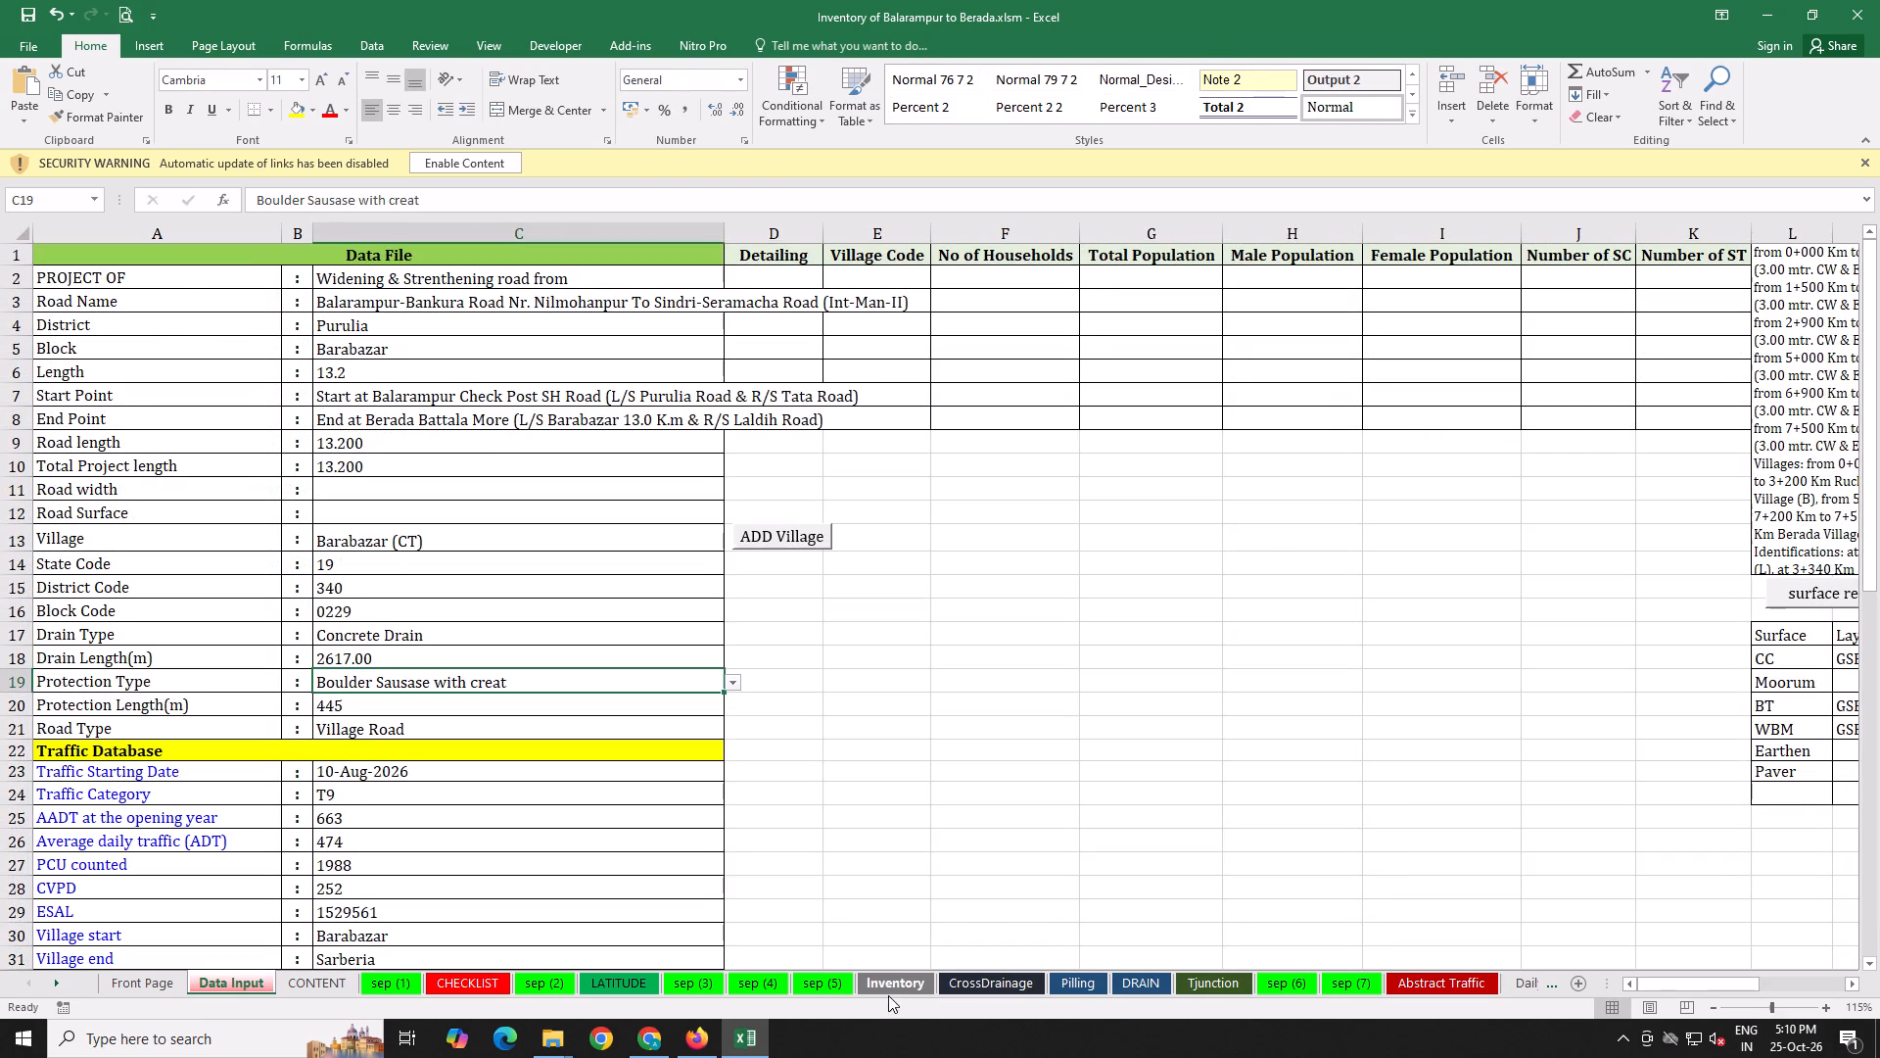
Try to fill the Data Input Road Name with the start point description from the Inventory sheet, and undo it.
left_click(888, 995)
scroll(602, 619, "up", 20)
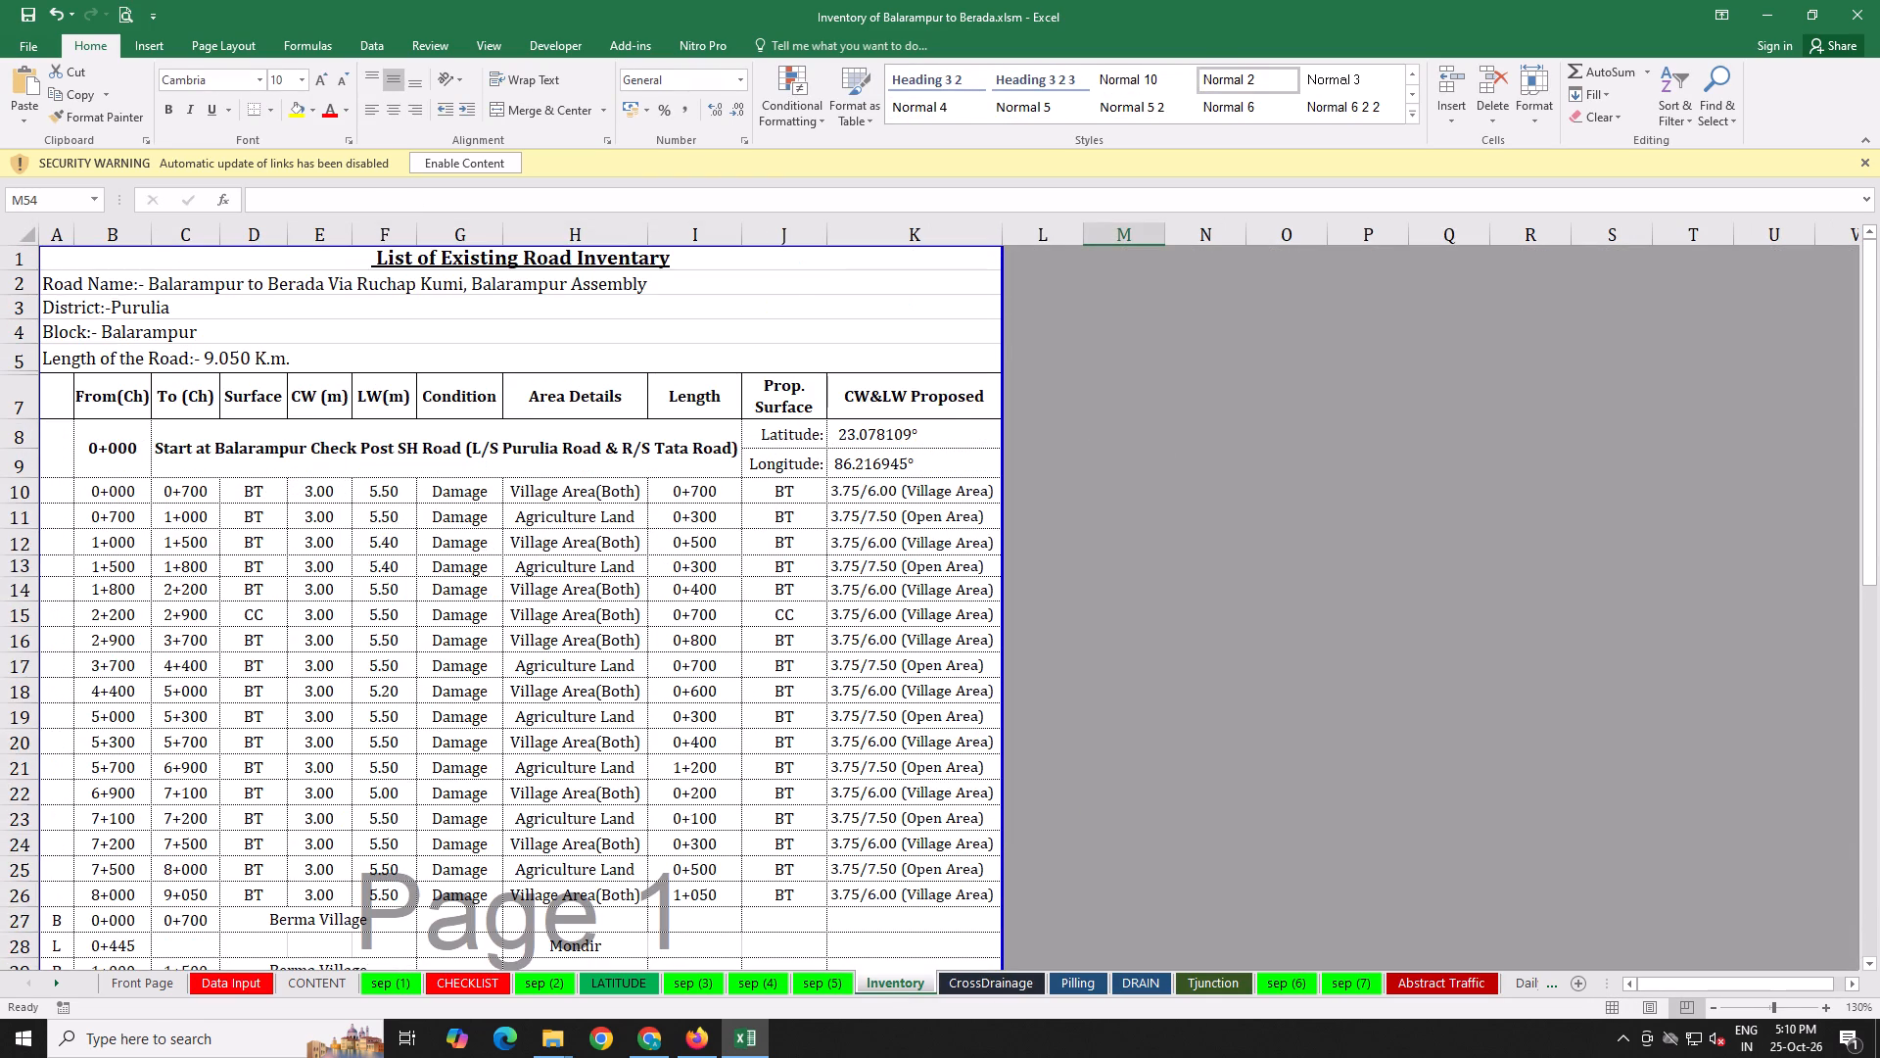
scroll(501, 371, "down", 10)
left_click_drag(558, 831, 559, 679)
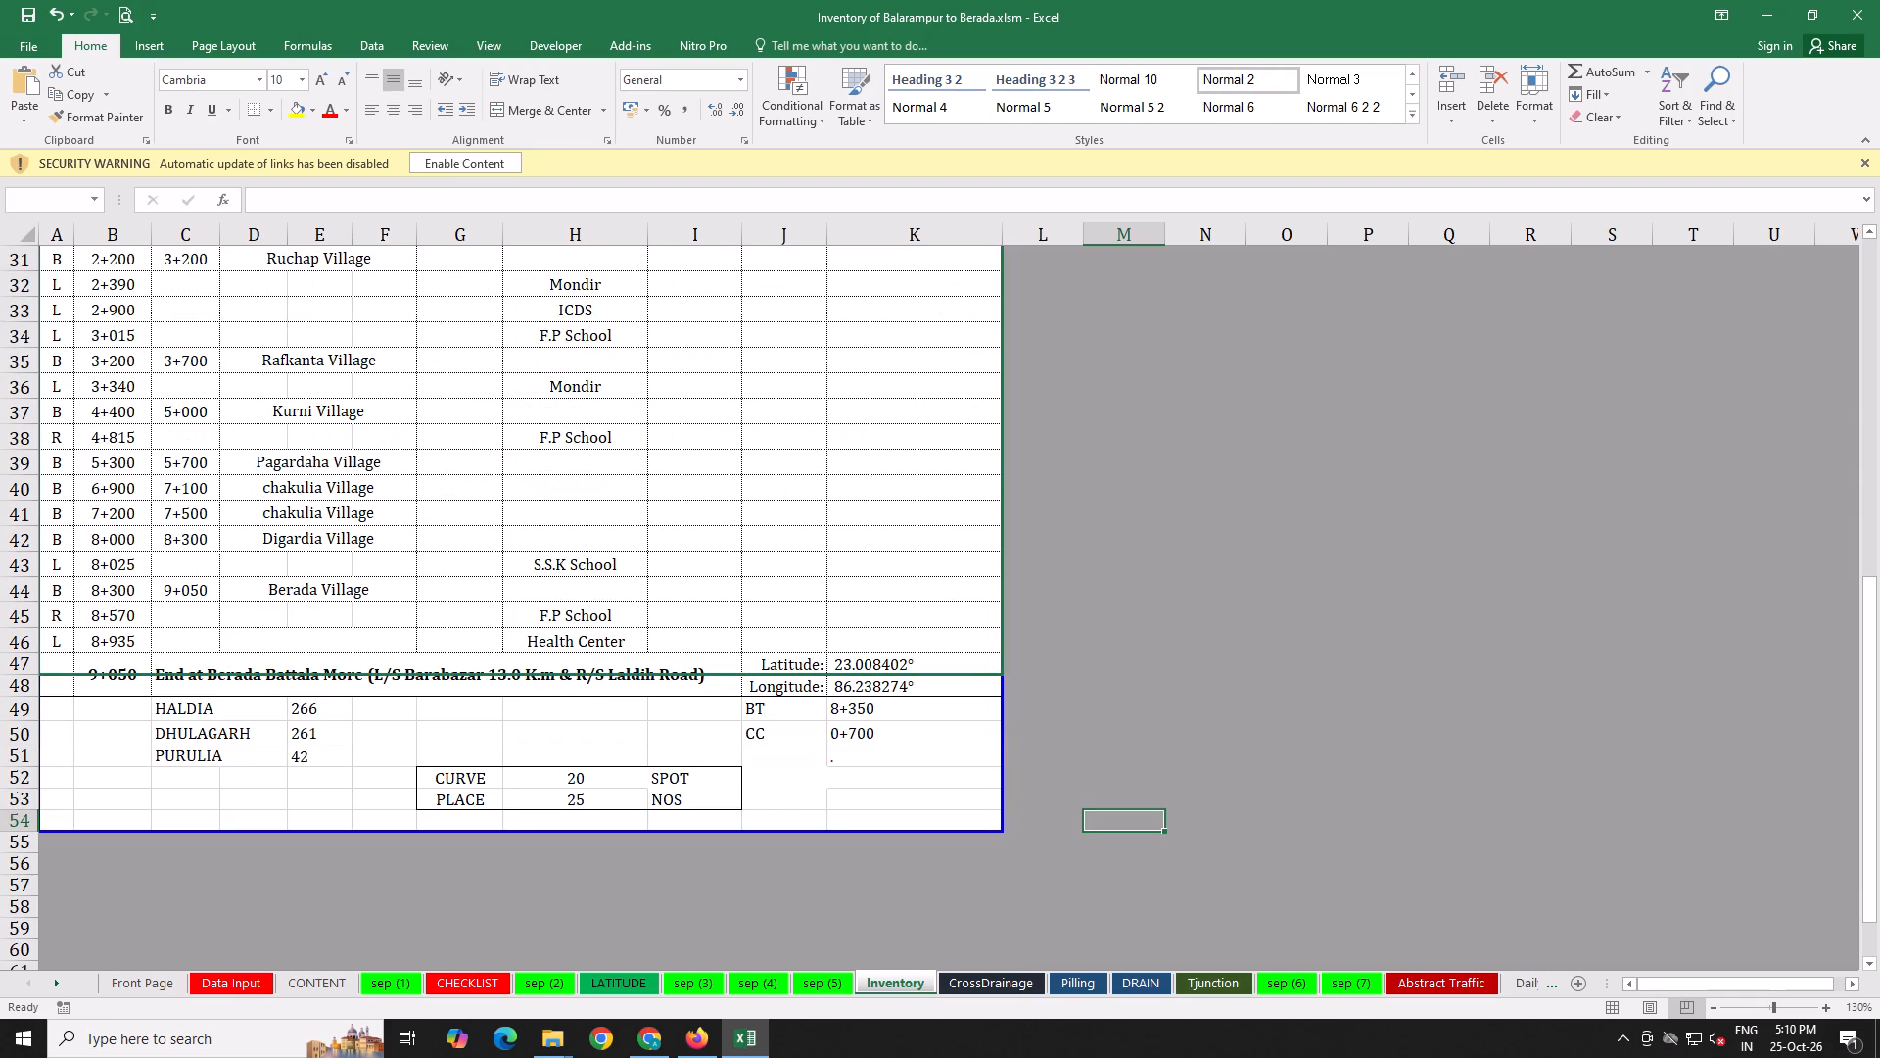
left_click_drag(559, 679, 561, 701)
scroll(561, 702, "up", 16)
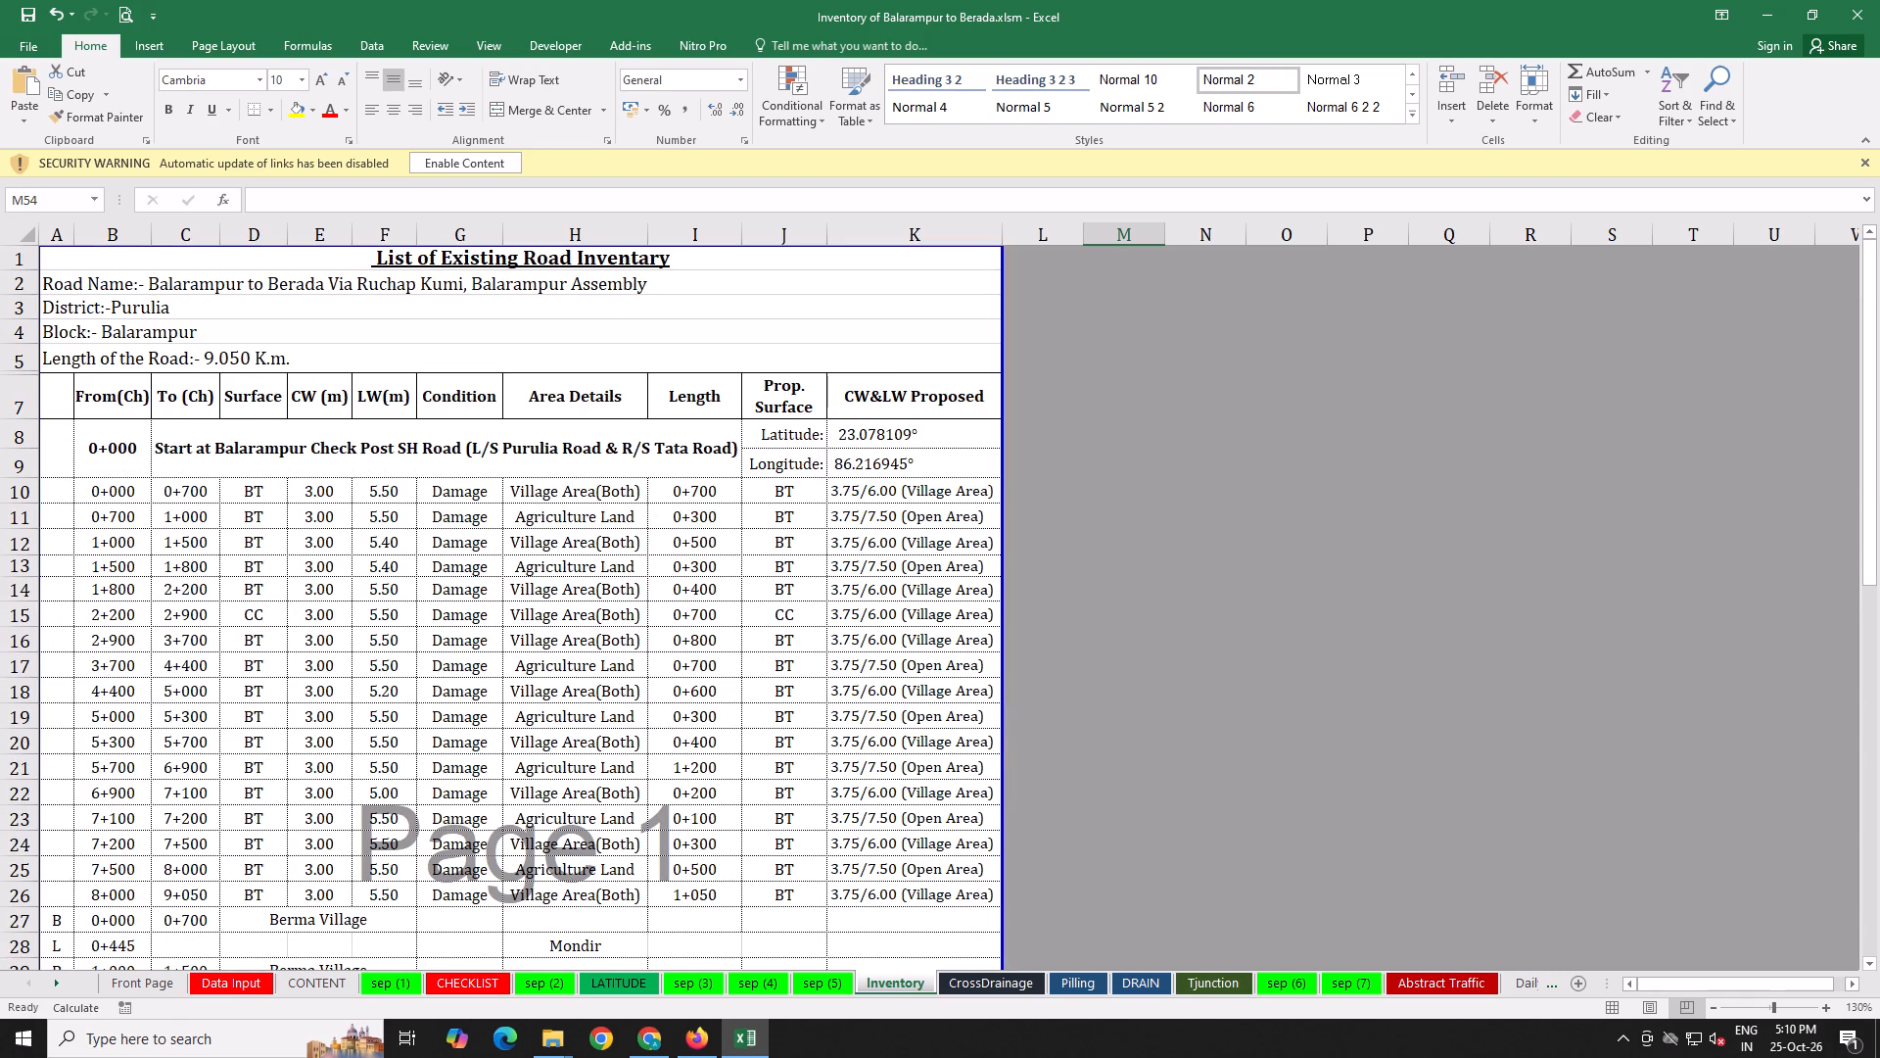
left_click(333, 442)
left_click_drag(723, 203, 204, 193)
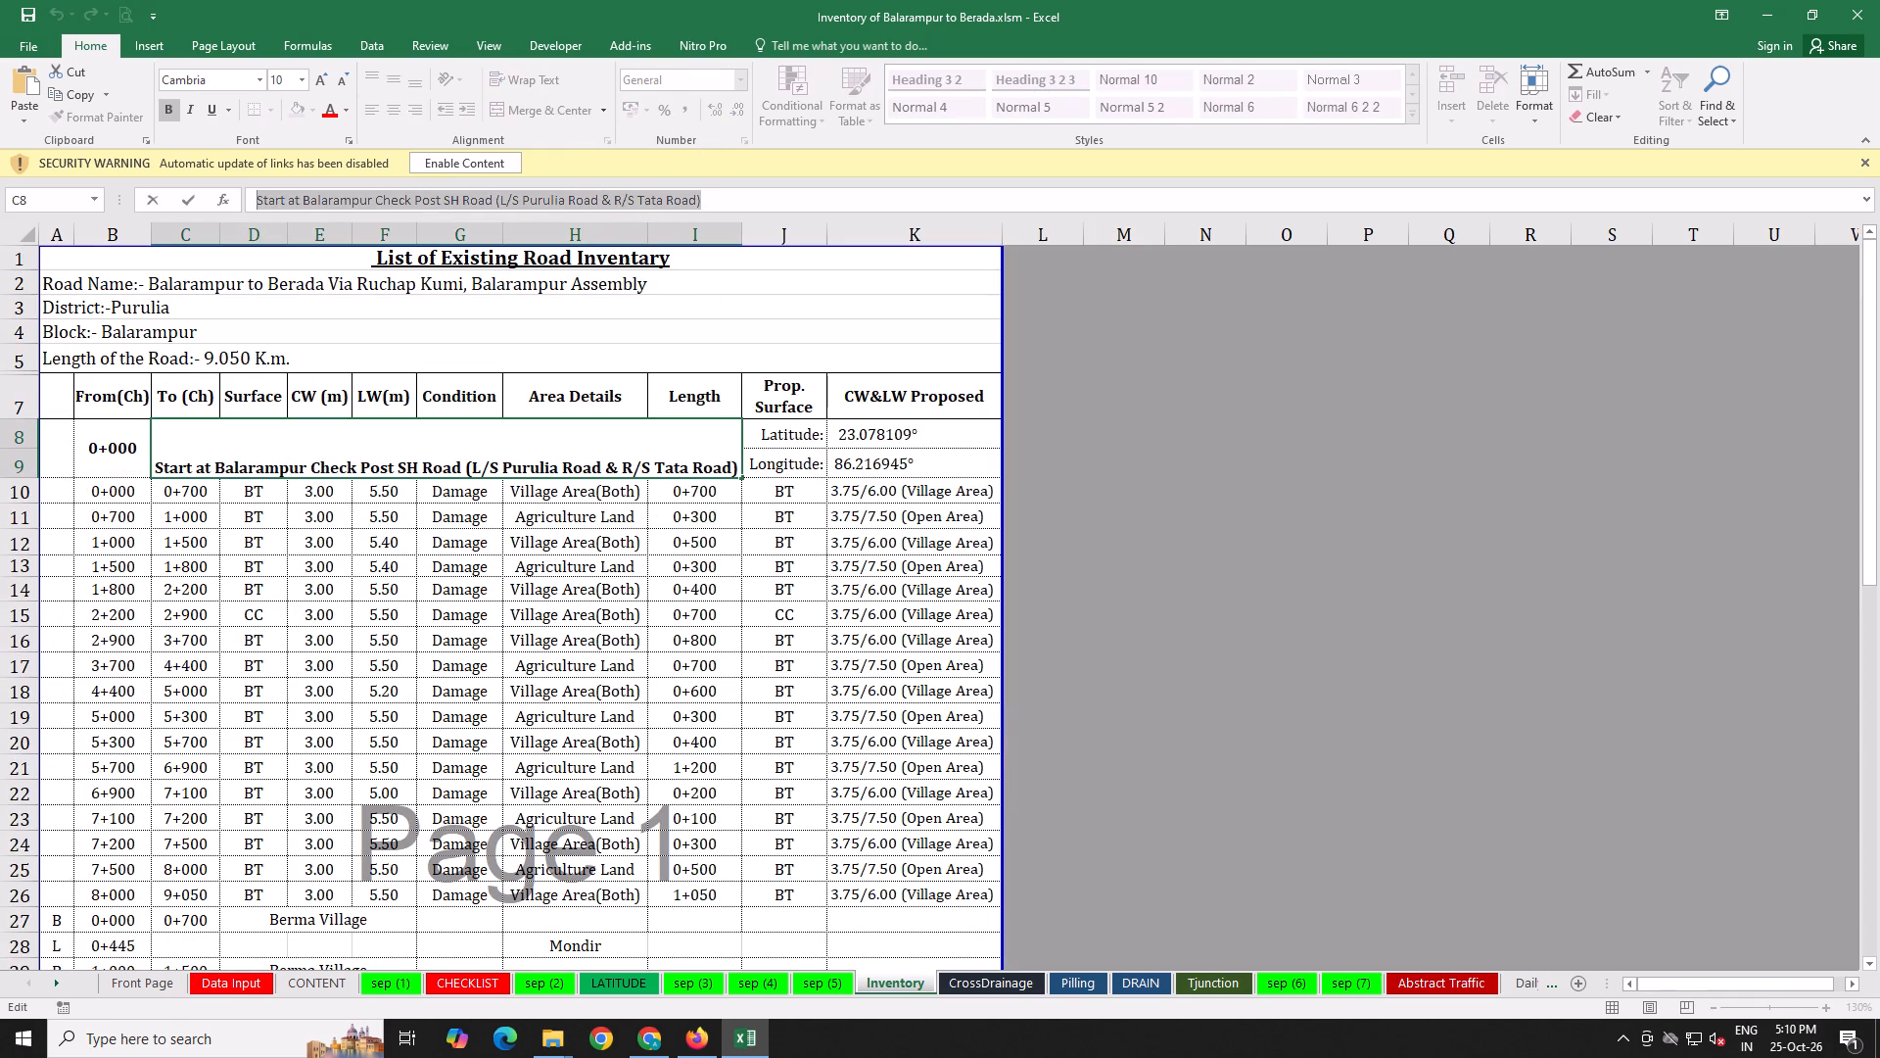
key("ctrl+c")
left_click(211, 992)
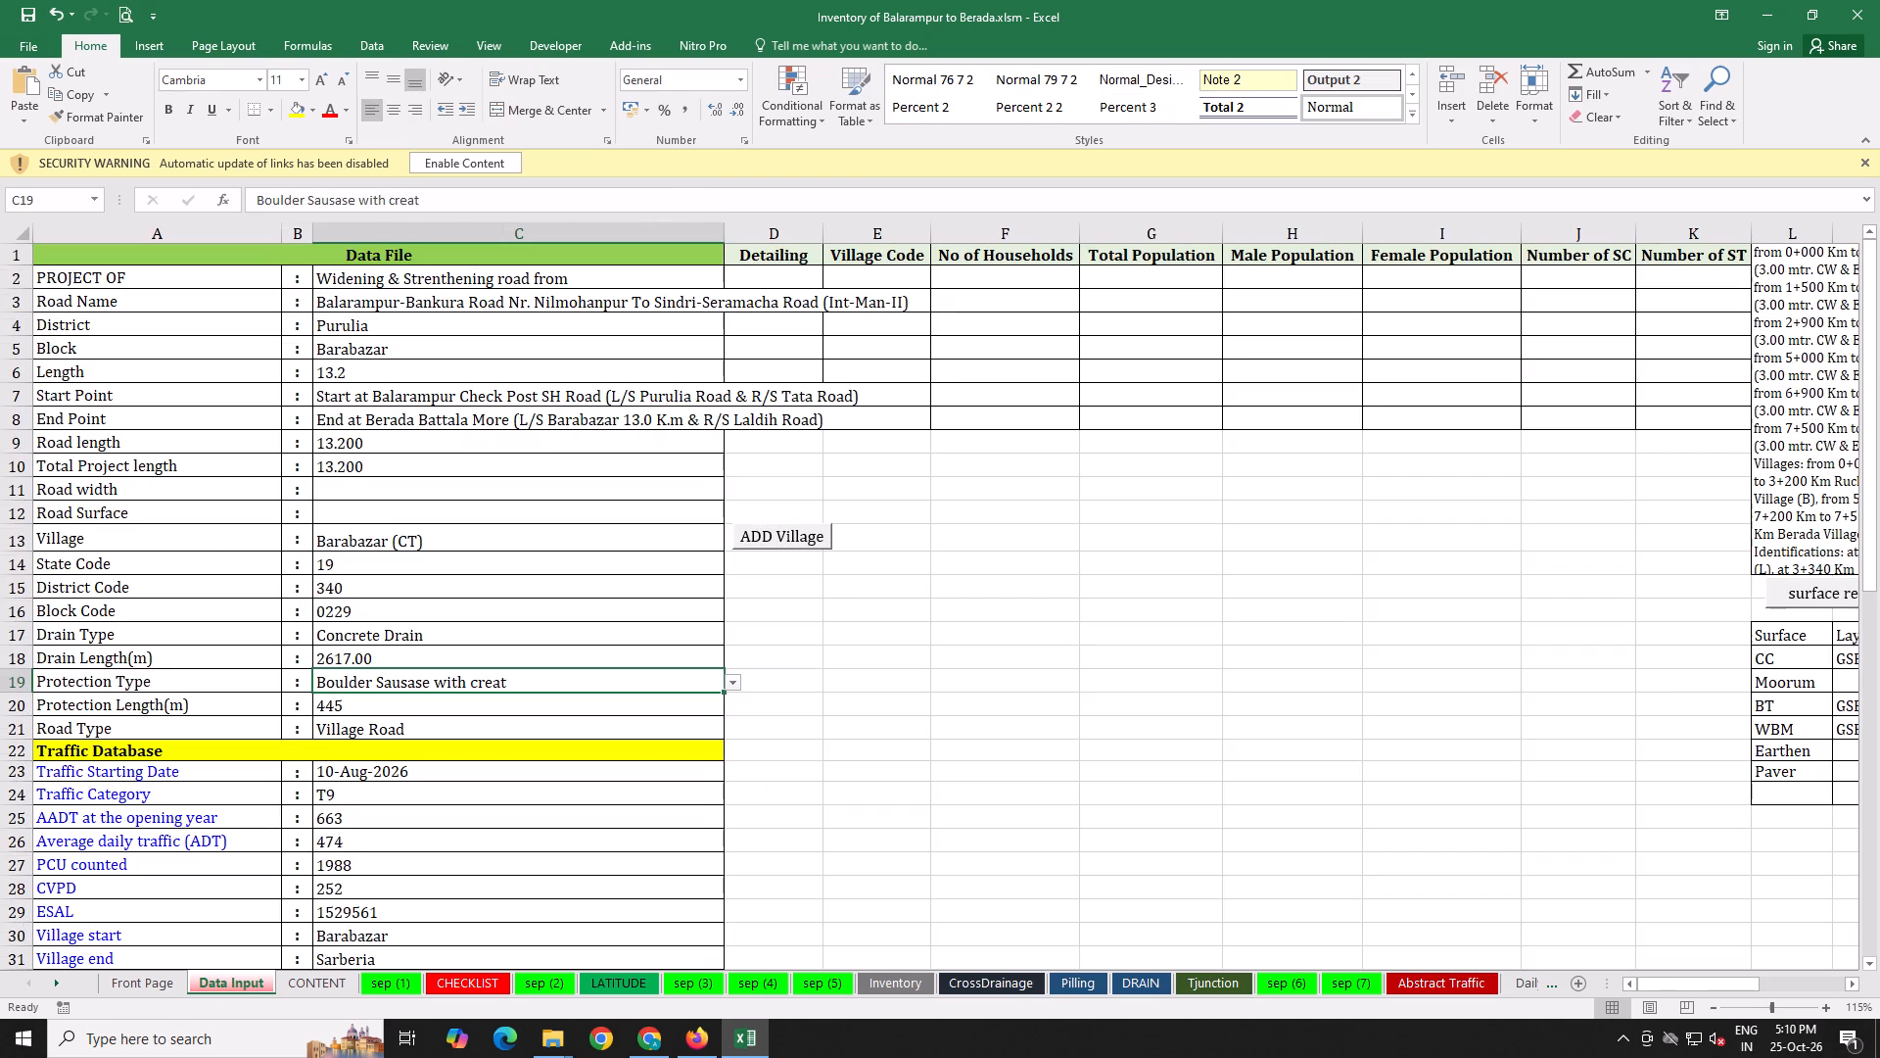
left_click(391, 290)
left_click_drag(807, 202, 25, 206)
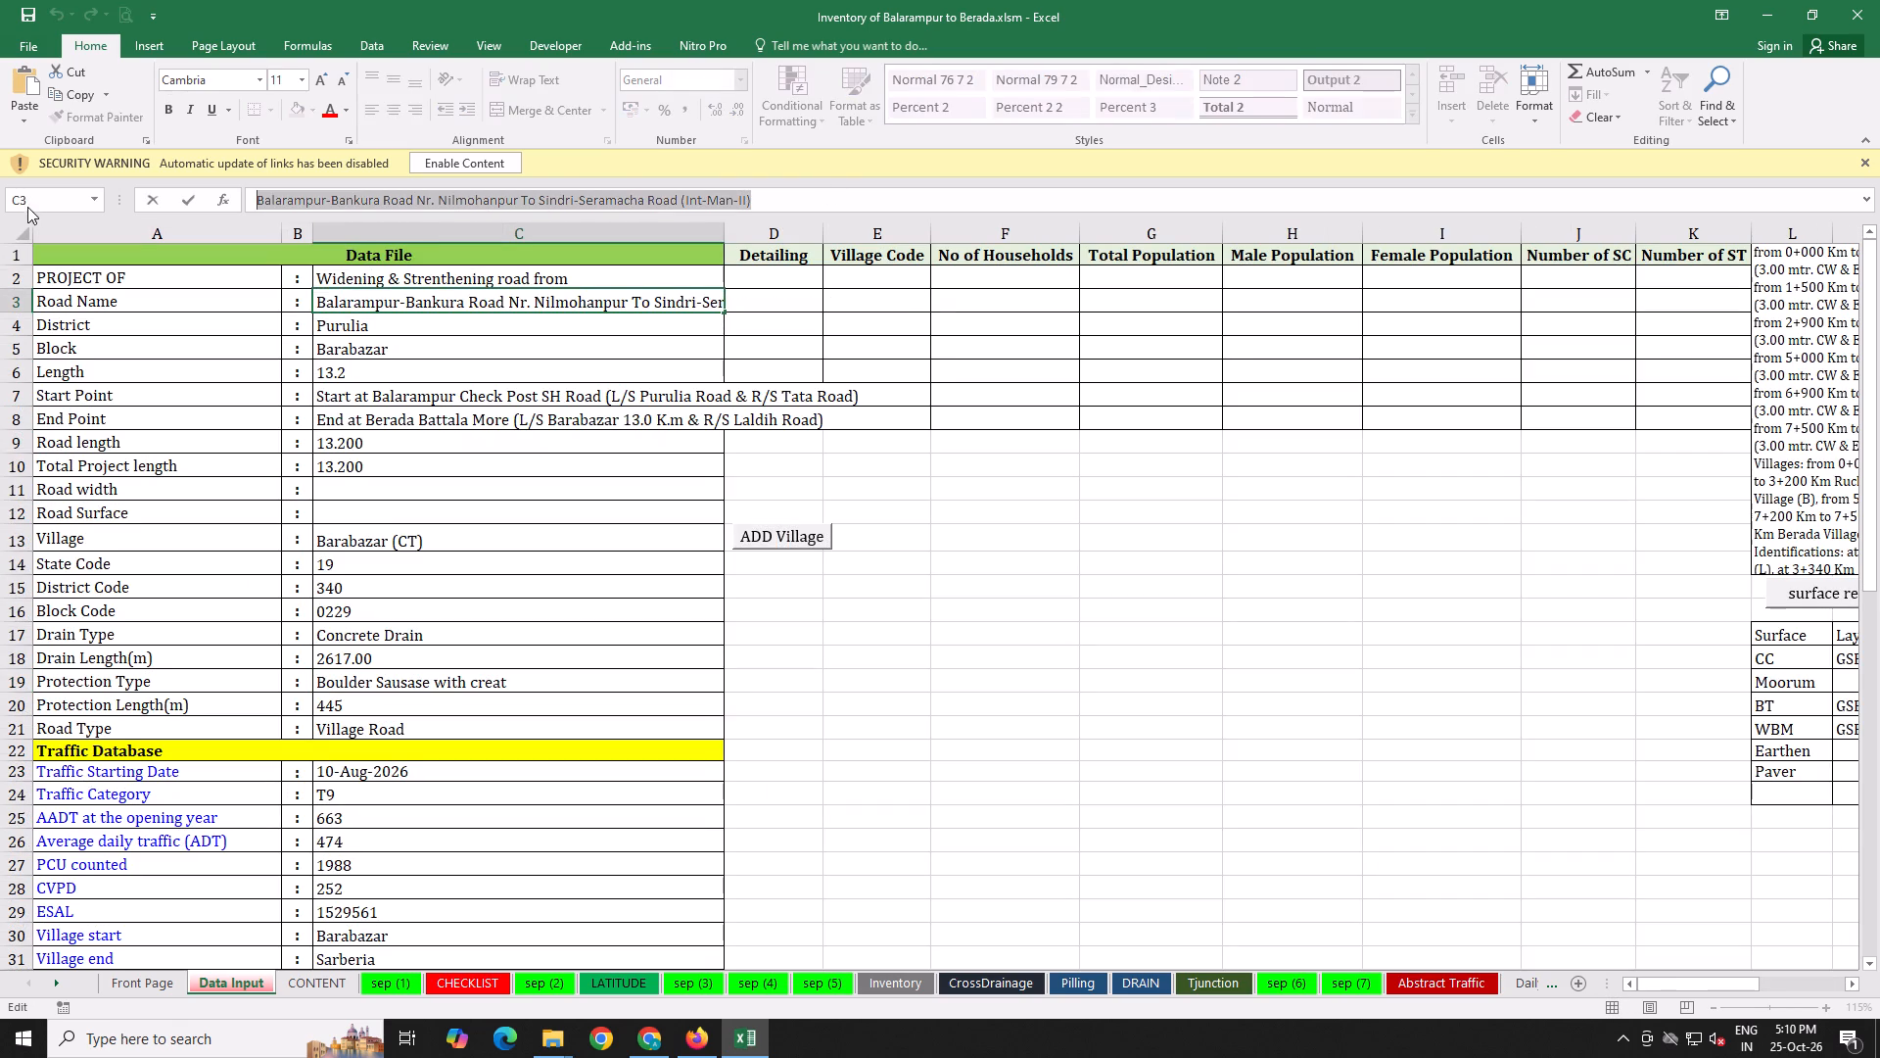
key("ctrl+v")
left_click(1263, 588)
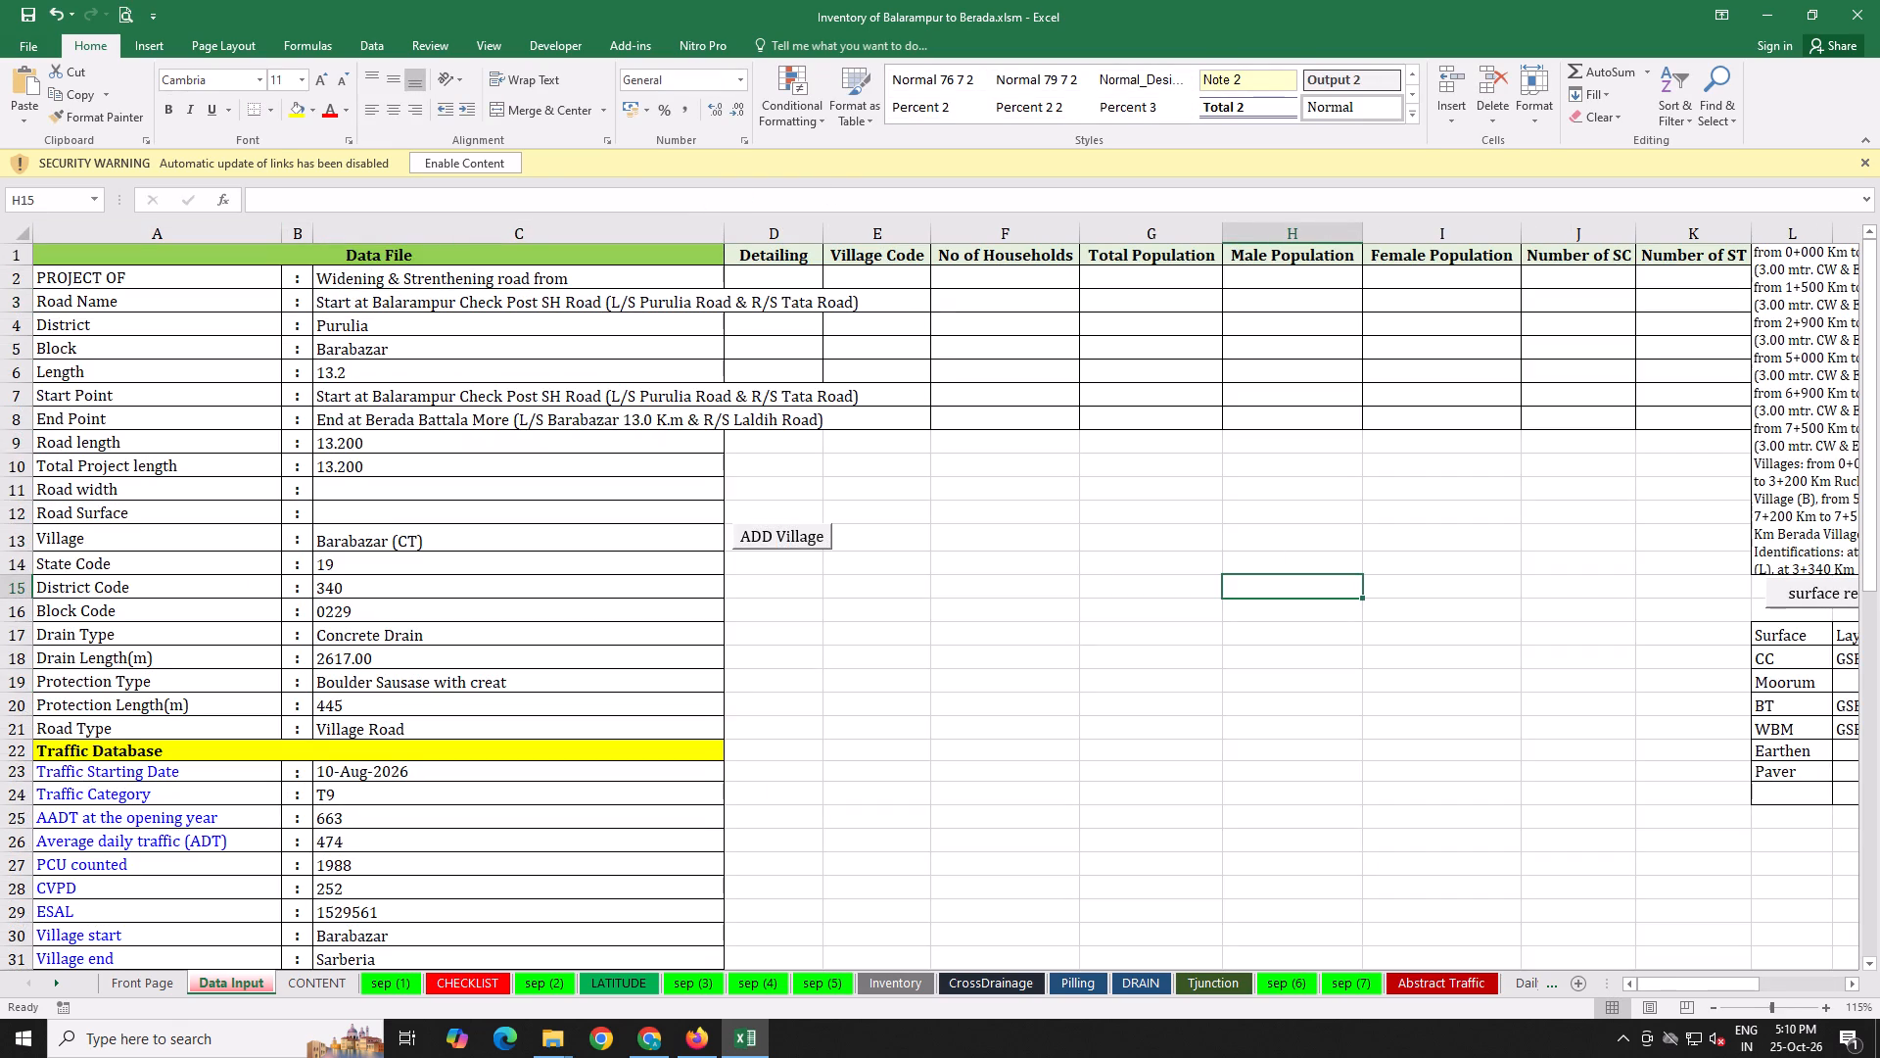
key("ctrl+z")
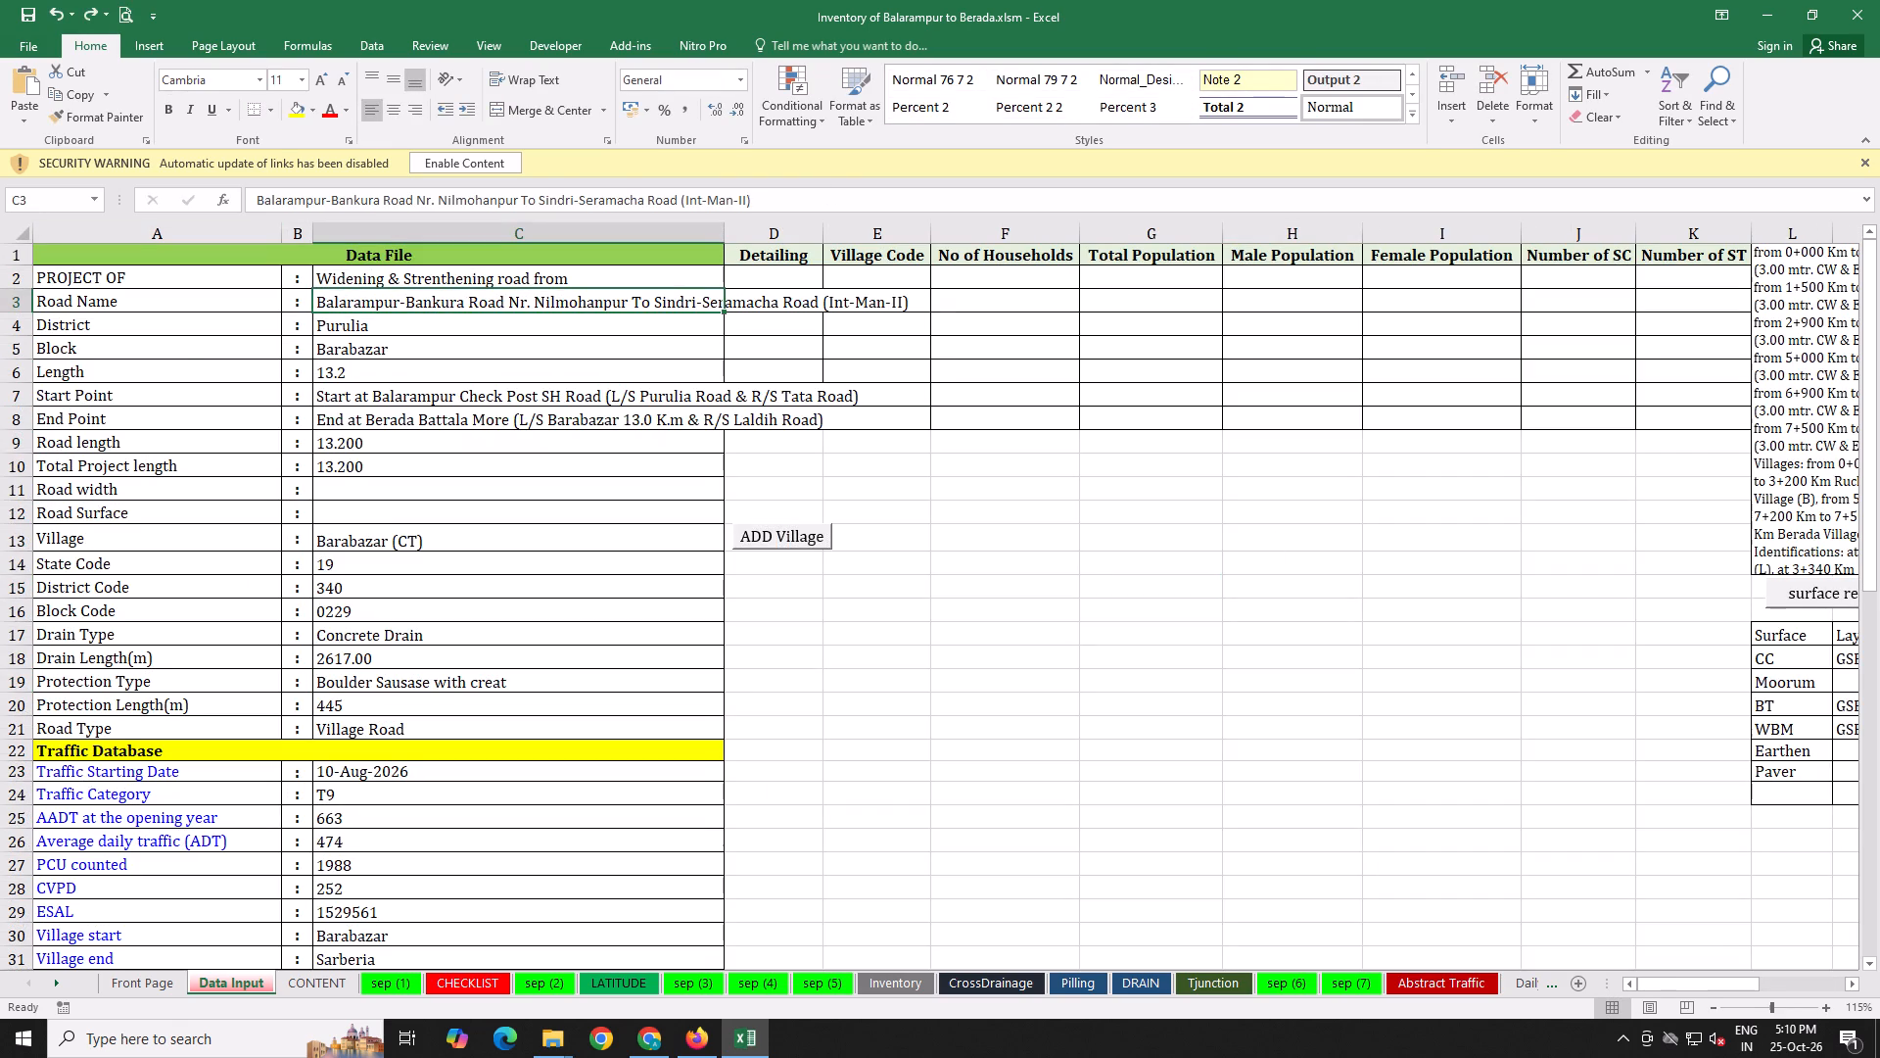
Copy the road name "Balarampur to Berada Via Ruchap Kumi, Balarampur Assembly" from the Inventory sheet into the Data Input Road Name cell.
left_click(873, 983)
left_click(312, 288)
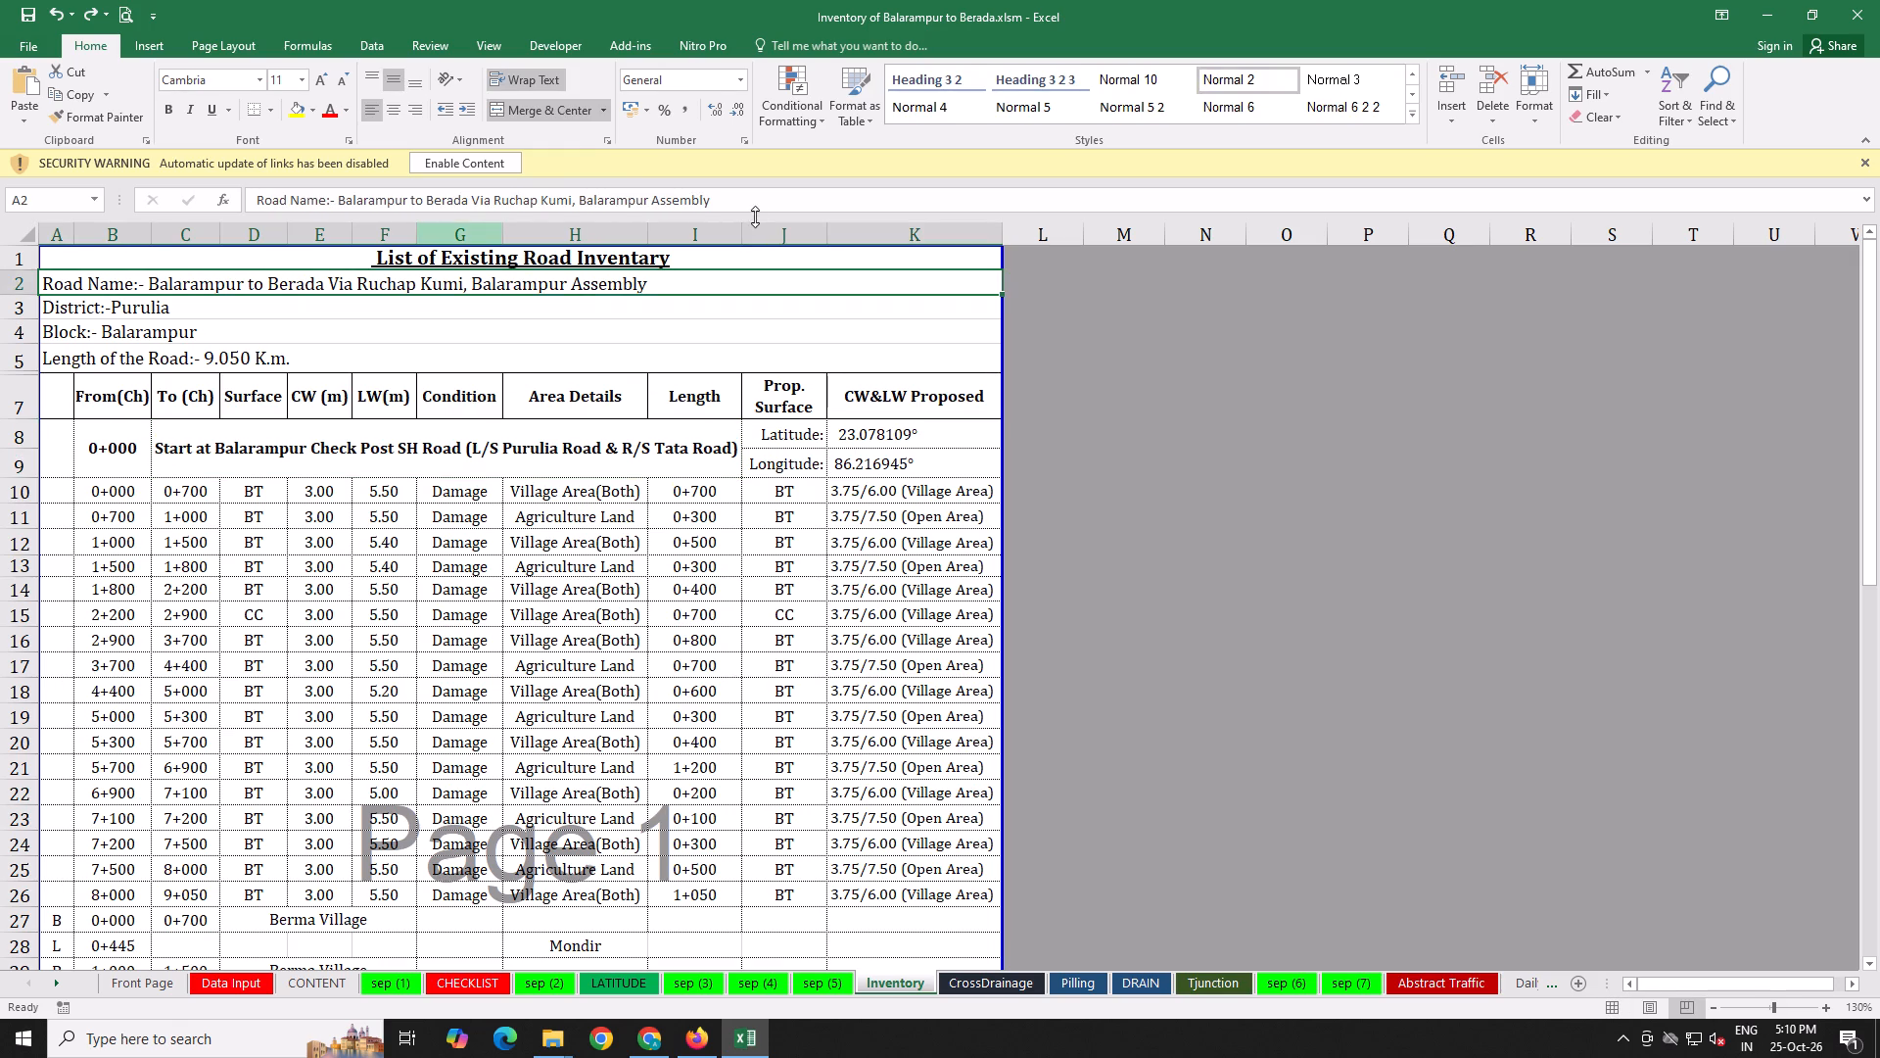
left_click_drag(751, 197, 339, 205)
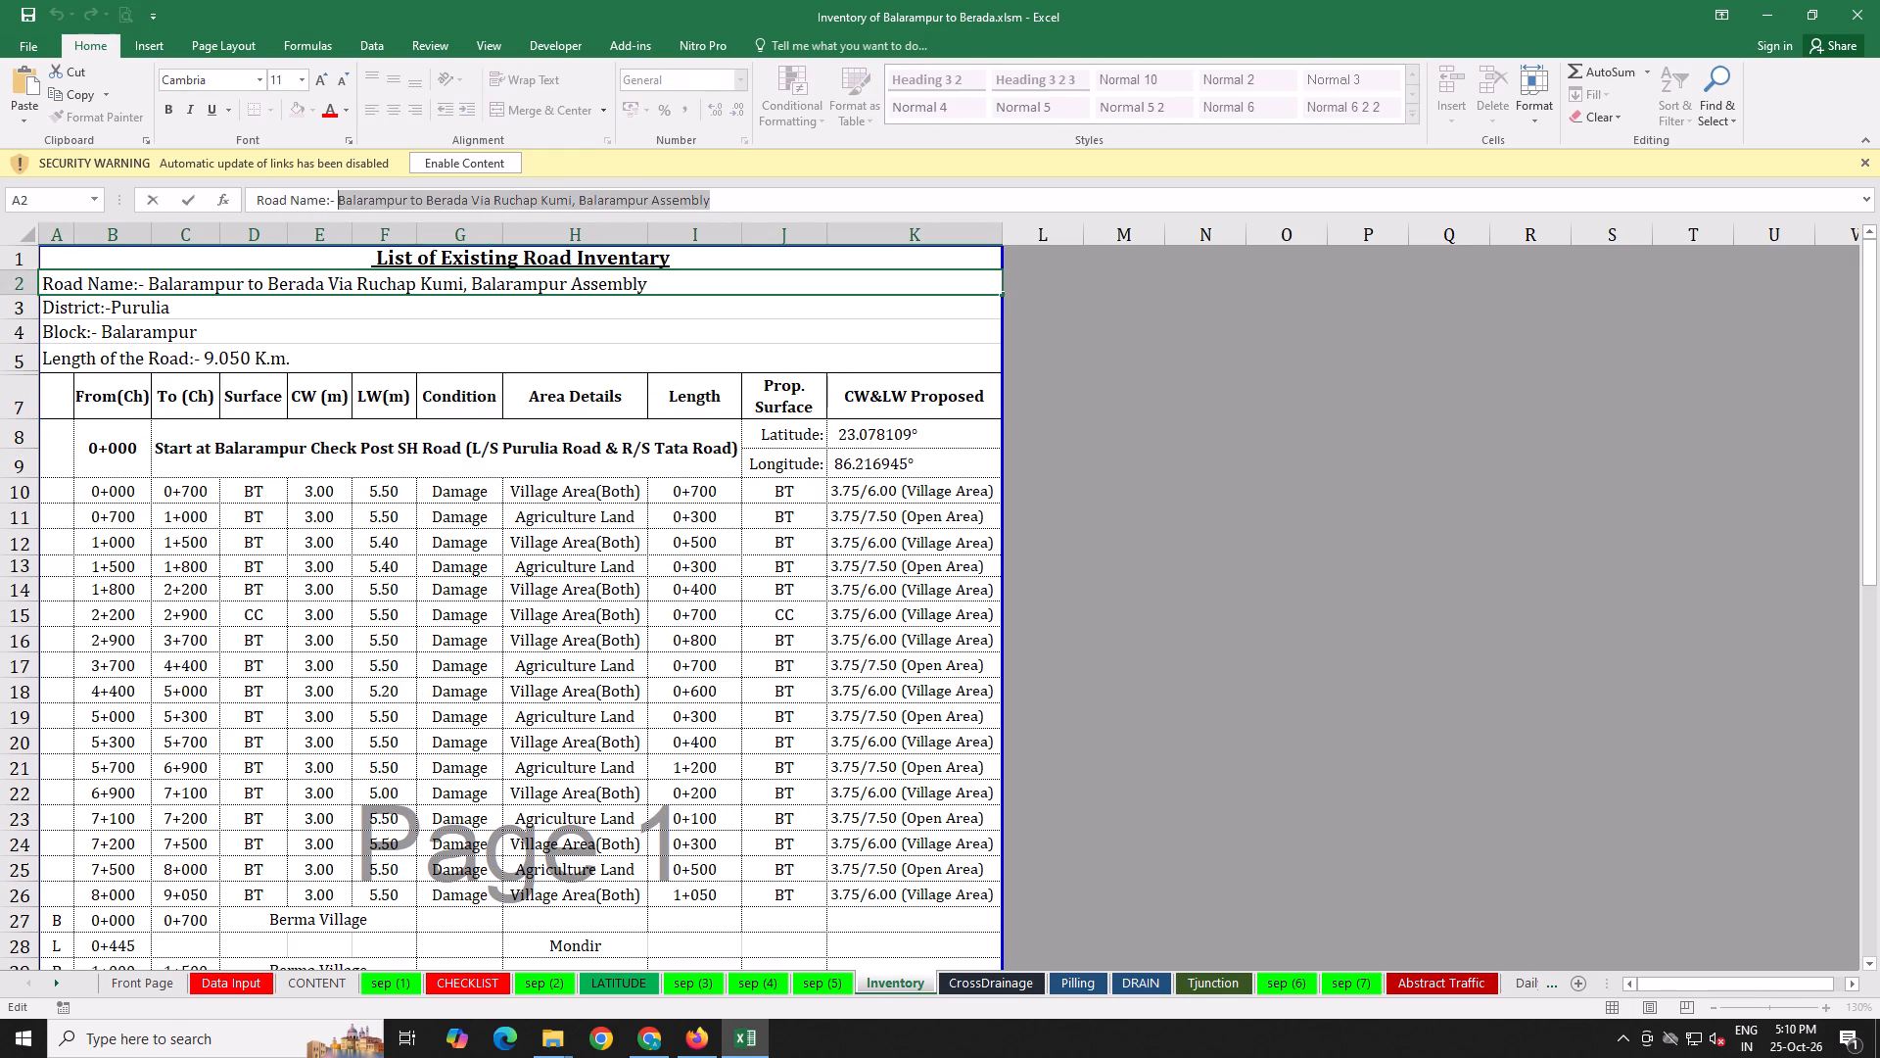
key("ctrl+c")
left_click(218, 988)
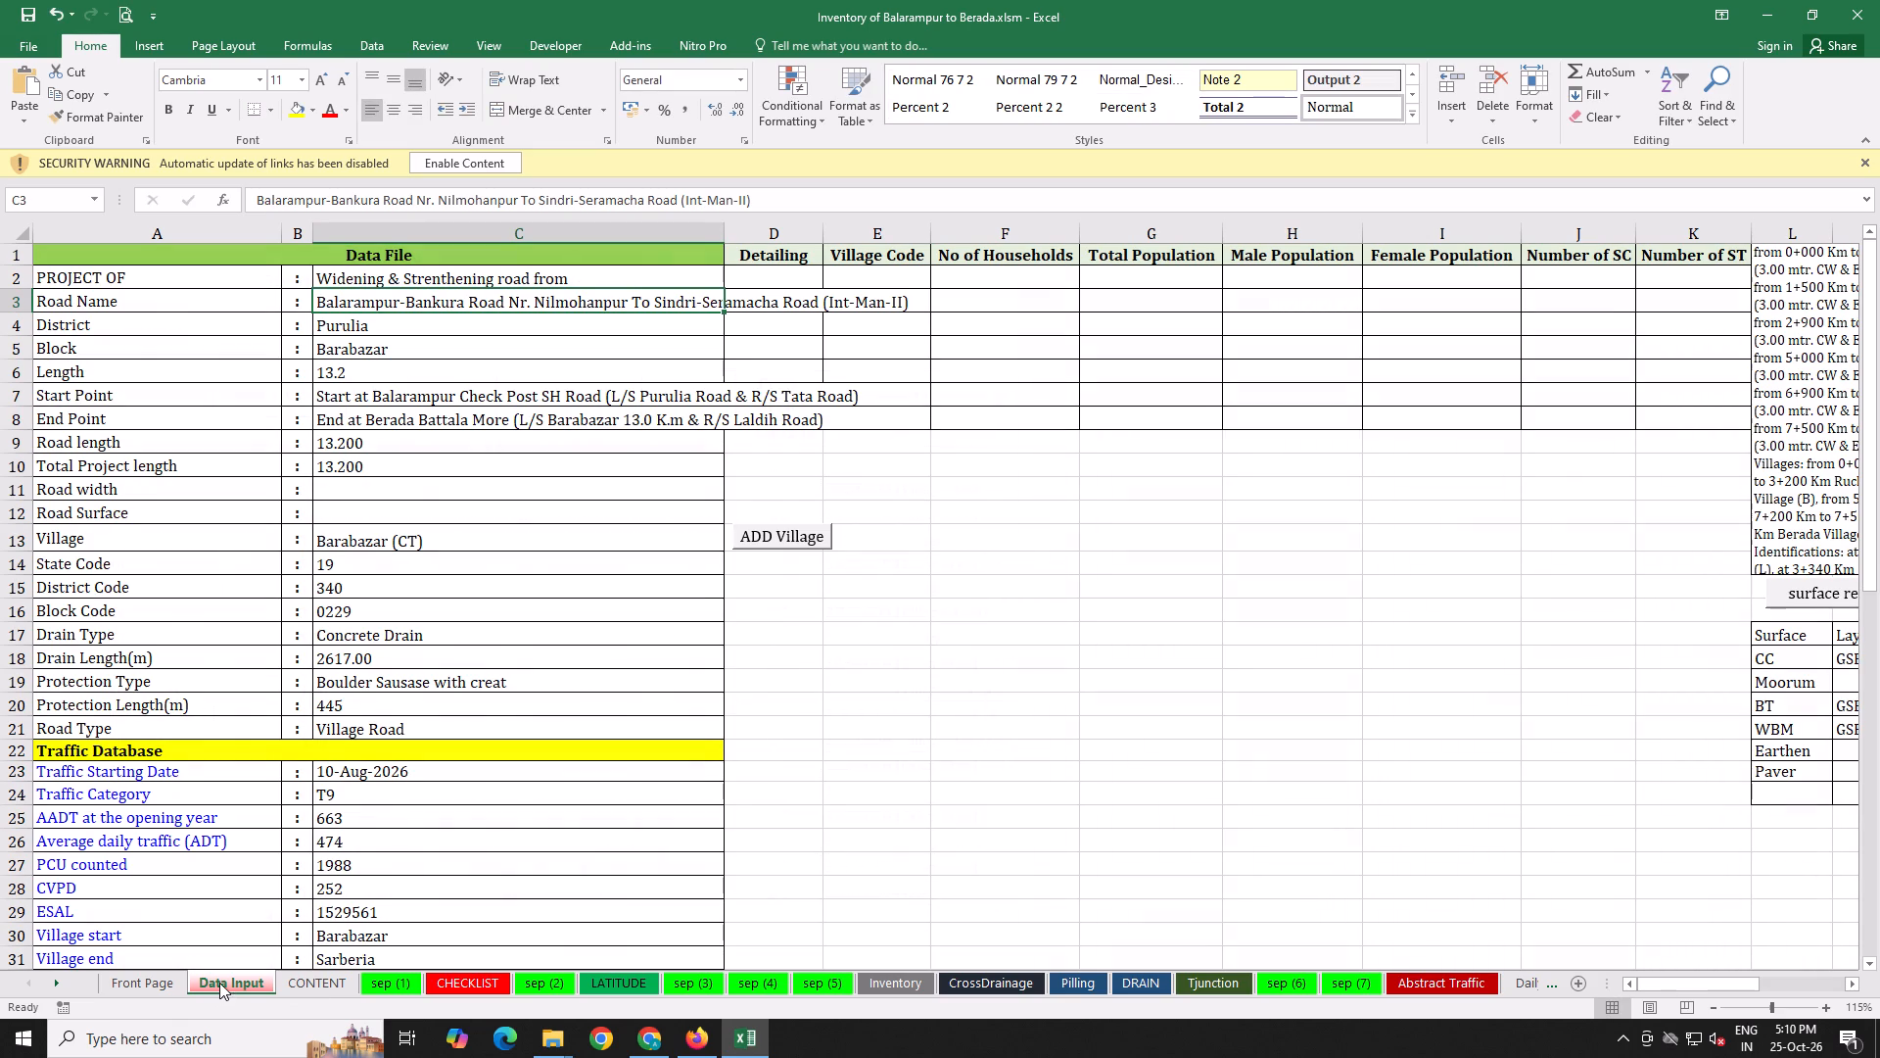
key("Escape")
left_click_drag(762, 198, 231, 203)
key("ctrl+v")
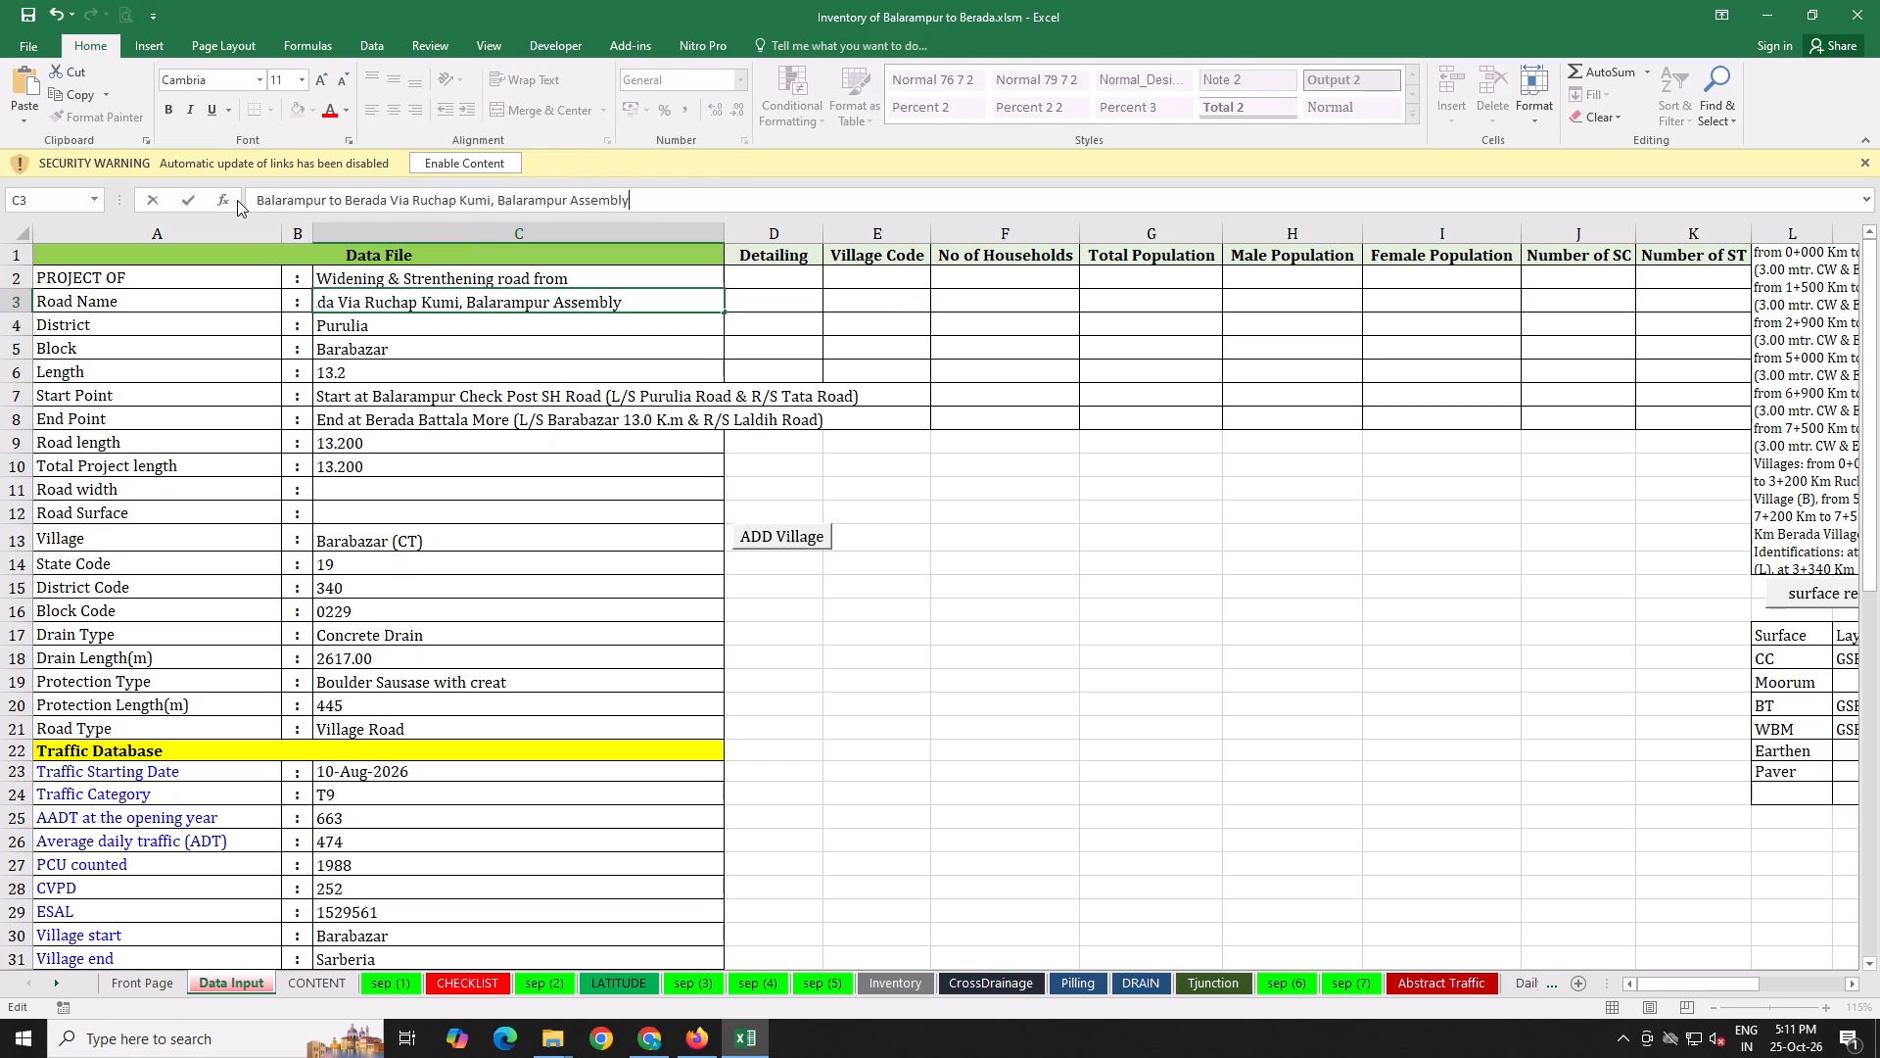
left_click(497, 455)
Set the Block on the Data Input sheet to Balarampur.
left_click(369, 348)
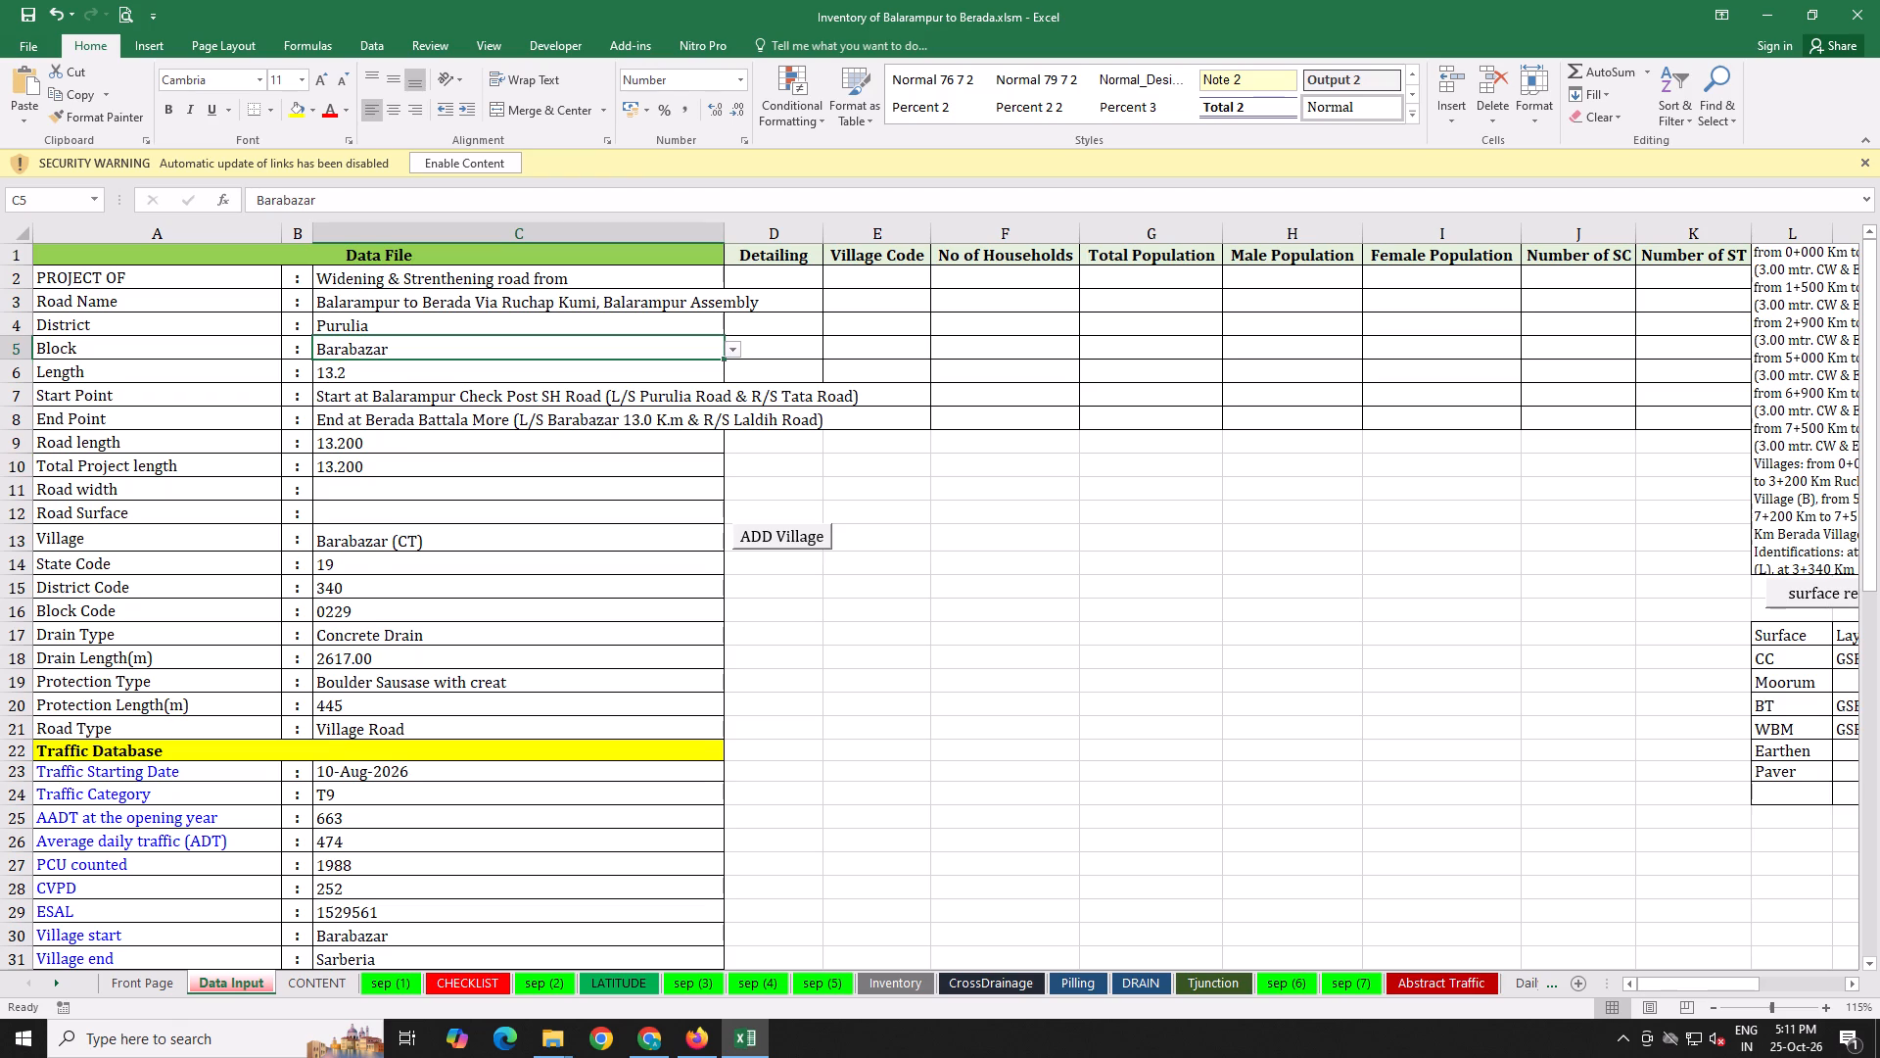
left_click(734, 349)
left_click_drag(730, 403, 735, 375)
left_click(470, 392)
Set the road Length on the Data Input sheet to 9.05.
left_click(443, 375)
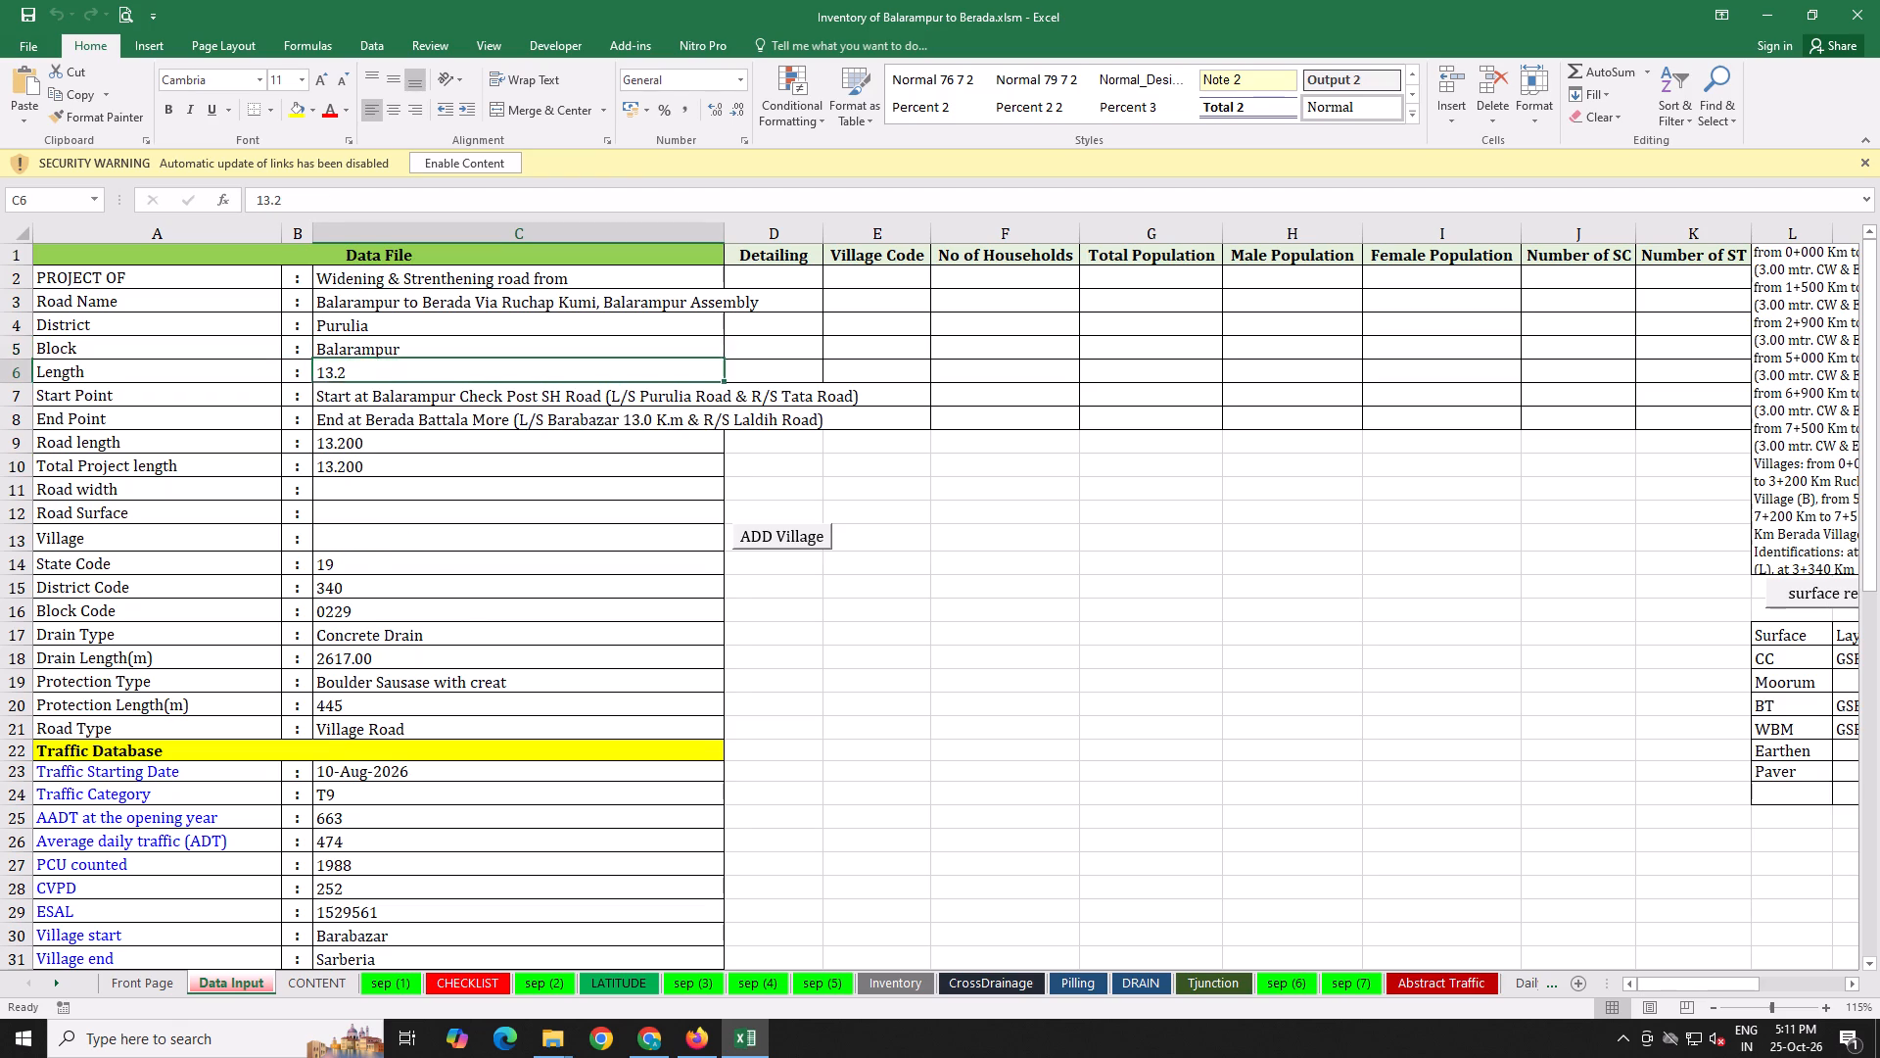
type("9.05")
key("Return")
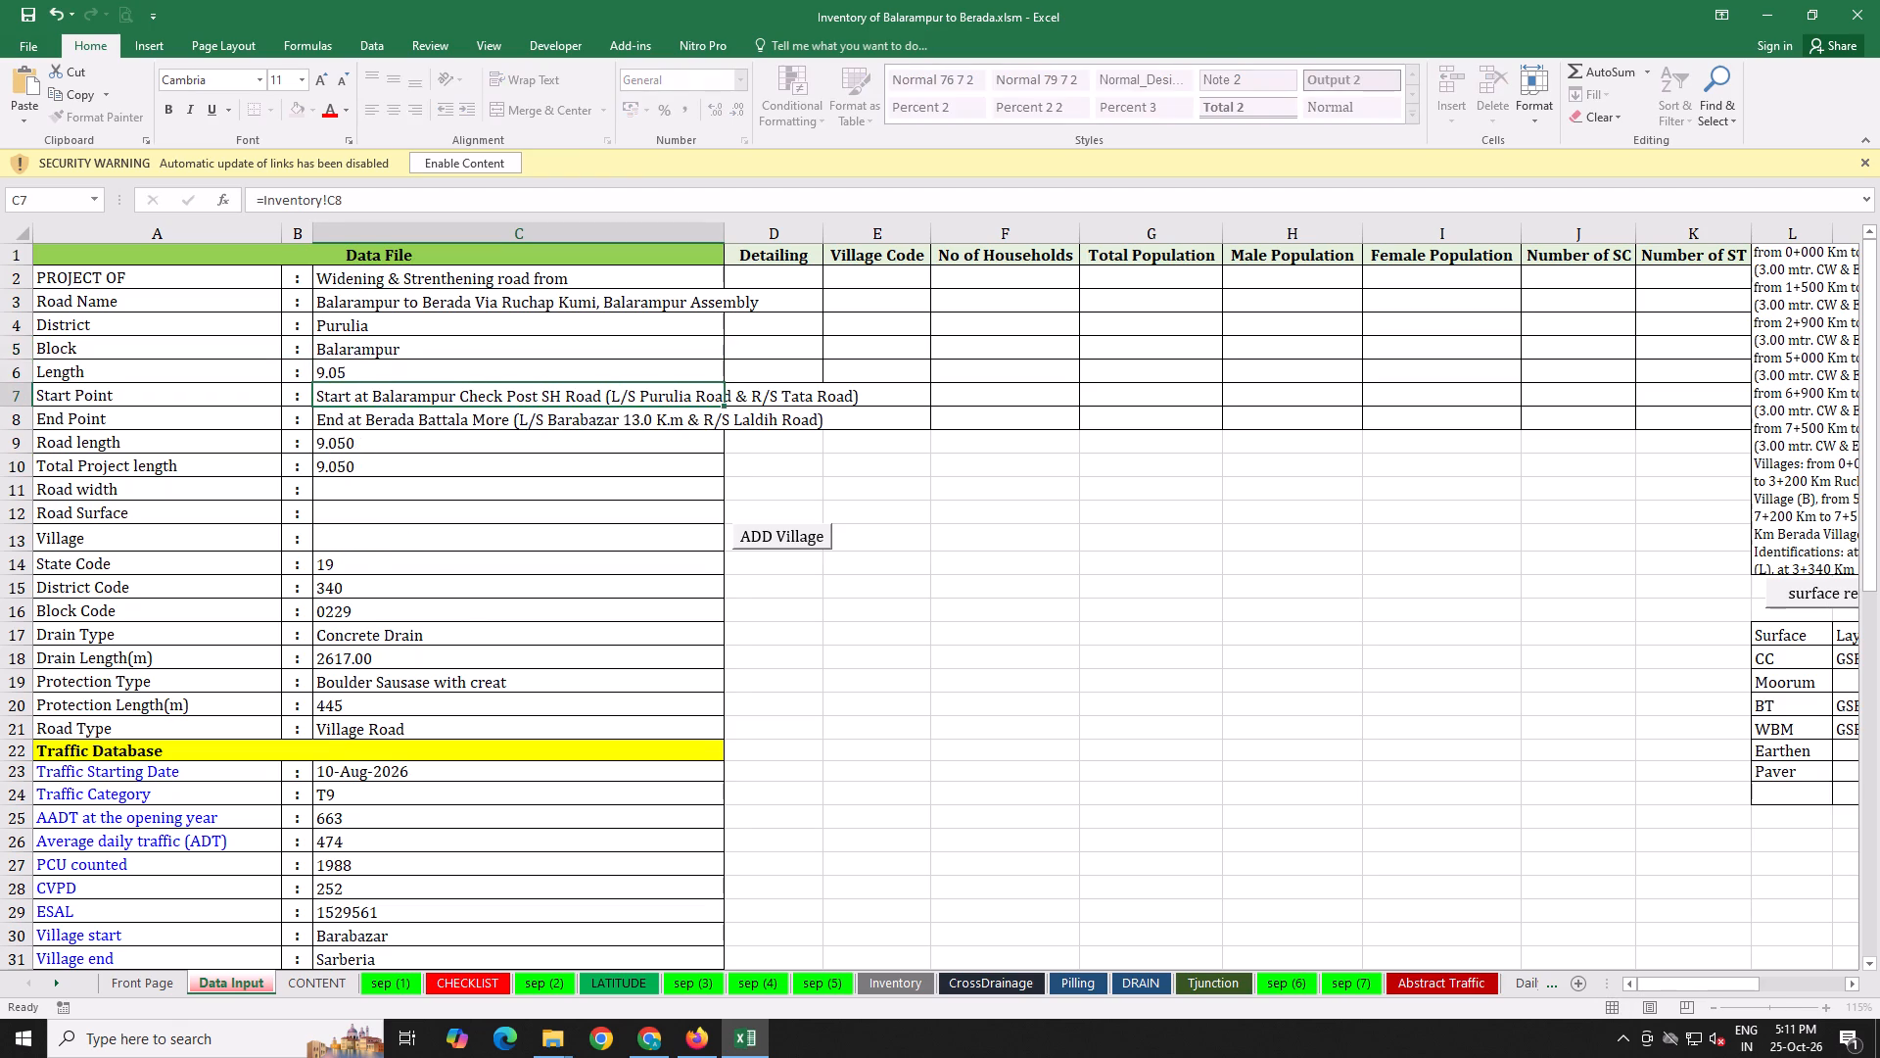
Check the carriageway width on the Inventory sheet and set the Road width on the Data Input sheet to 3.
left_click(462, 552)
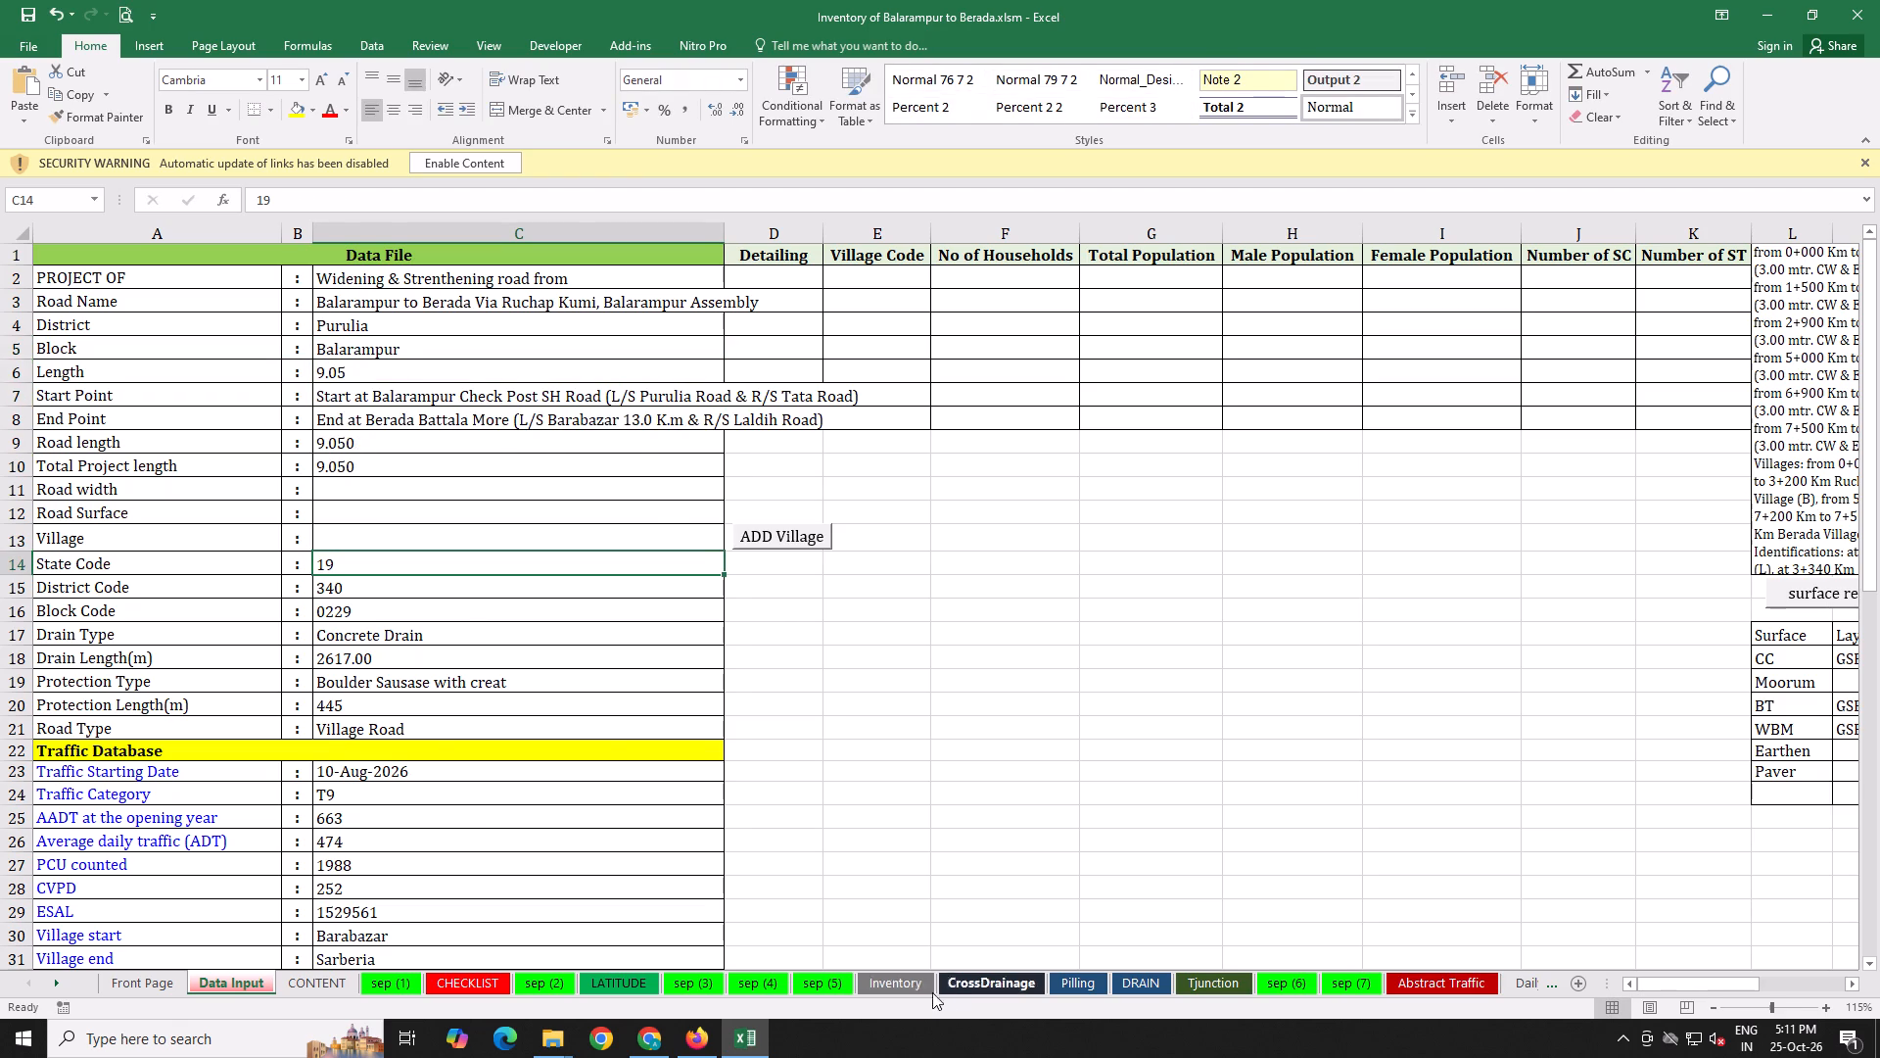
left_click(896, 986)
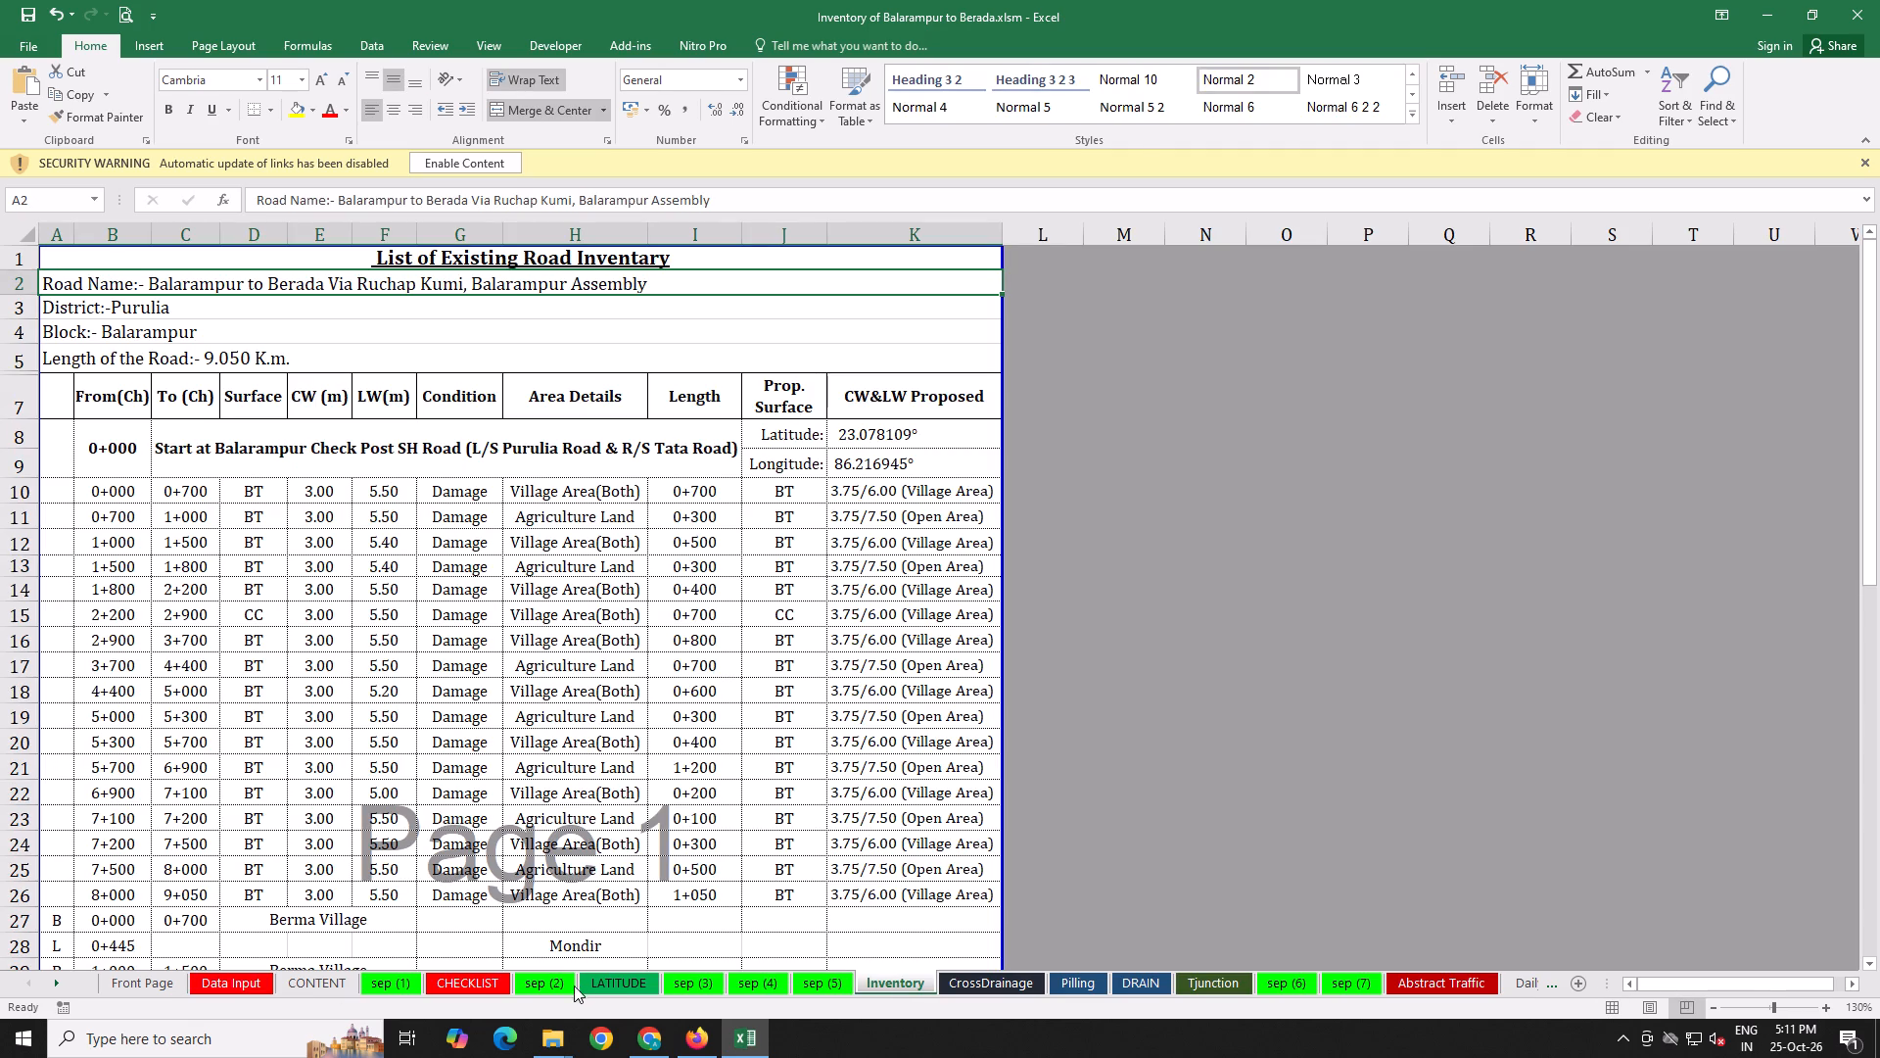
left_click(216, 981)
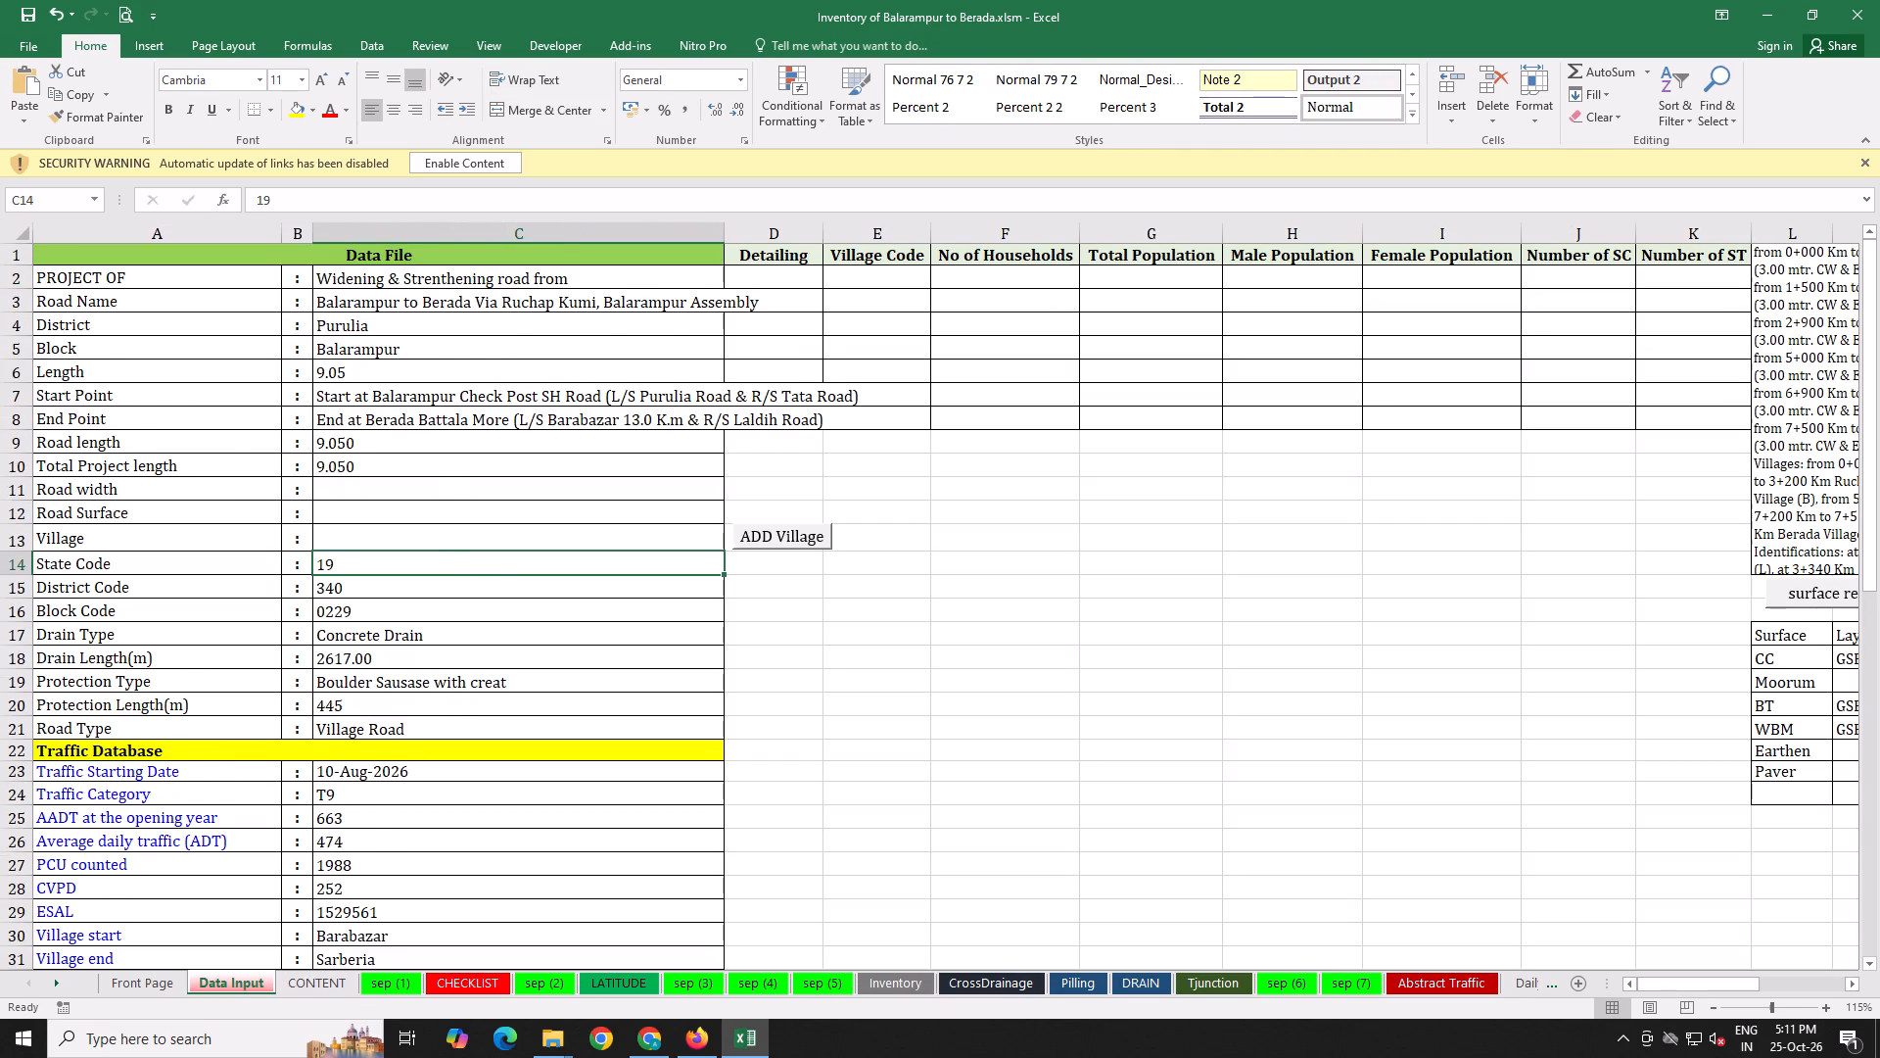
scroll(632, 780, "down", 1)
left_click(393, 478)
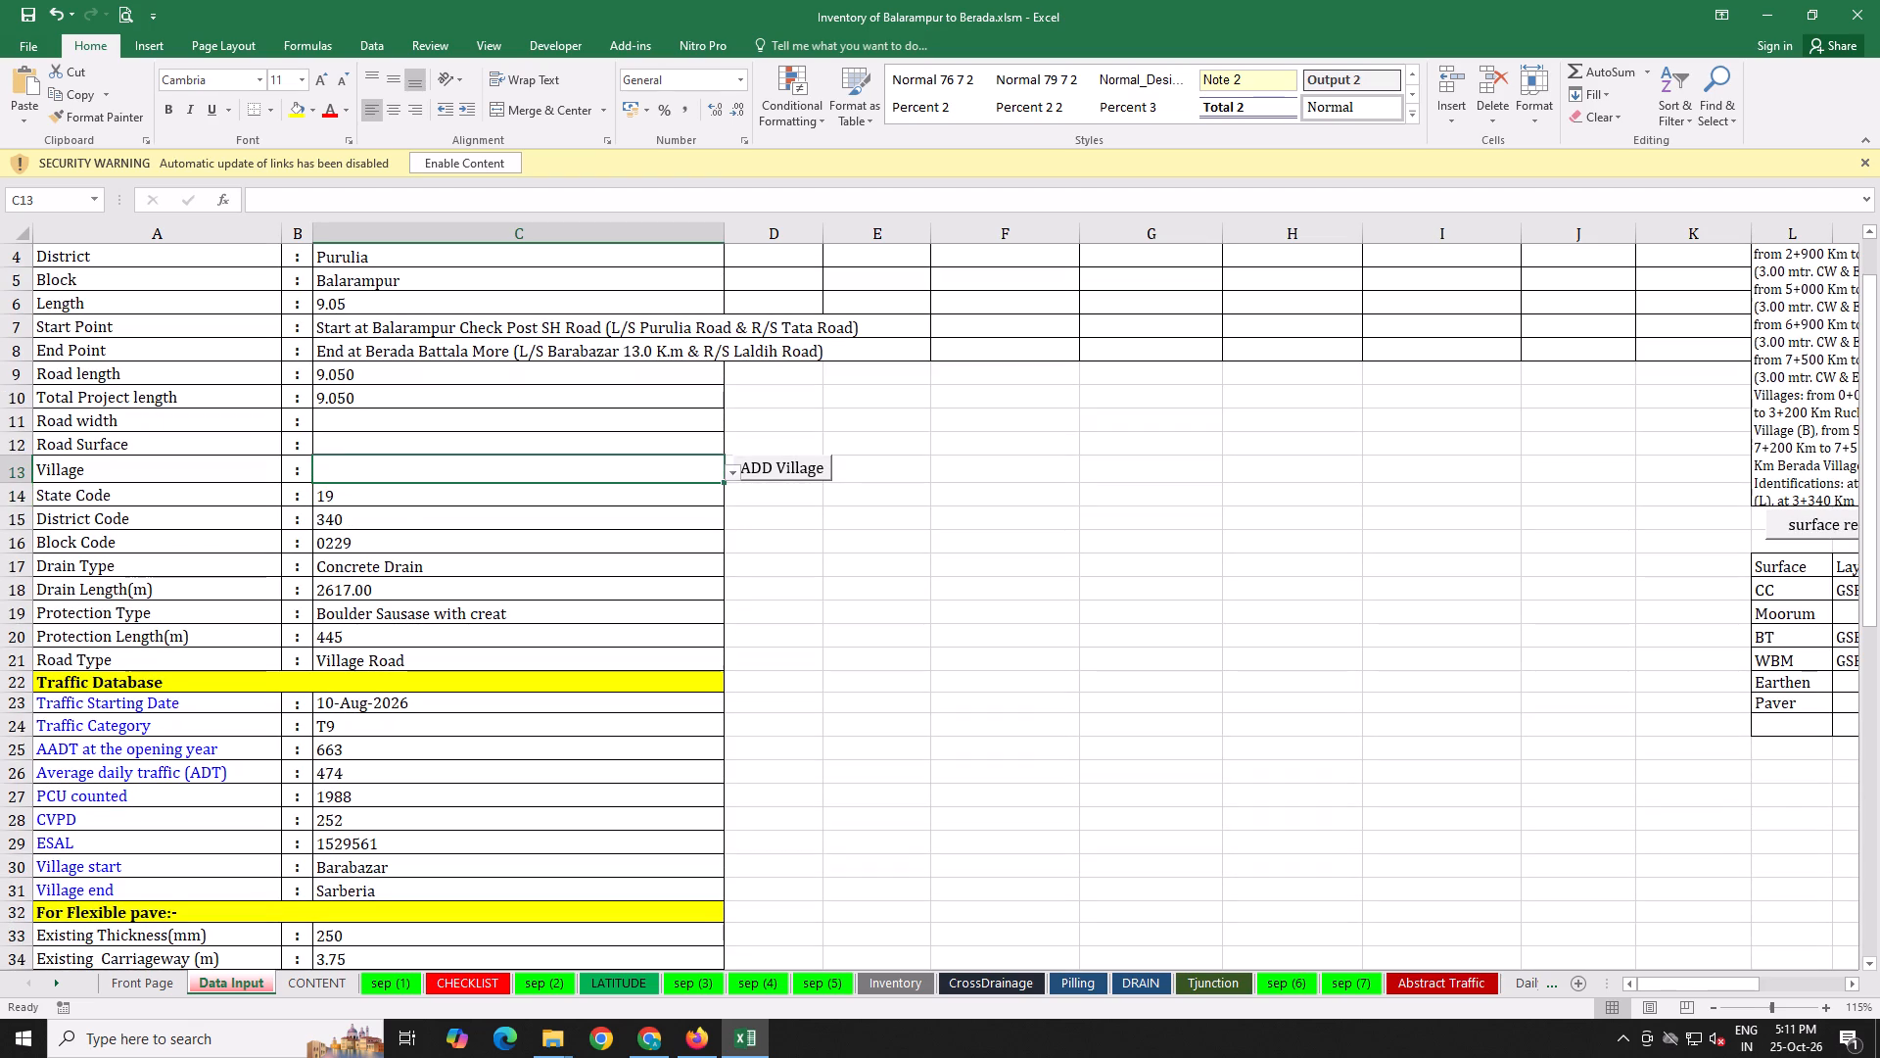
left_click(419, 426)
key("3")
key("Return")
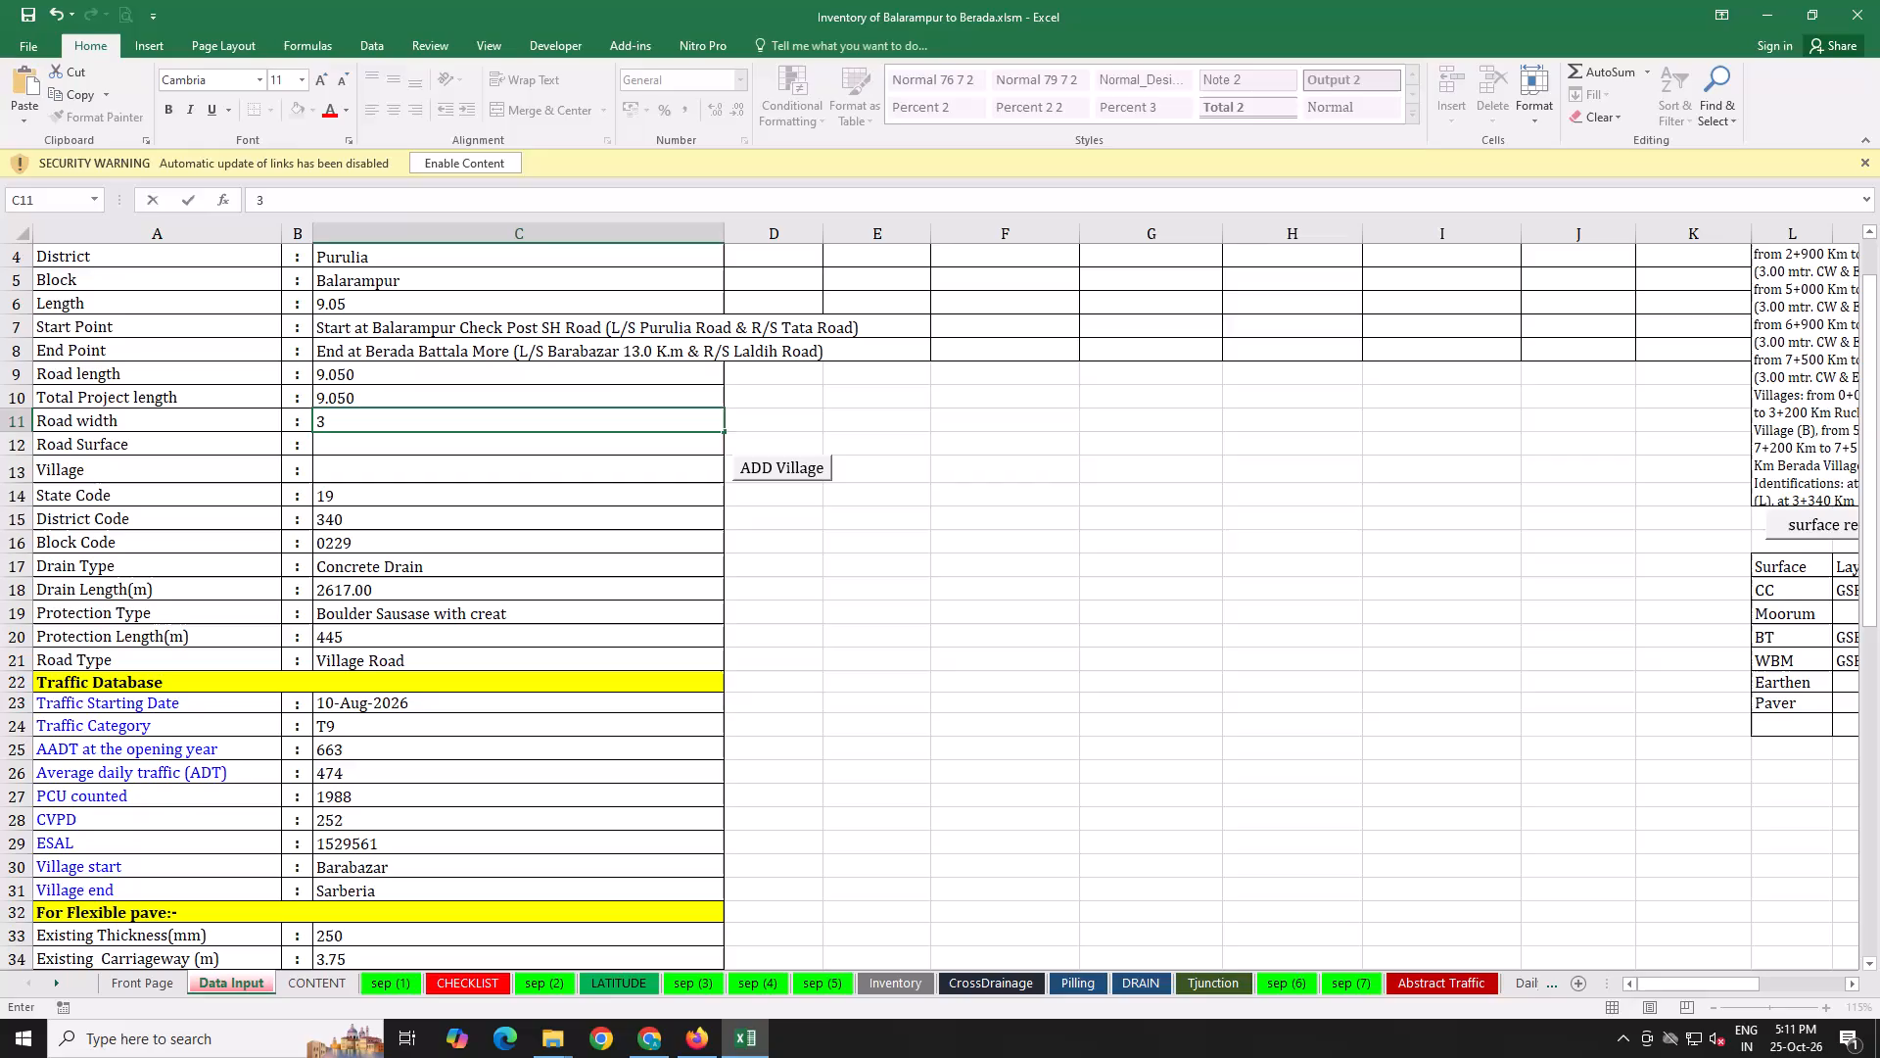
Review the remaining Data Input entries, from the traffic database through the flexible pavement and paver block sections.
scroll(432, 461, "down", 2)
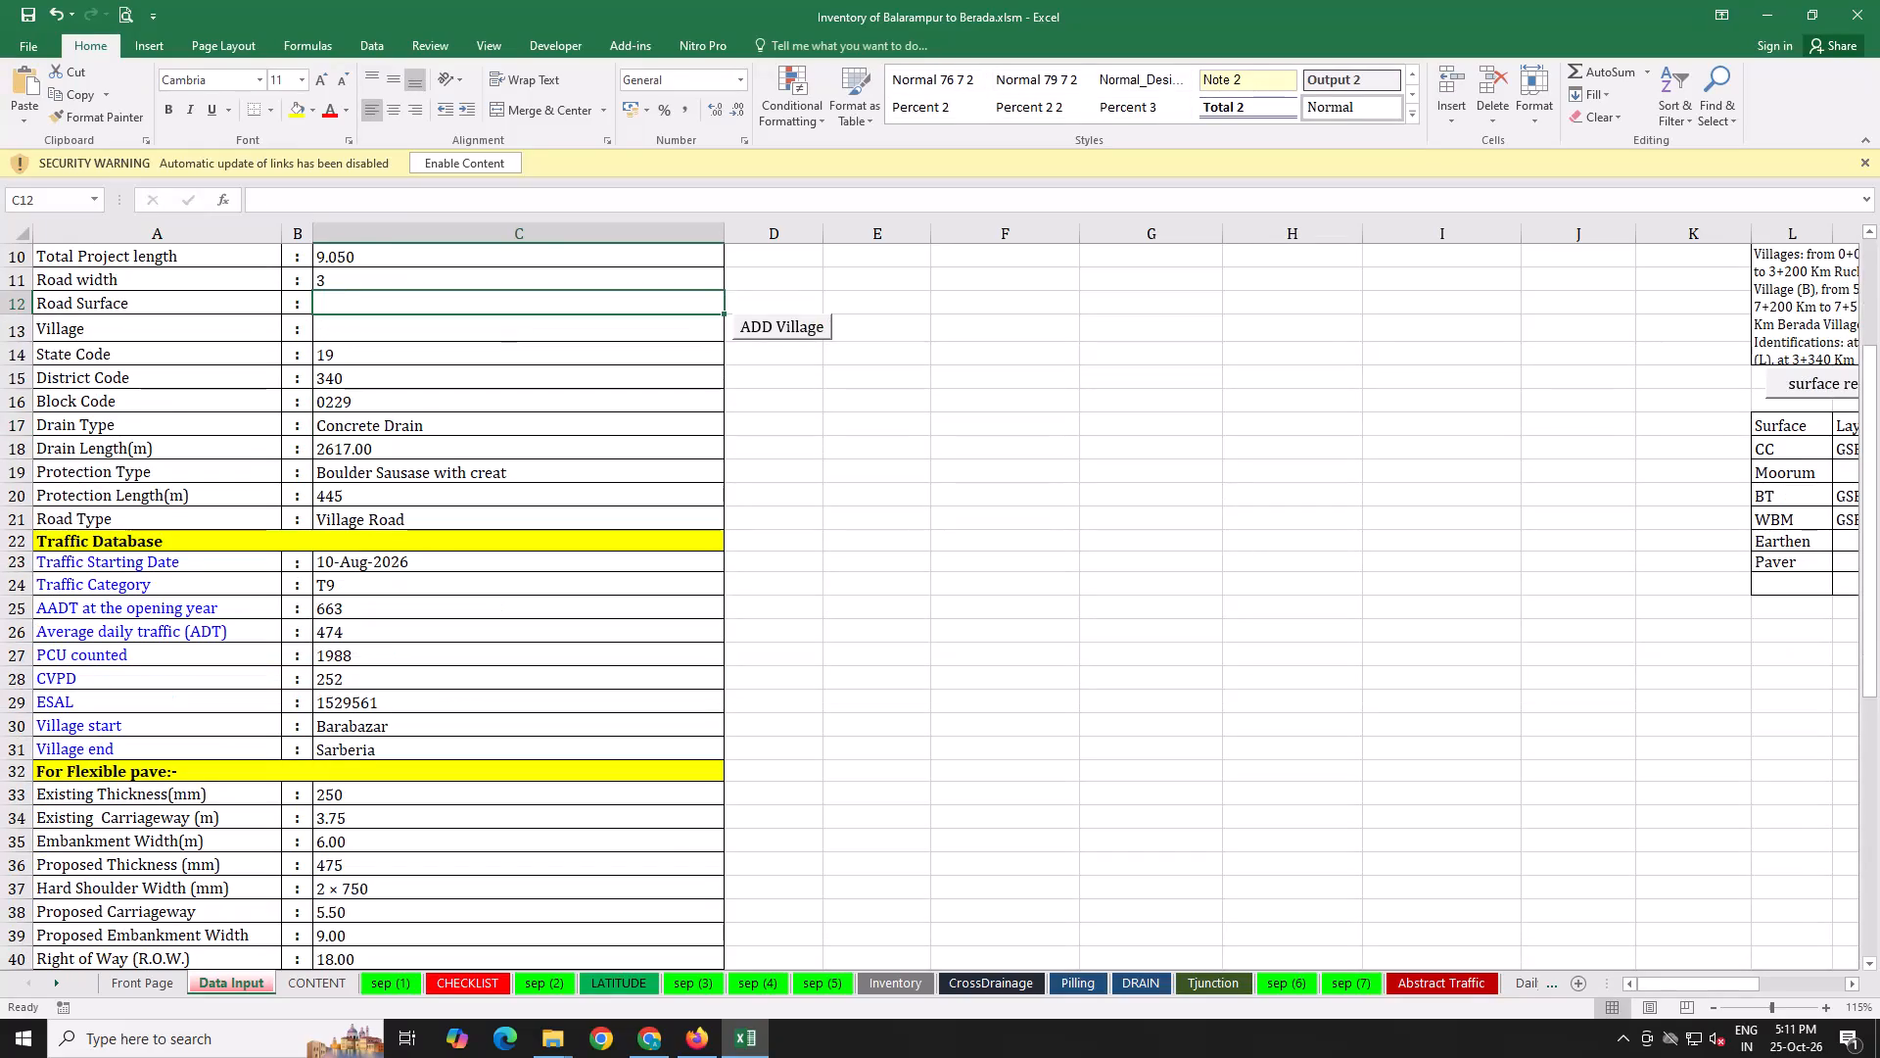
scroll(432, 464, "down", 4)
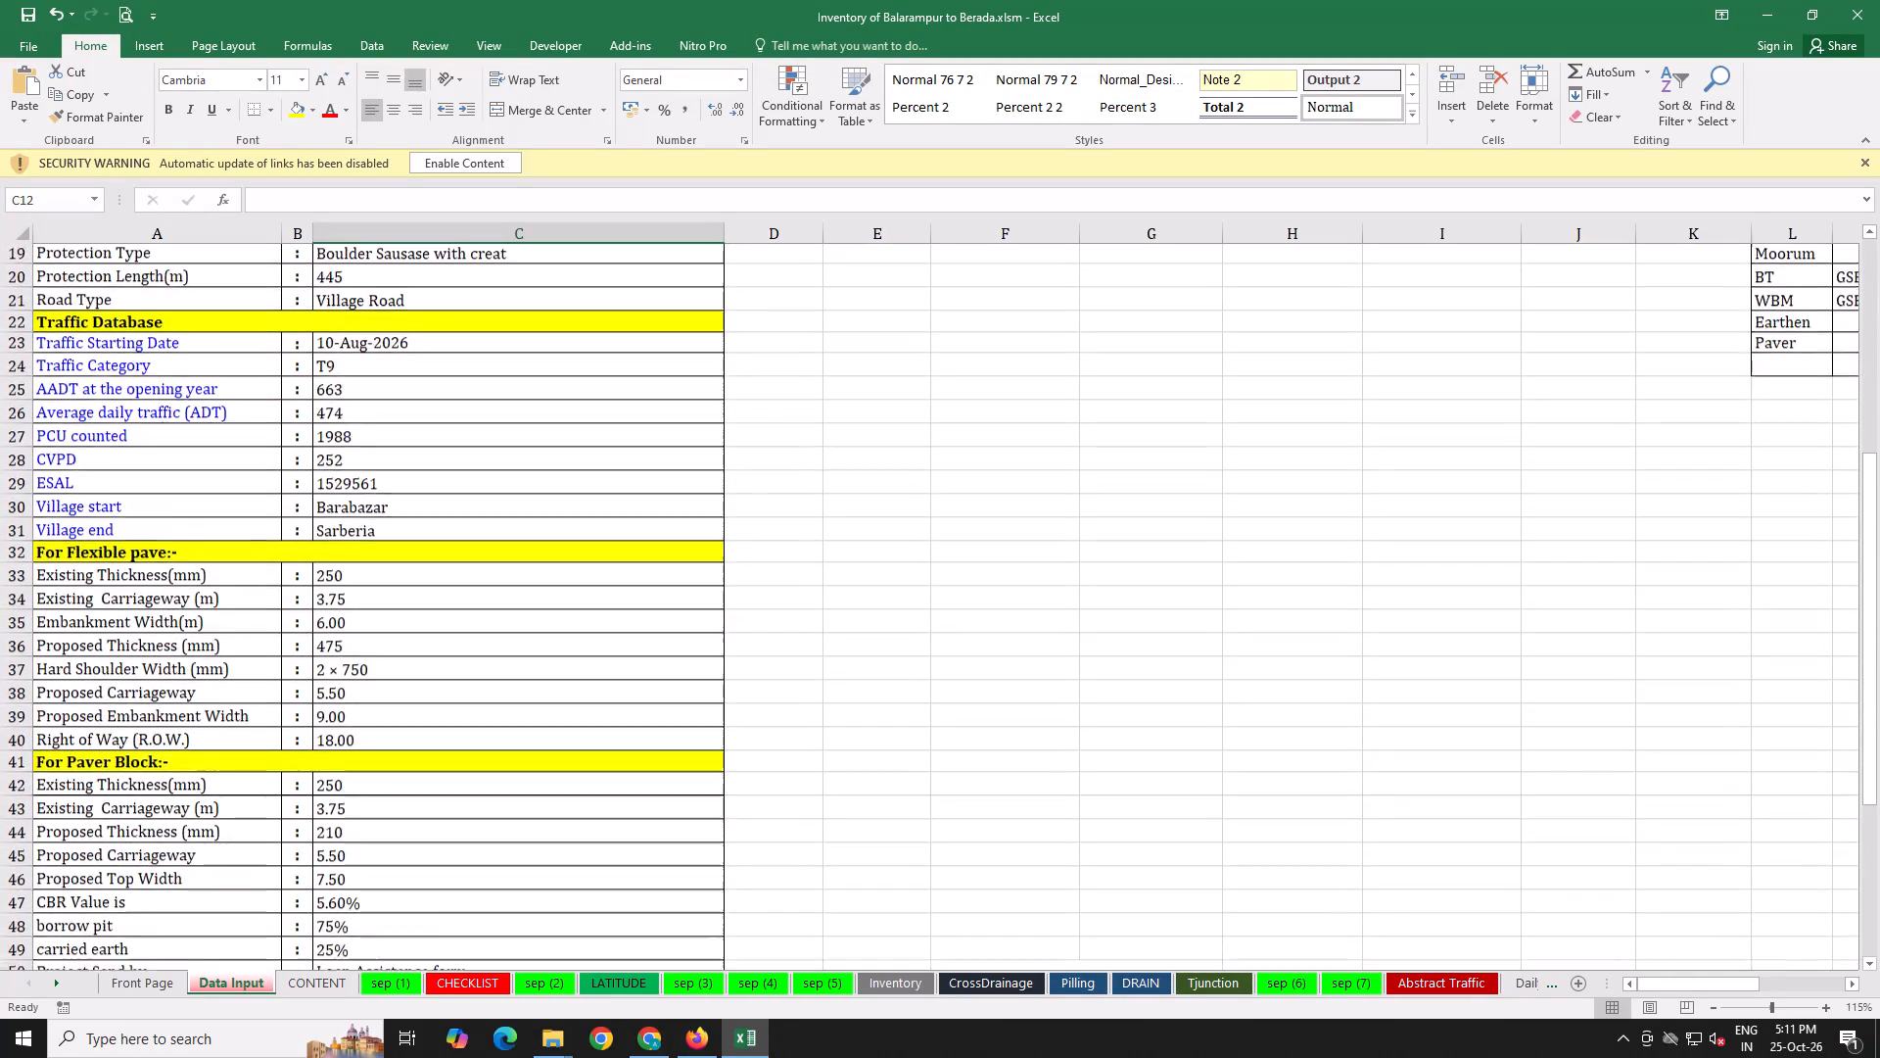
scroll(434, 474, "down", 6)
scroll(452, 493, "up", 7)
Examine the Inventory sheet's surface stretches, village and landmark chainages and end point, and return to the Data Input sheet.
left_click(914, 976)
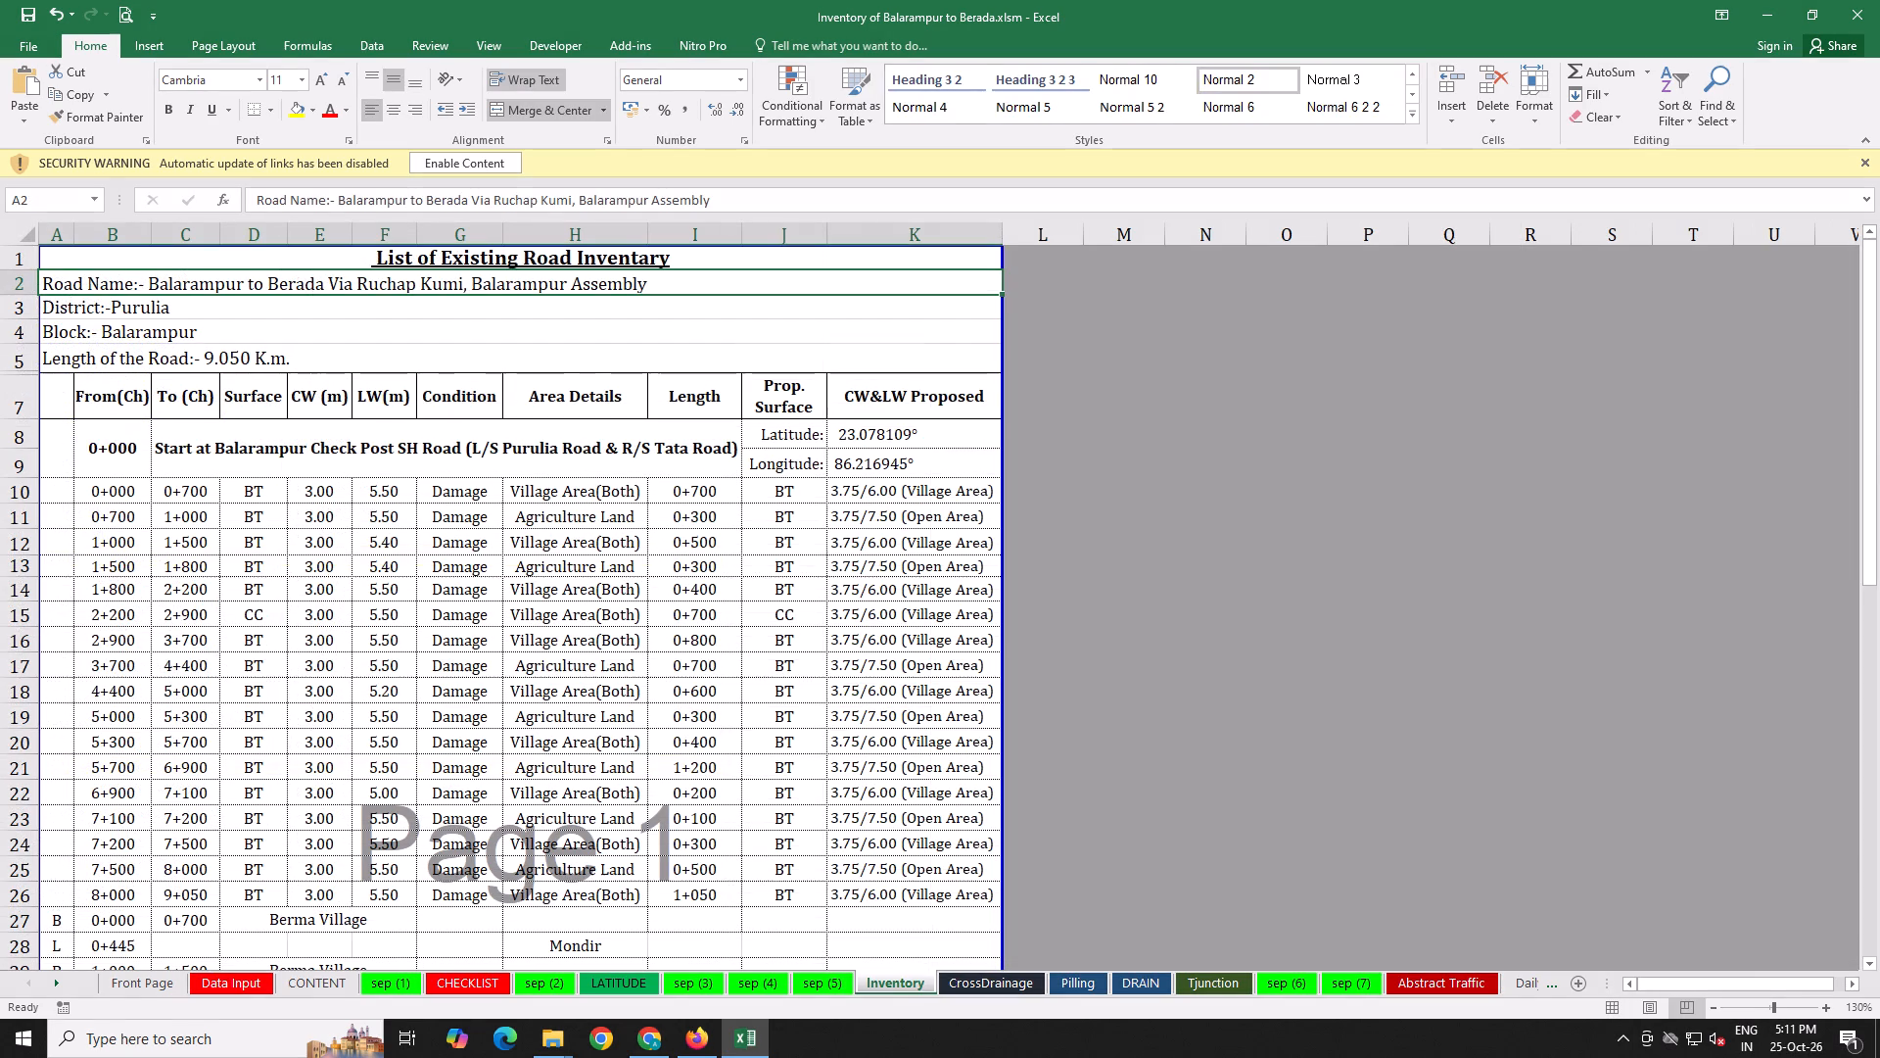
scroll(701, 797, "down", 10)
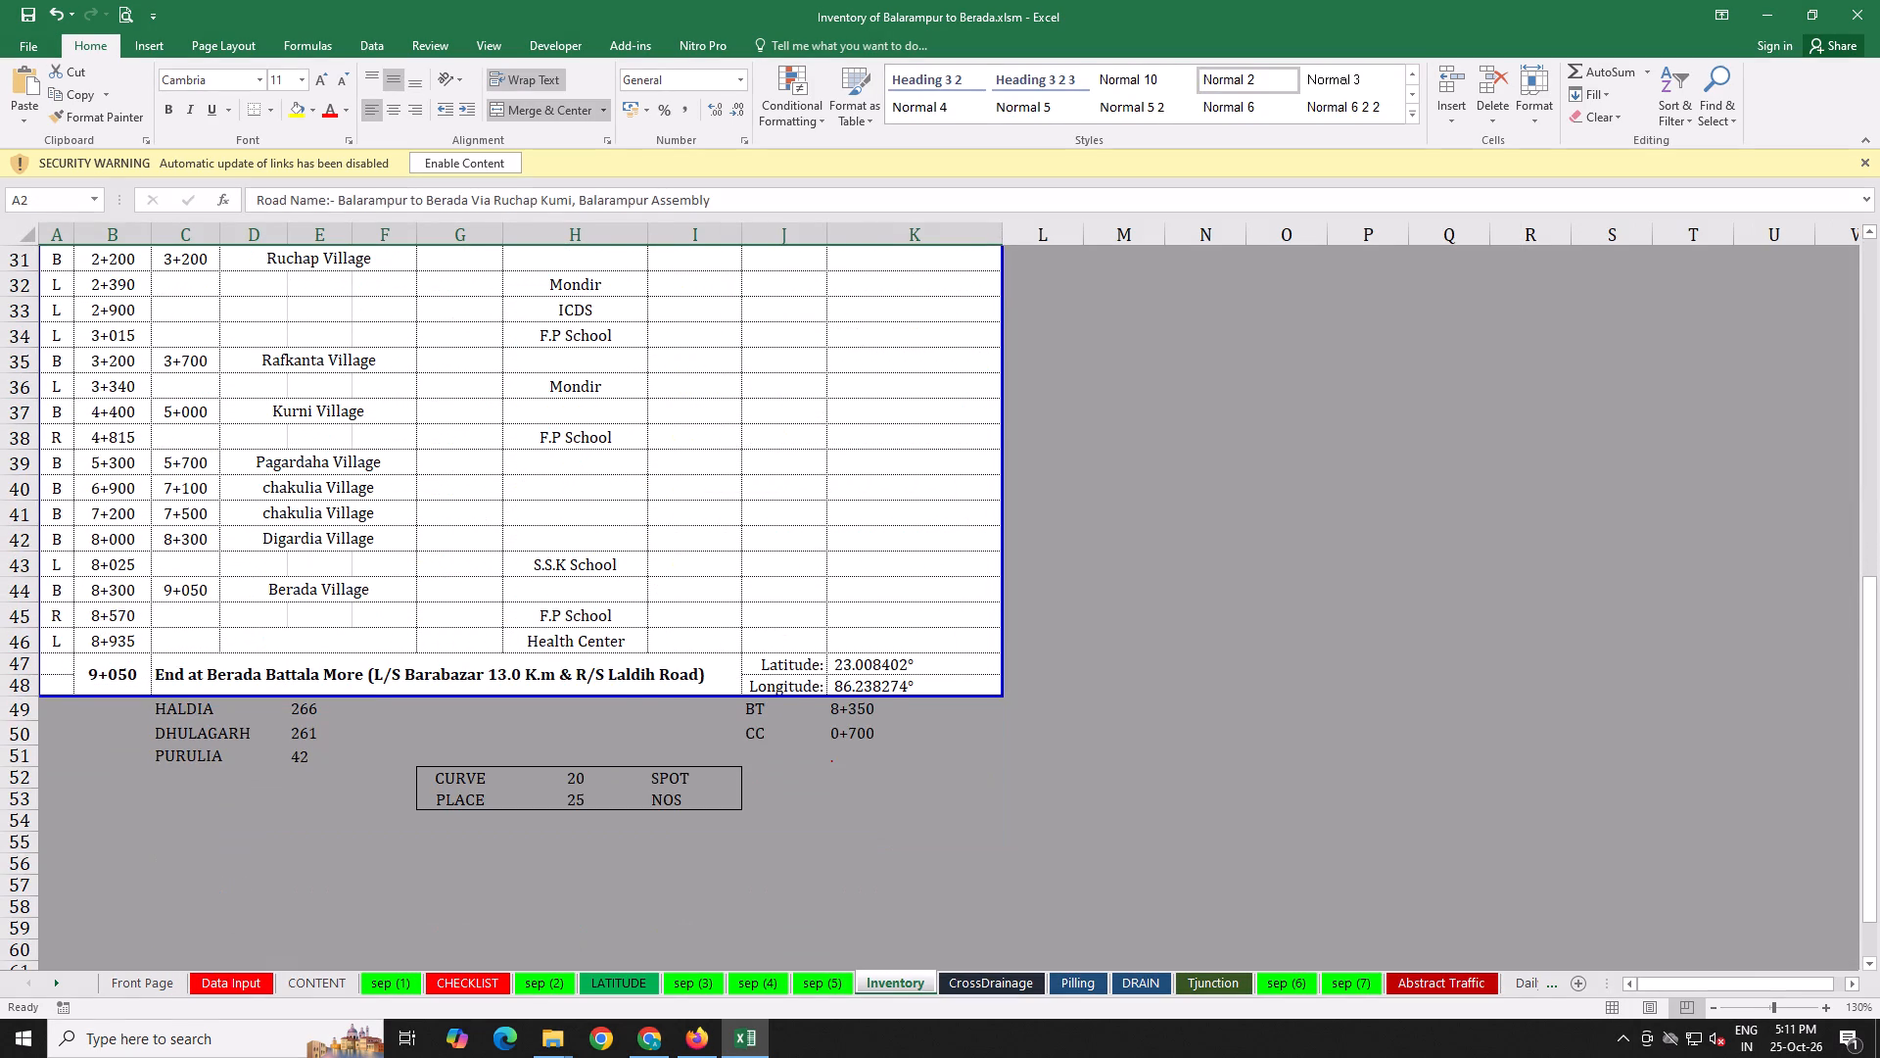
scroll(459, 609, "up", 4)
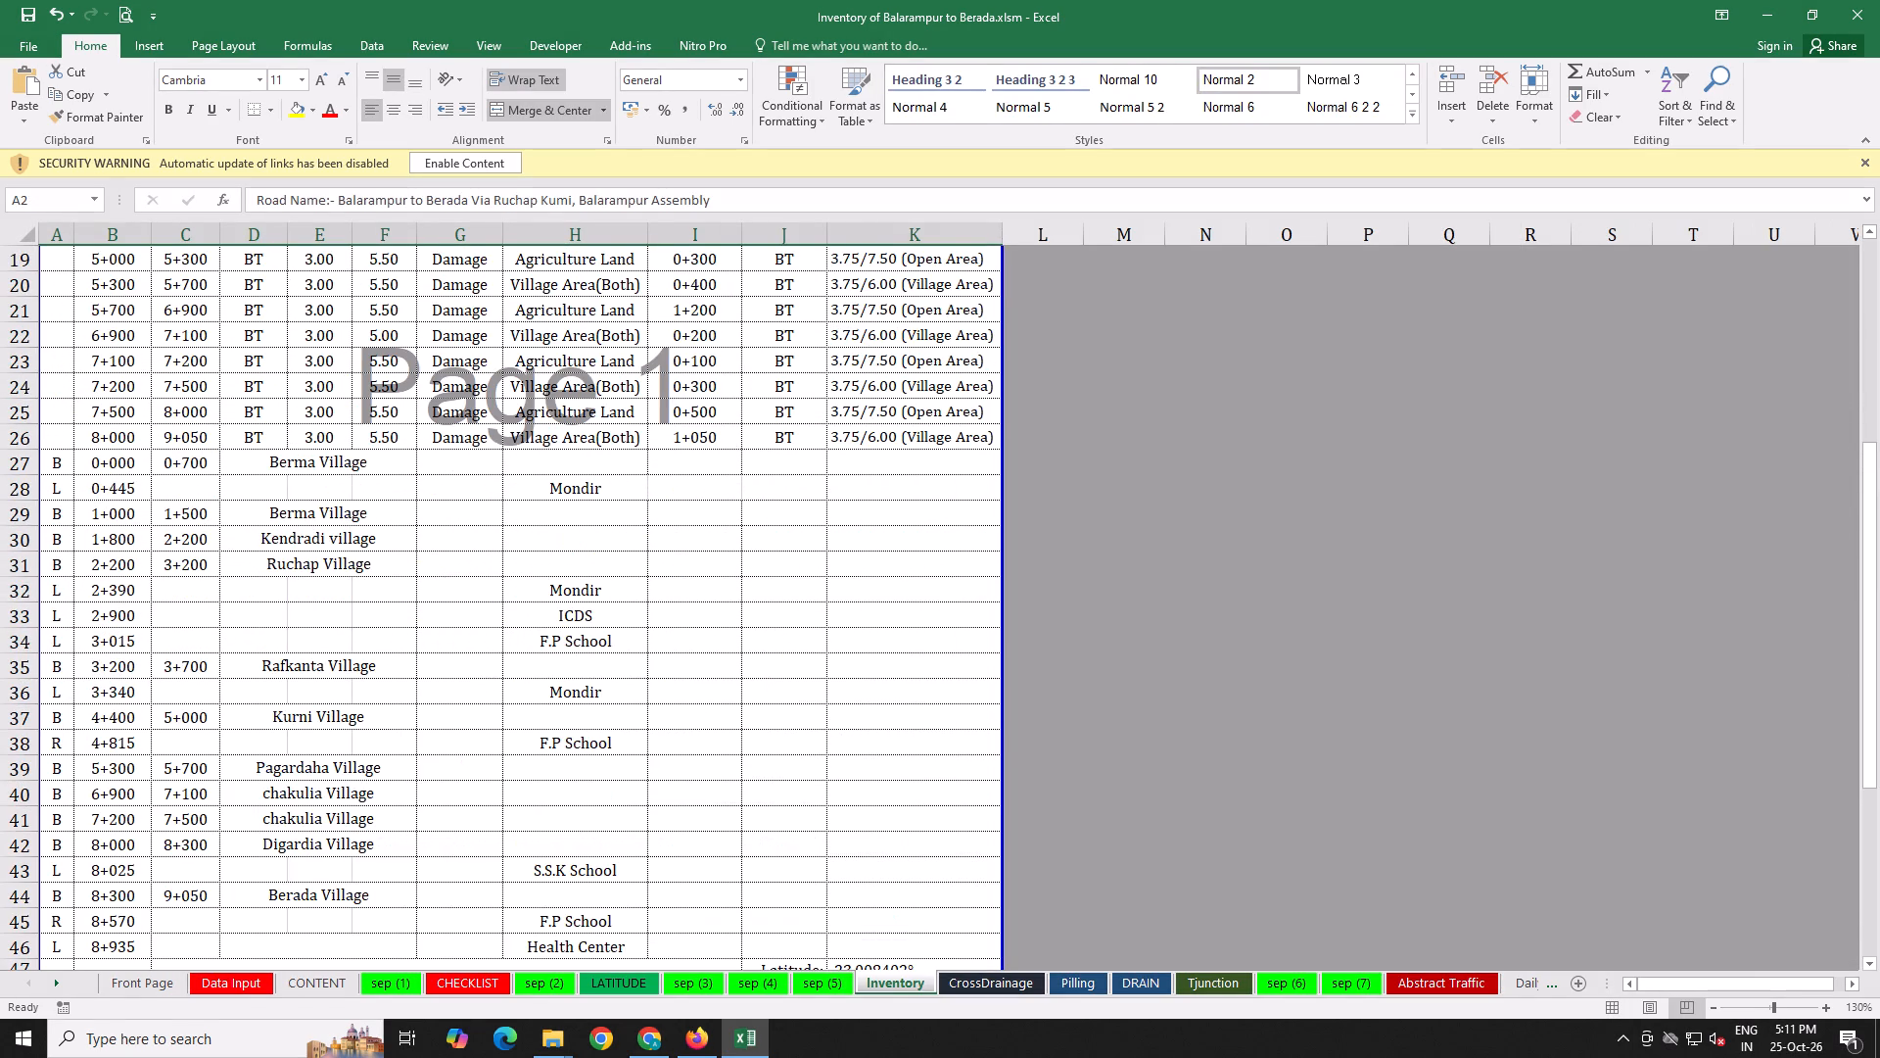
scroll(463, 605, "up", 3)
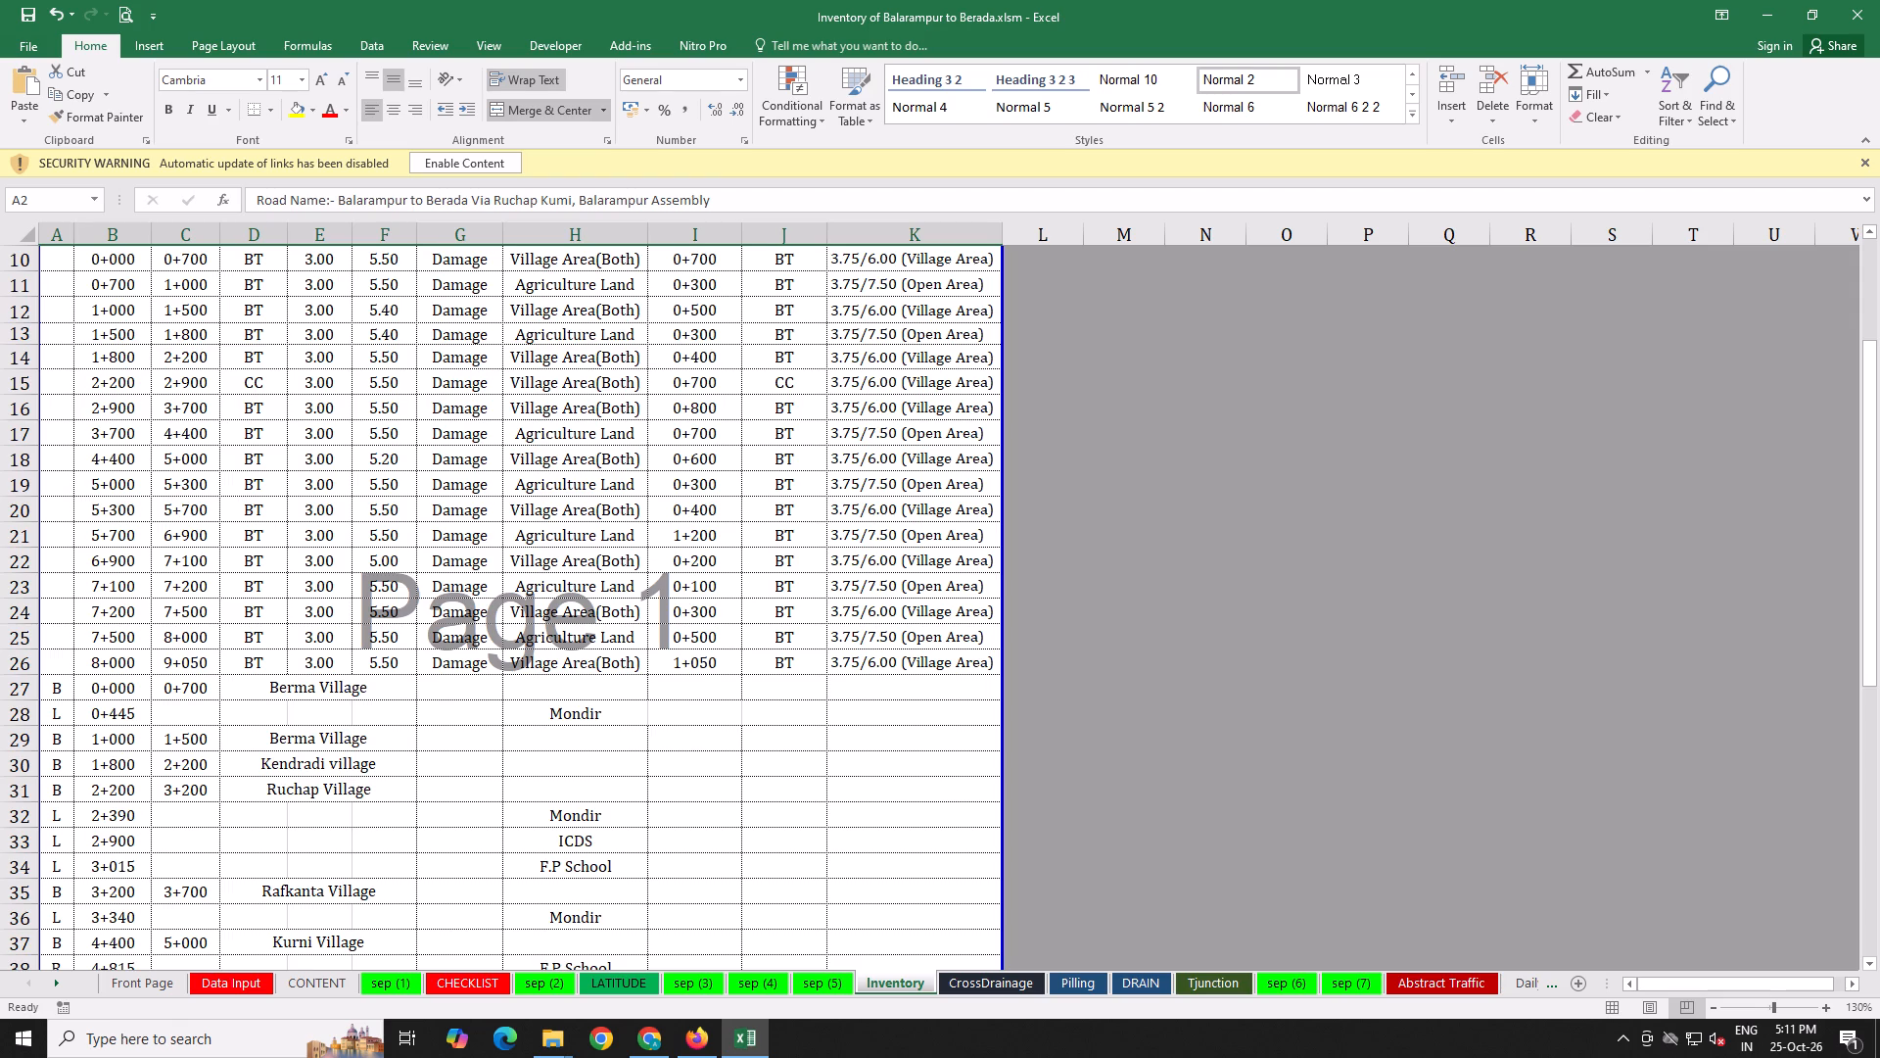
scroll(477, 601, "up", 3)
scroll(477, 601, "down", 7)
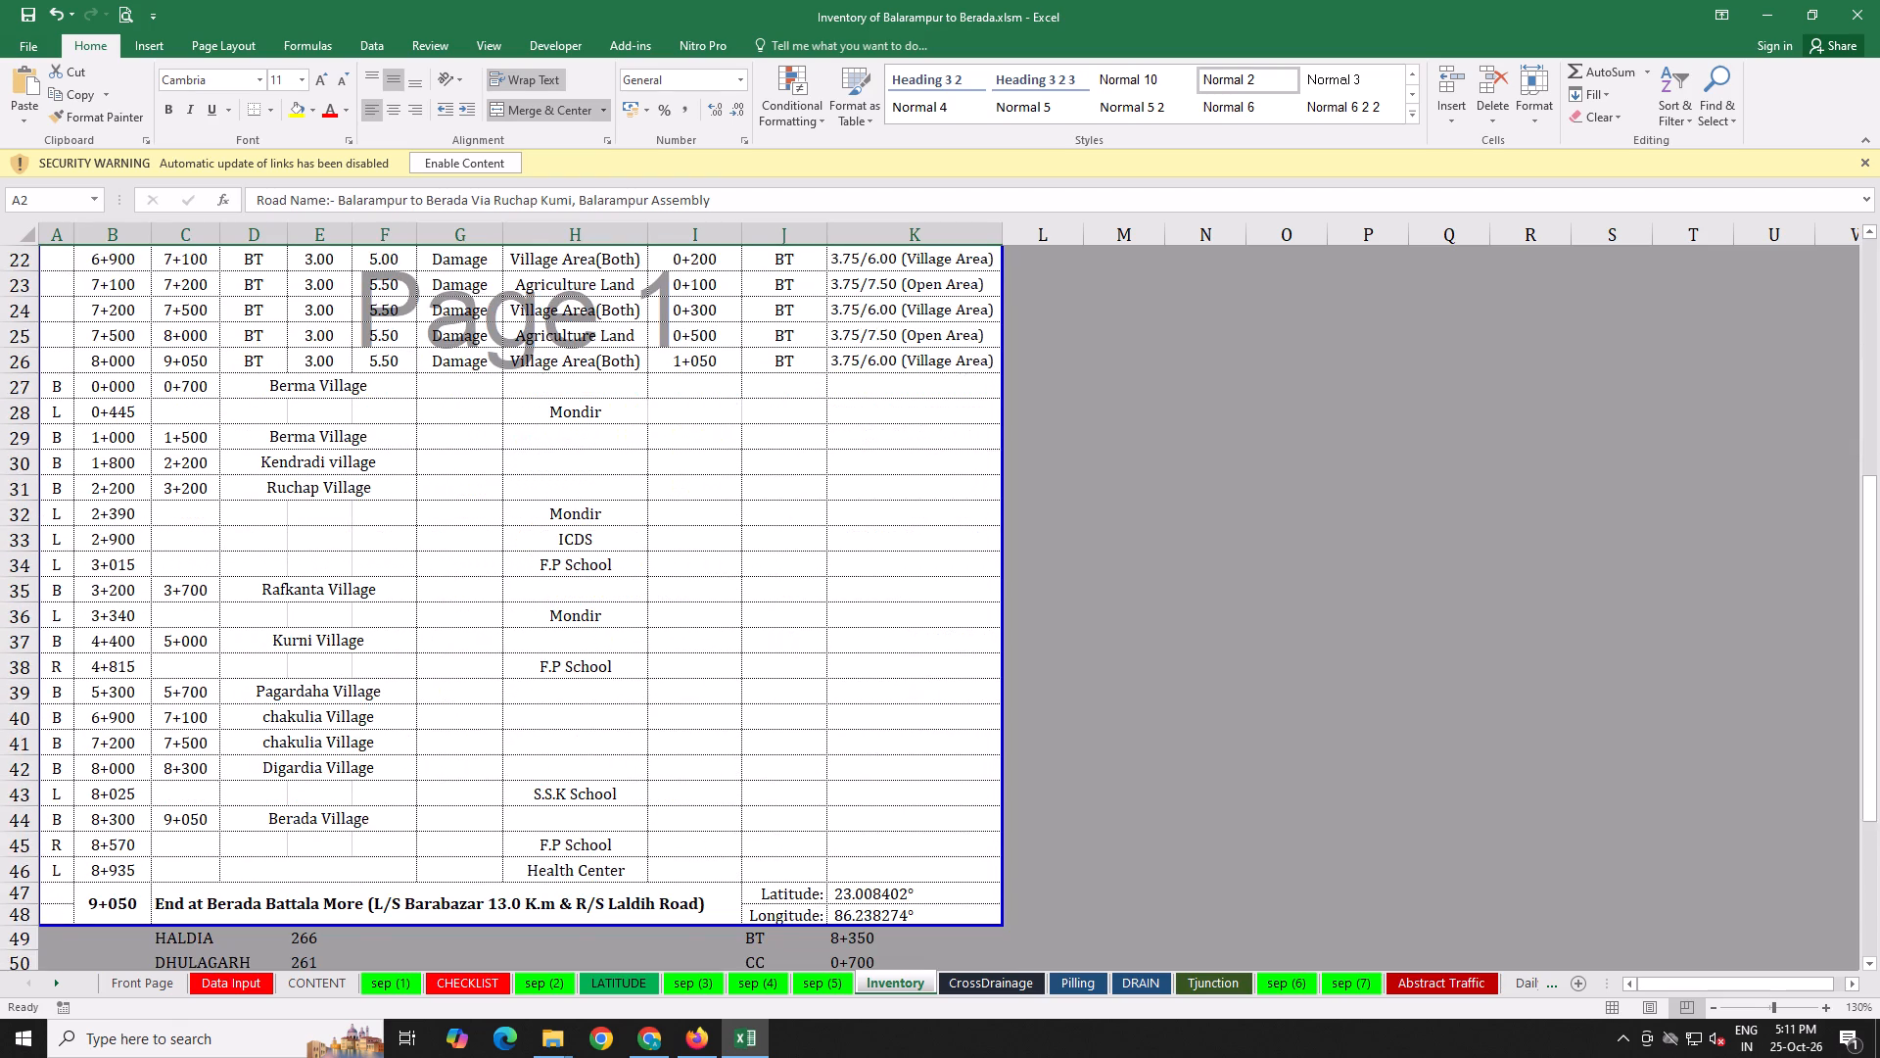
scroll(467, 621, "down", 1)
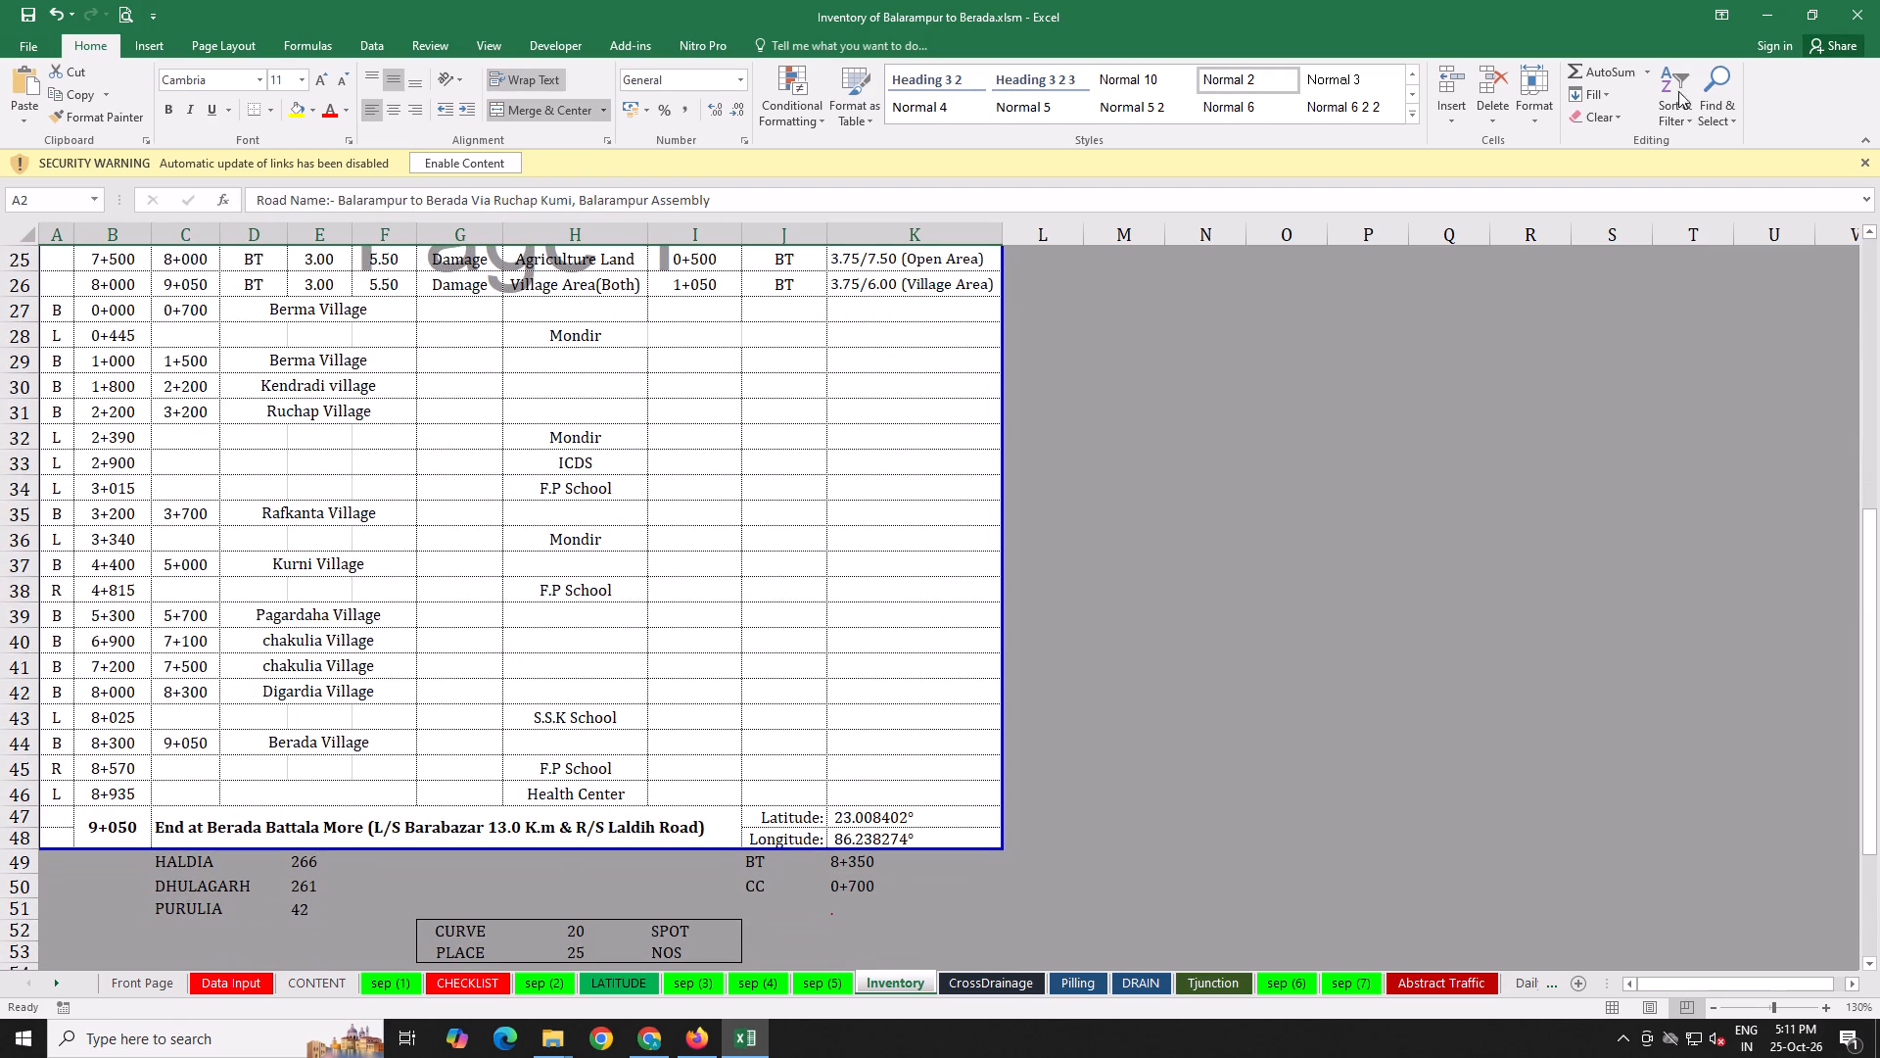
left_click_drag(1781, 6, 428, 861)
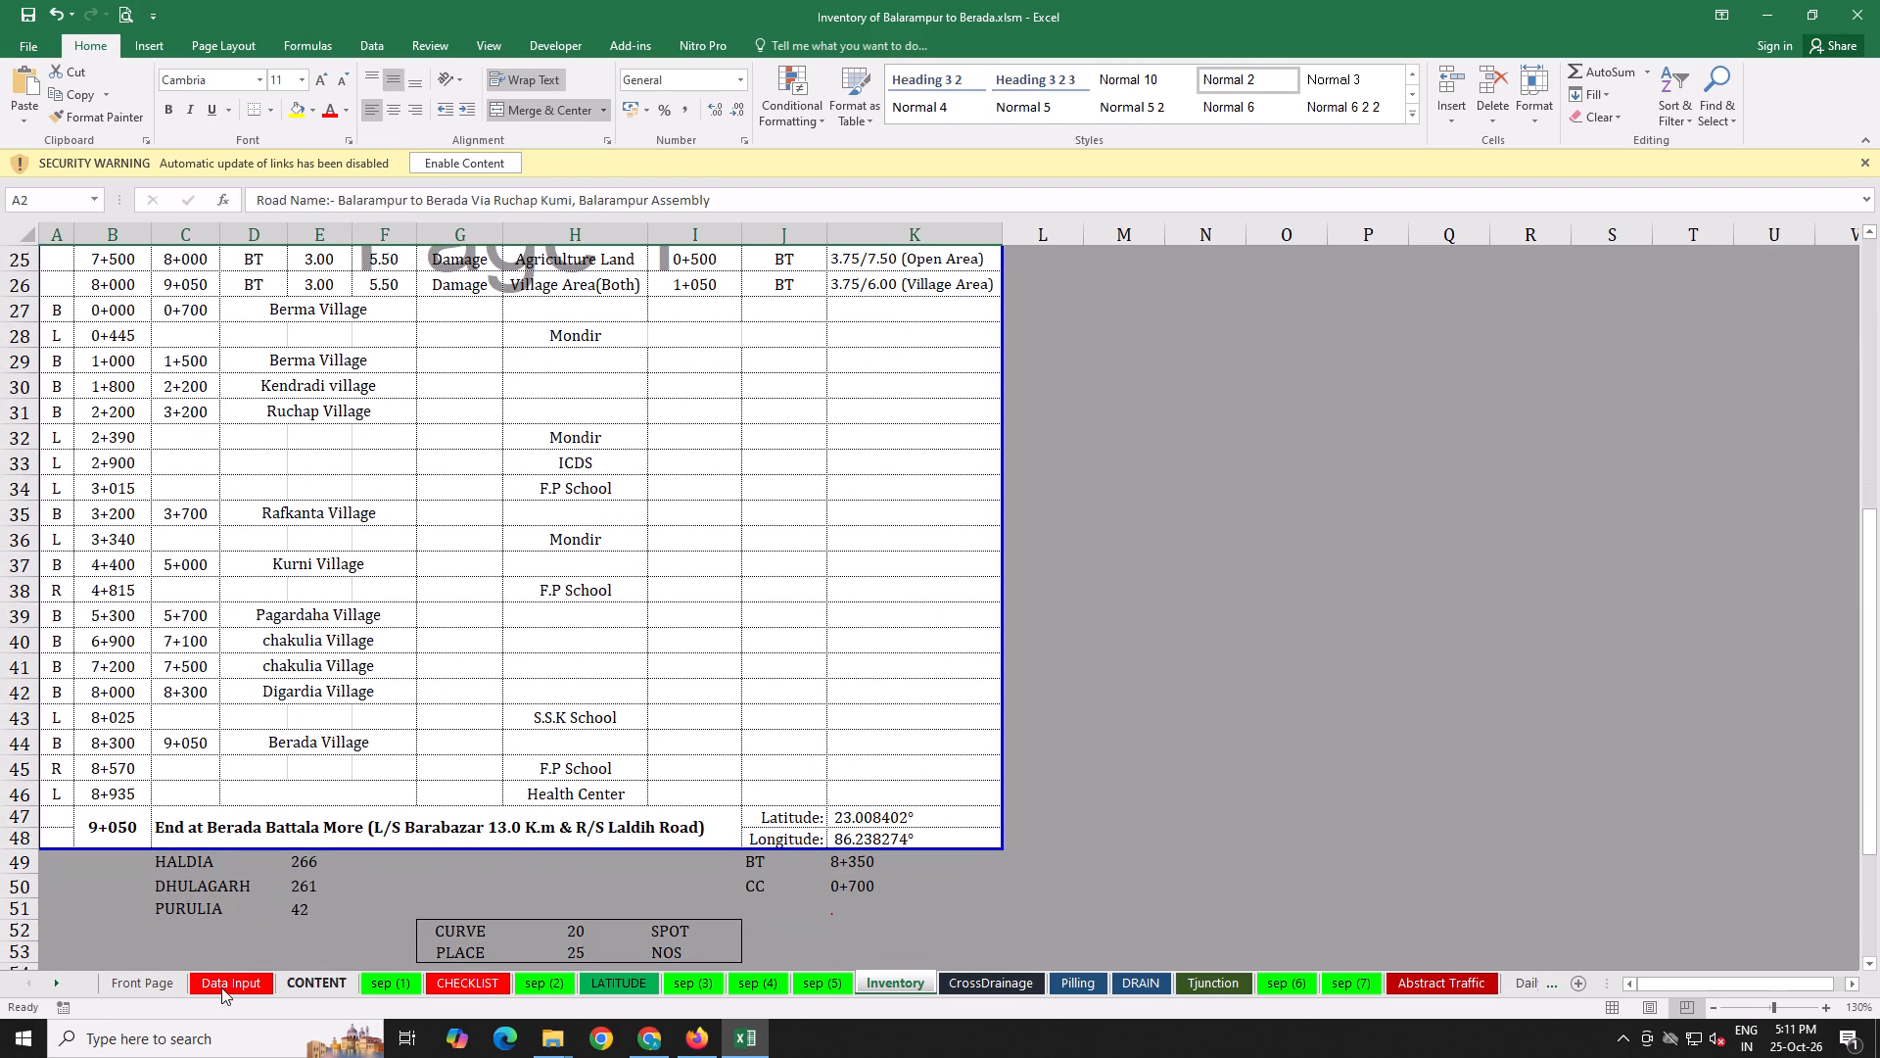
left_click(221, 987)
scroll(368, 773, "up", 2)
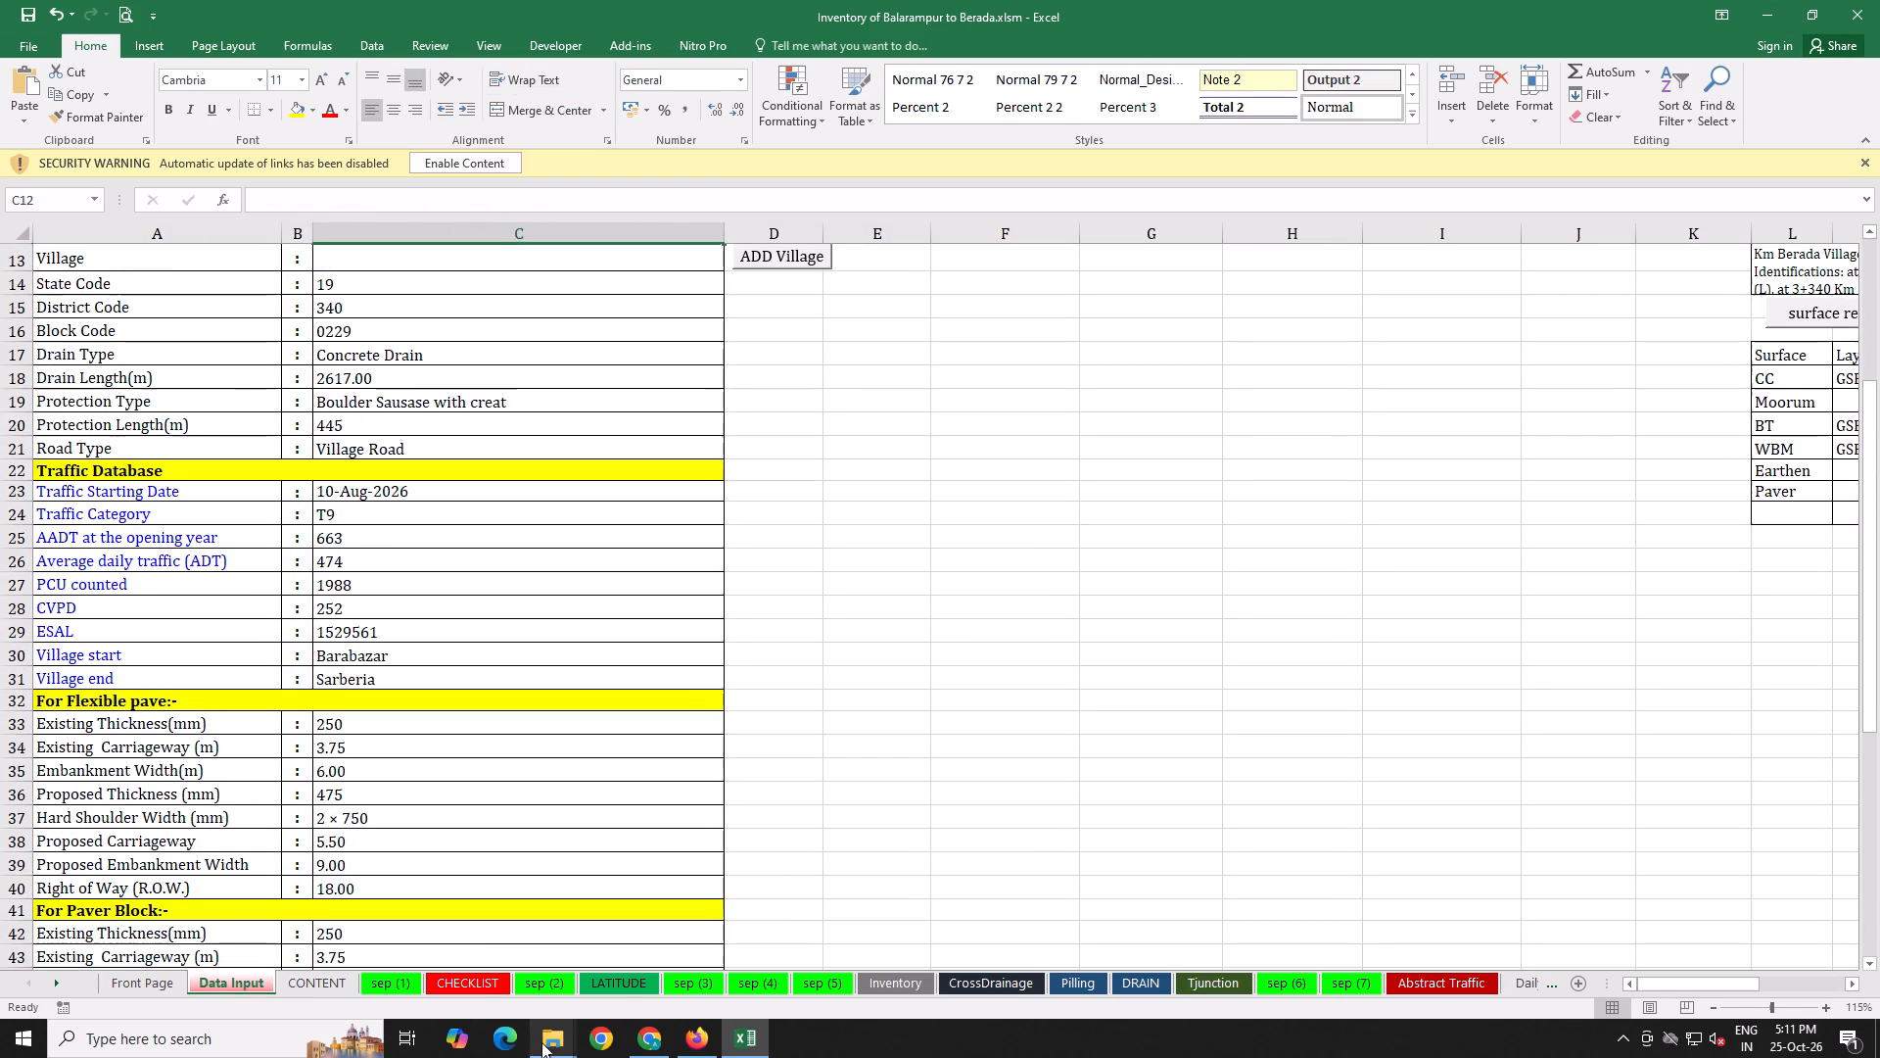
Open Balarampur to Berada.kml from the Balarampur to Berada (15.10.26) project folder in Google Earth Pro.
left_click(543, 1037)
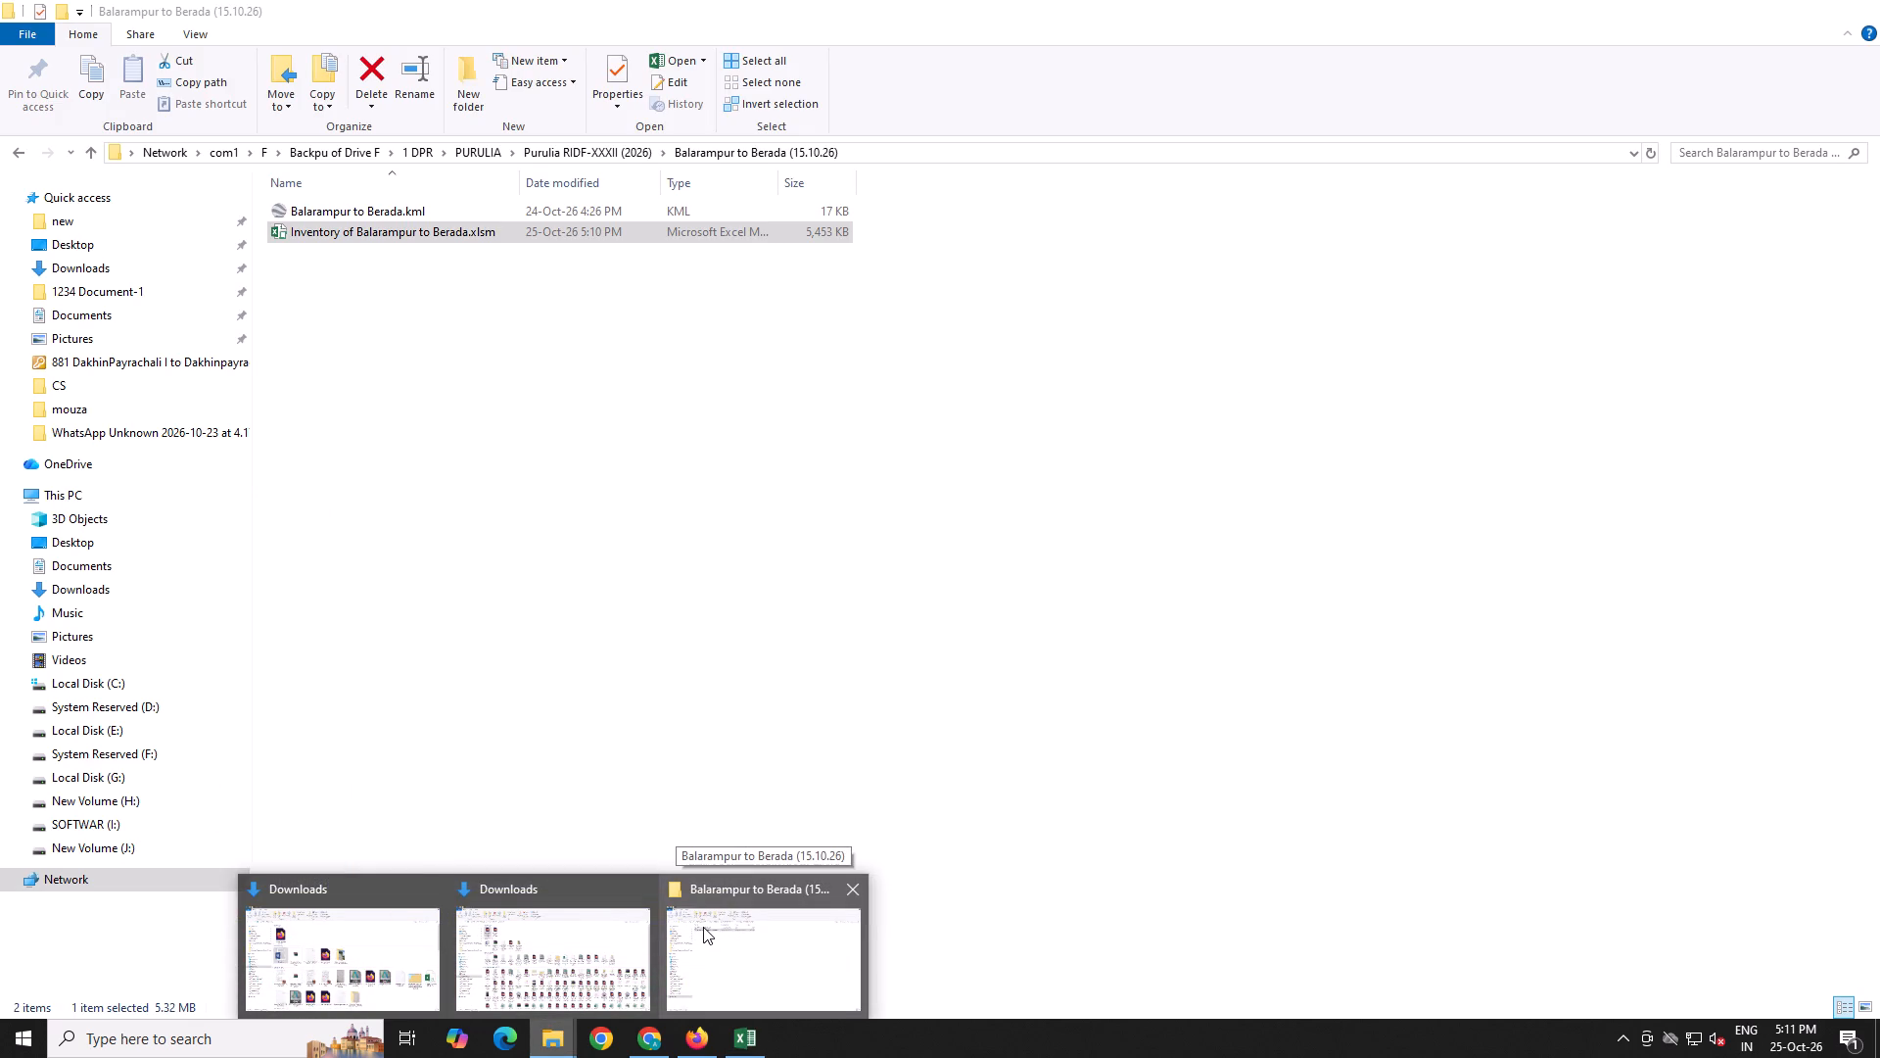
left_click(703, 927)
left_click(591, 154)
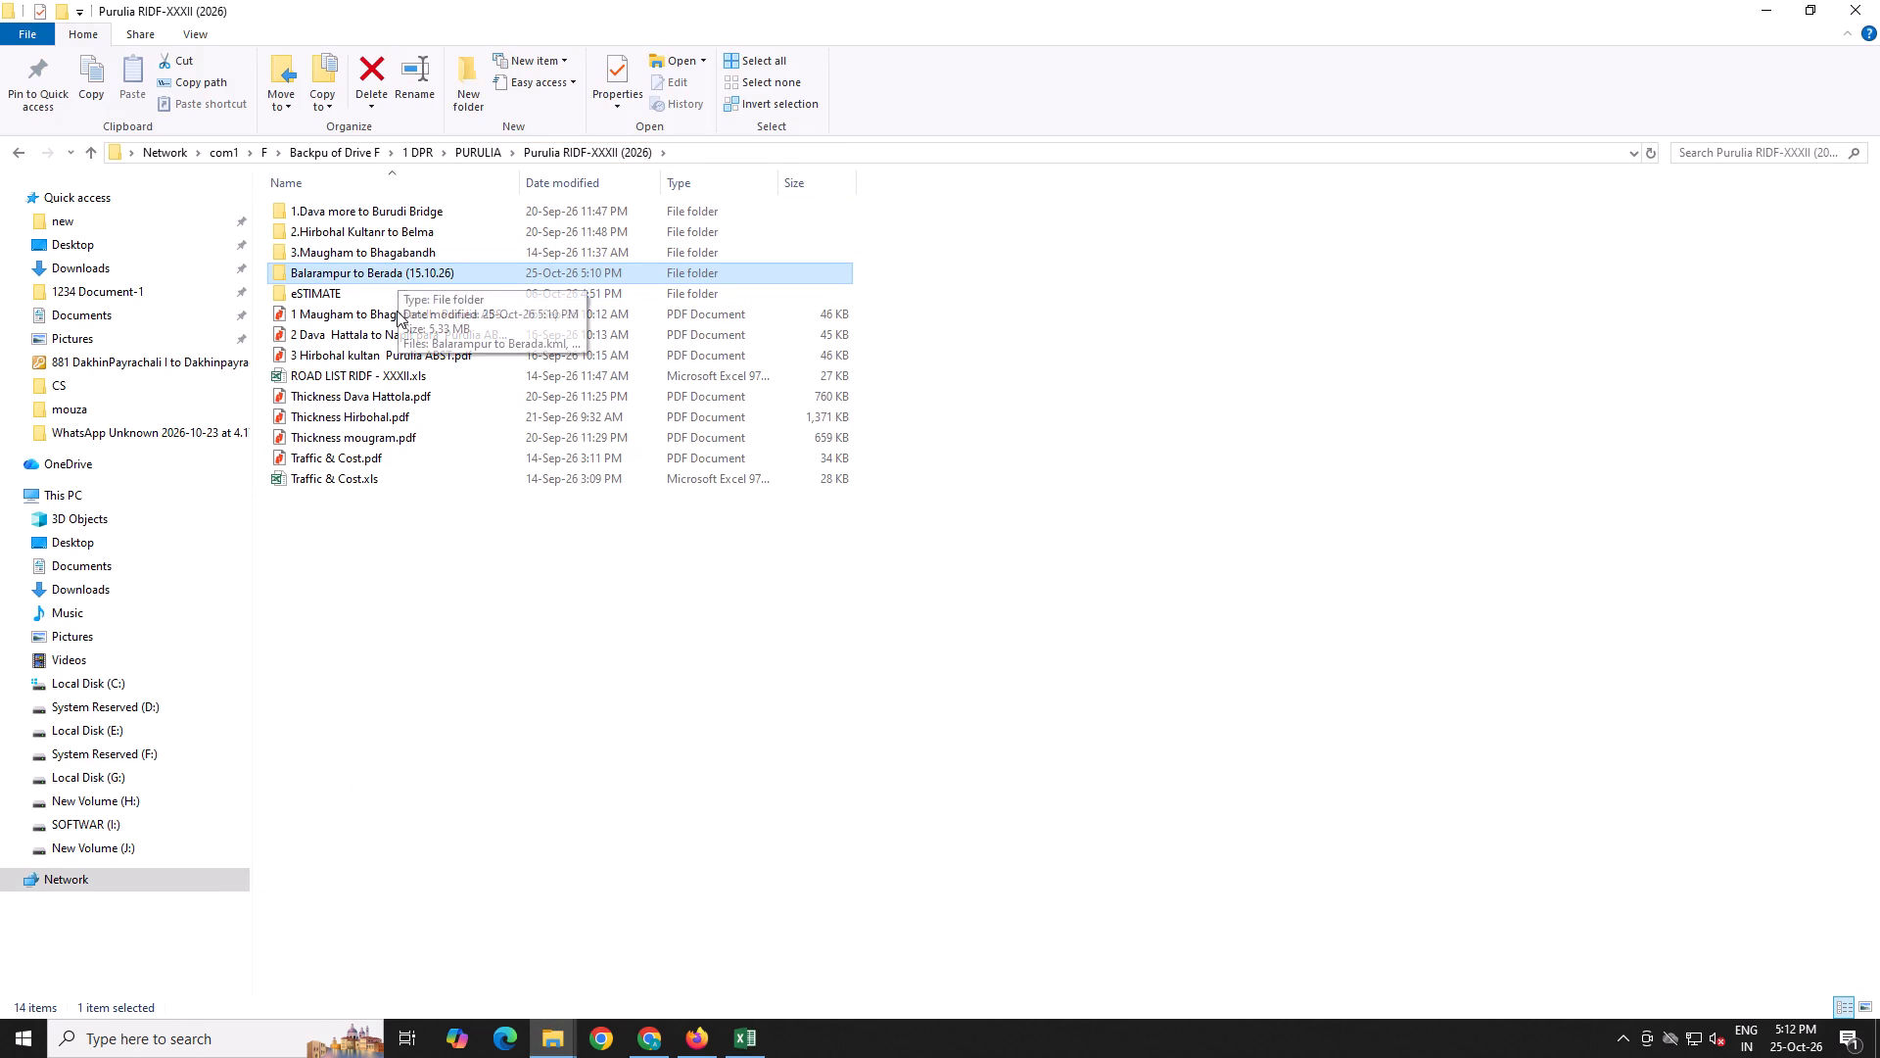
left_click(402, 275)
left_click(402, 275)
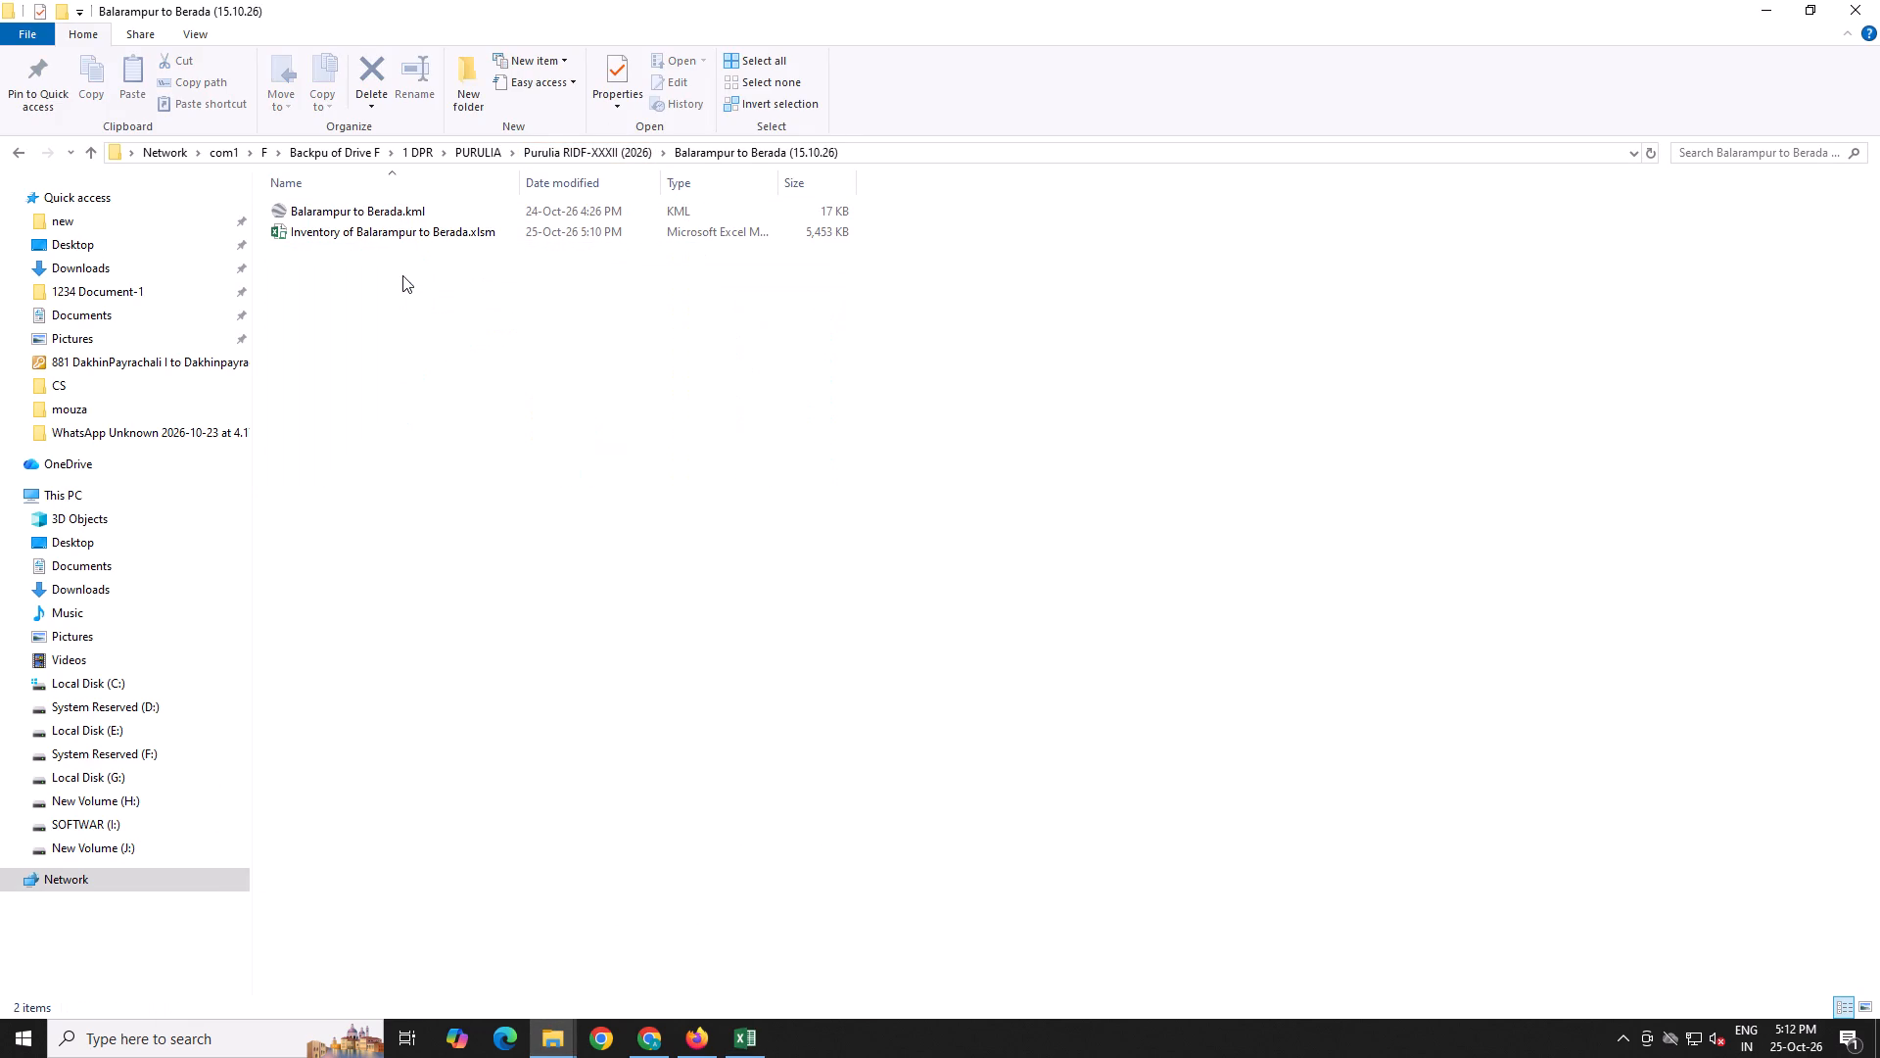
left_click(630, 153)
double_click(385, 273)
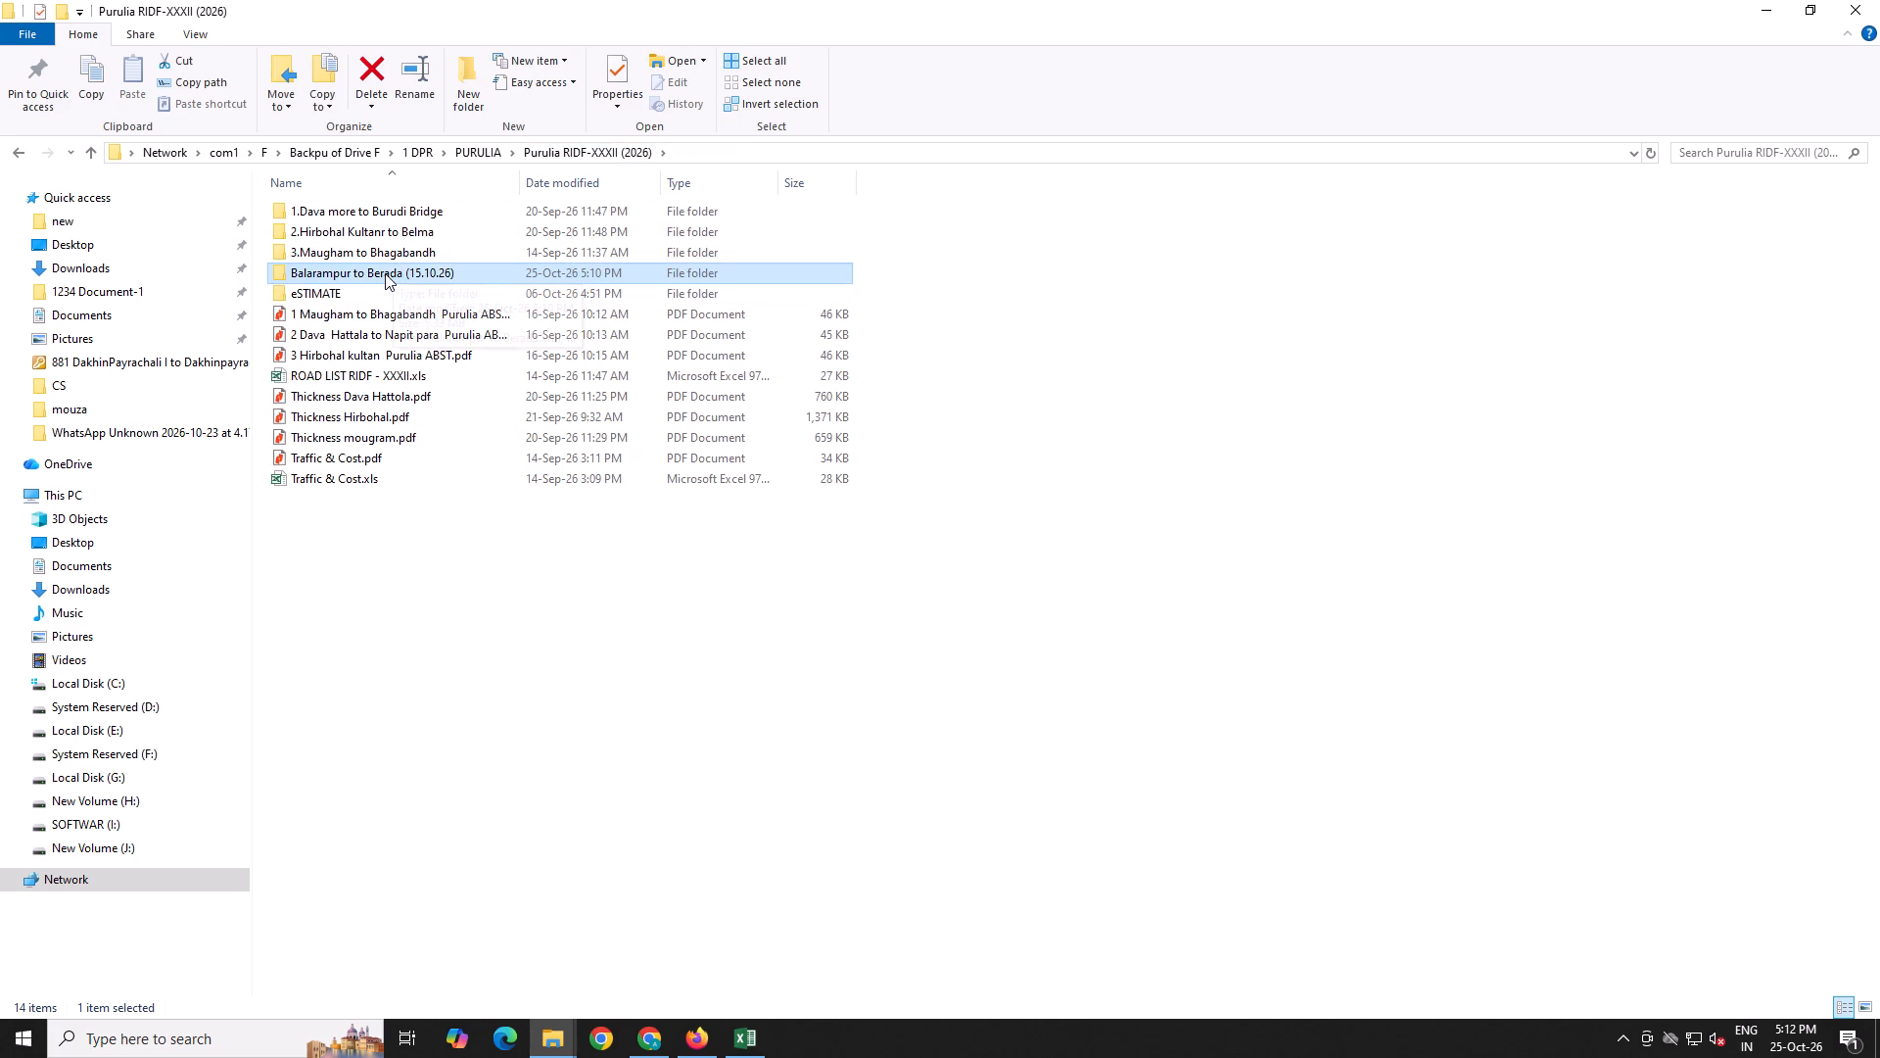
double_click(386, 216)
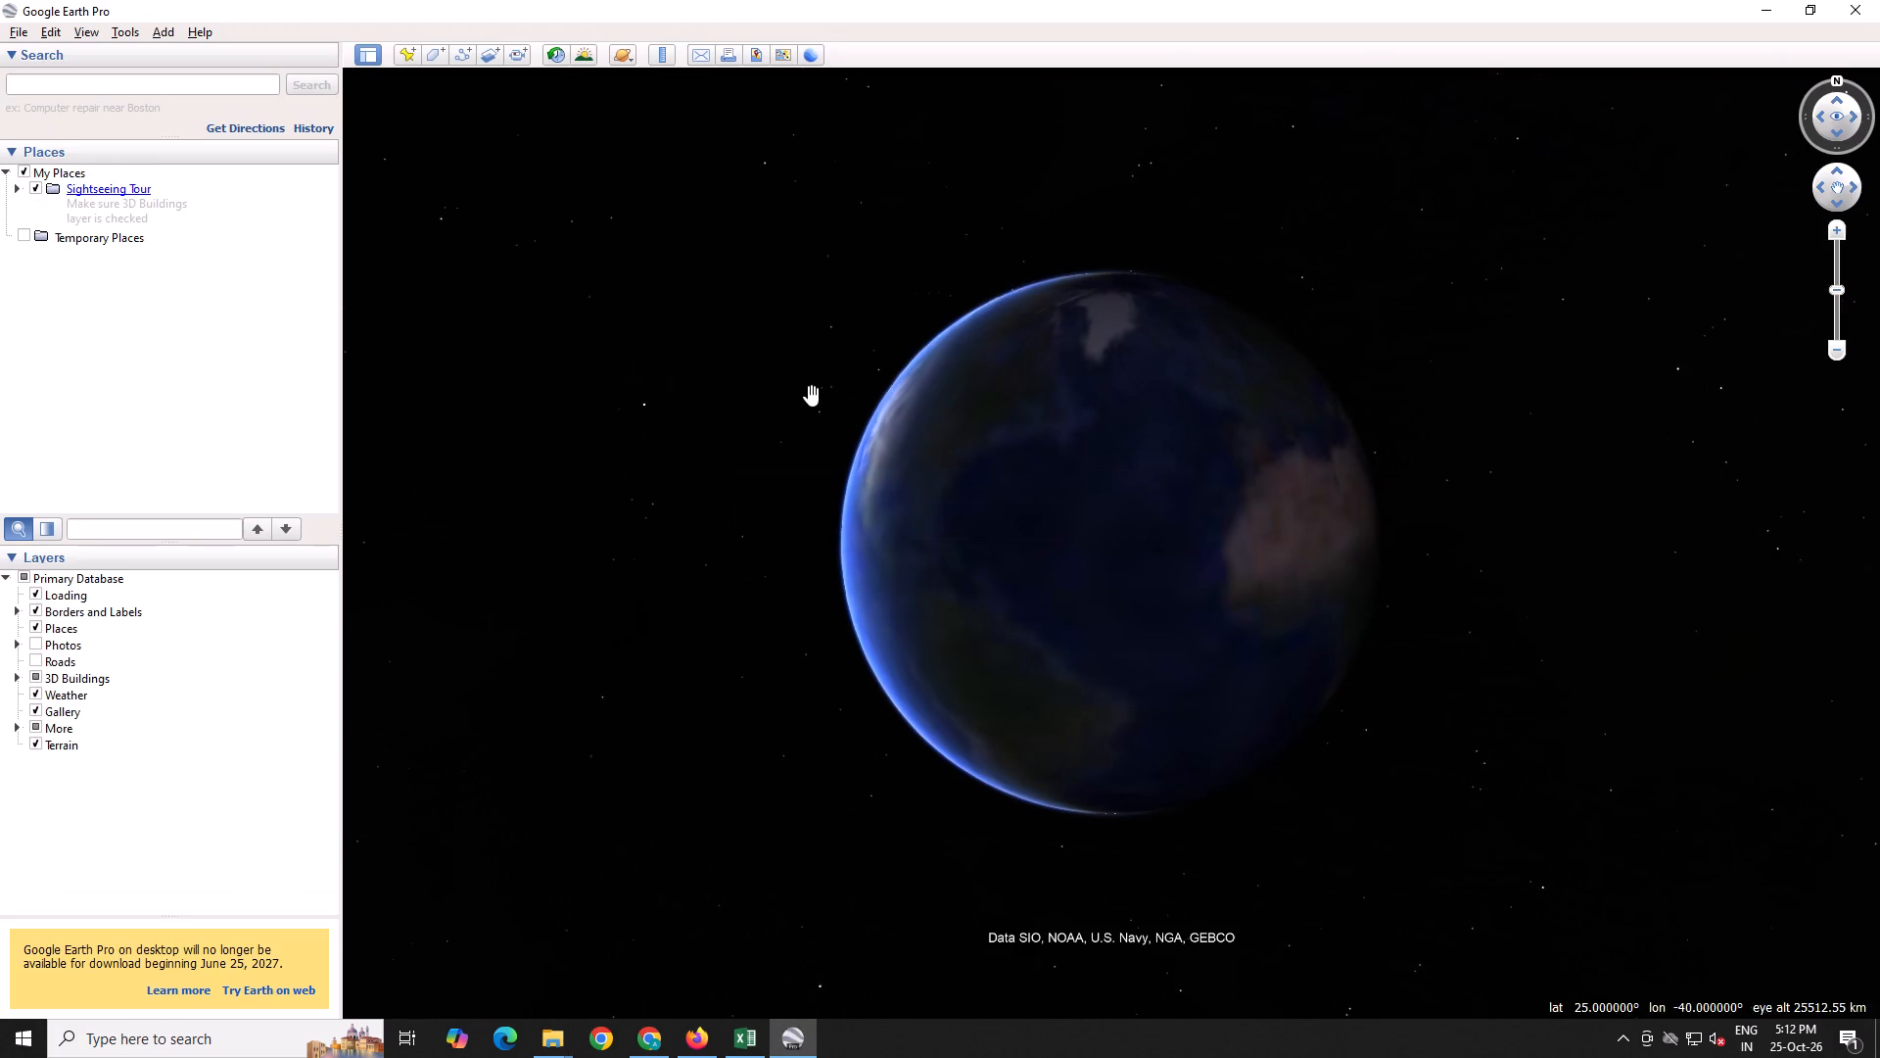
Hide the sidebar and view the green road track from straight above around Ruchap and Kurni.
left_click(358, 50)
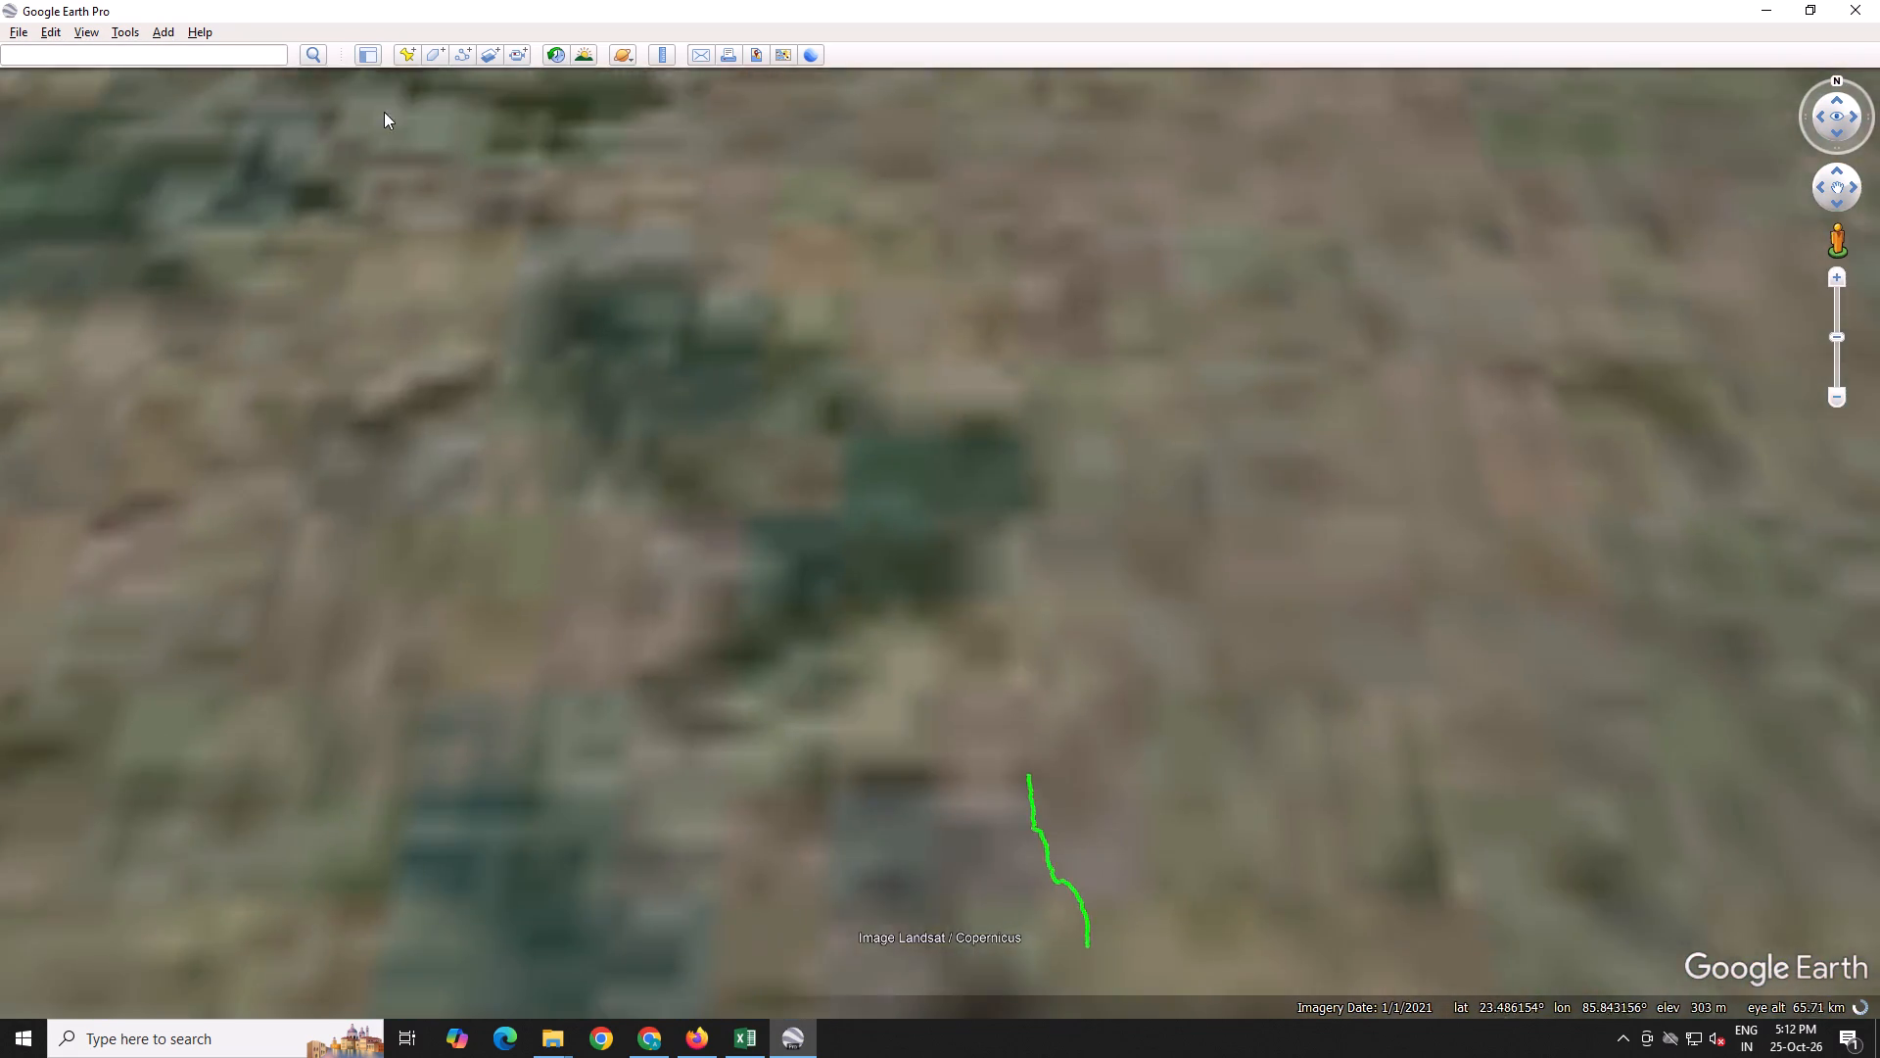
left_click_drag(878, 469, 882, 397)
key("r")
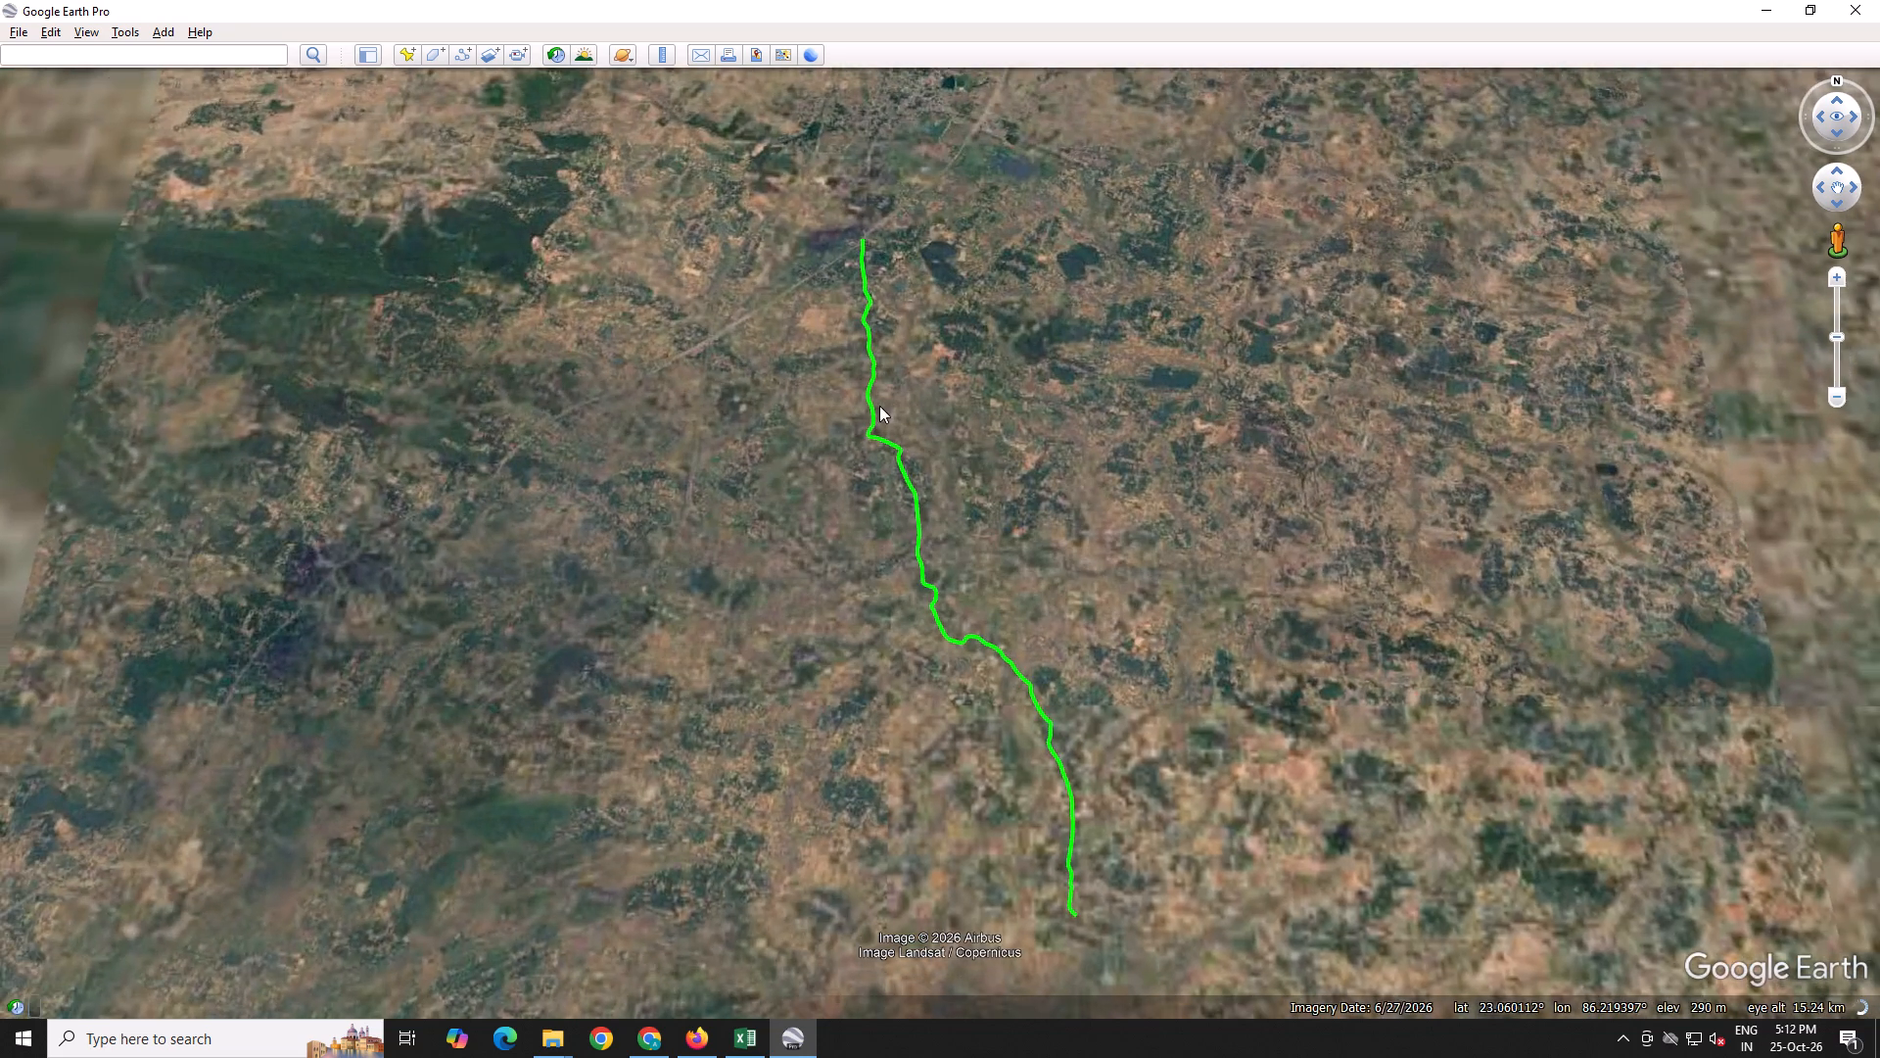
scroll(866, 458, "up", 8)
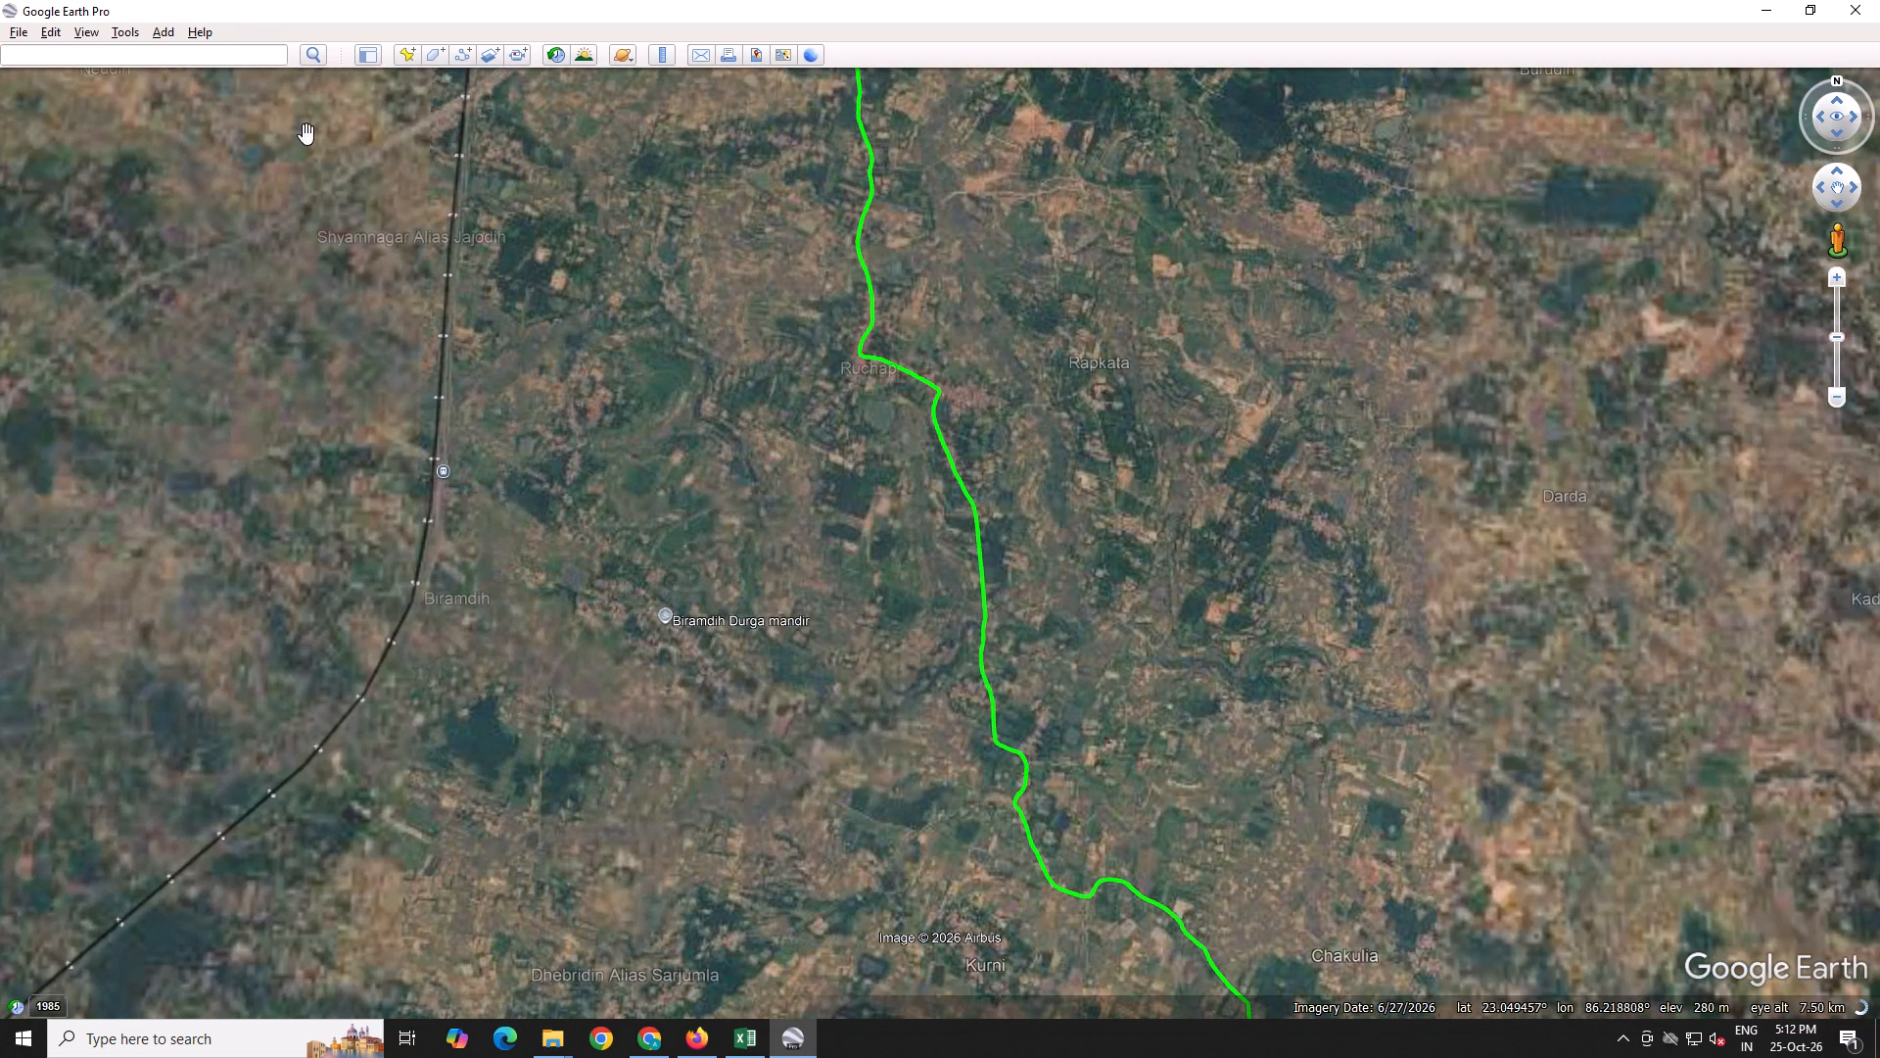
scroll(1031, 535, "down", 3)
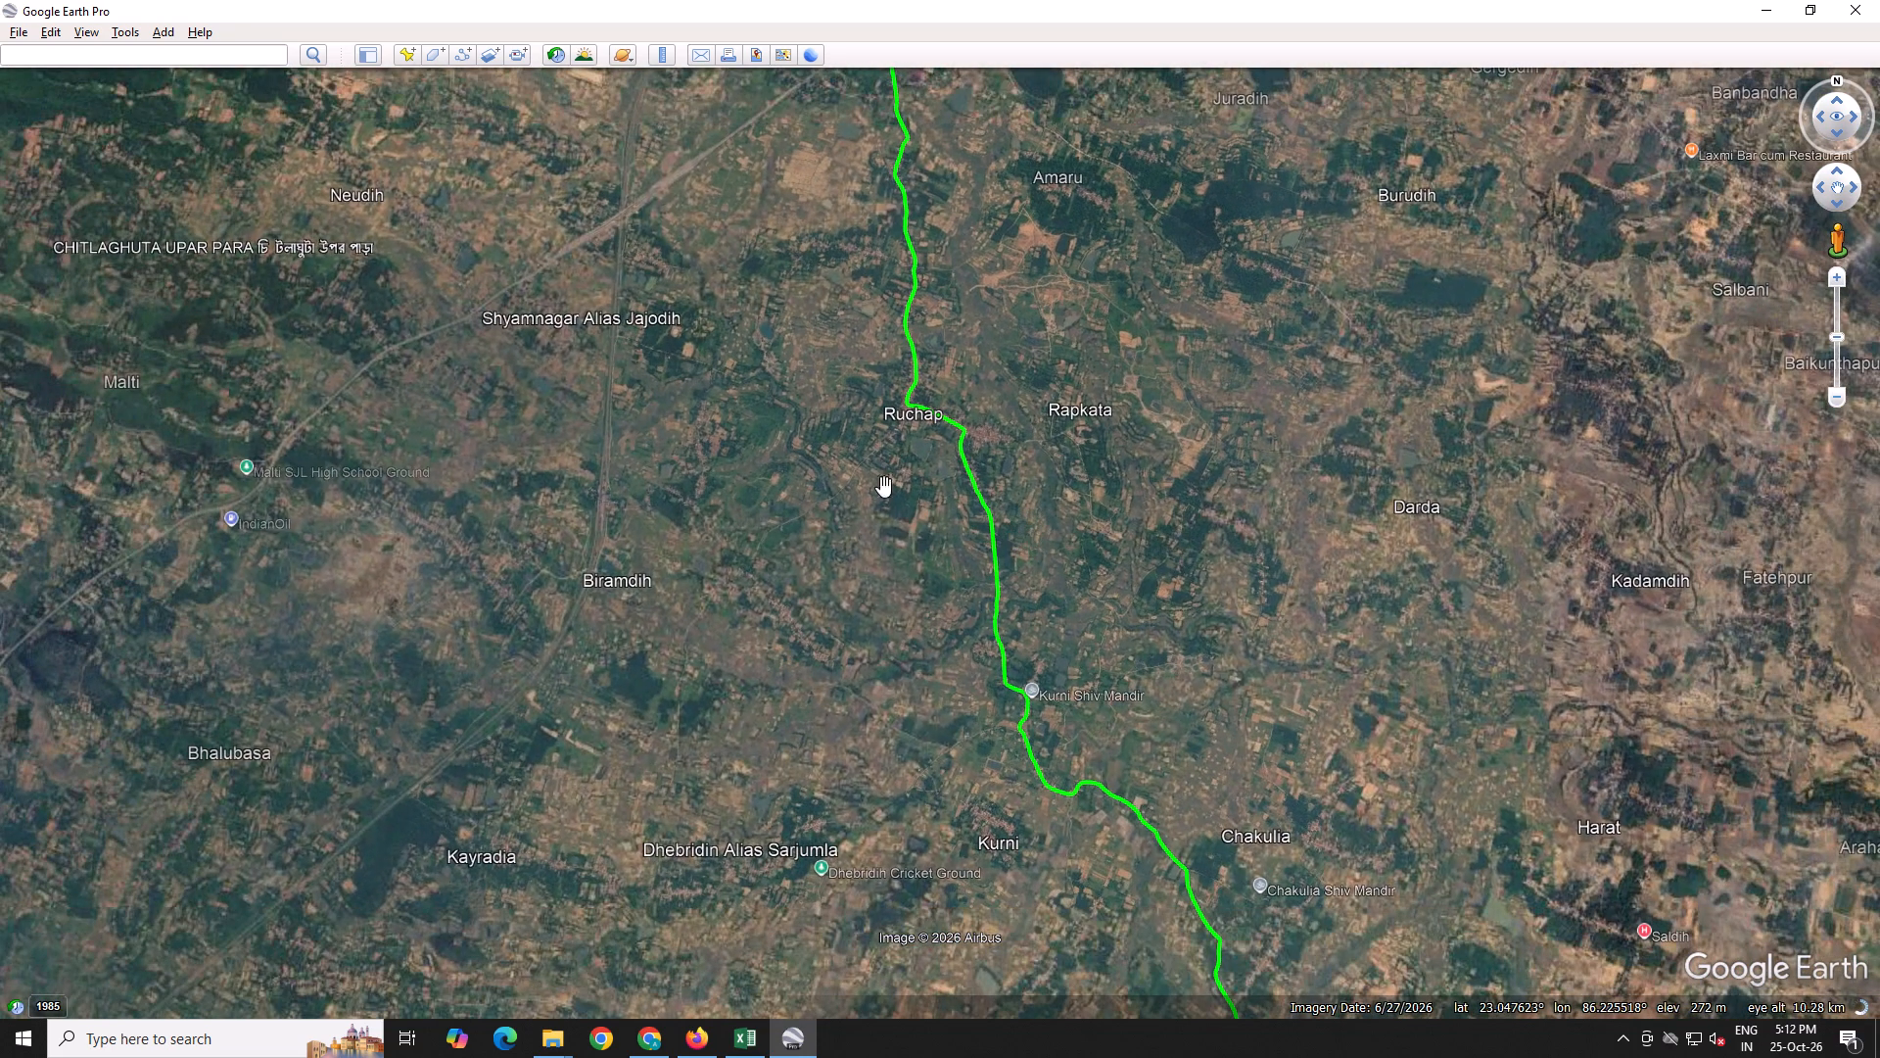
Show the historical imagery for 2/2022 and examine the villages along the road track from Berma to Berada.
left_click(55, 1006)
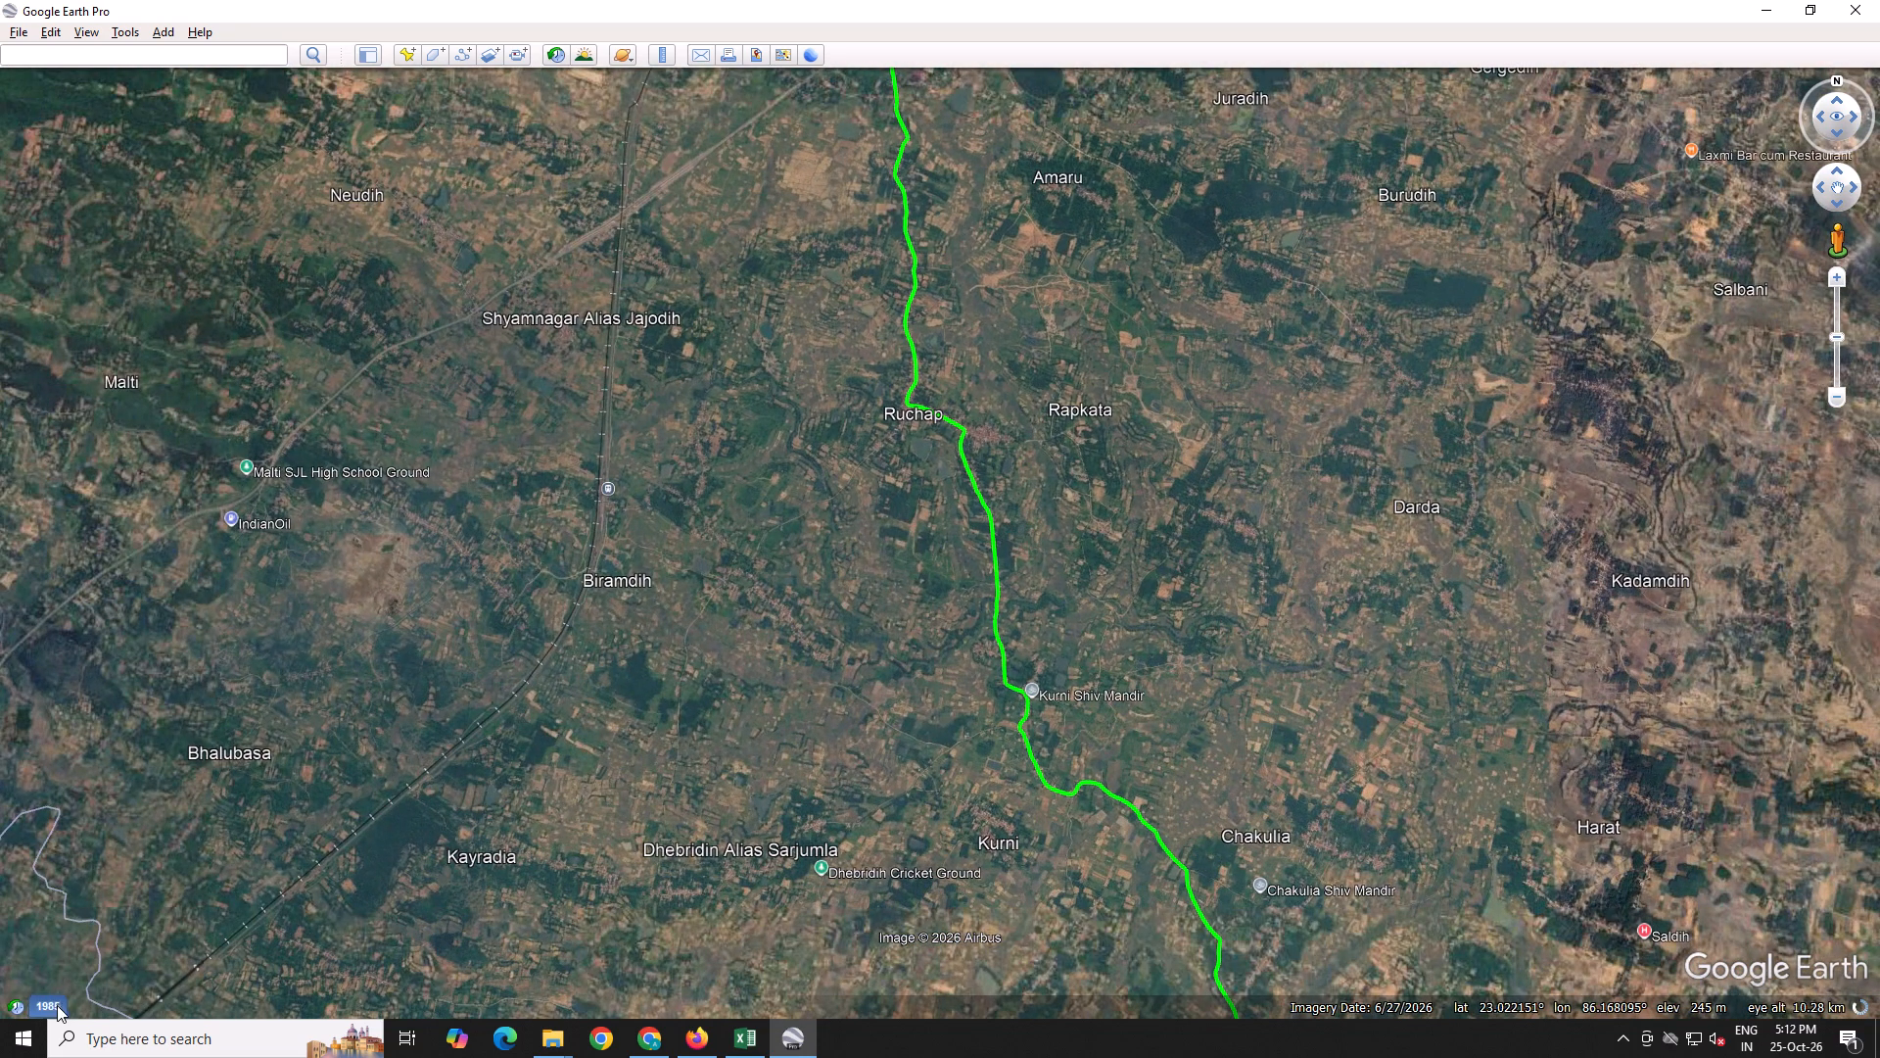
left_click(264, 115)
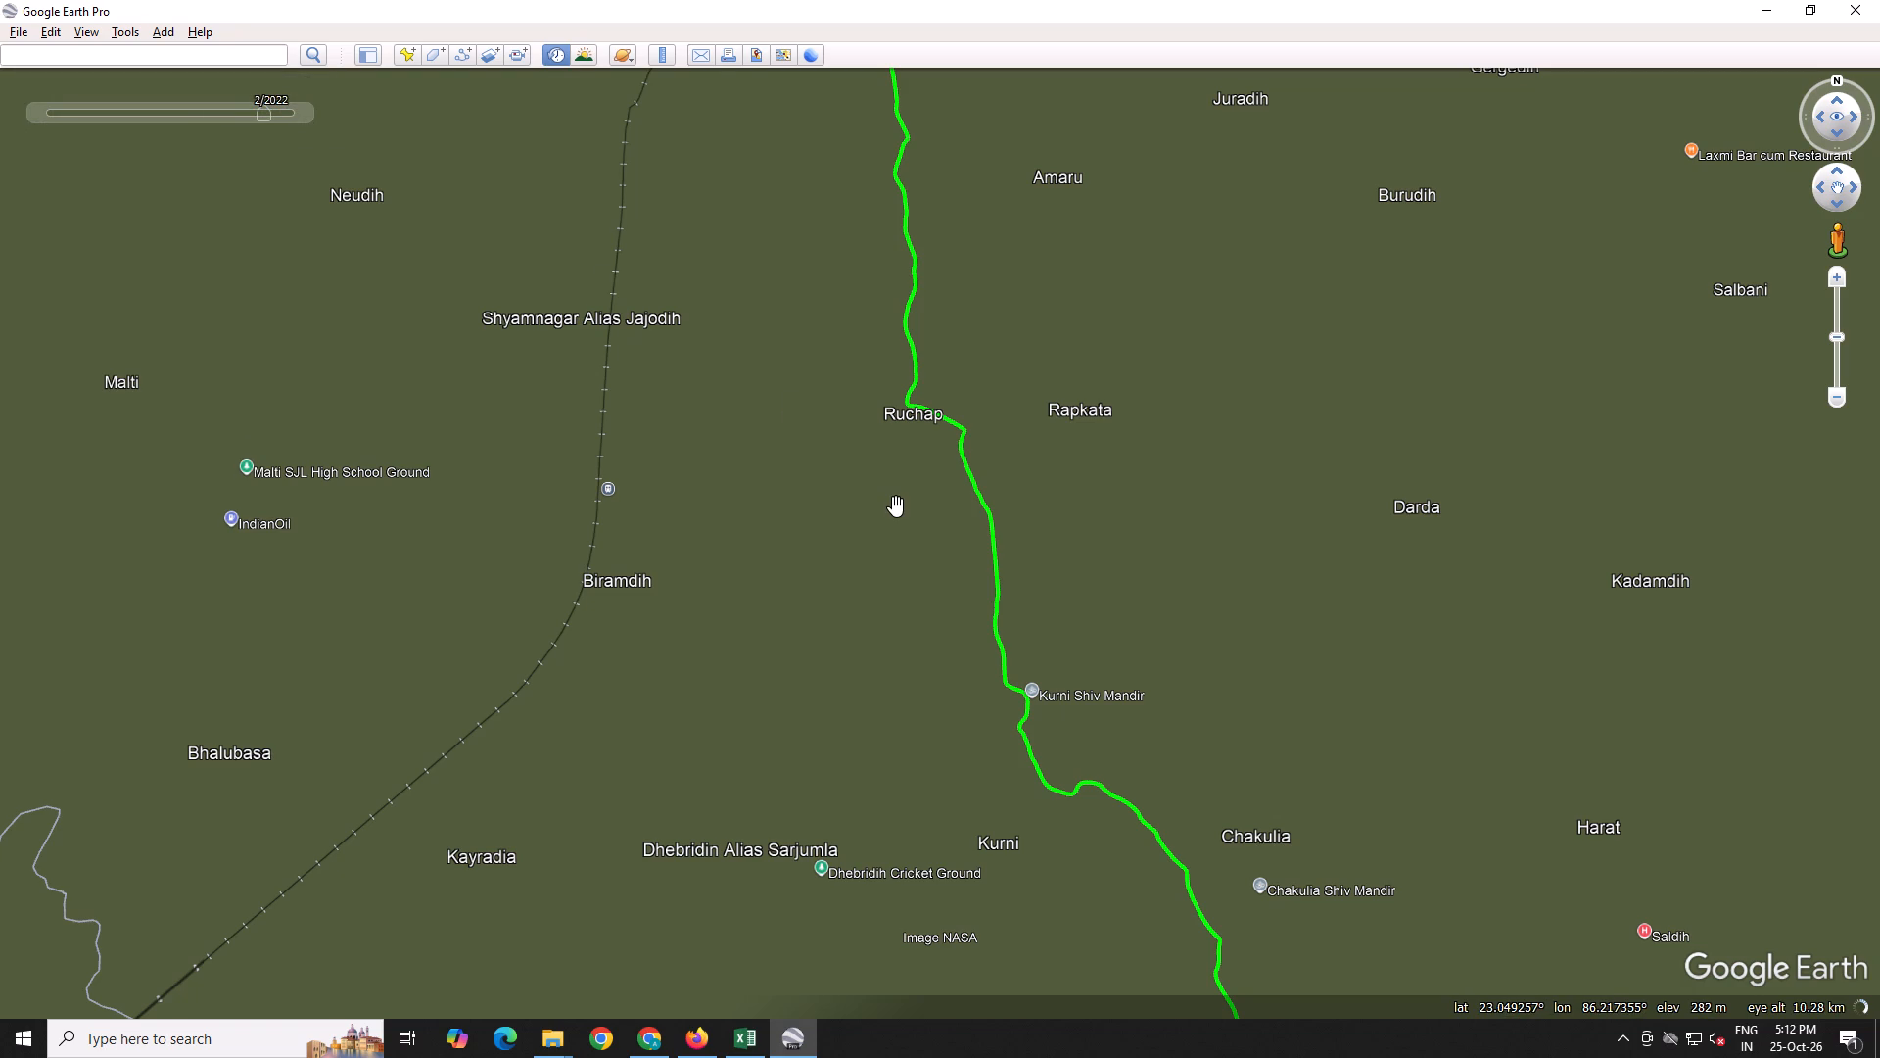
scroll(896, 506, "down", 2)
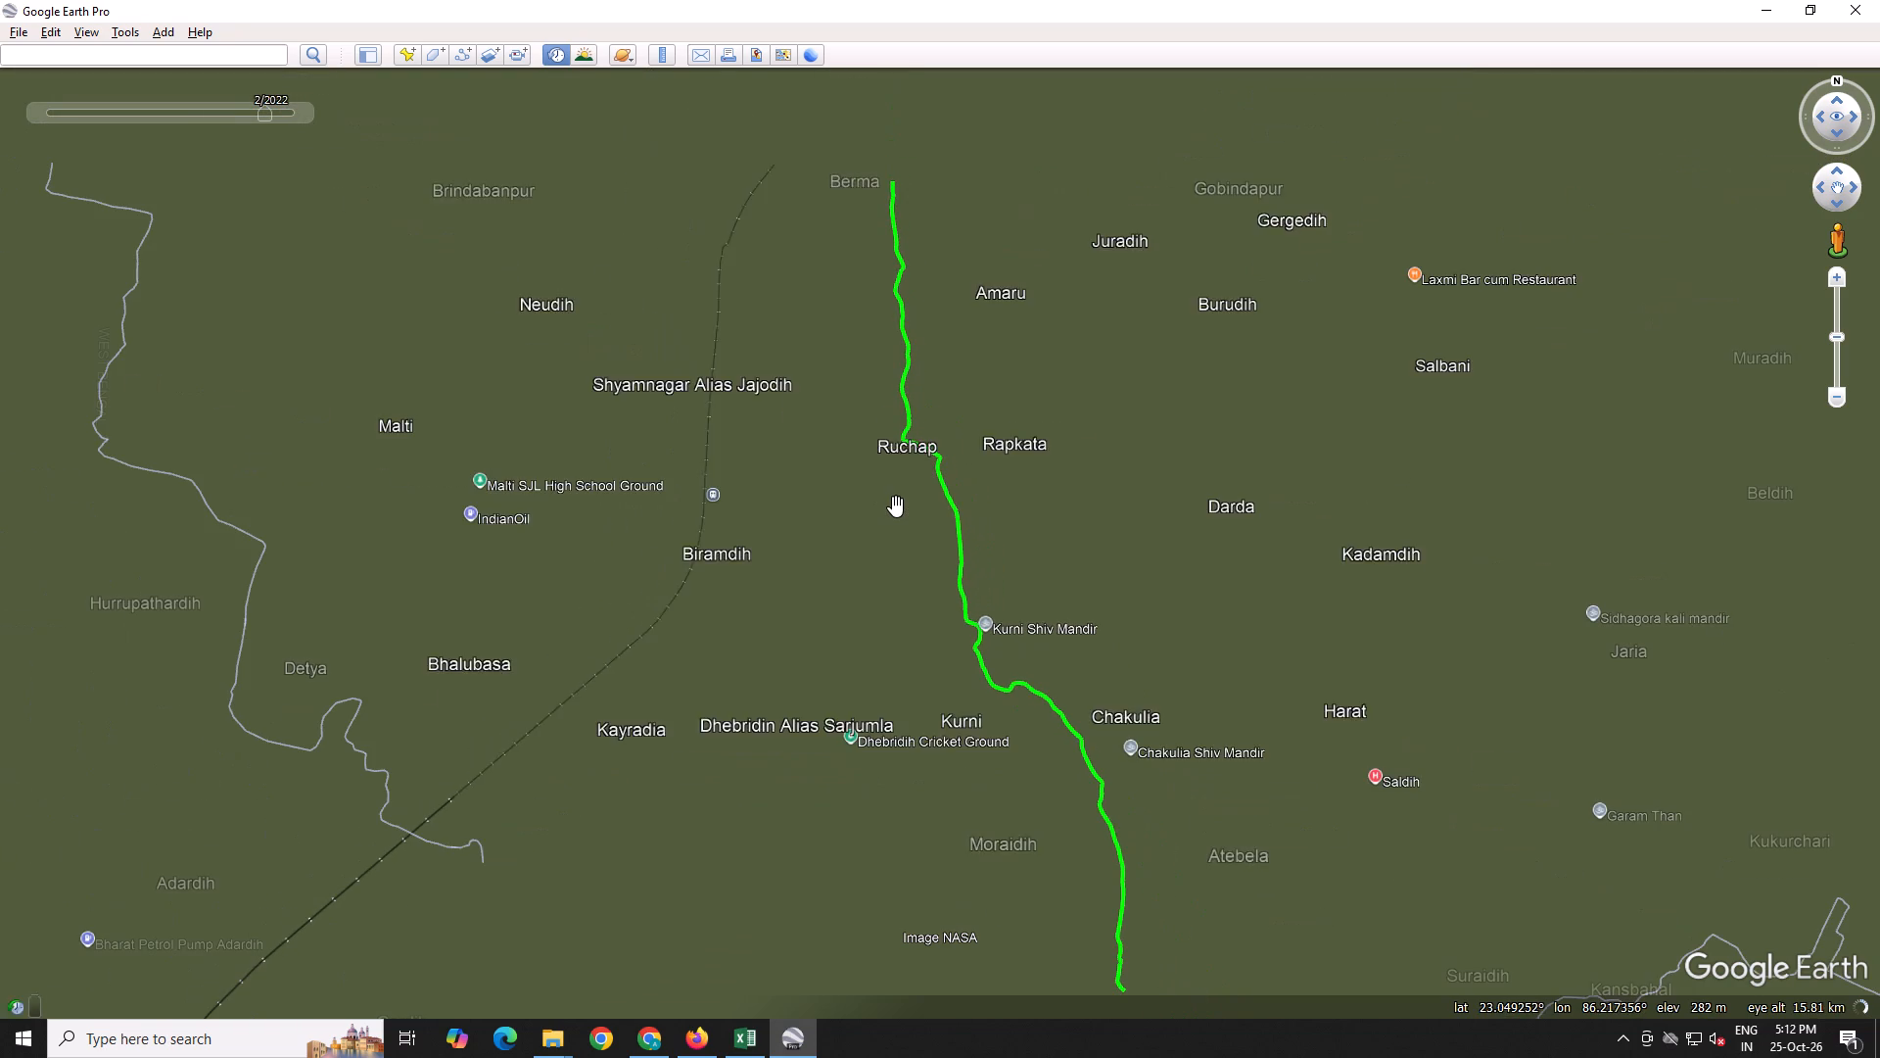
scroll(896, 506, "up", 8)
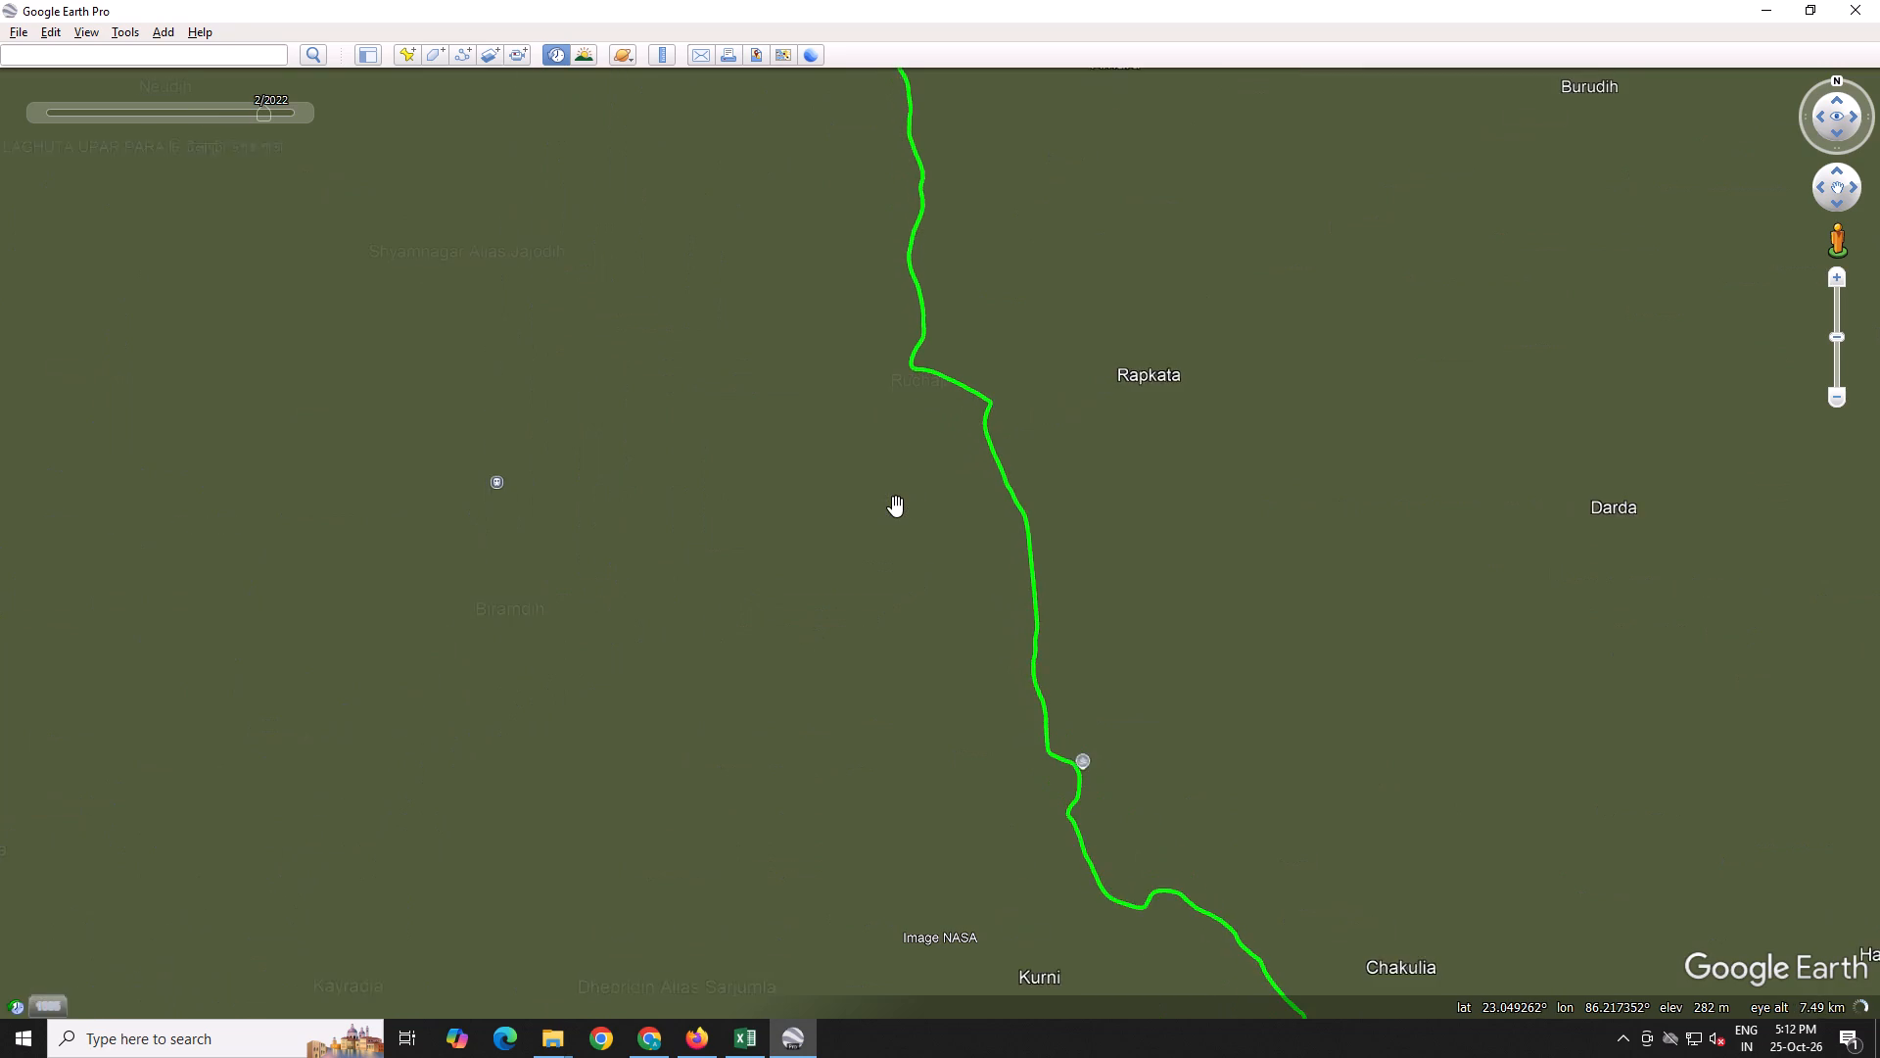
scroll(896, 506, "down", 10)
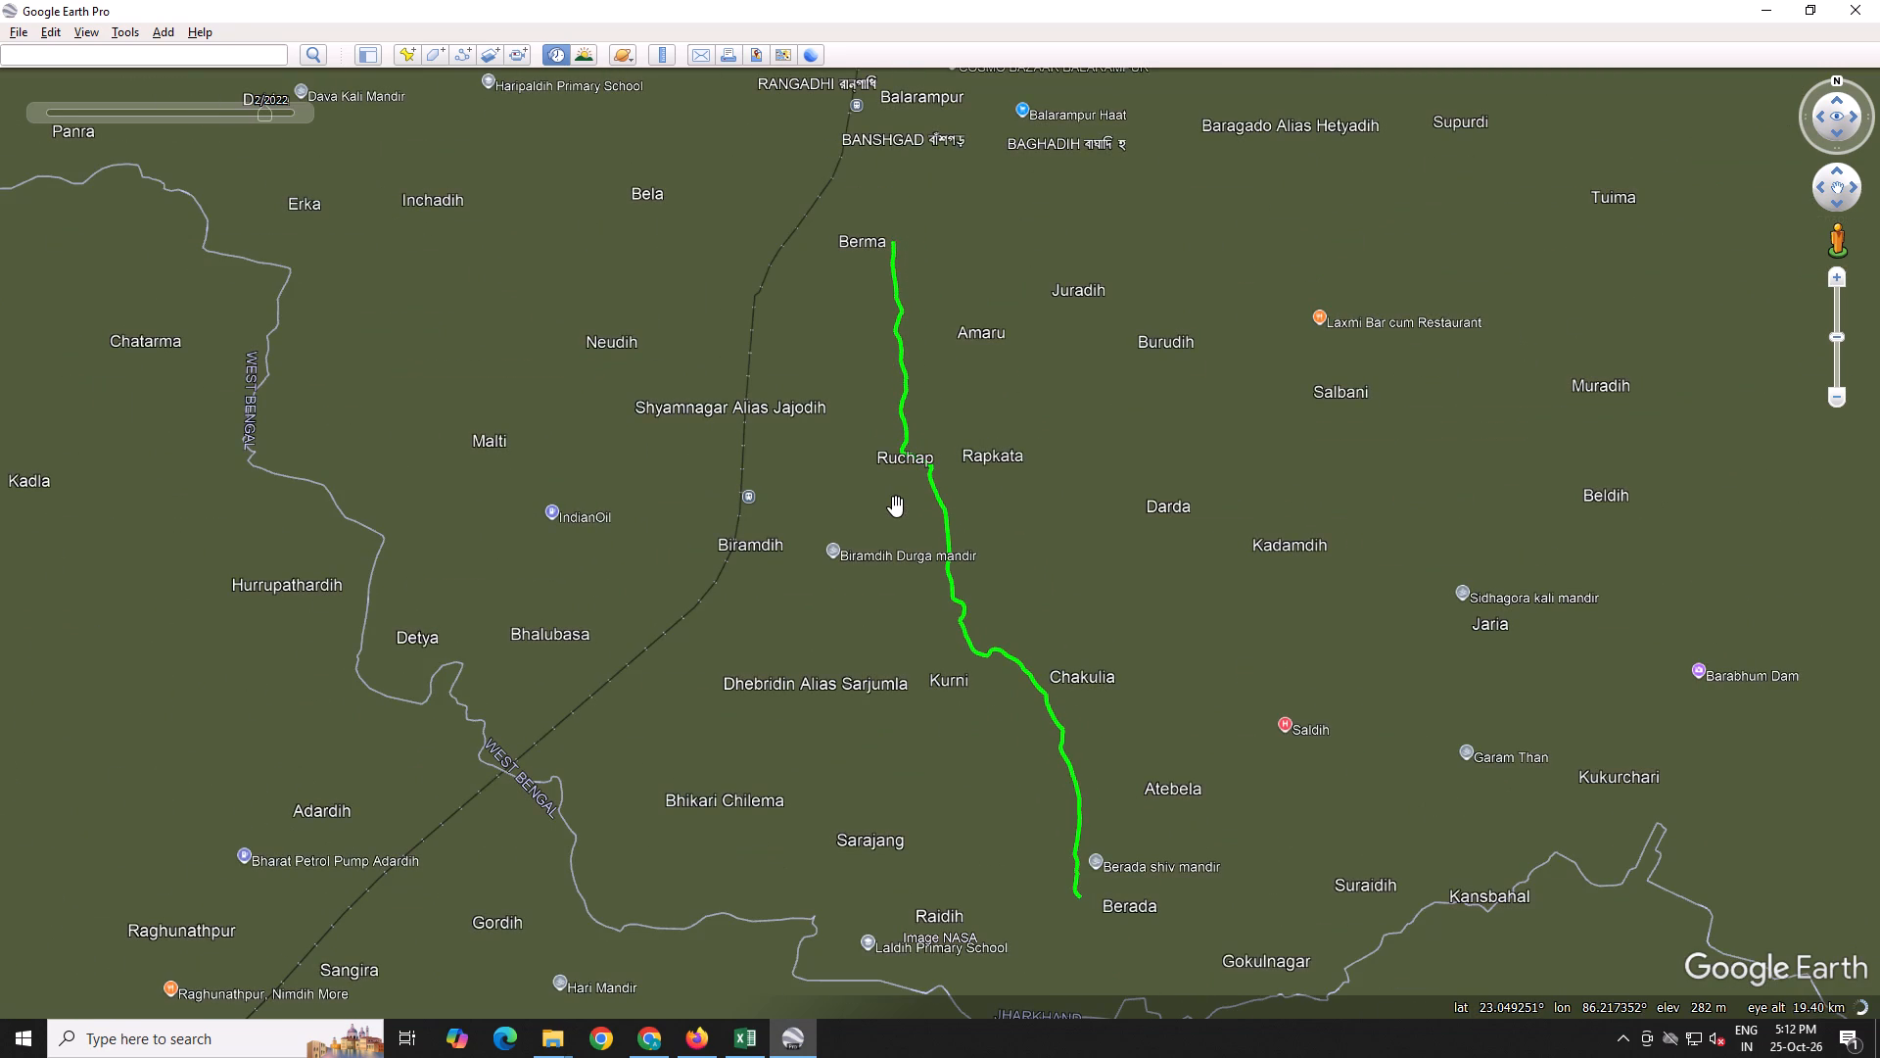
scroll(896, 506, "up", 3)
scroll(896, 506, "down", 3)
scroll(896, 506, "up", 3)
scroll(968, 426, "up", 11)
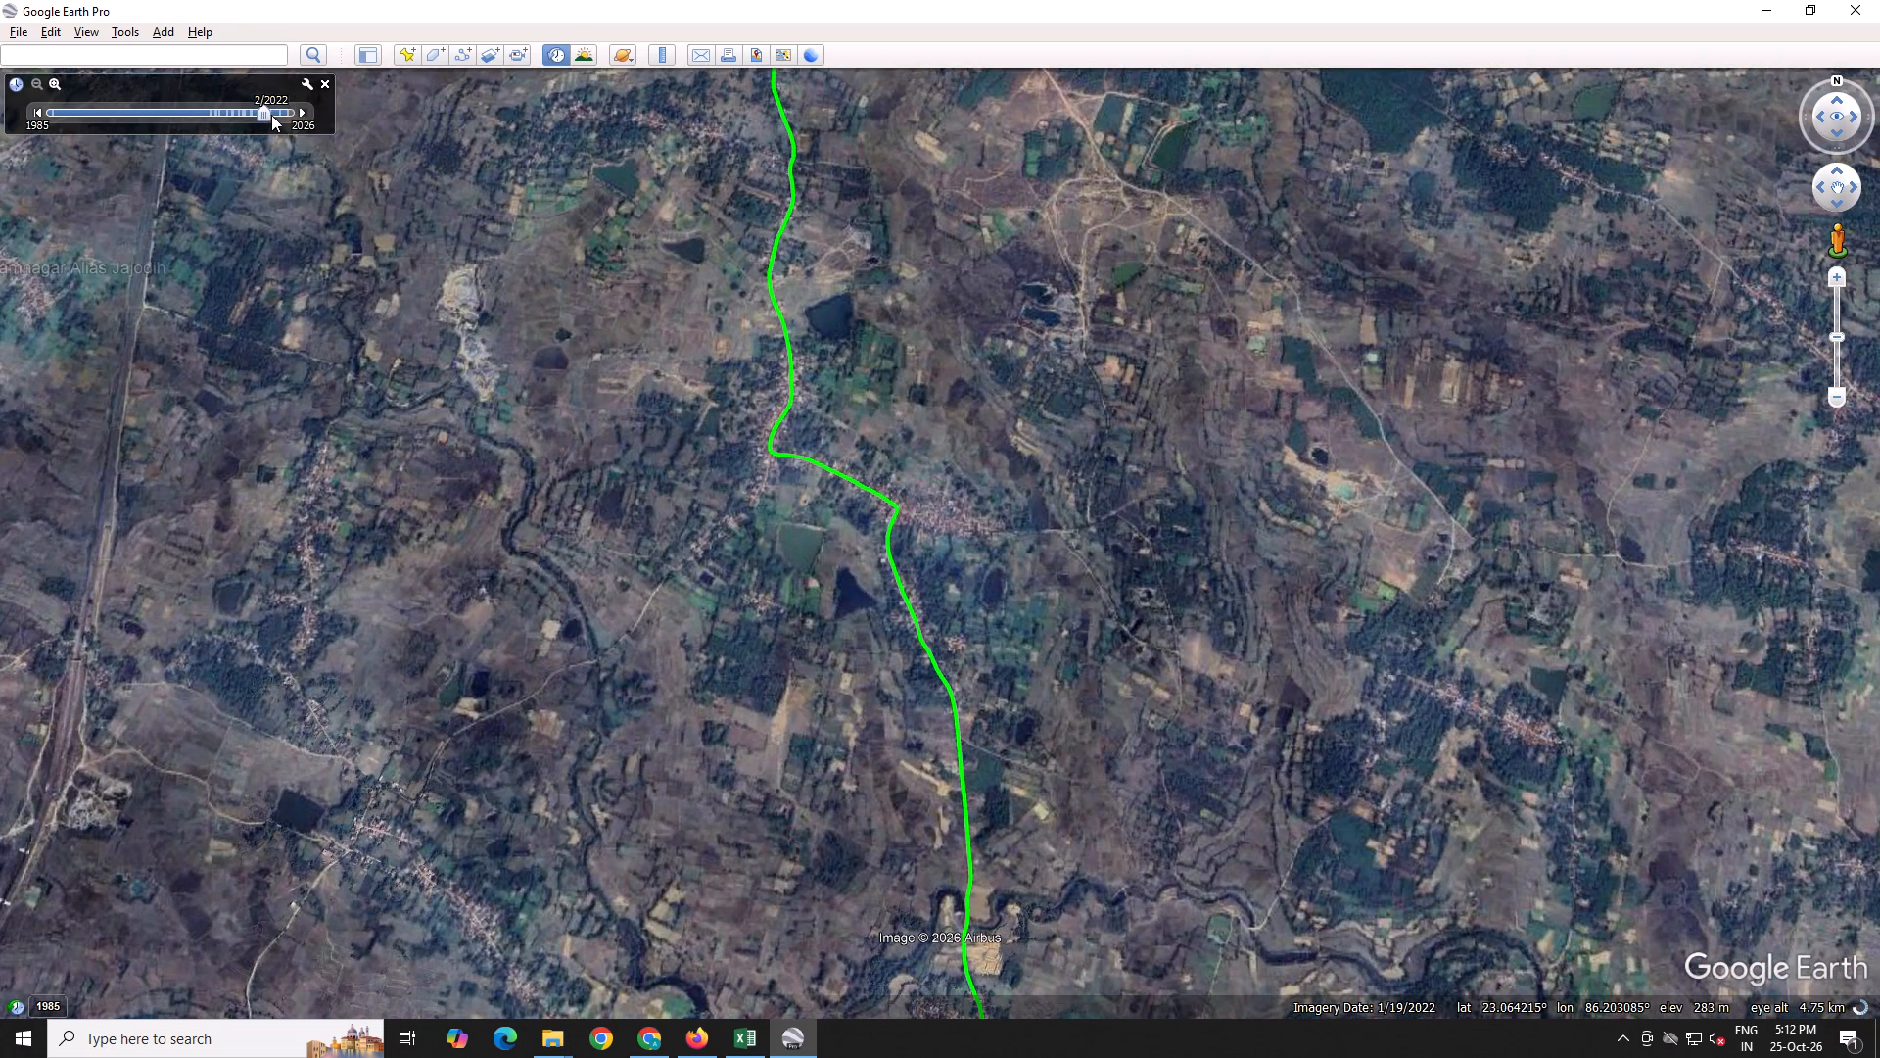
Show the historical imagery for 1/2025 and examine the road track around Ruchap and Rapkata.
left_click(277, 114)
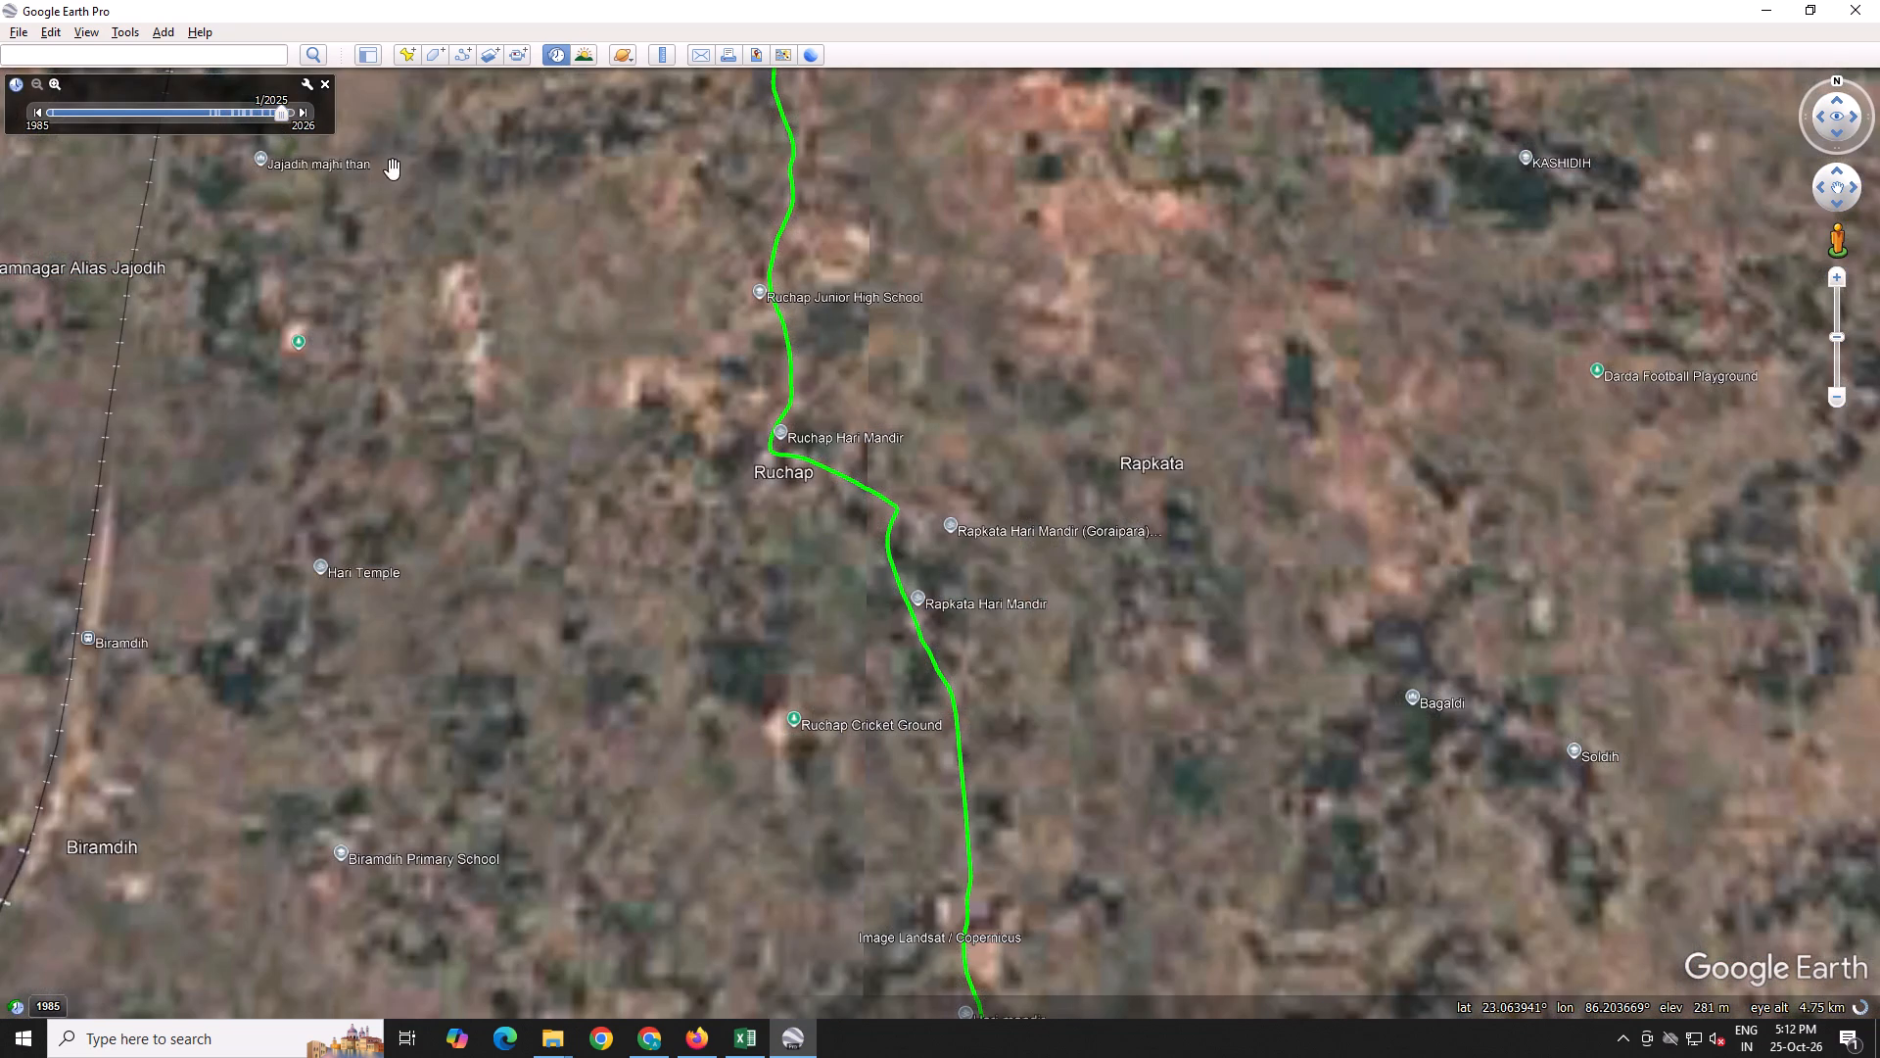
scroll(907, 366, "down", 15)
scroll(907, 461, "up", 3)
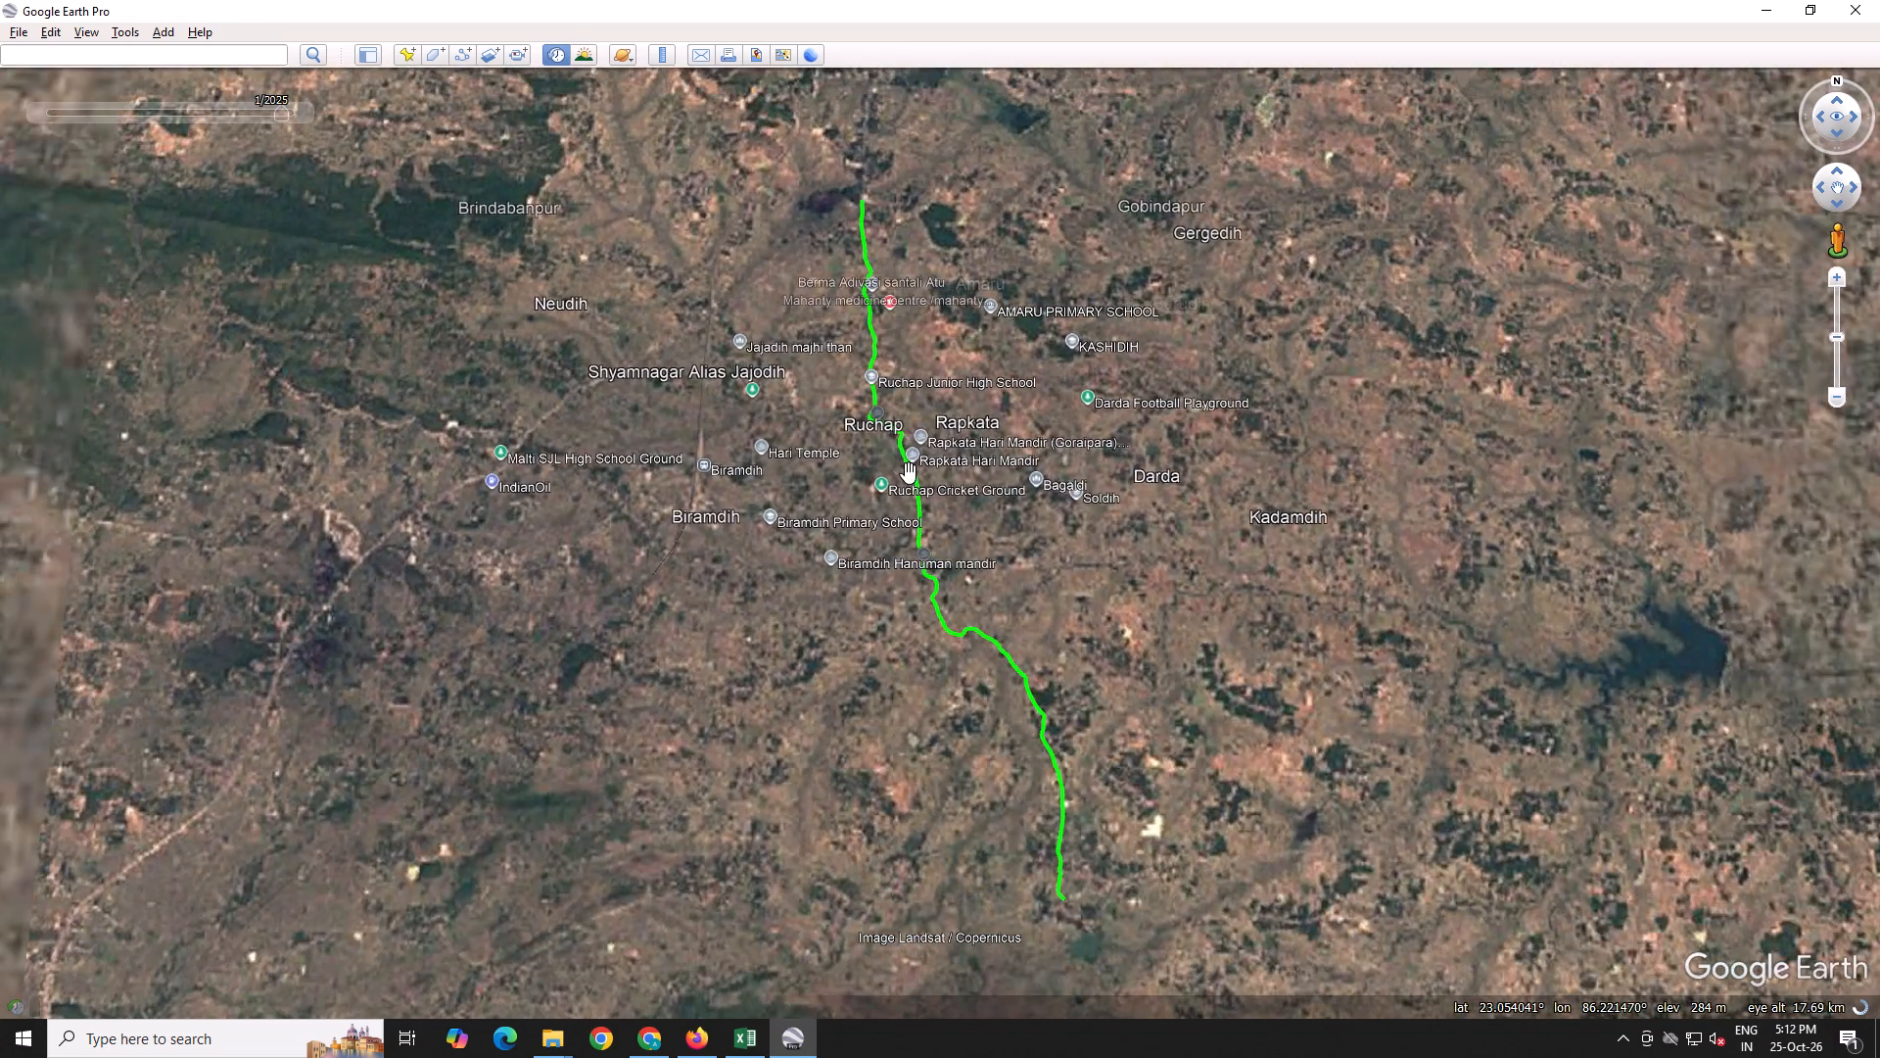
scroll(909, 473, "up", 19)
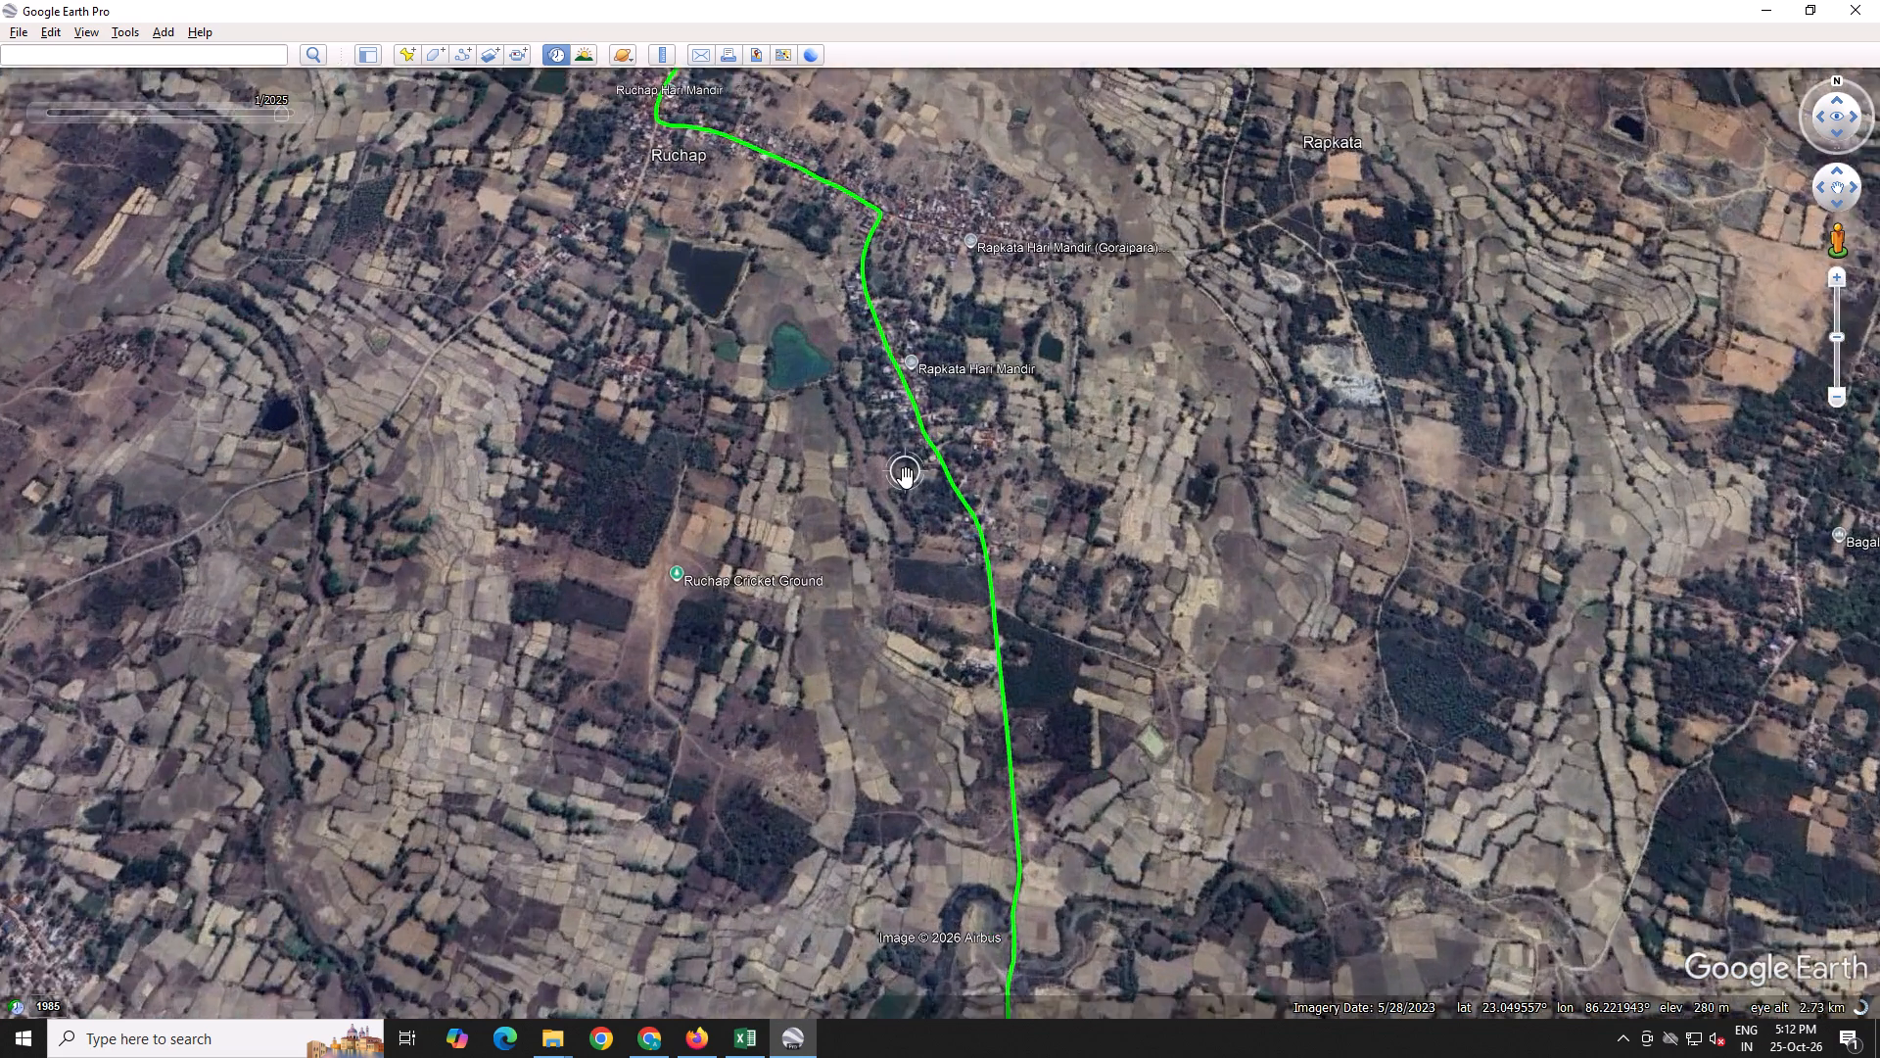
scroll(906, 478, "up", 4)
left_click_drag(731, 331, 945, 950)
left_click_drag(774, 518, 813, 694)
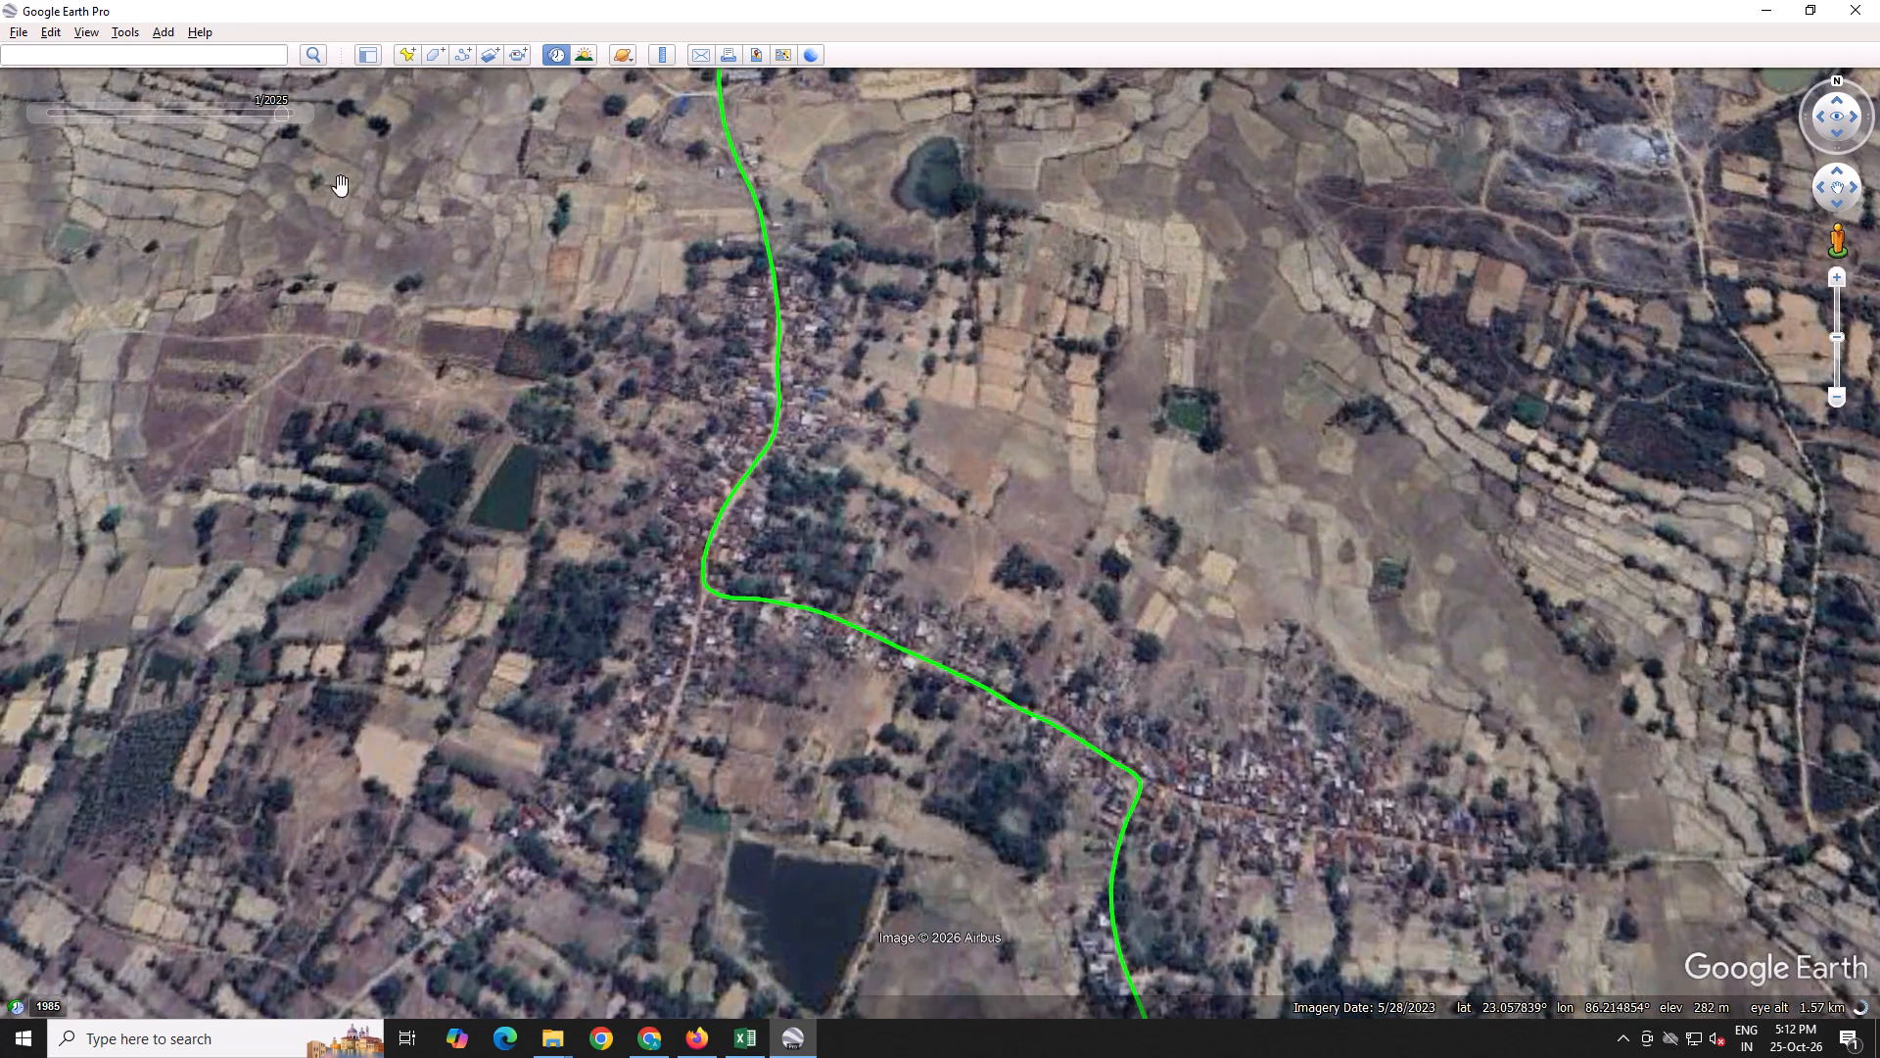
Show the historical imagery for 1/2022 and frame the whole green road track from Berma to Berada.
left_click(263, 112)
scroll(897, 525, "down", 4)
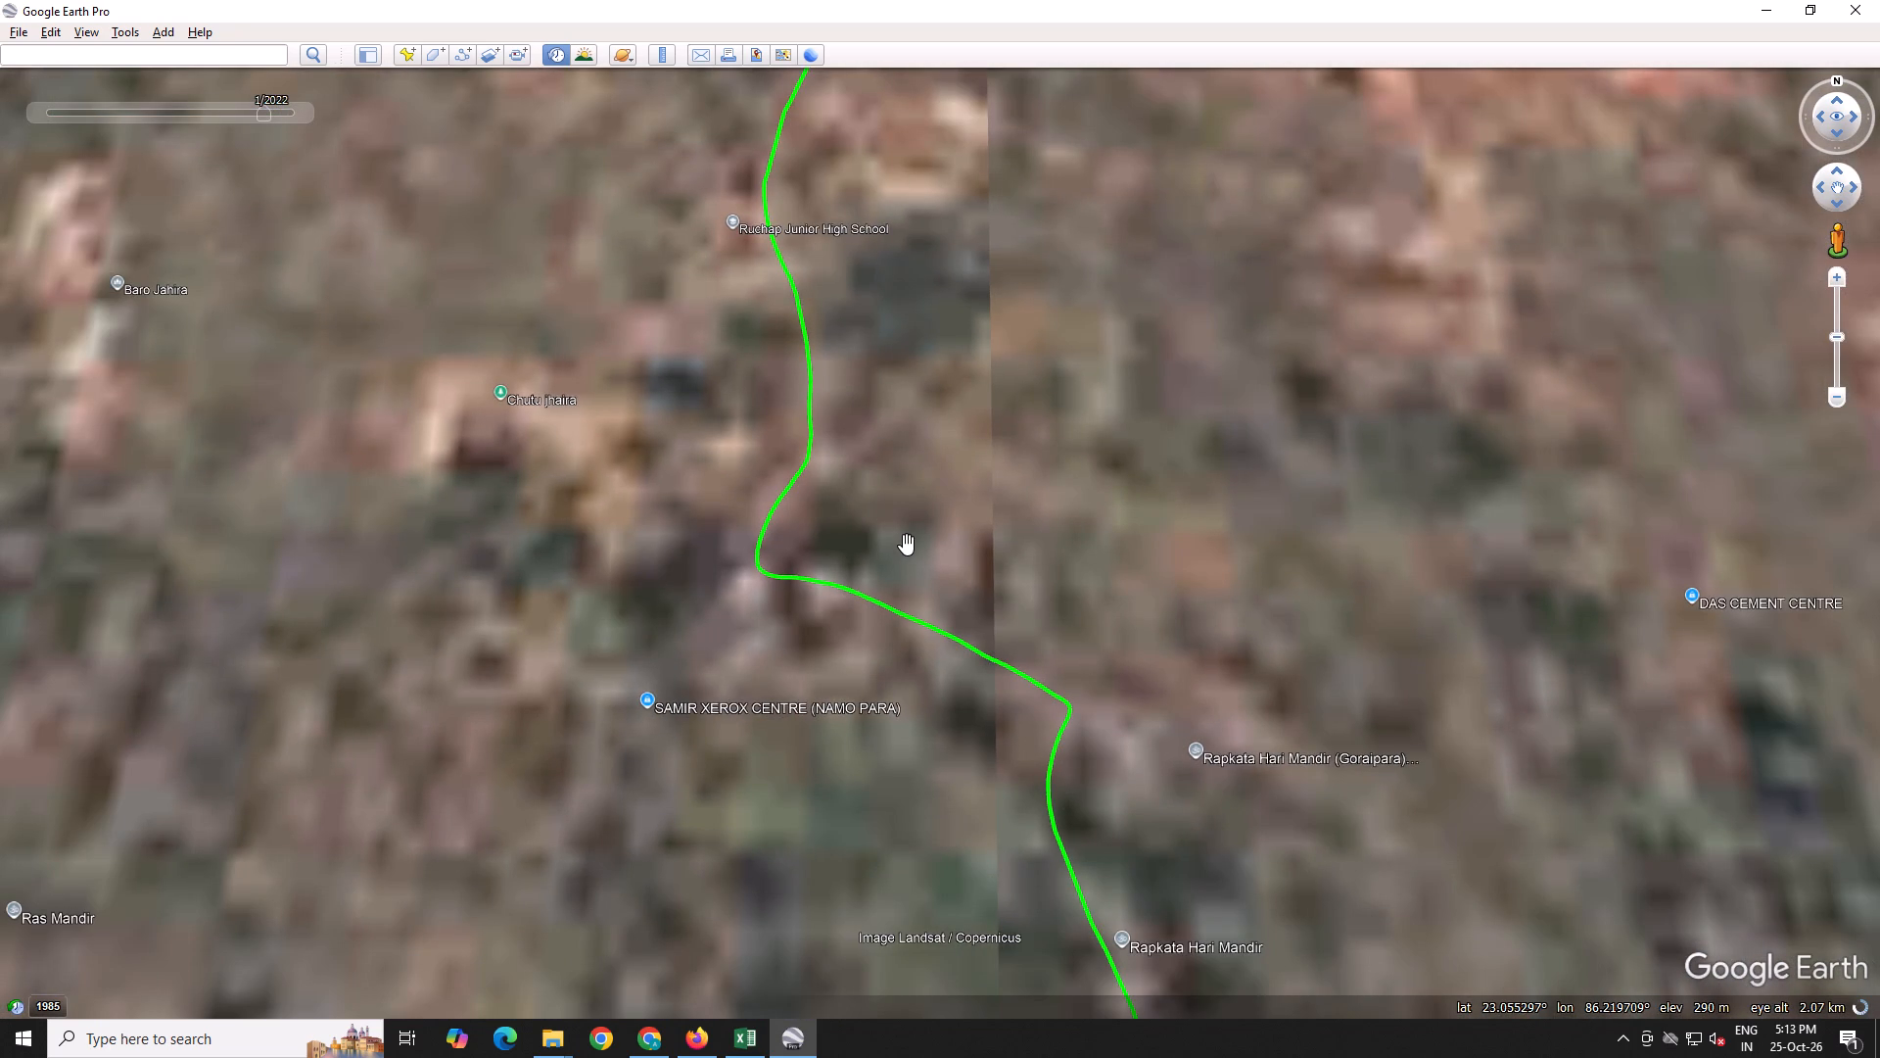
scroll(907, 545, "down", 9)
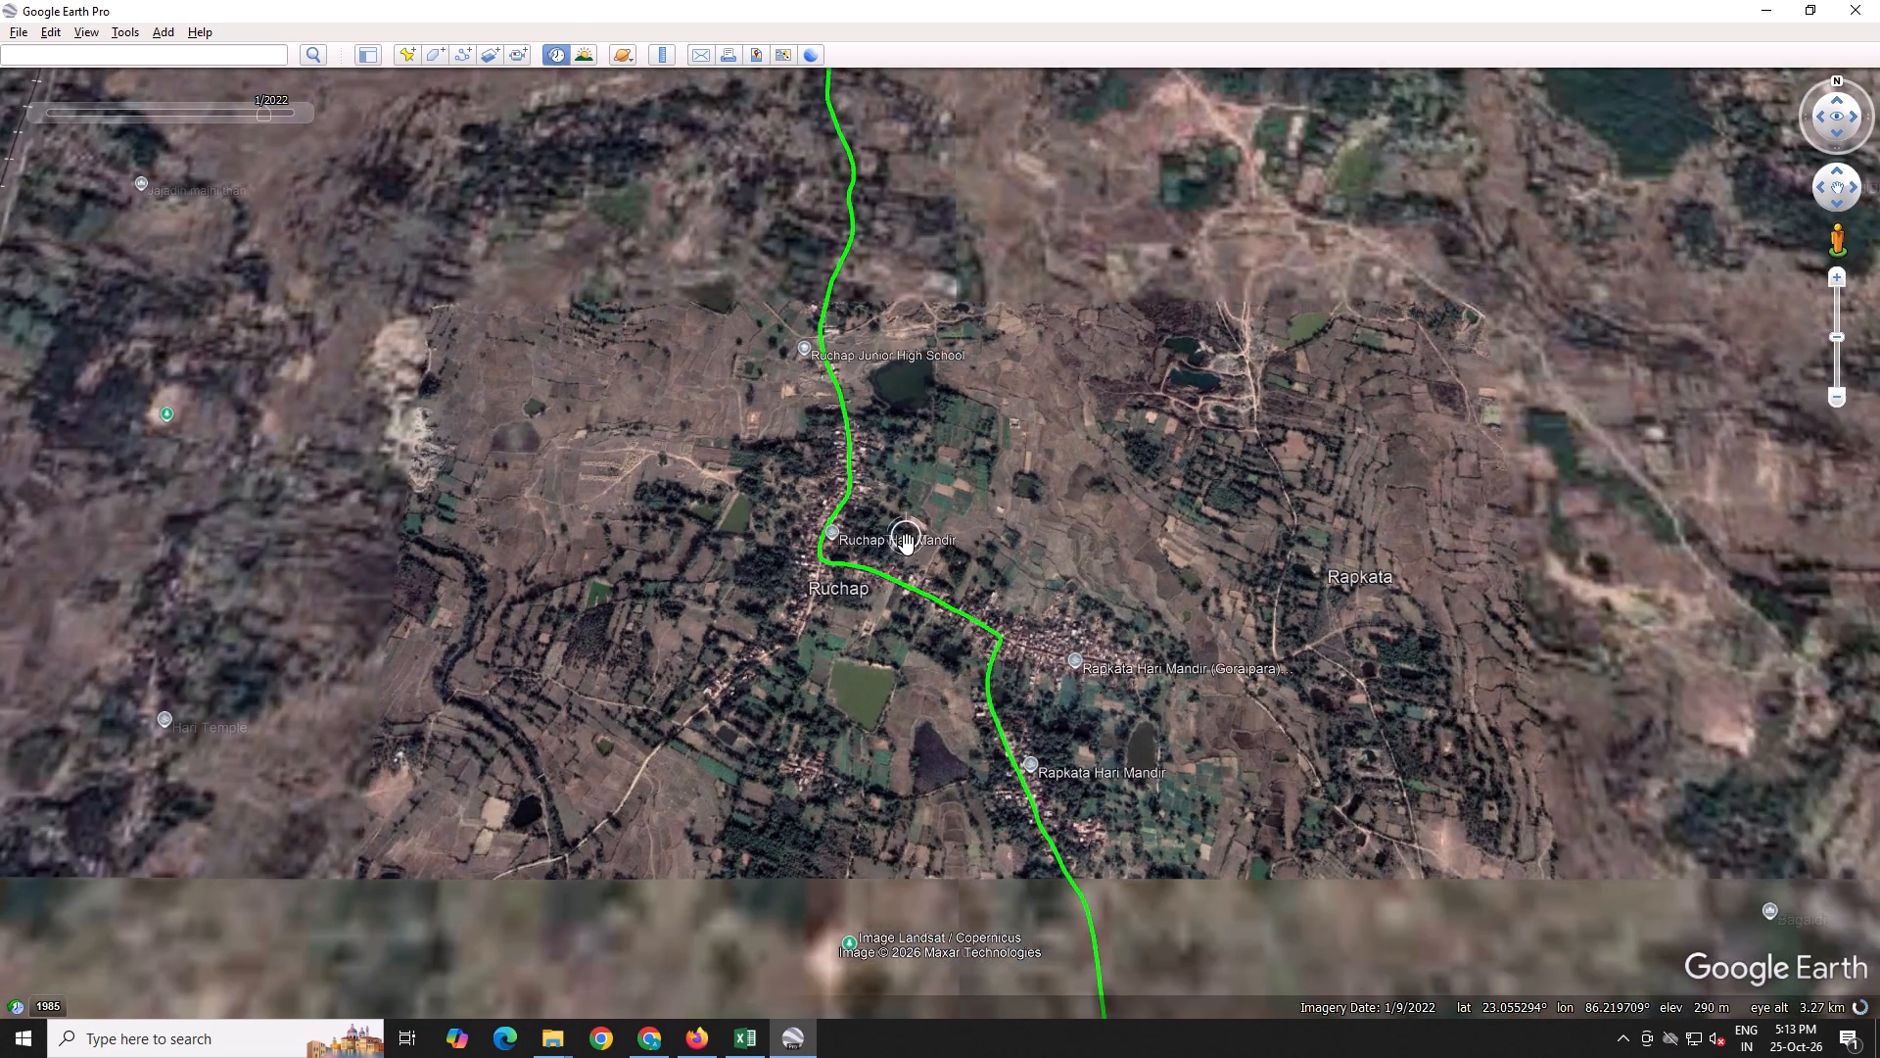
scroll(907, 545, "down", 4)
left_click_drag(952, 486, 910, 585)
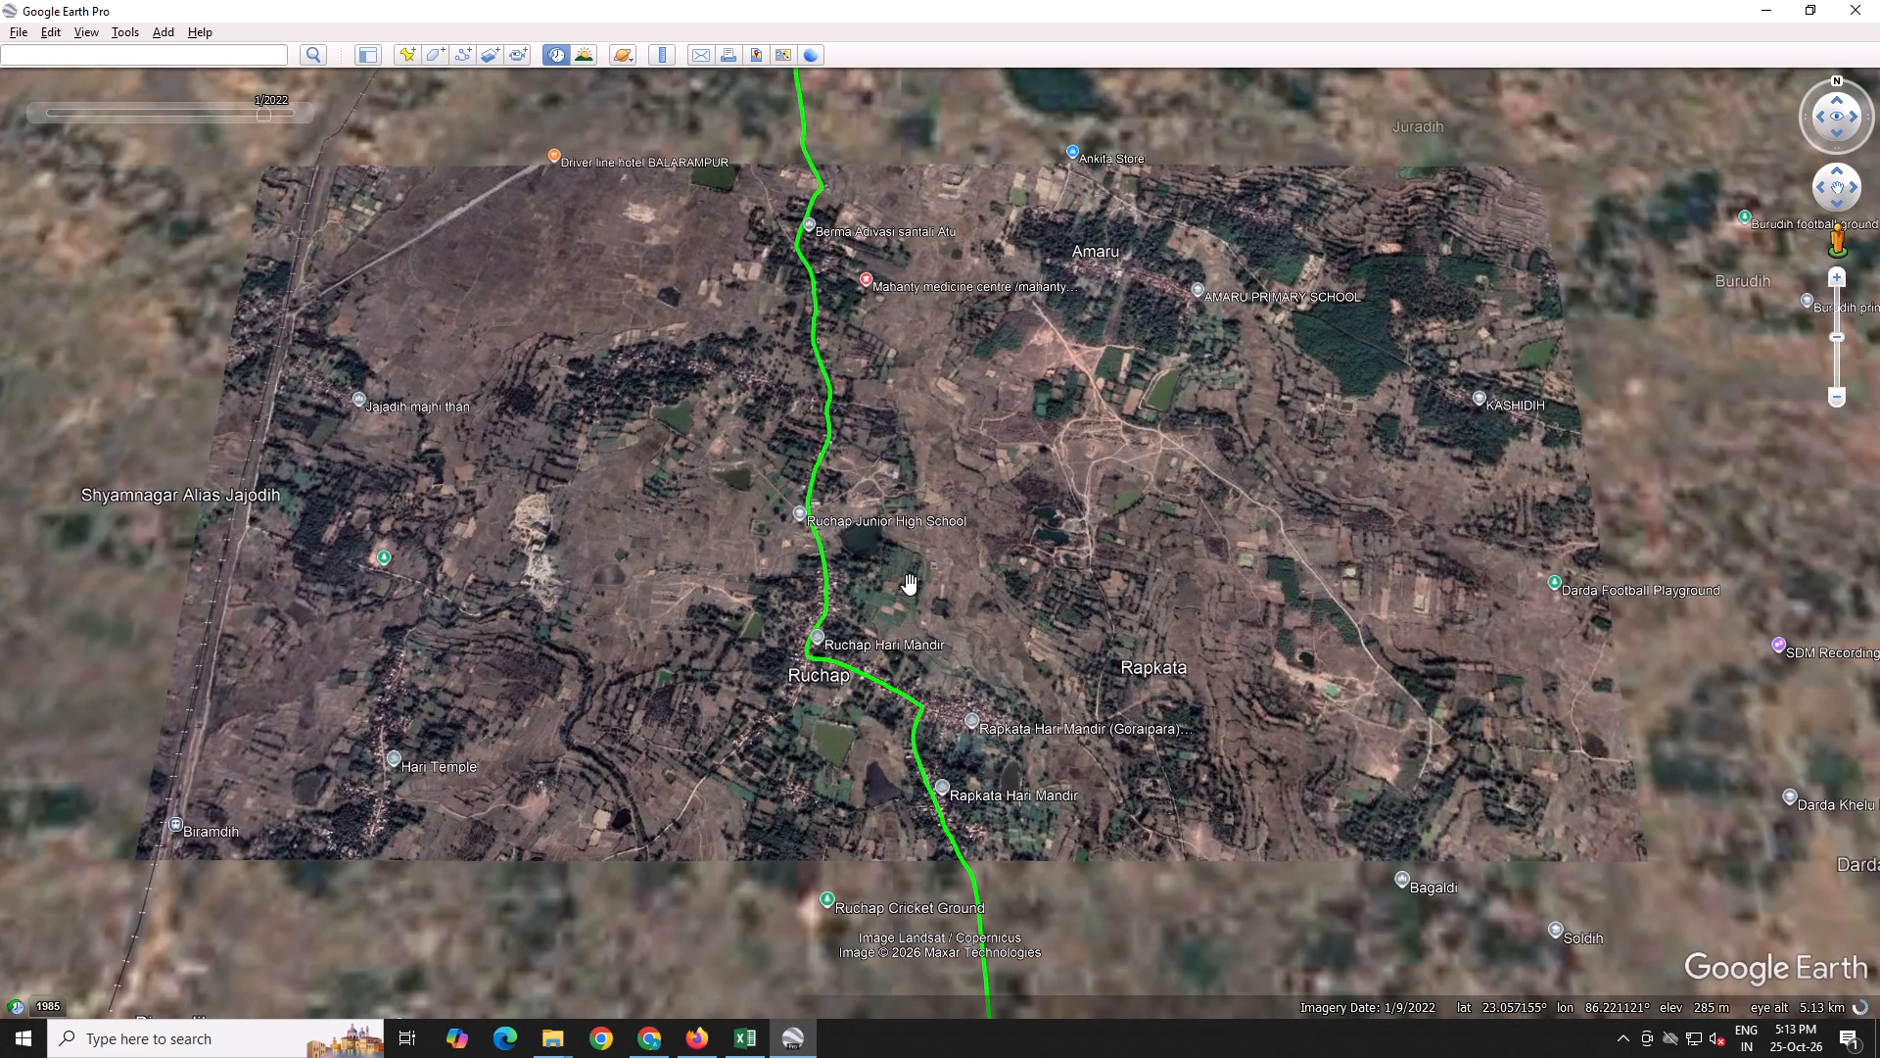
scroll(892, 592, "up", 4)
left_click_drag(892, 585, 899, 614)
scroll(900, 619, "down", 4)
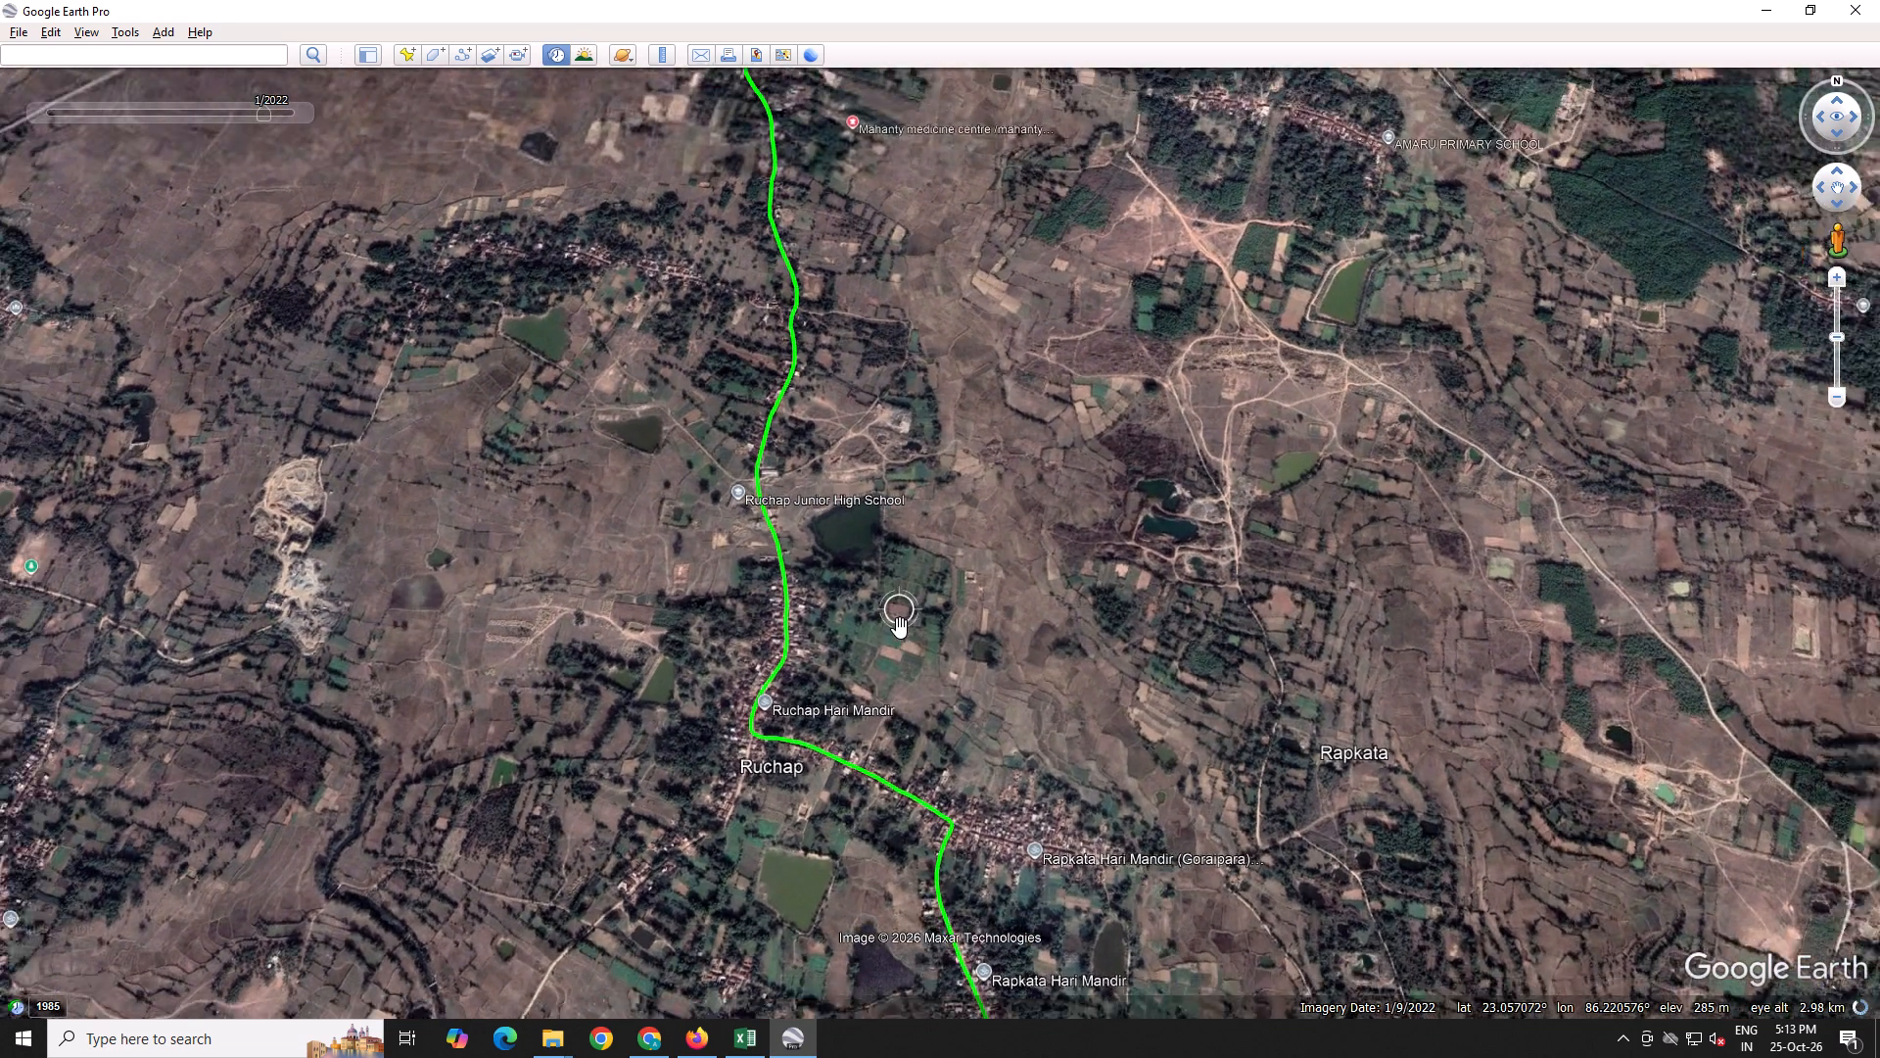
left_click_drag(891, 572, 907, 674)
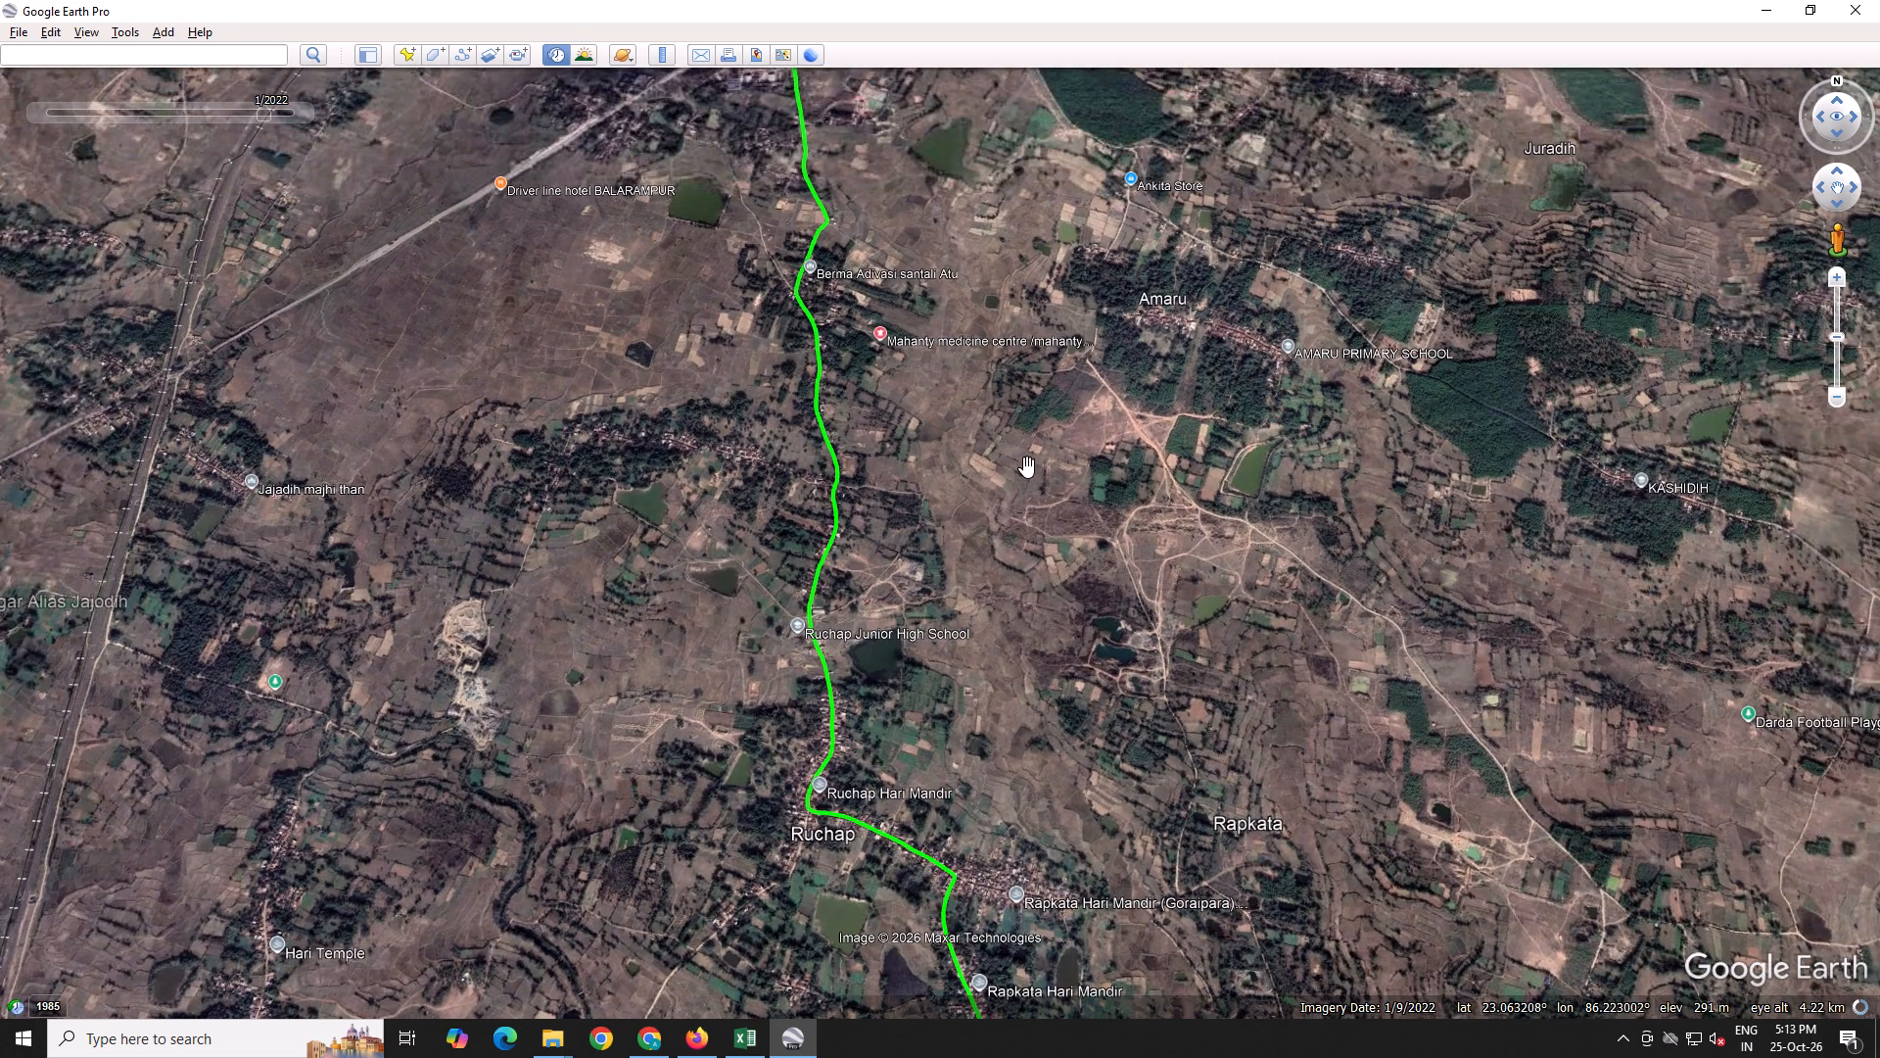
scroll(1027, 466, "down", 3)
left_click_drag(1022, 462, 1027, 537)
scroll(1024, 537, "down", 3)
left_click_drag(1026, 554, 981, 348)
scroll(977, 411, "down", 2)
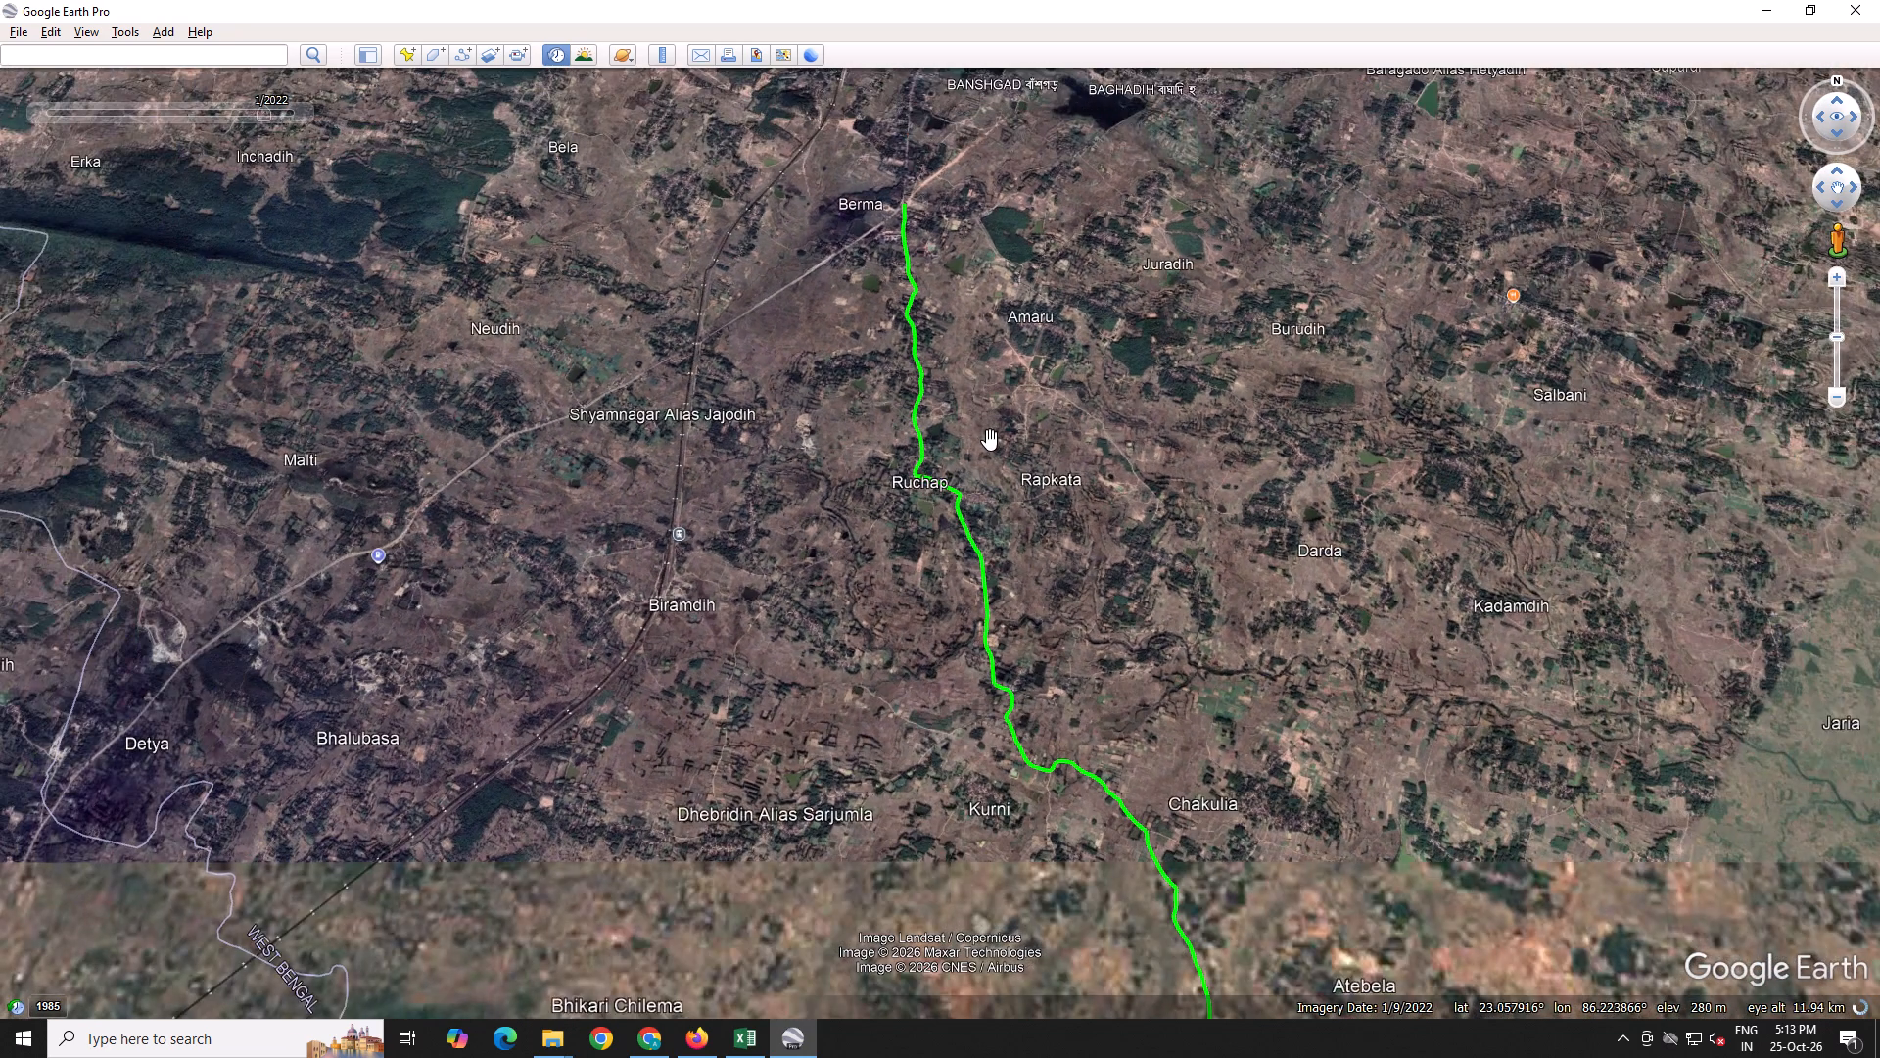
scroll(991, 447, "down", 1)
left_click_drag(975, 491, 925, 463)
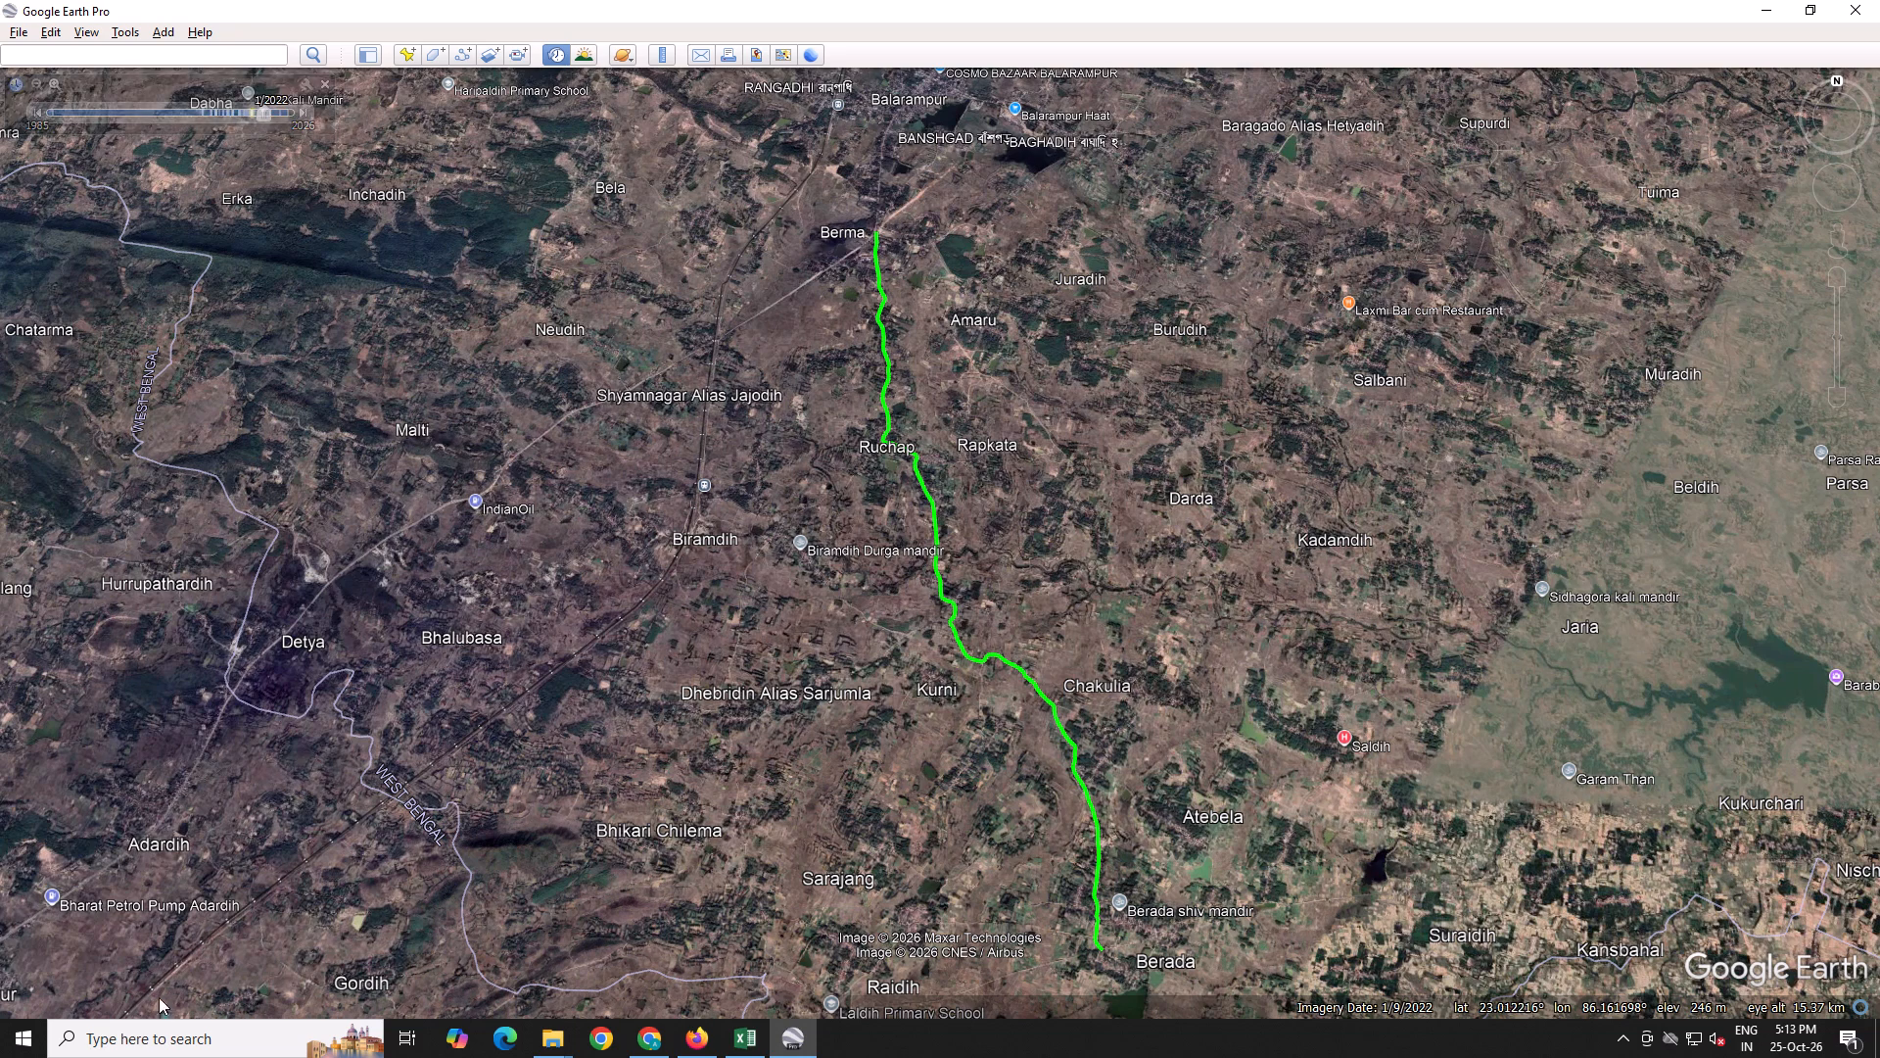
Capture the whole map view with the road track as a rectangular snip in Snipping Tool.
left_click(152, 1039)
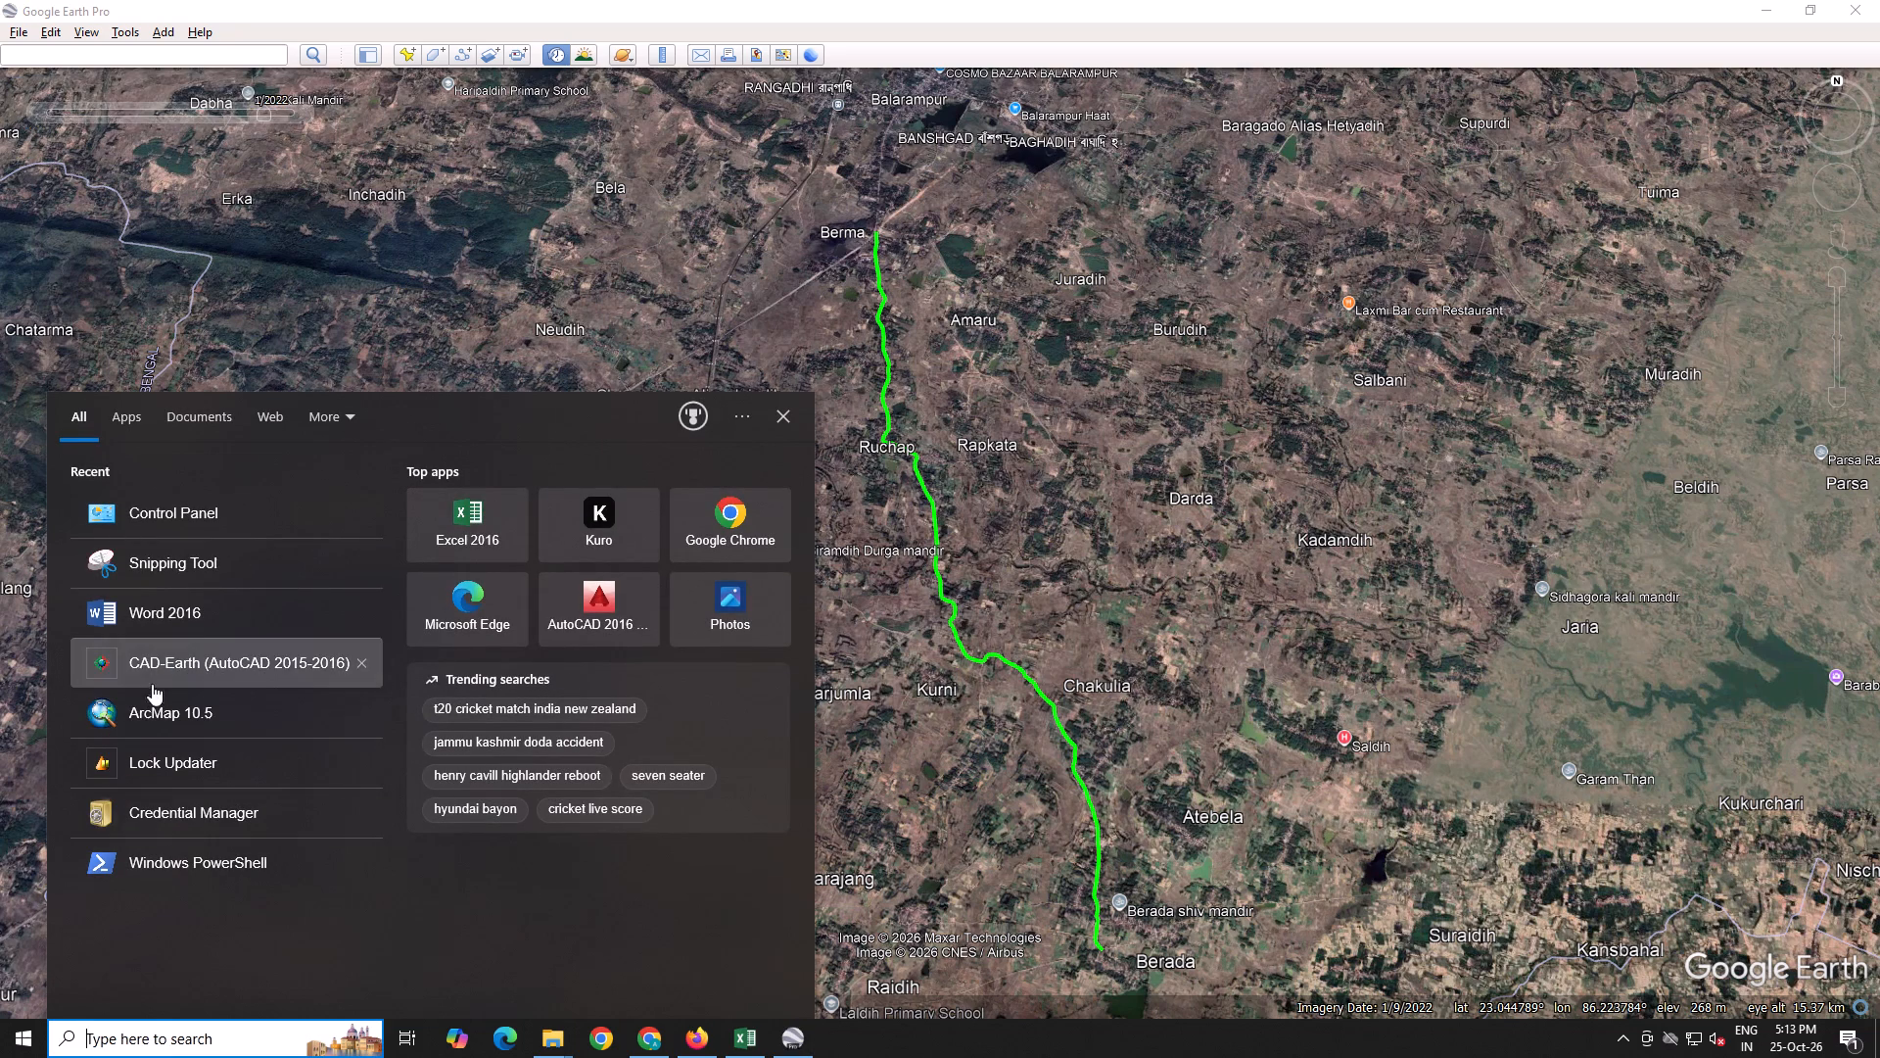
left_click(163, 567)
left_click(277, 417)
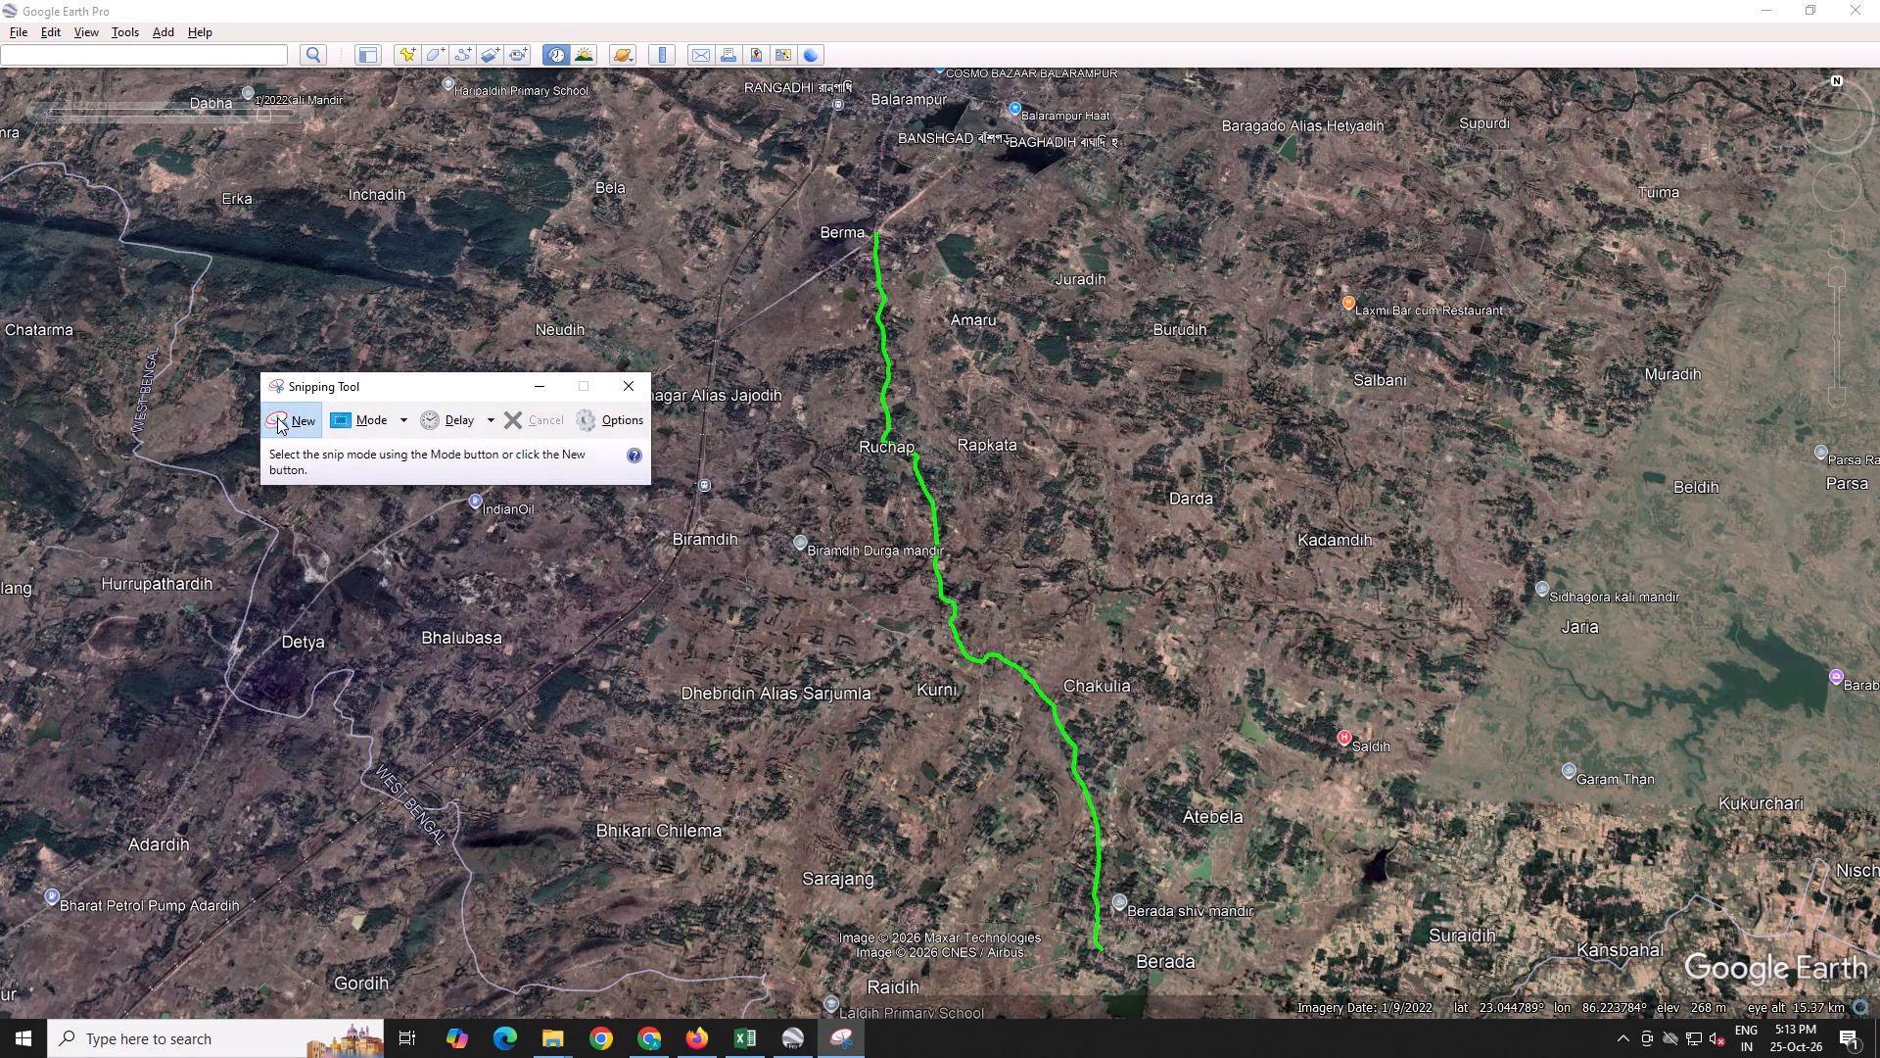
left_click_drag(0, 69, 1877, 1023)
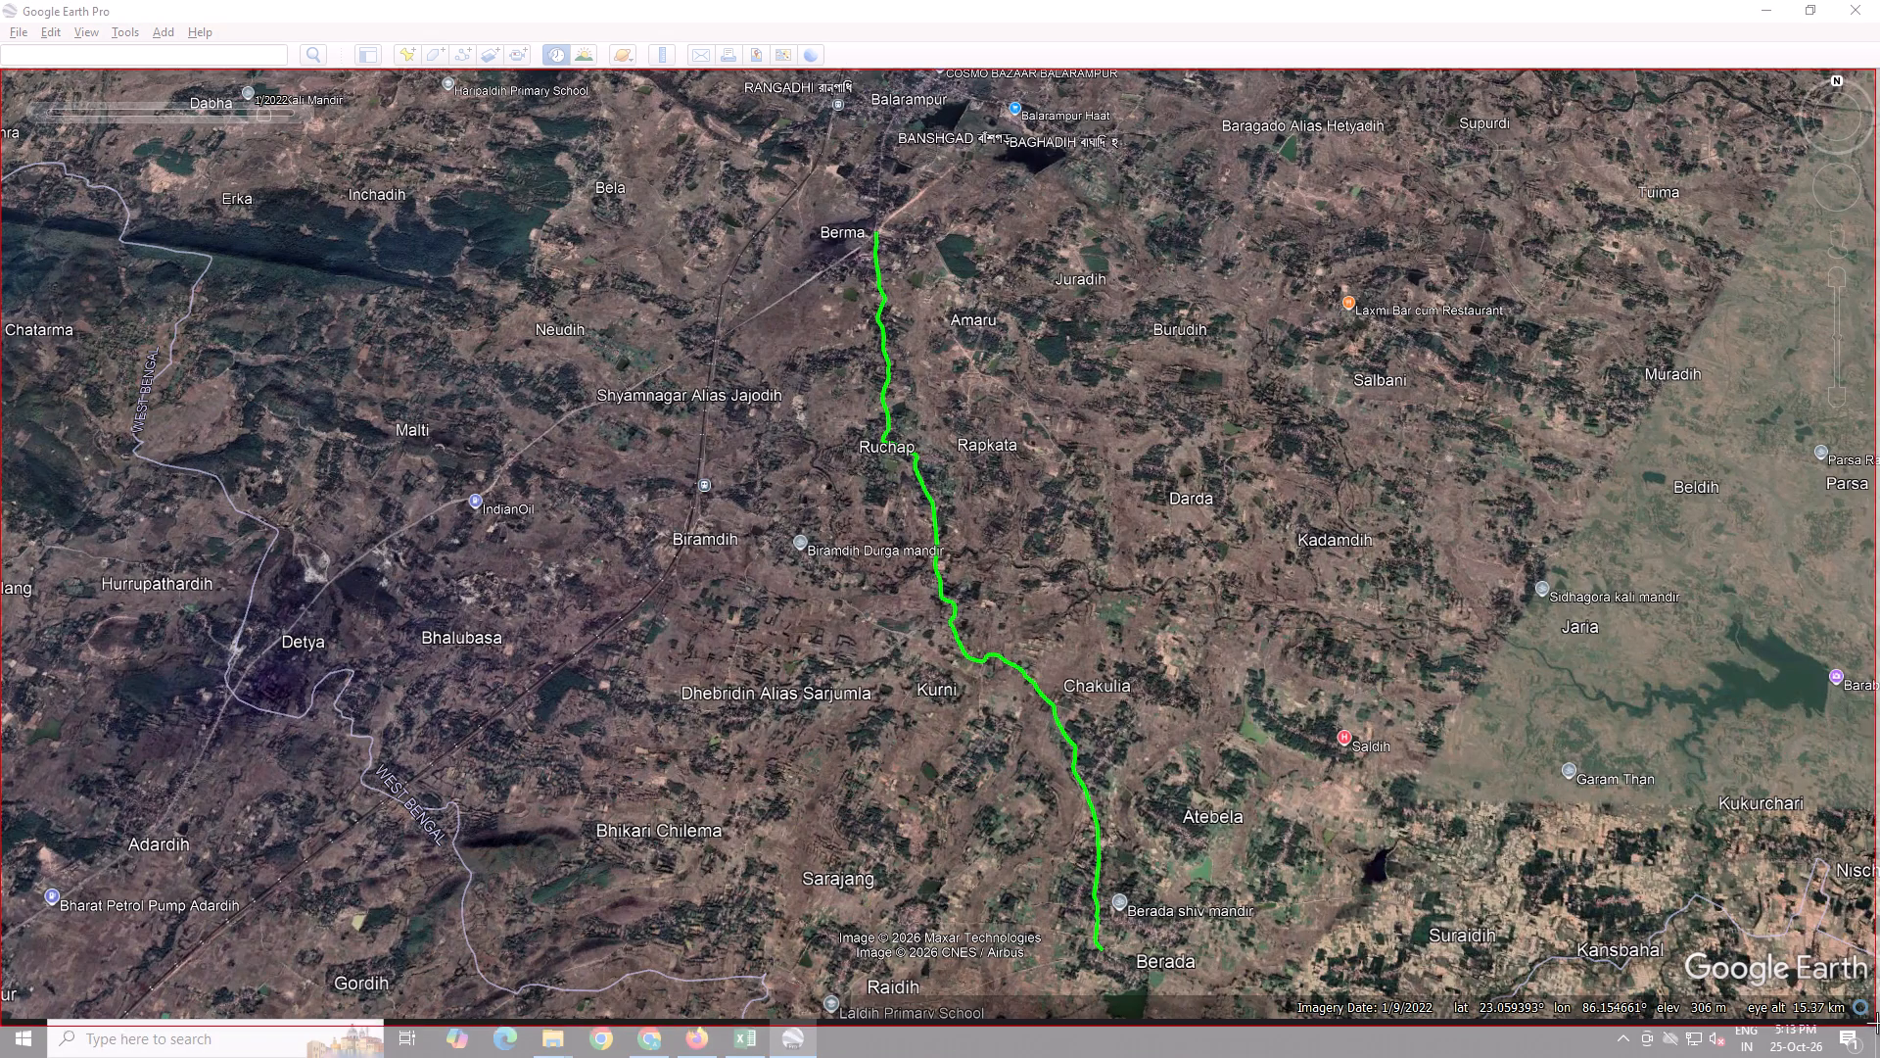
left_click_drag(1877, 1023, 1878, 1024)
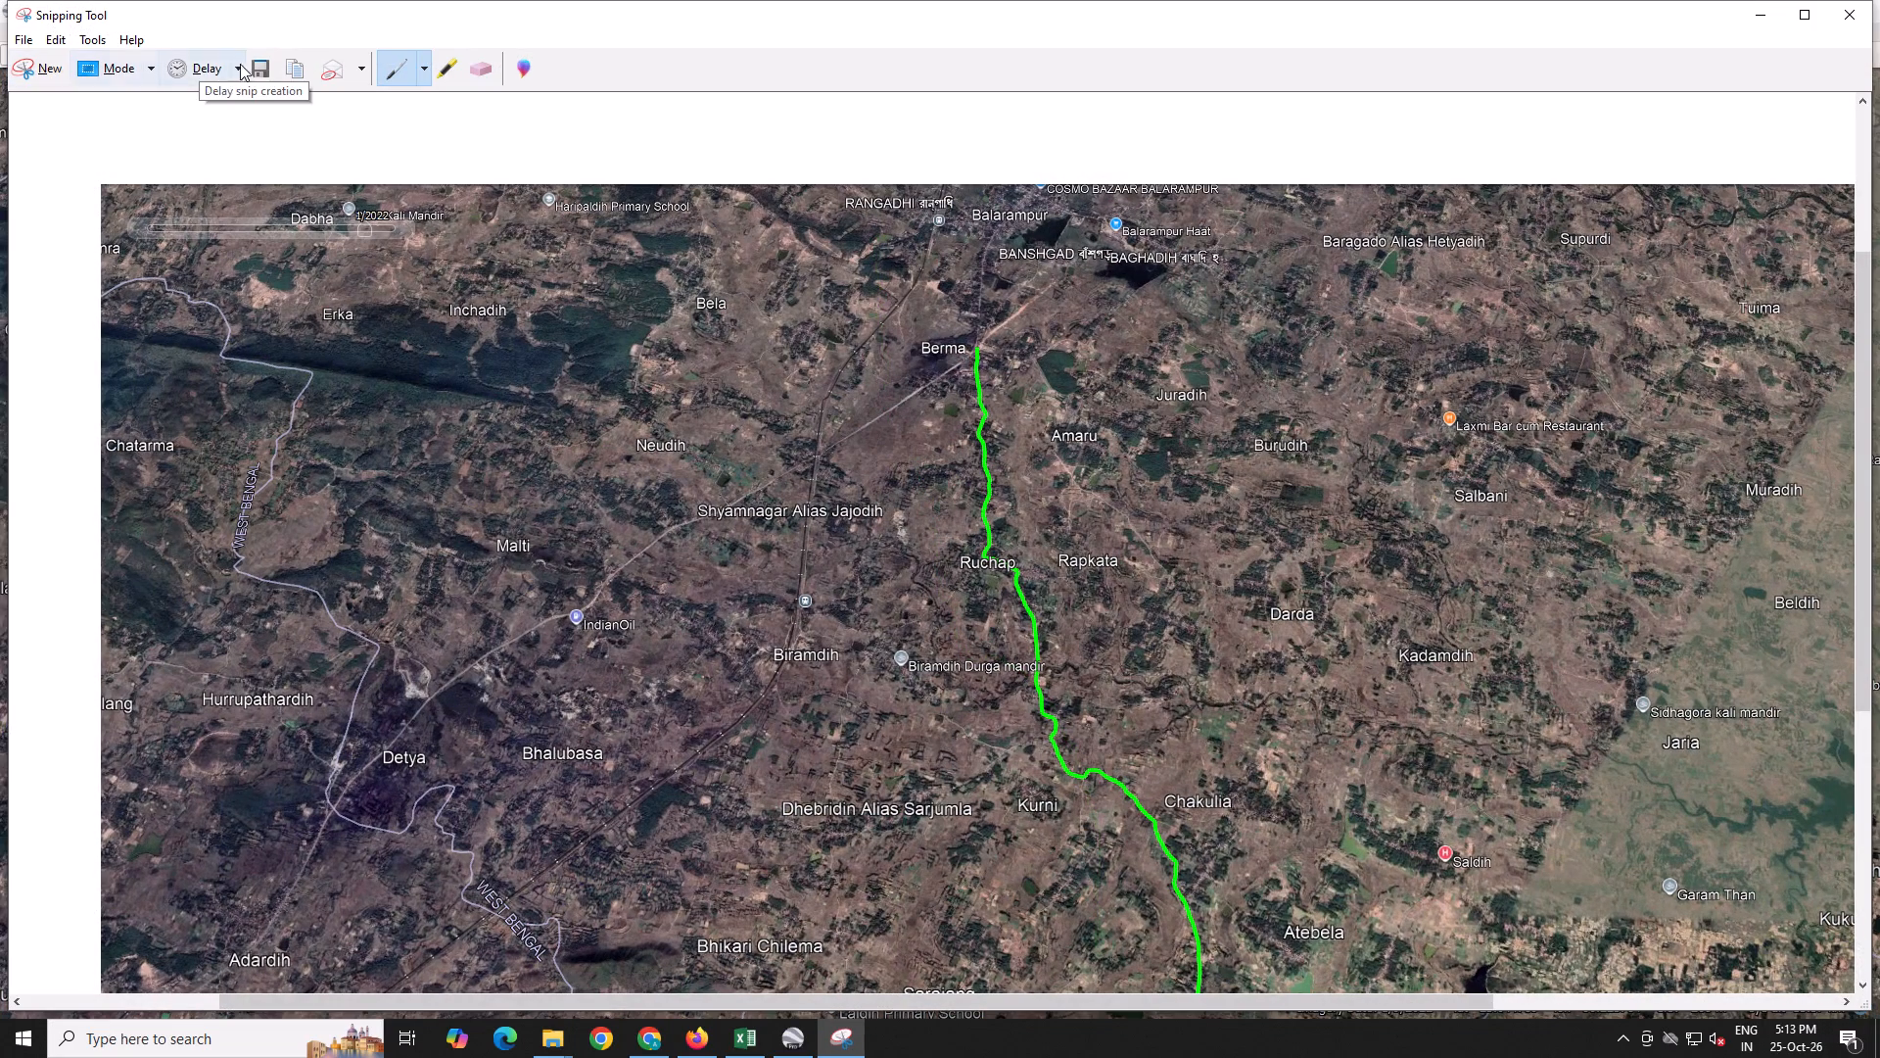
Start saving the snip and browse to the 1 DPR folder in Backpu of Drive F on the com1 network drive.
left_click(258, 67)
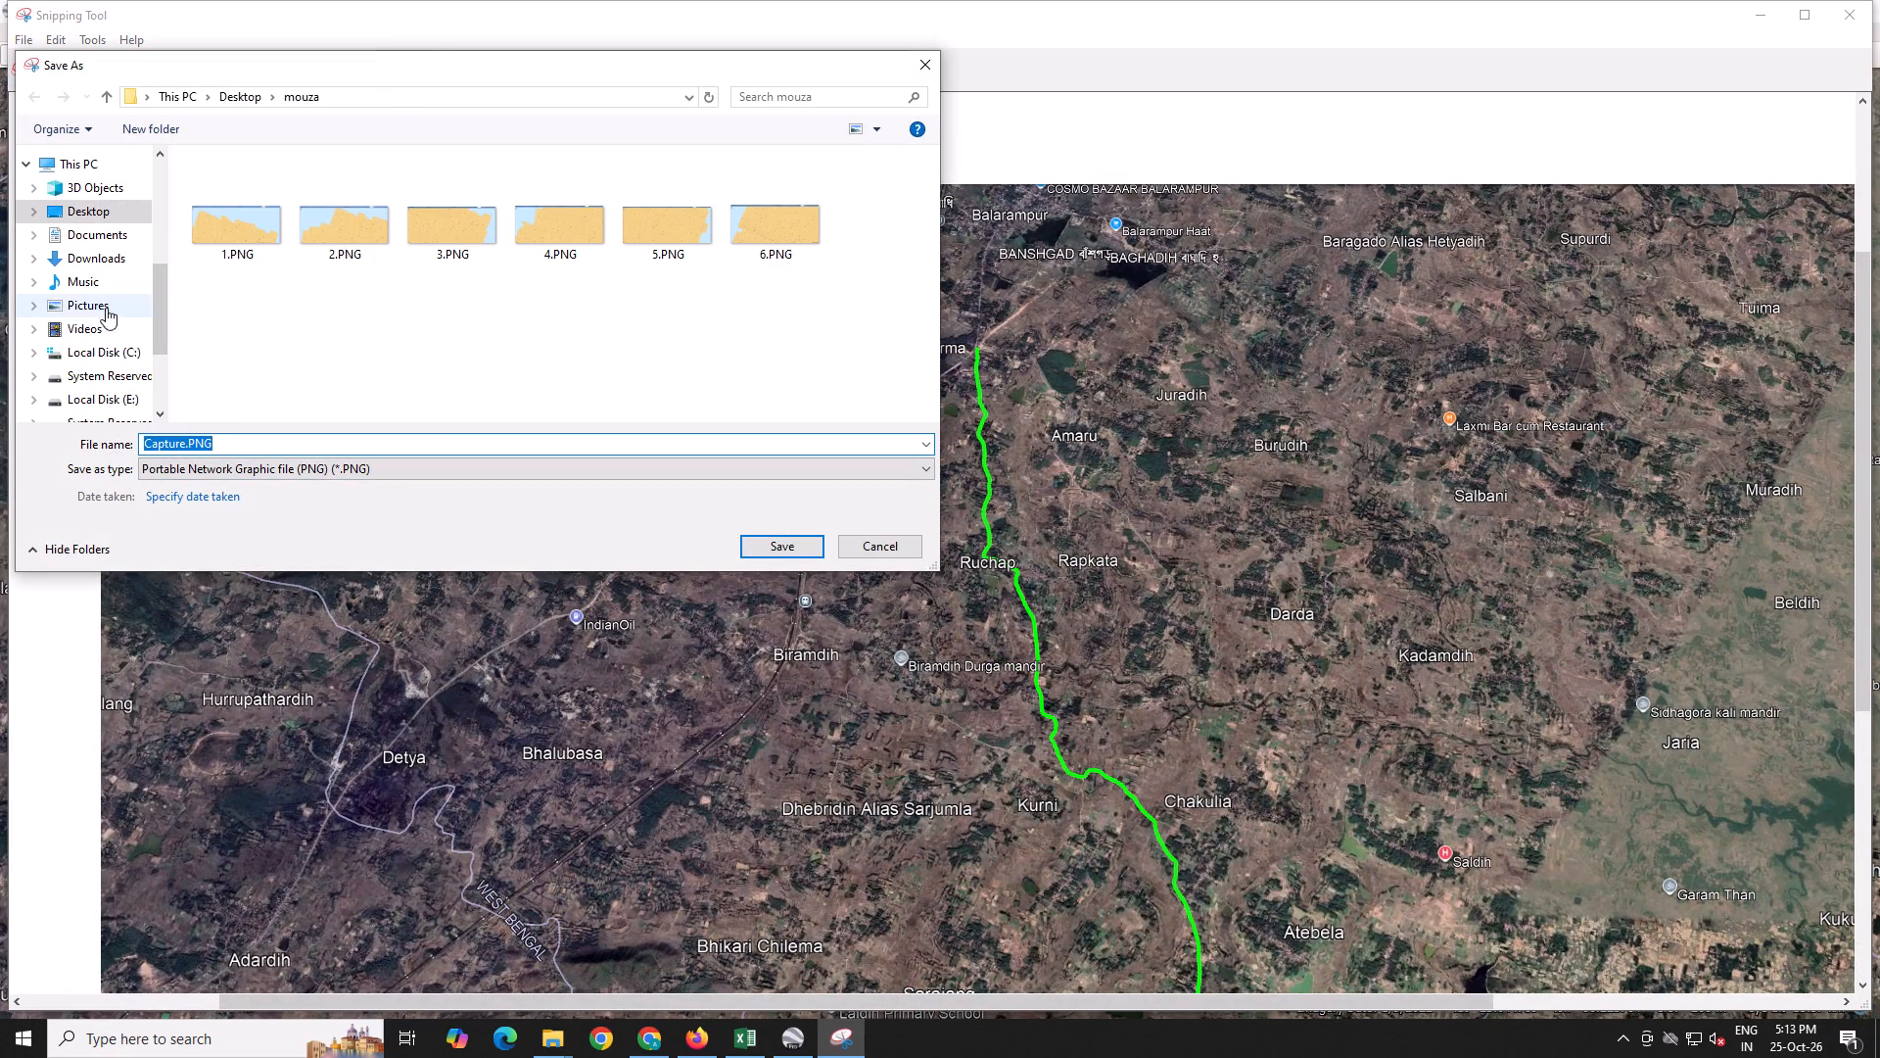
left_click(75, 210)
double_click(250, 227)
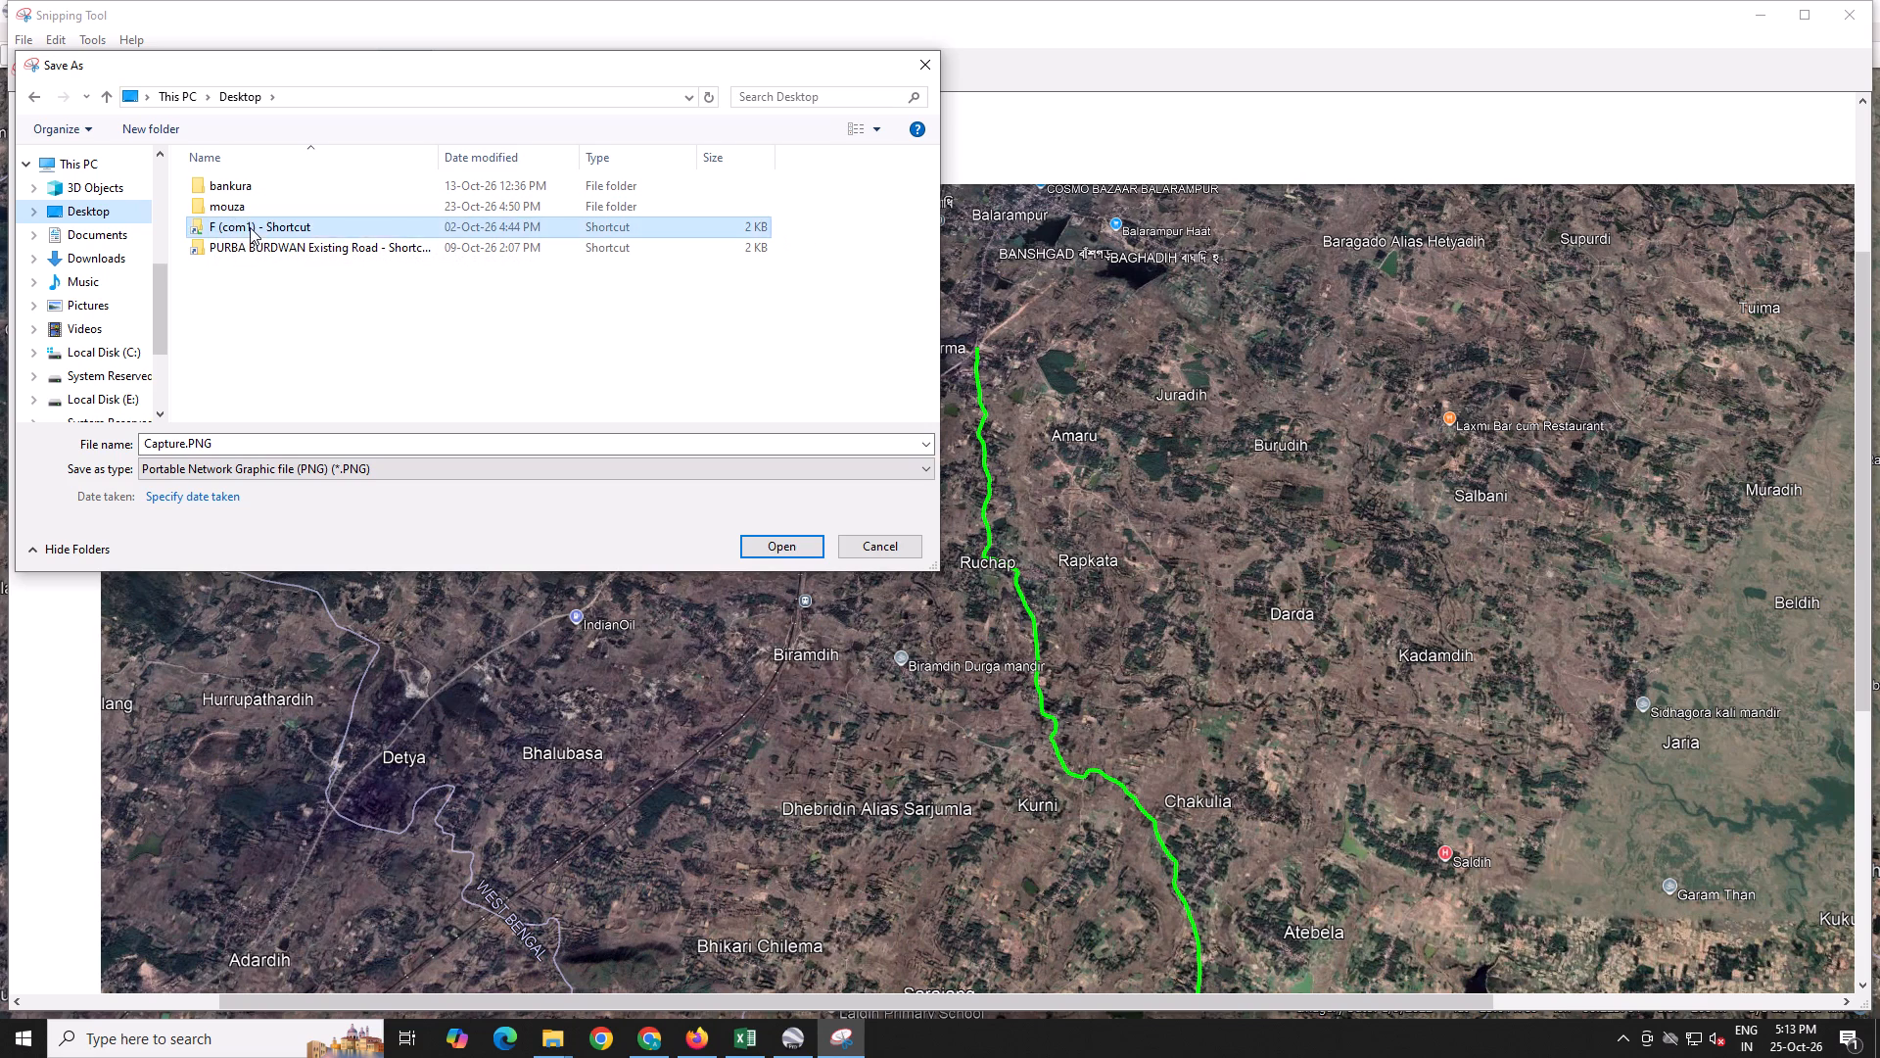
left_click(256, 187)
left_click(256, 187)
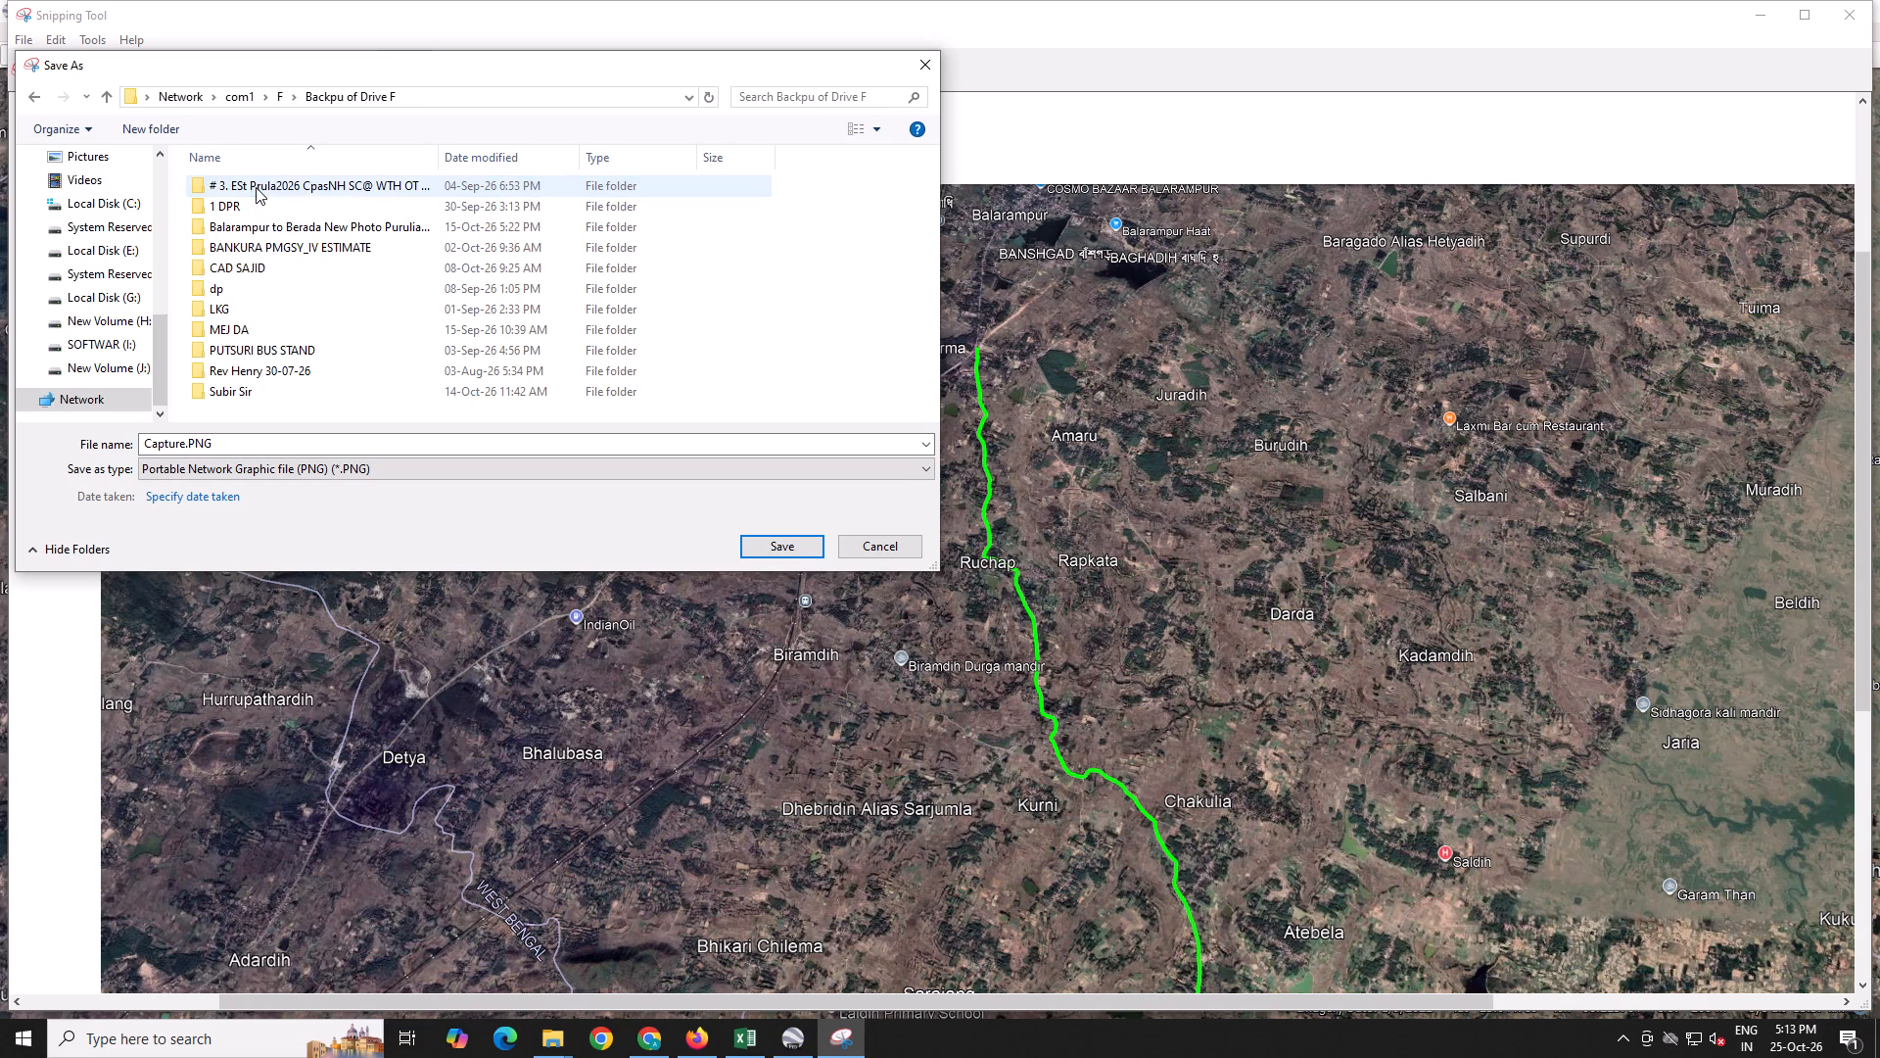
double_click(262, 210)
left_click(262, 210)
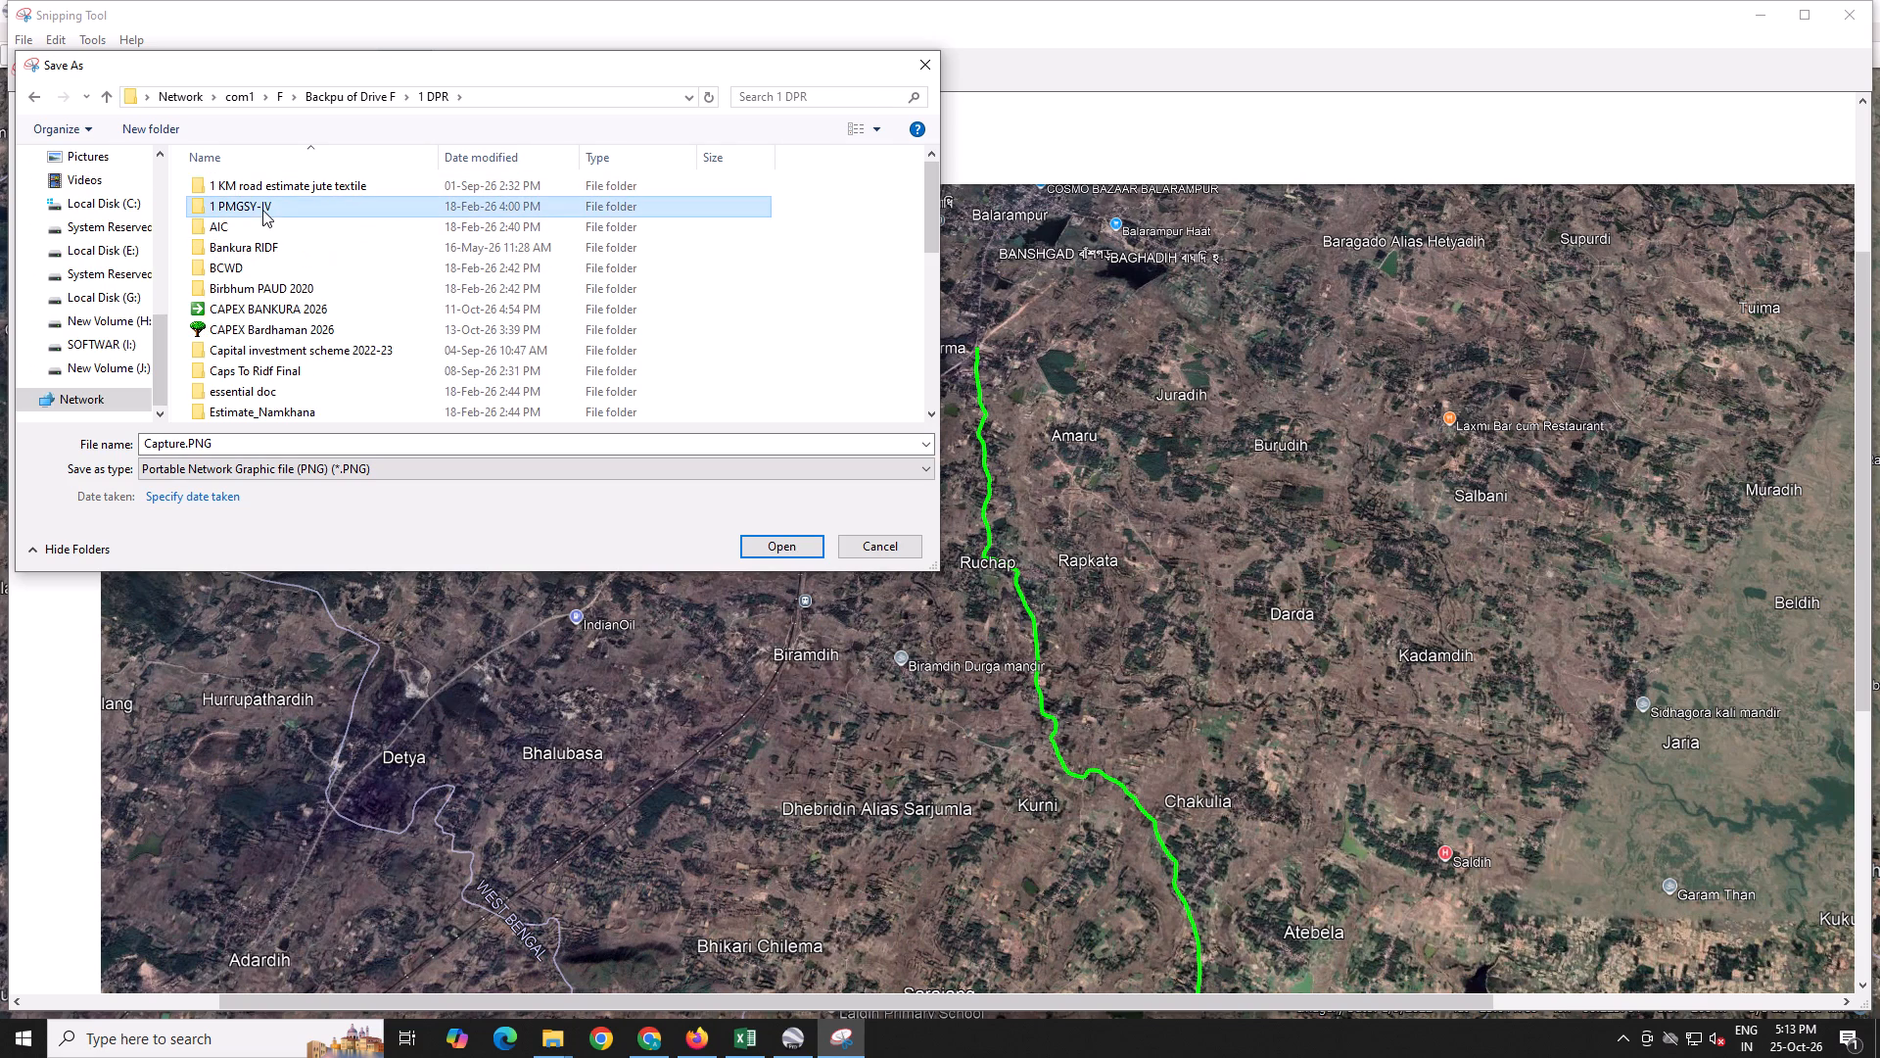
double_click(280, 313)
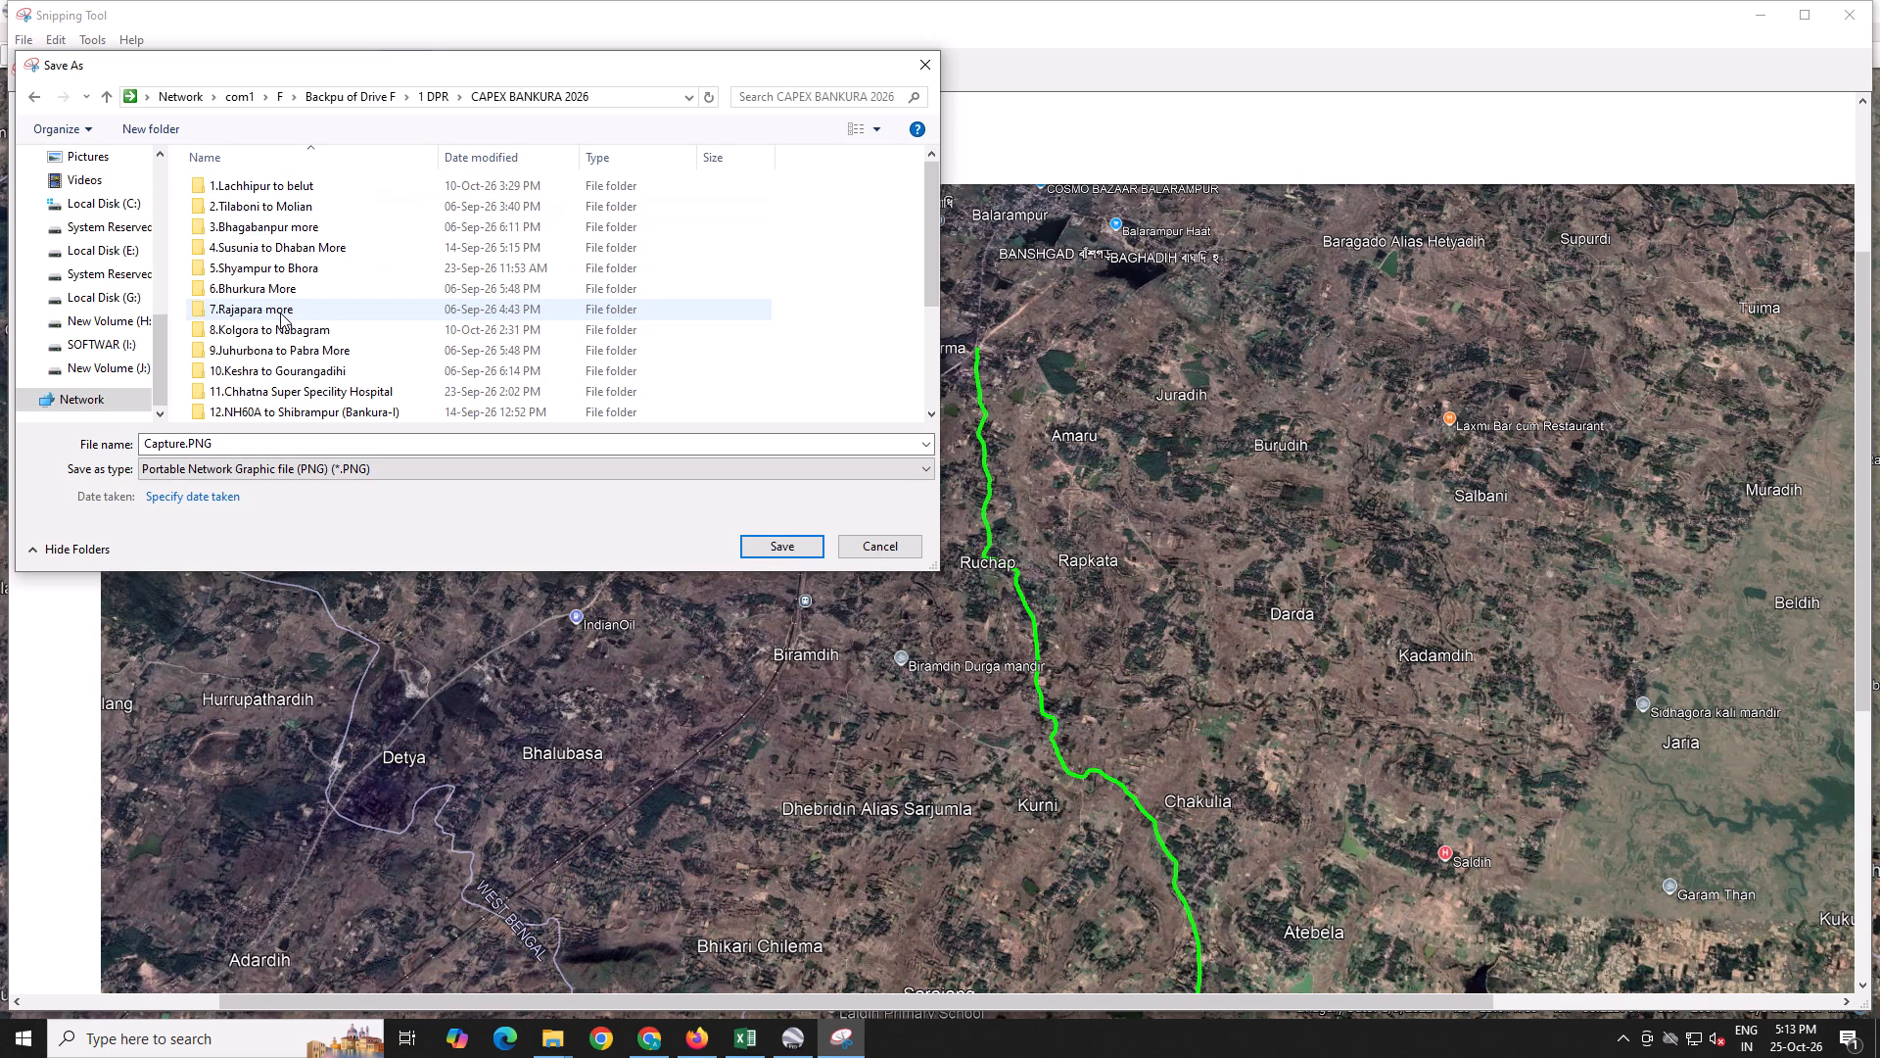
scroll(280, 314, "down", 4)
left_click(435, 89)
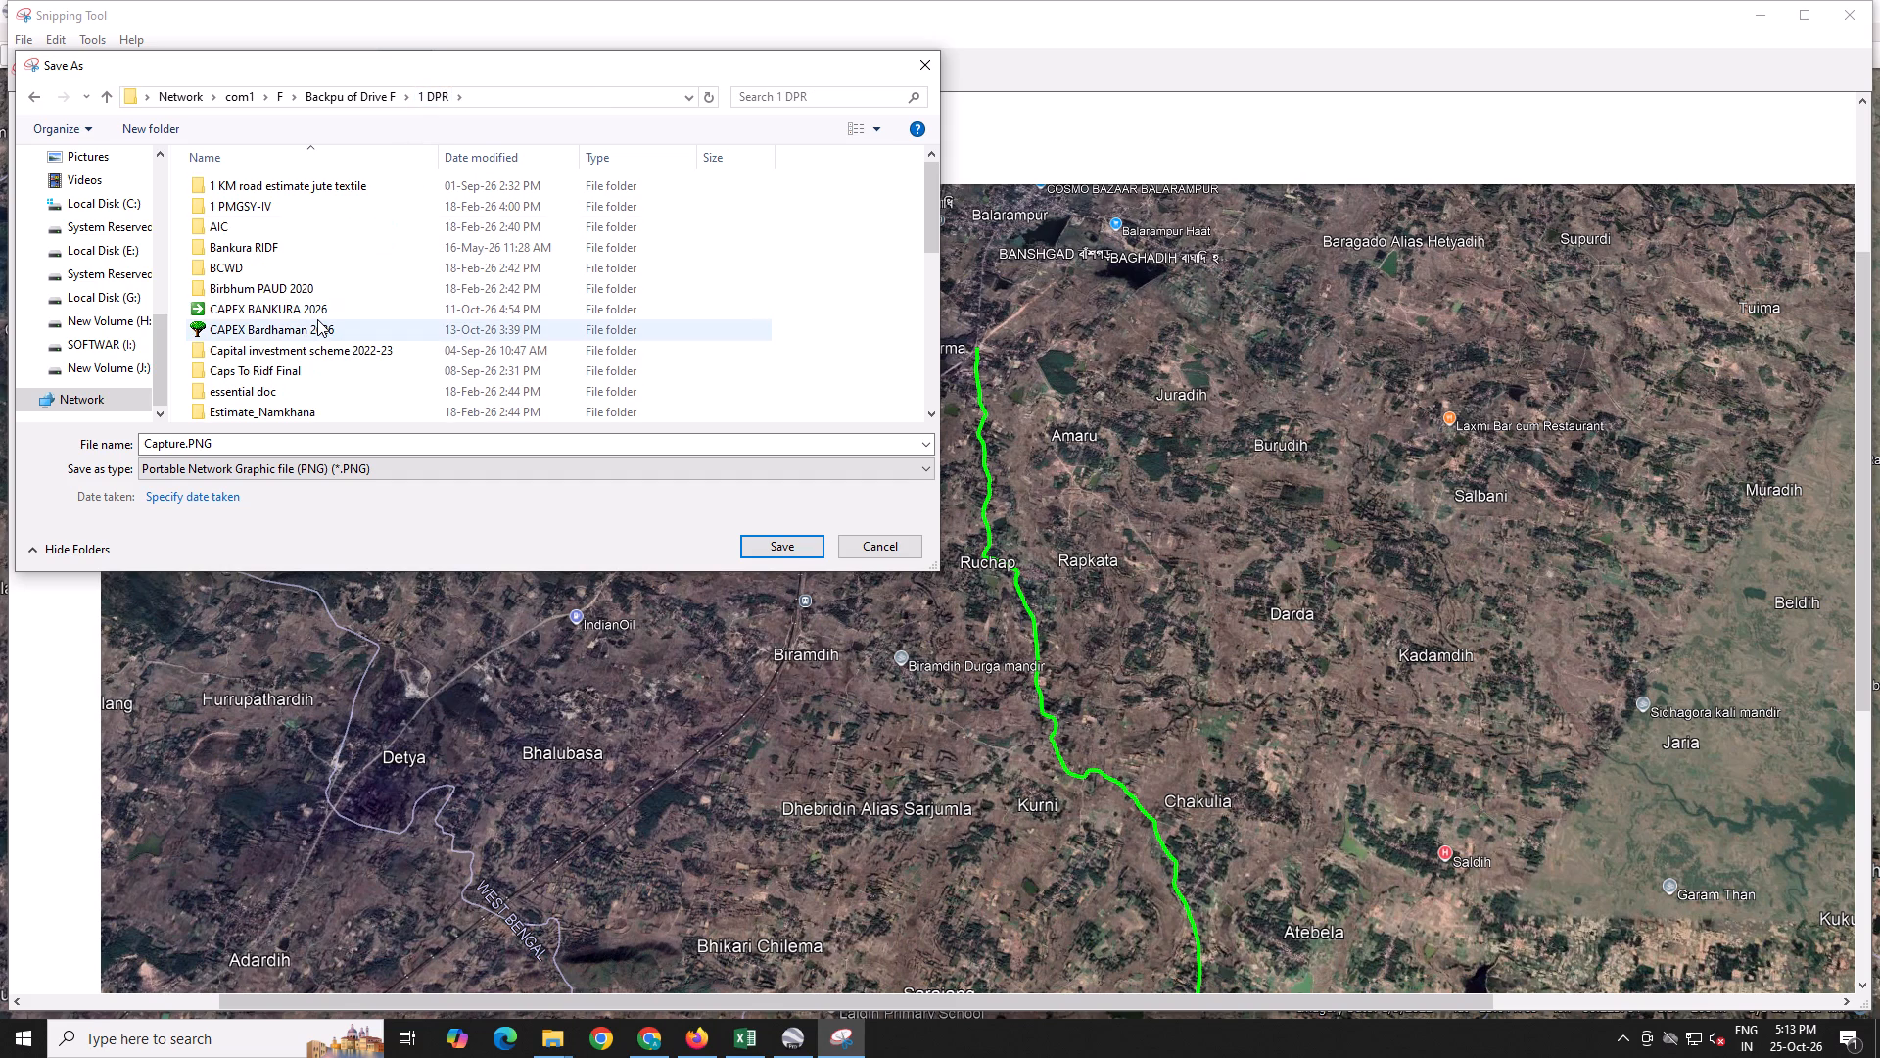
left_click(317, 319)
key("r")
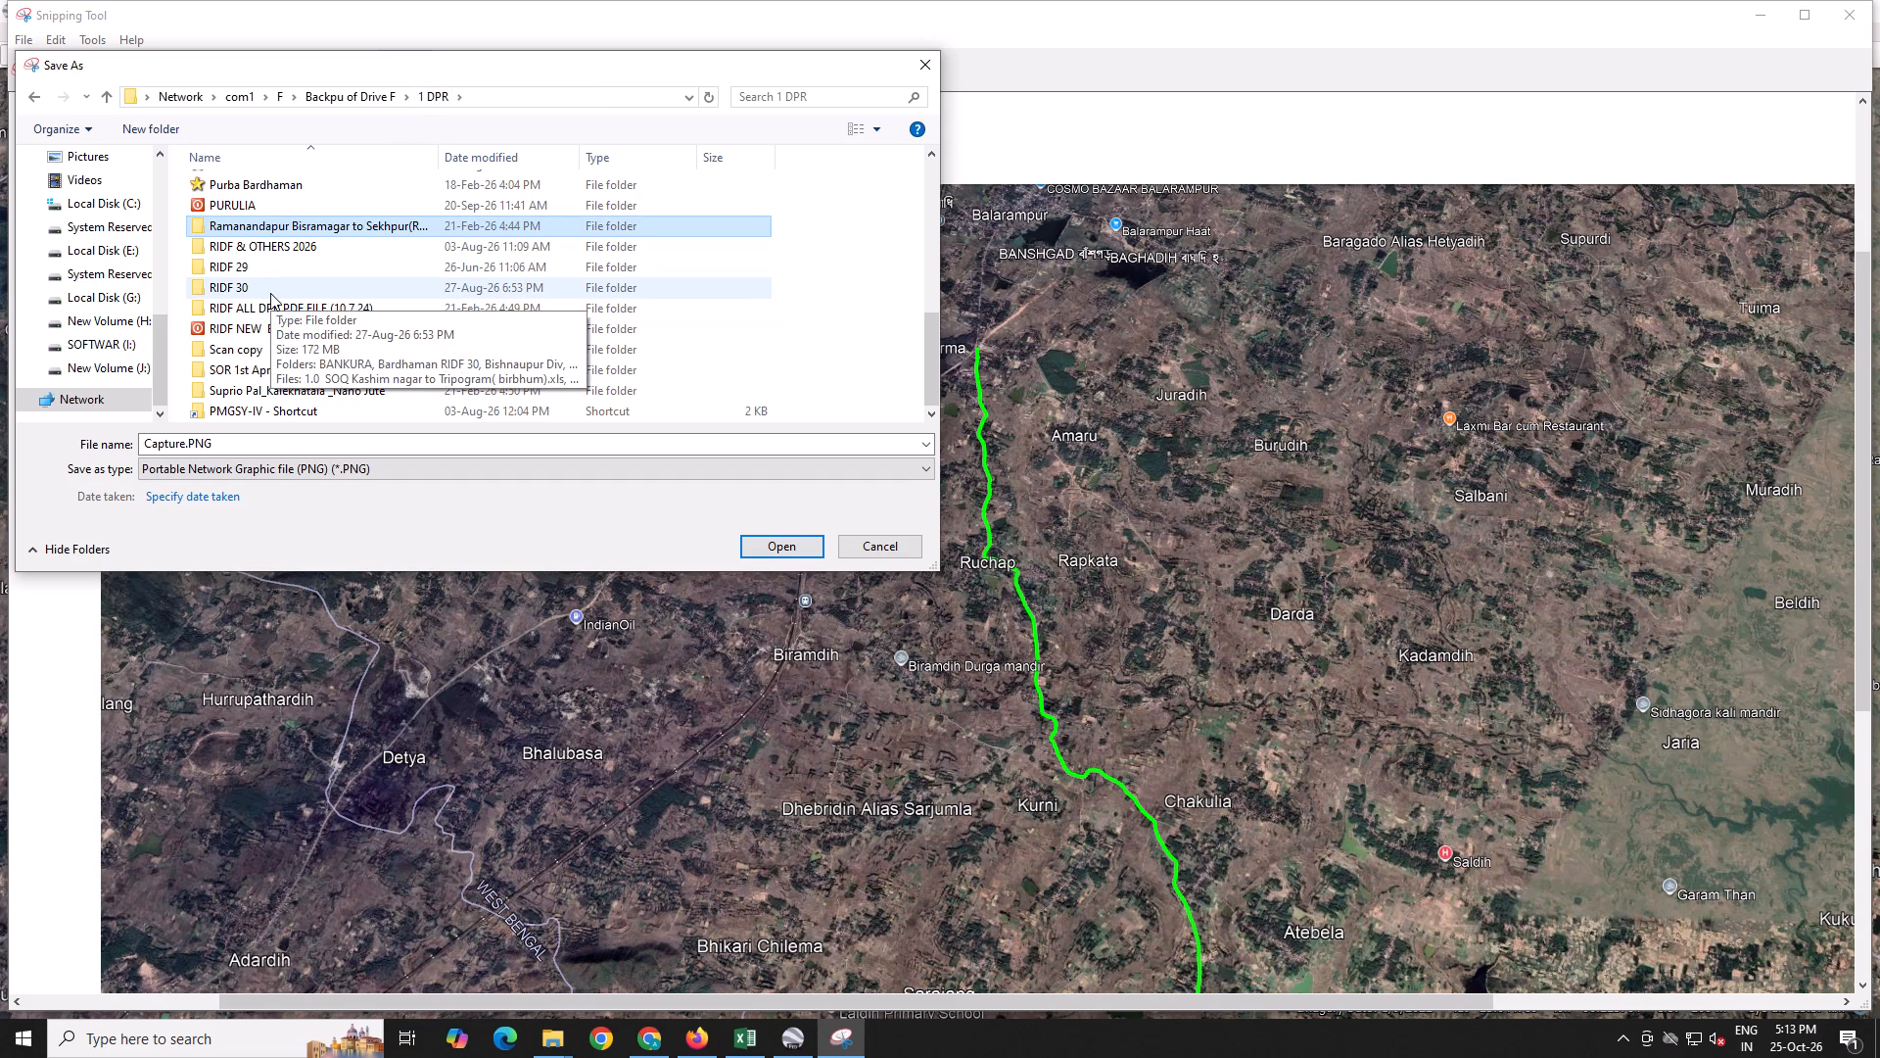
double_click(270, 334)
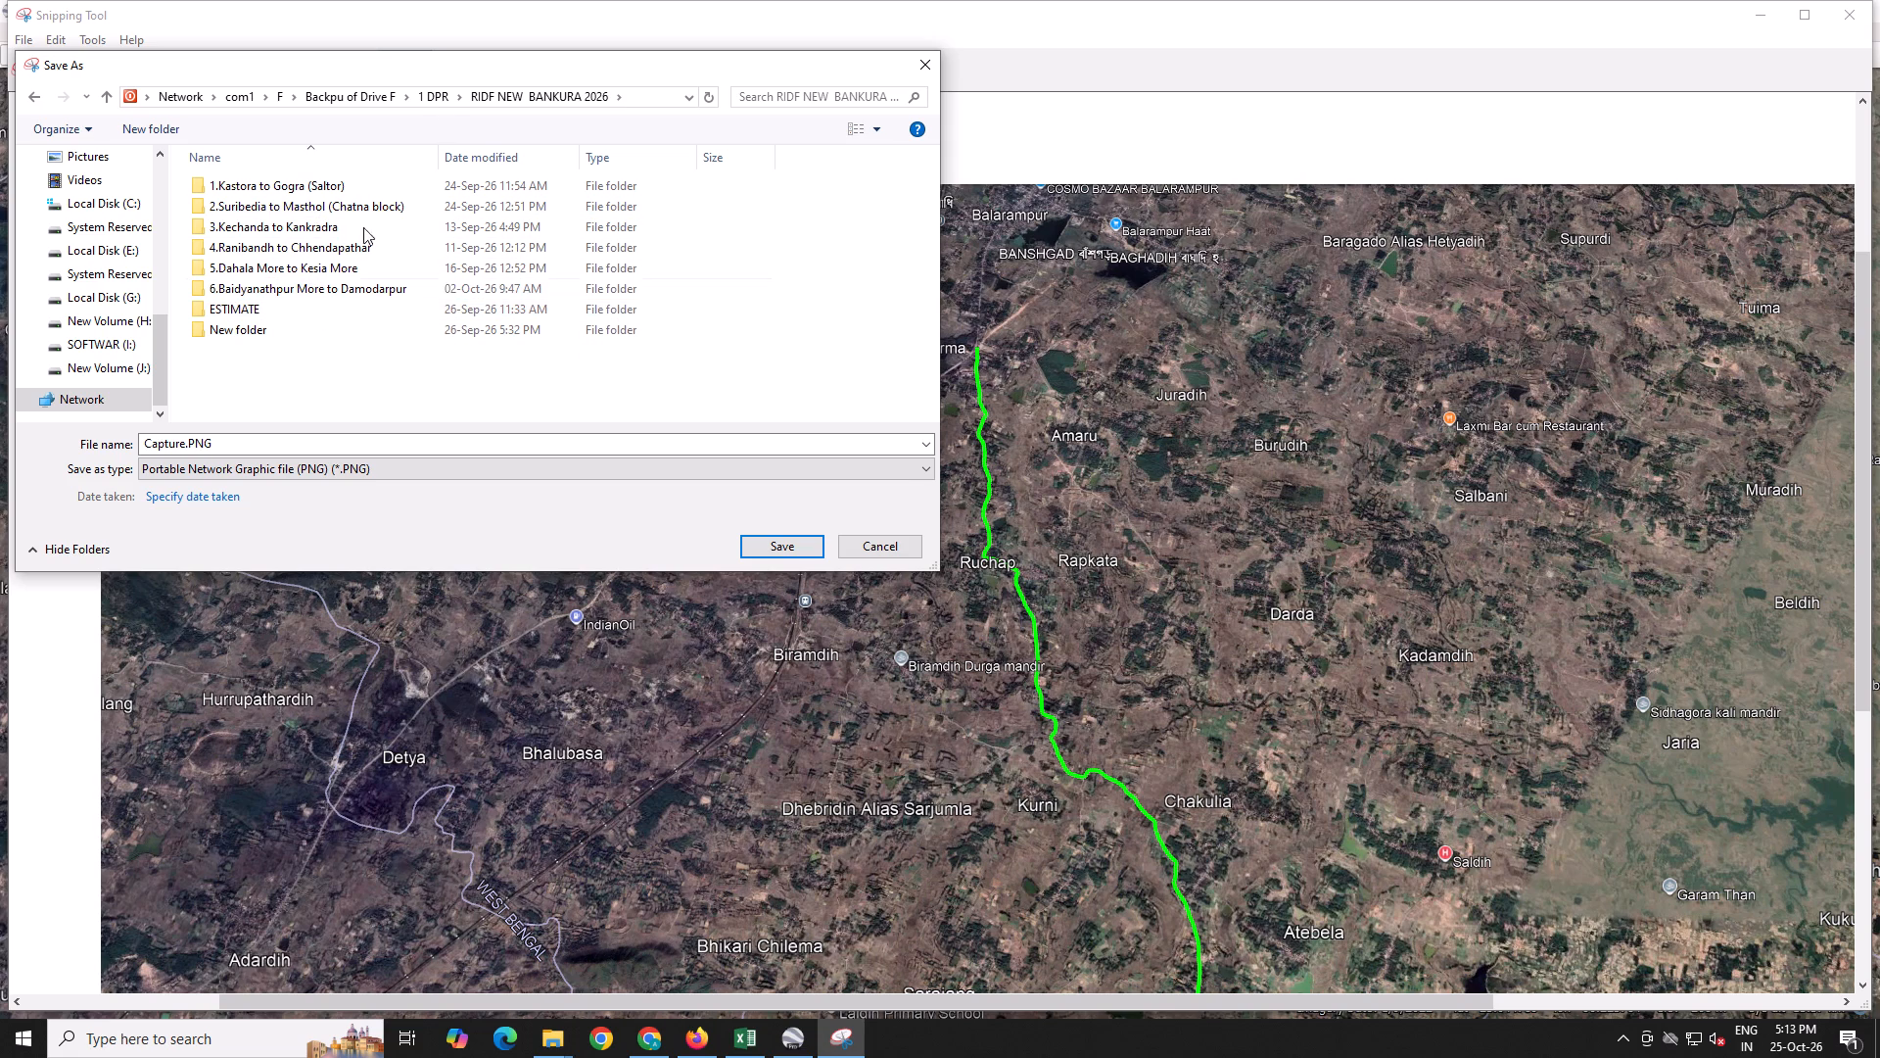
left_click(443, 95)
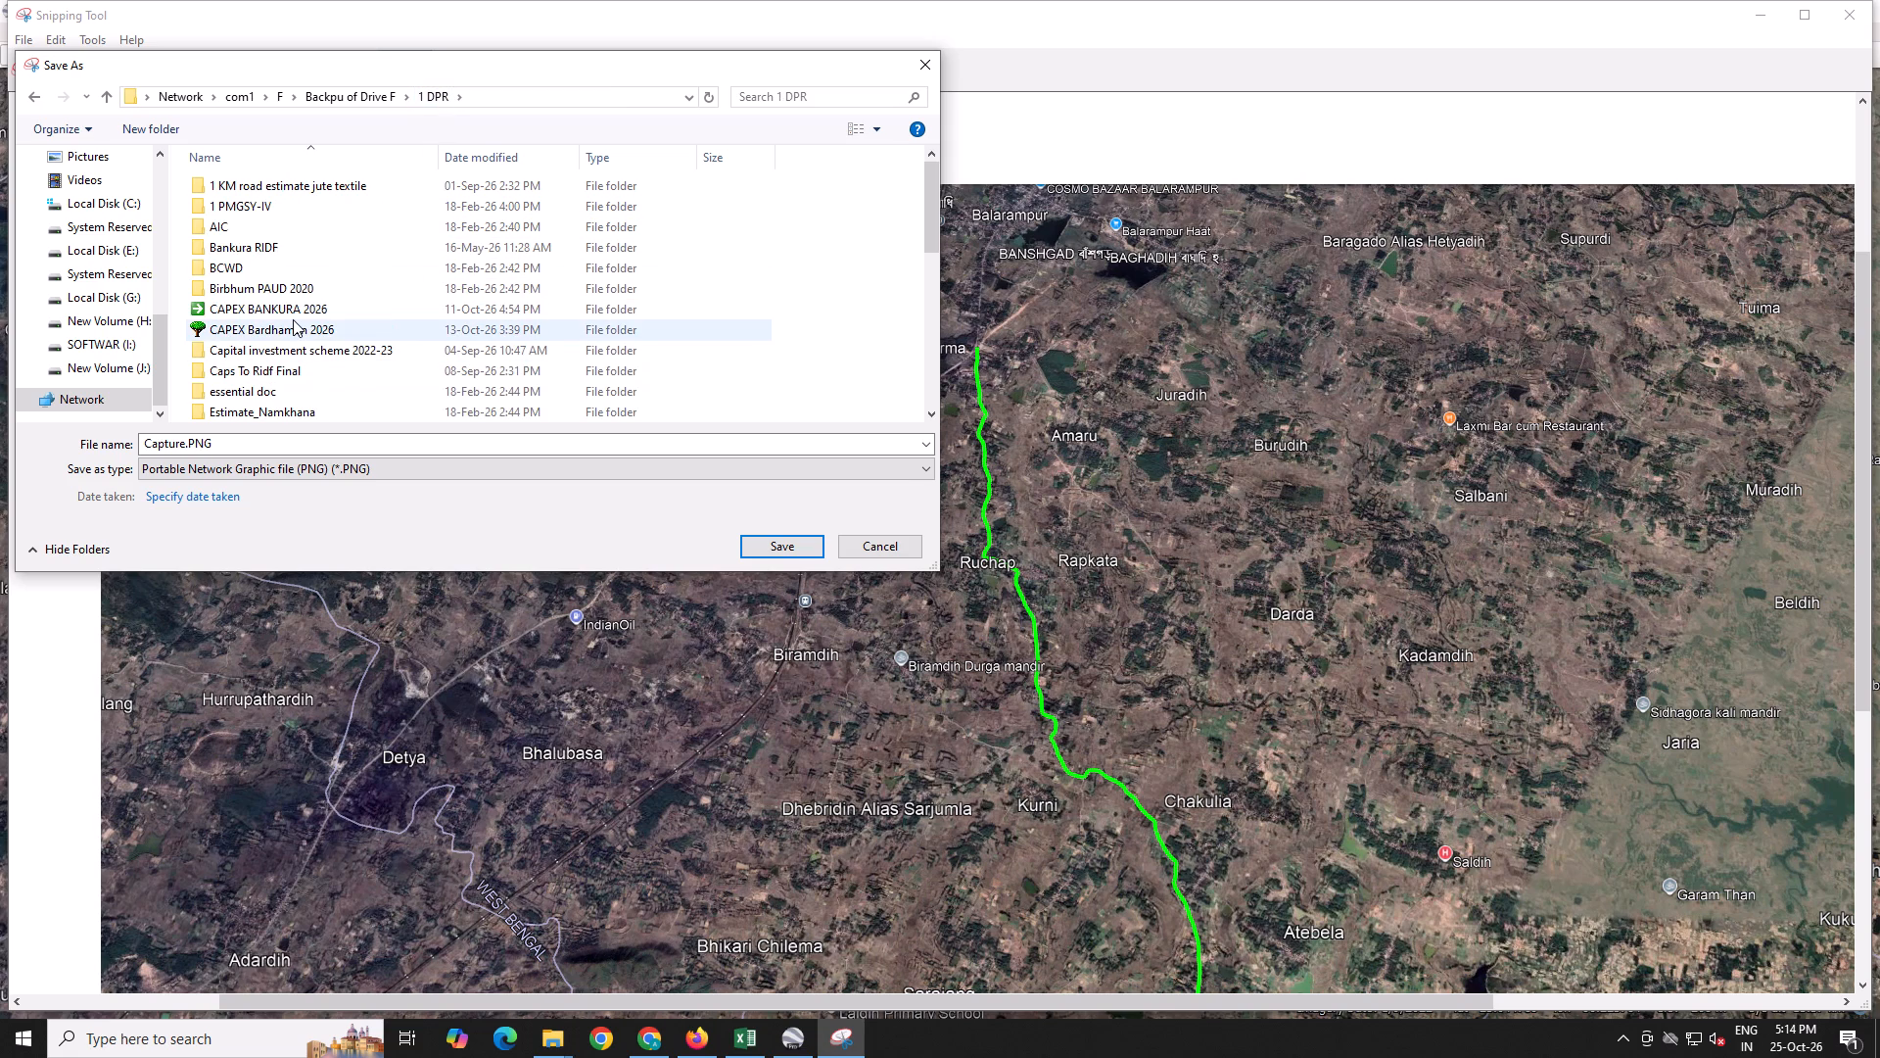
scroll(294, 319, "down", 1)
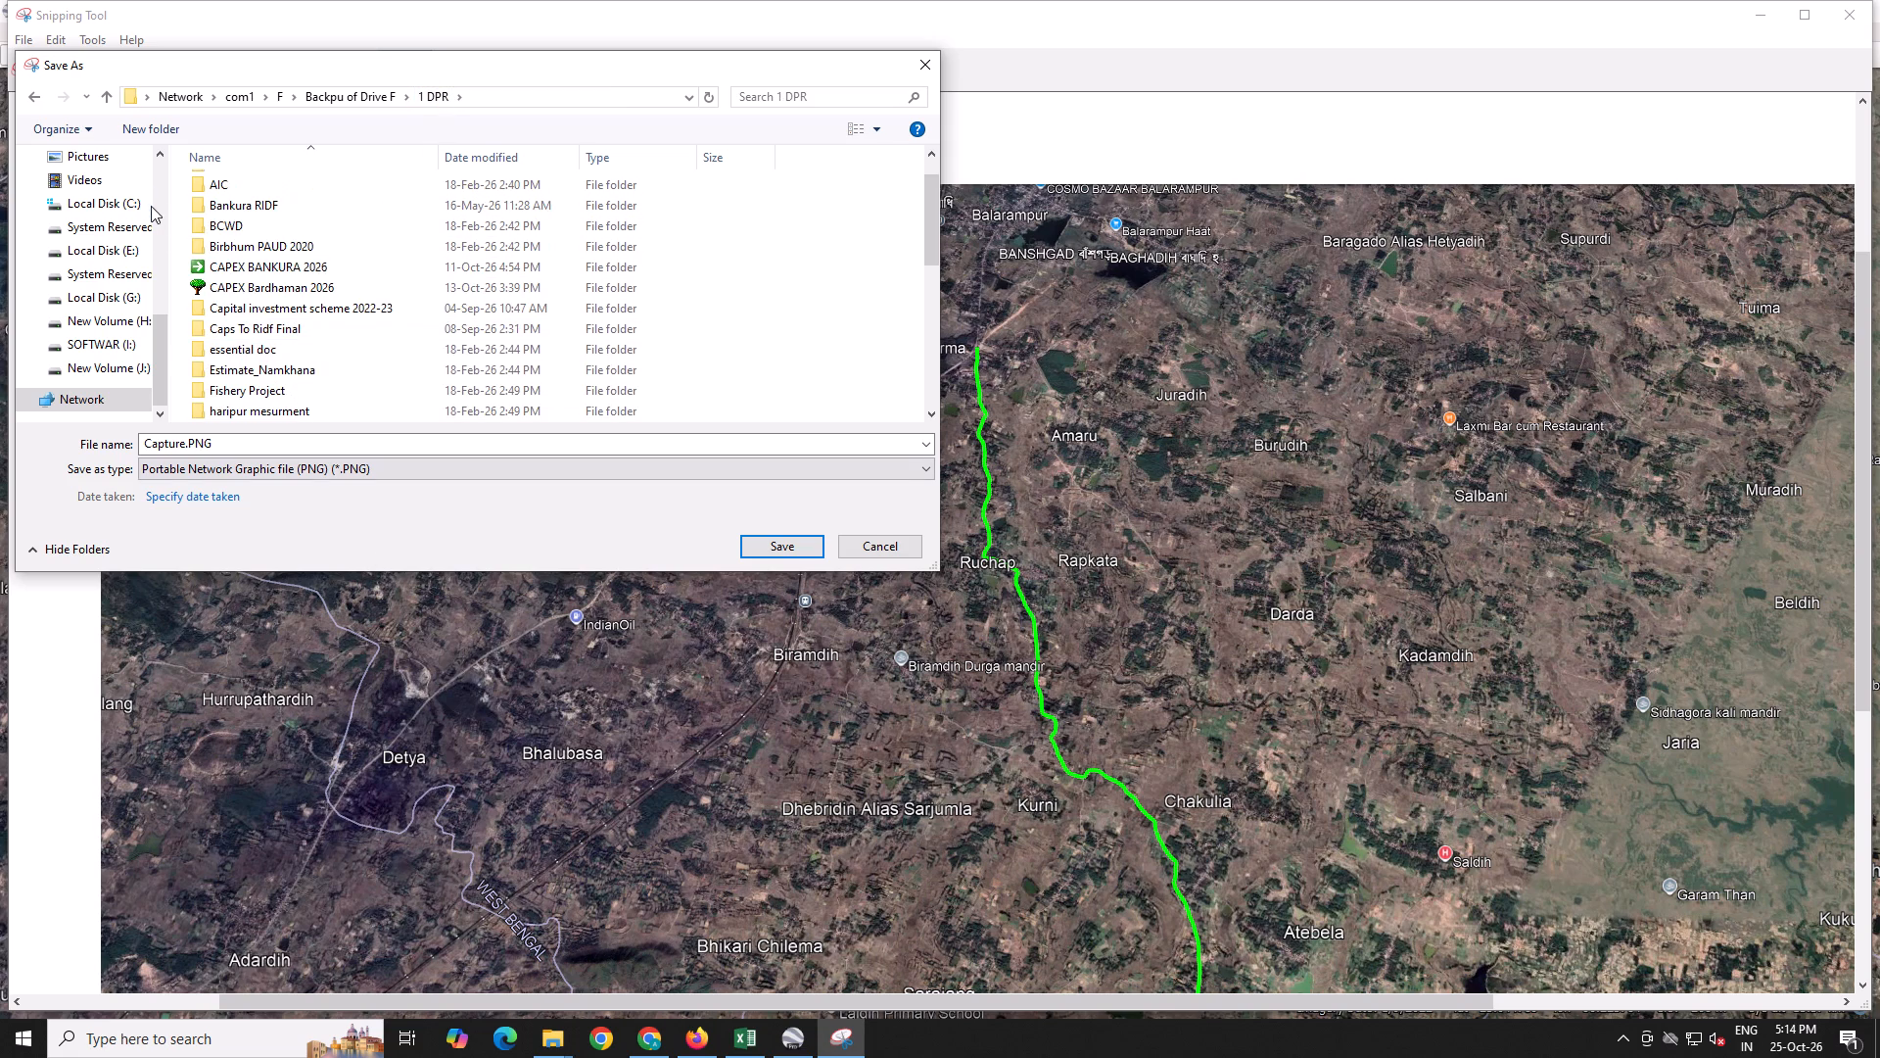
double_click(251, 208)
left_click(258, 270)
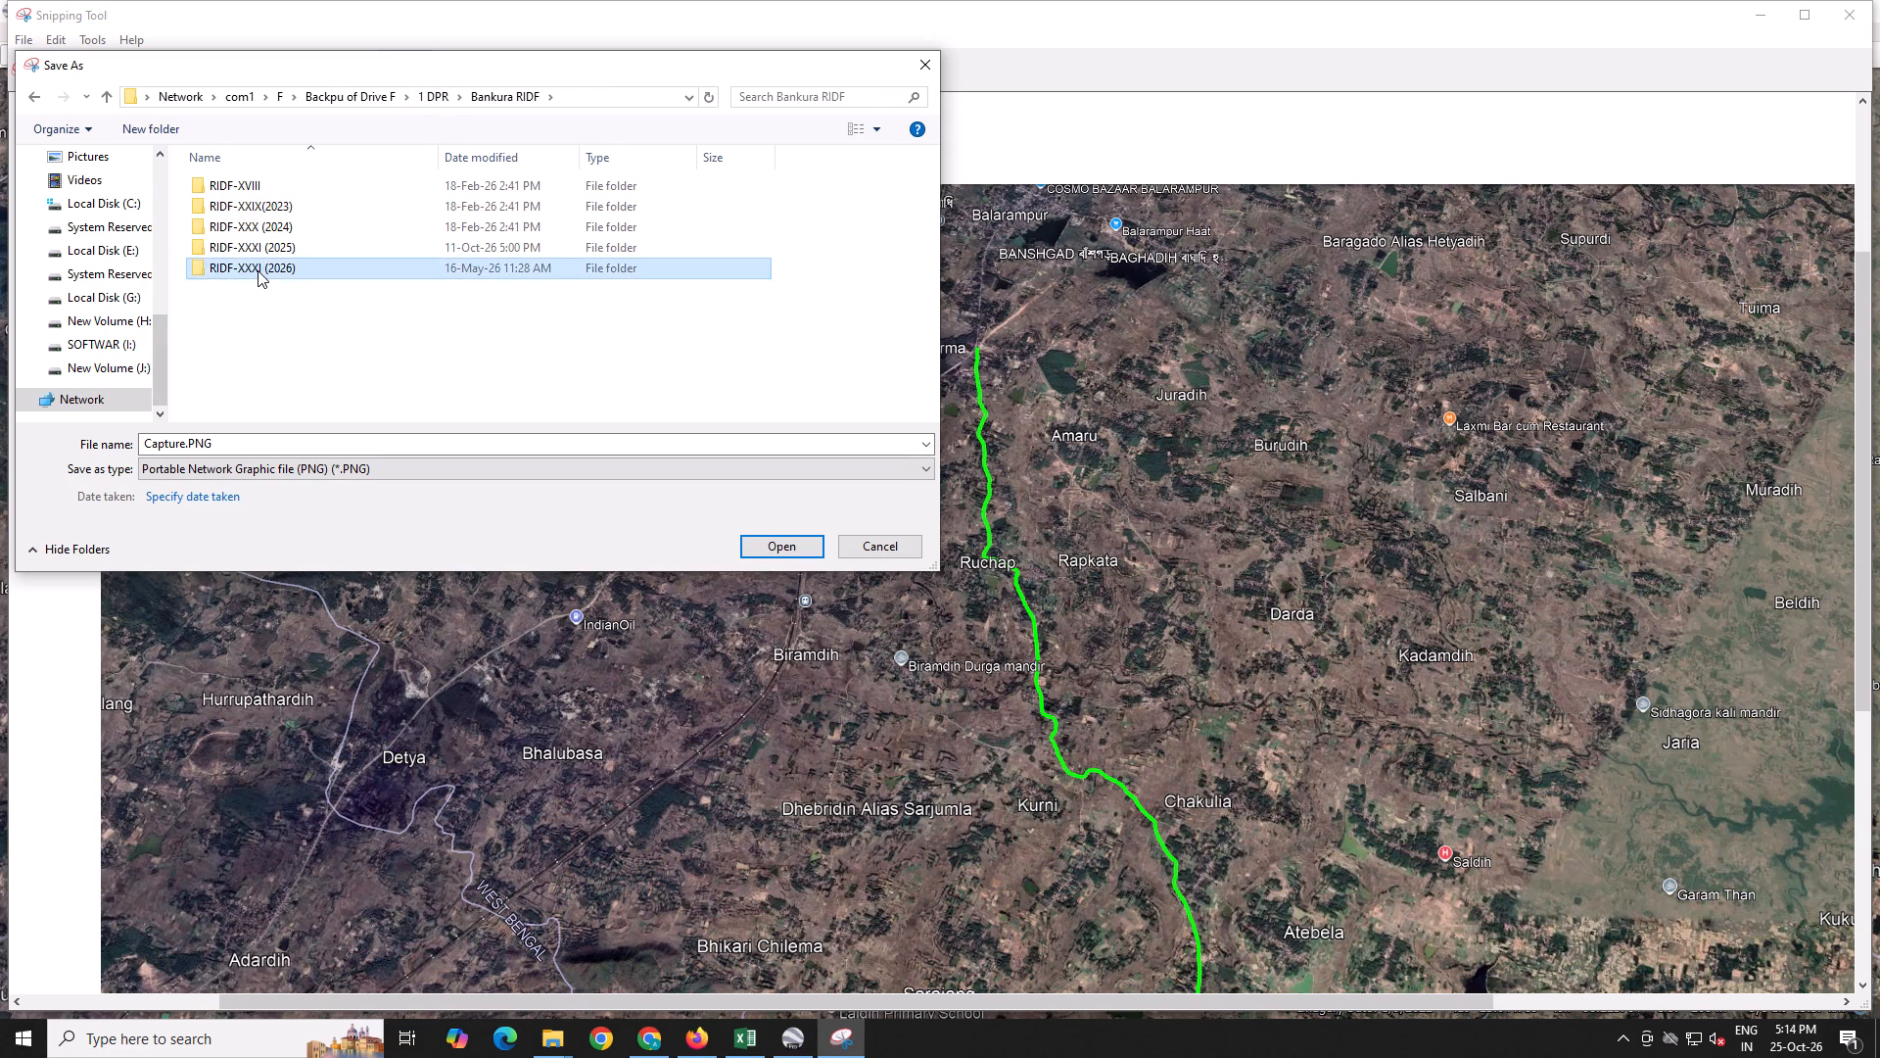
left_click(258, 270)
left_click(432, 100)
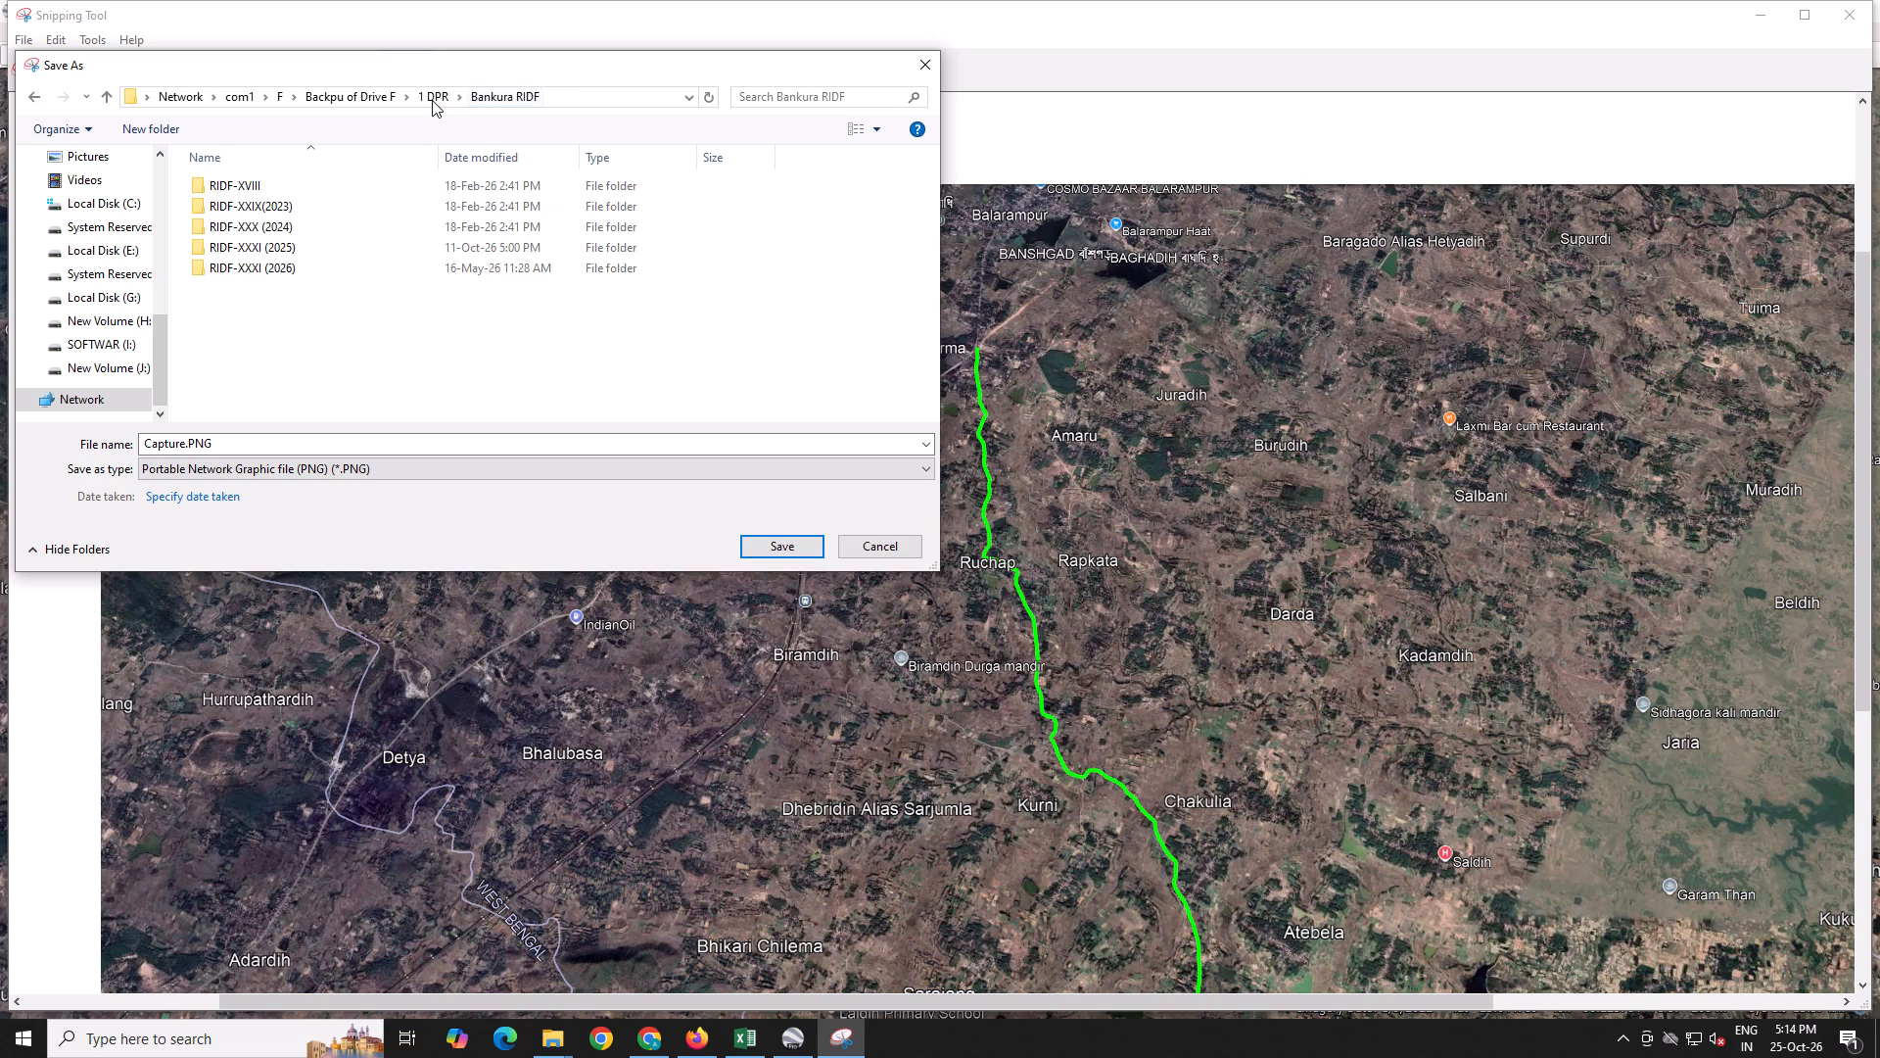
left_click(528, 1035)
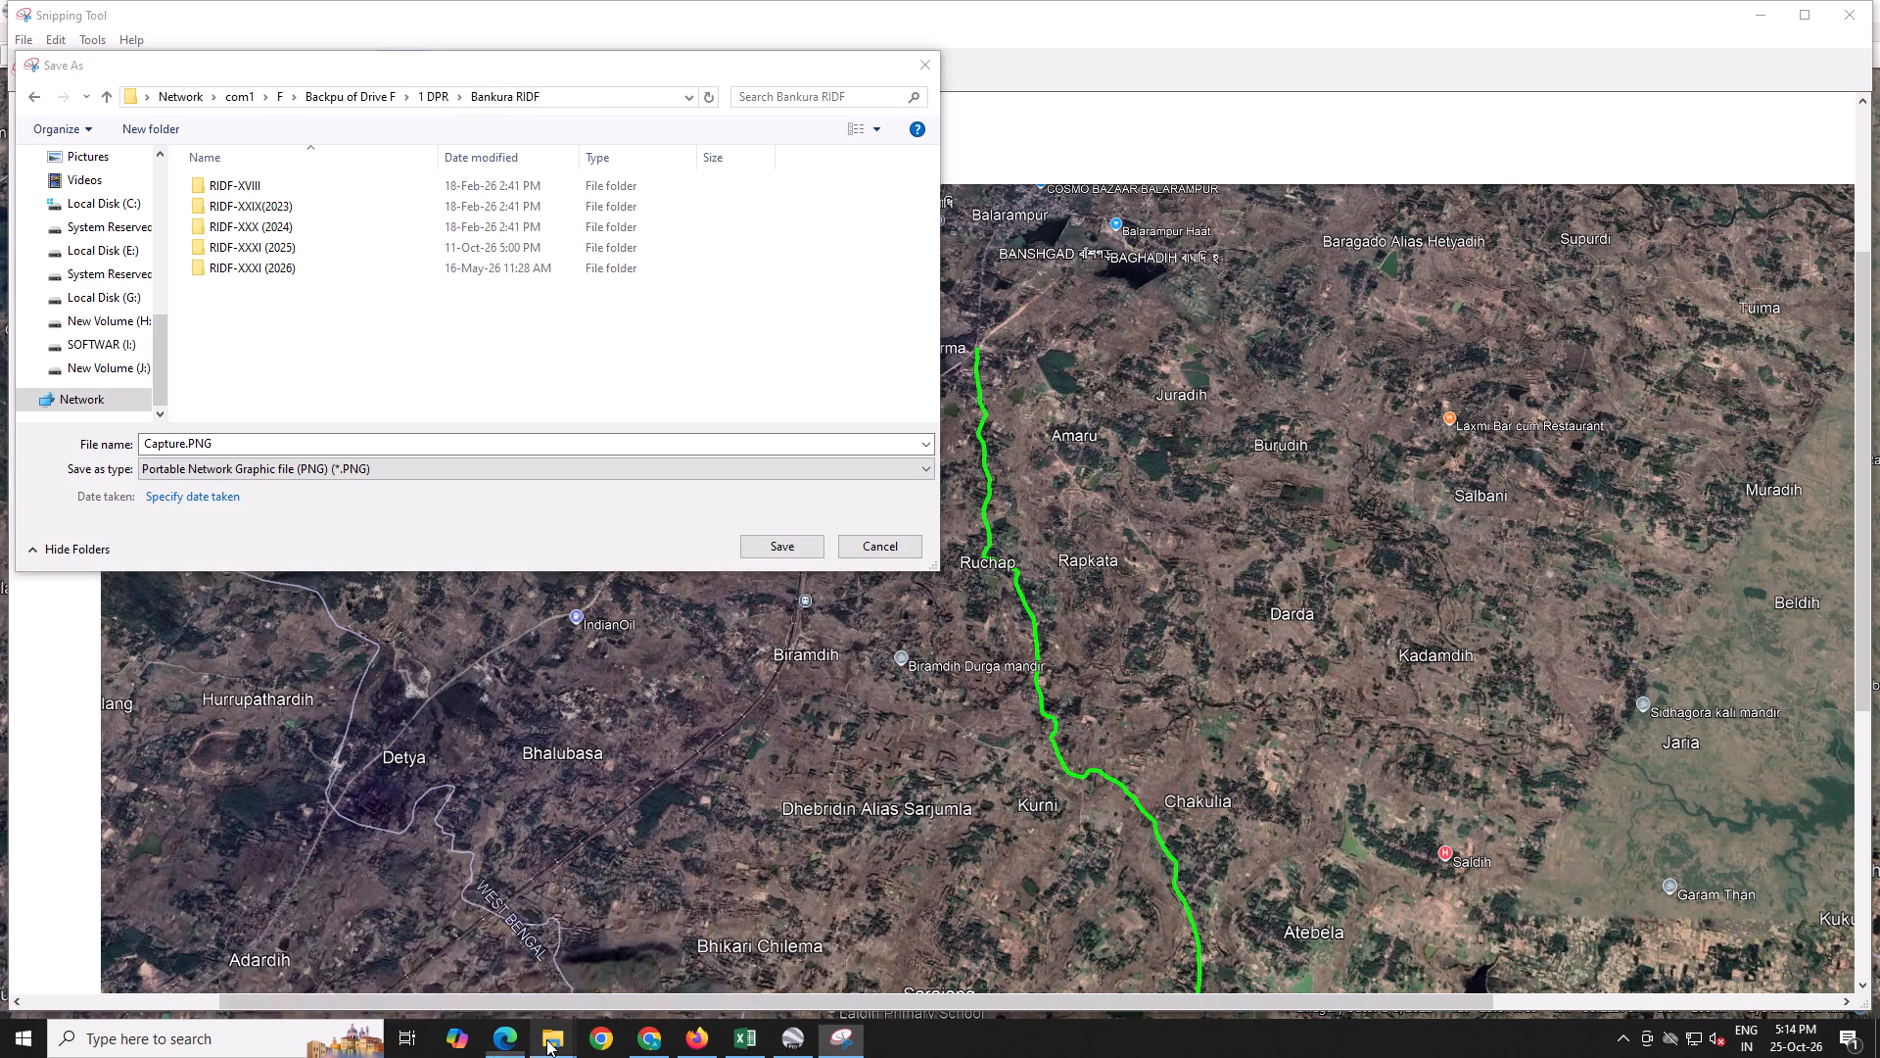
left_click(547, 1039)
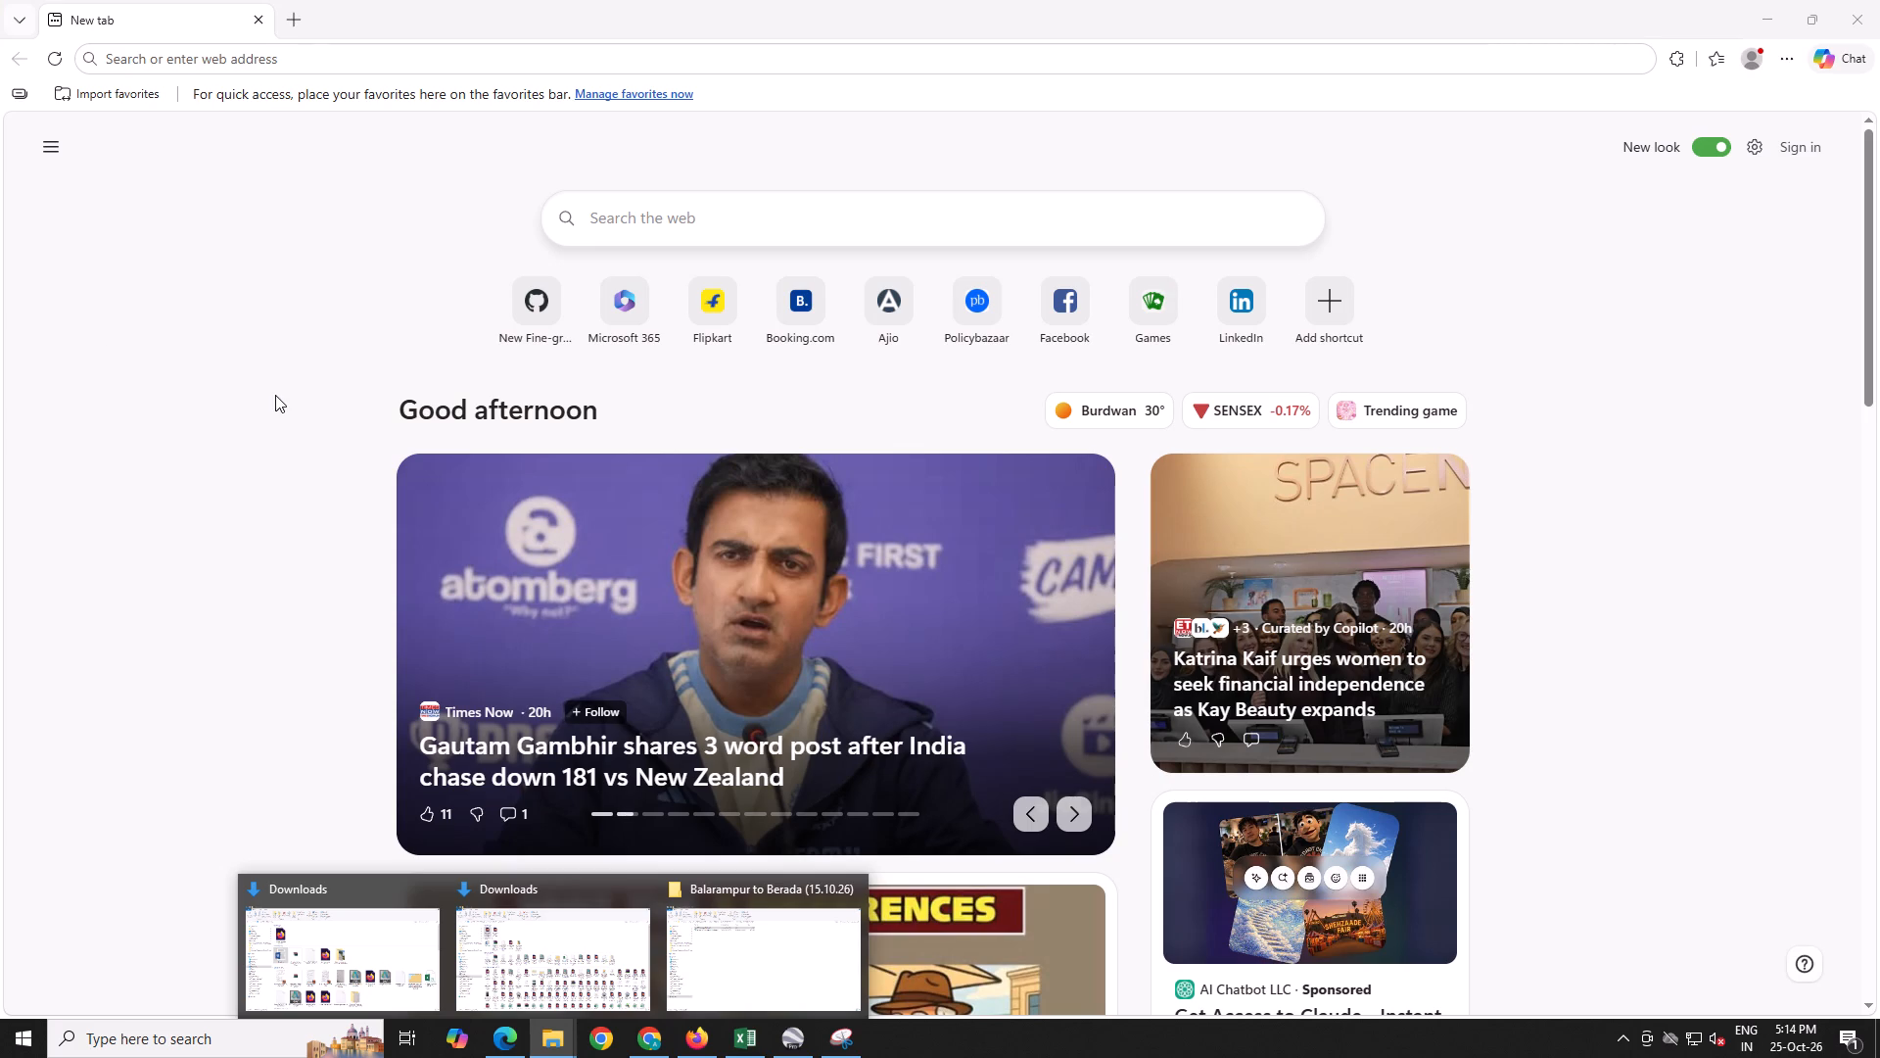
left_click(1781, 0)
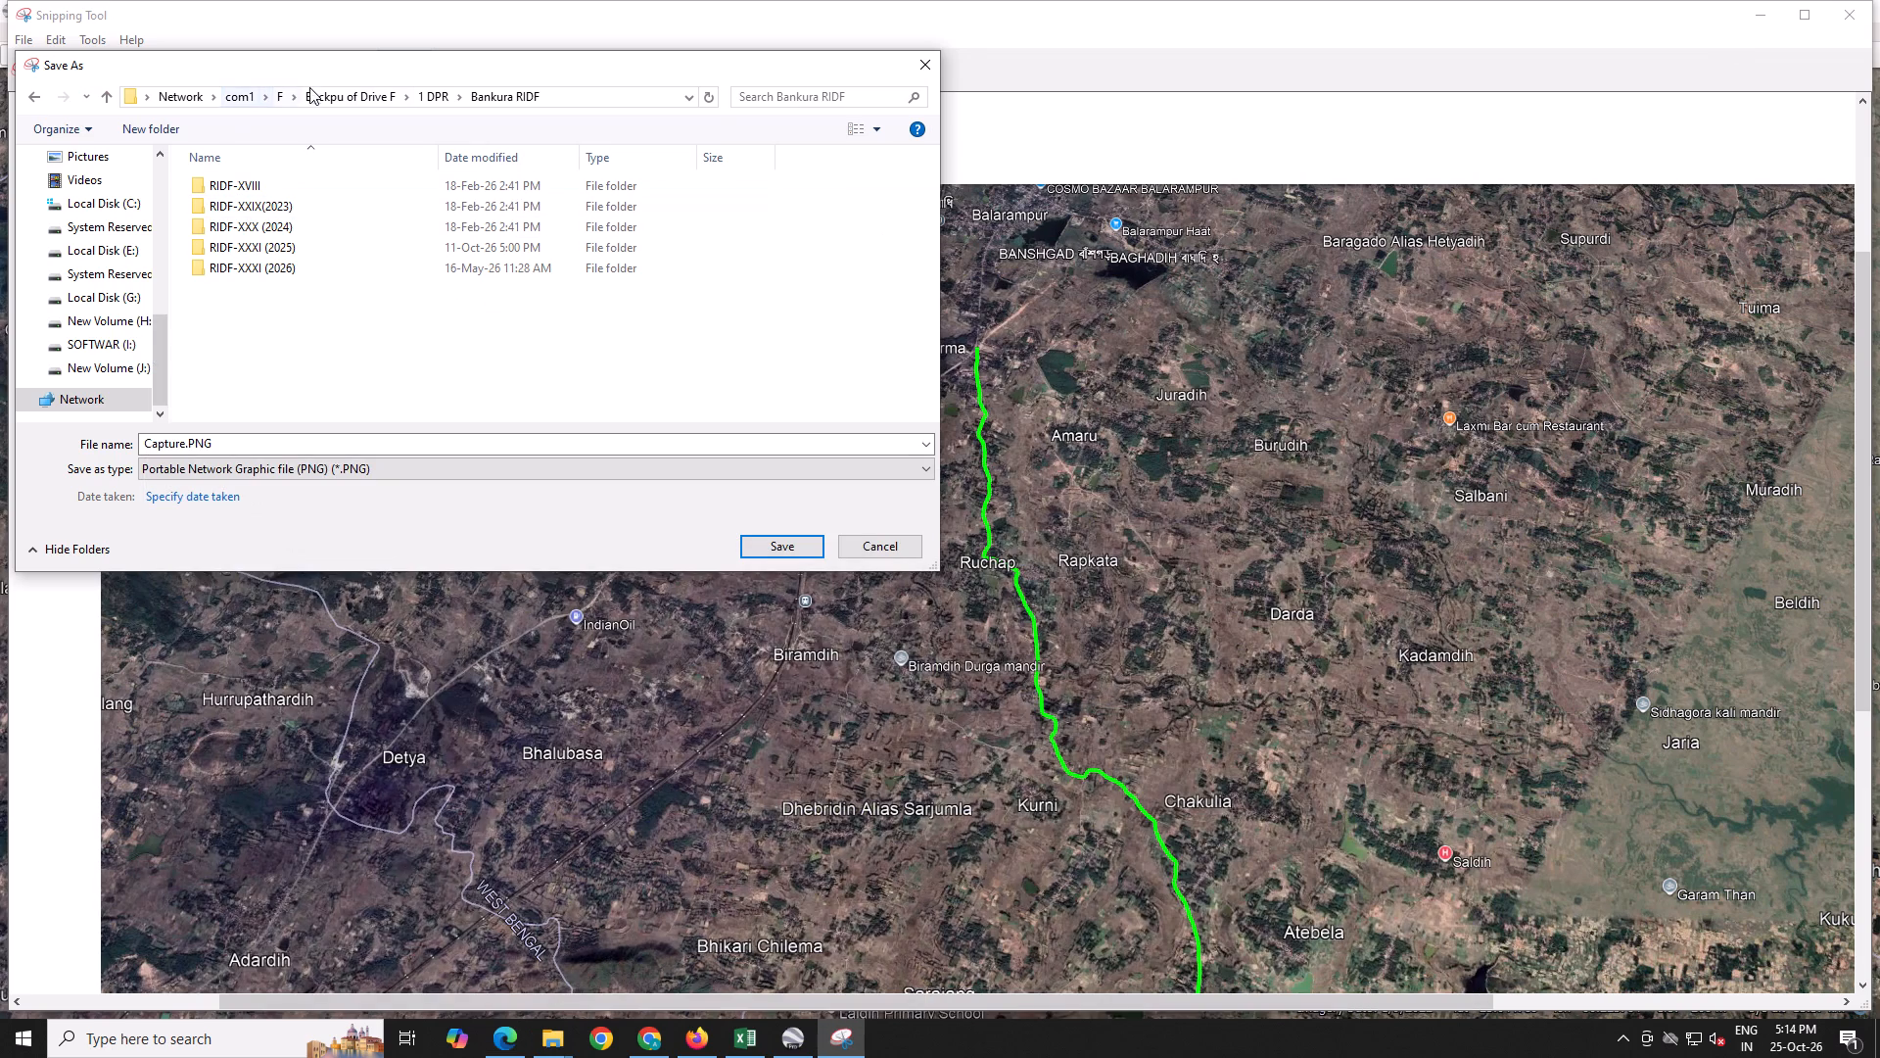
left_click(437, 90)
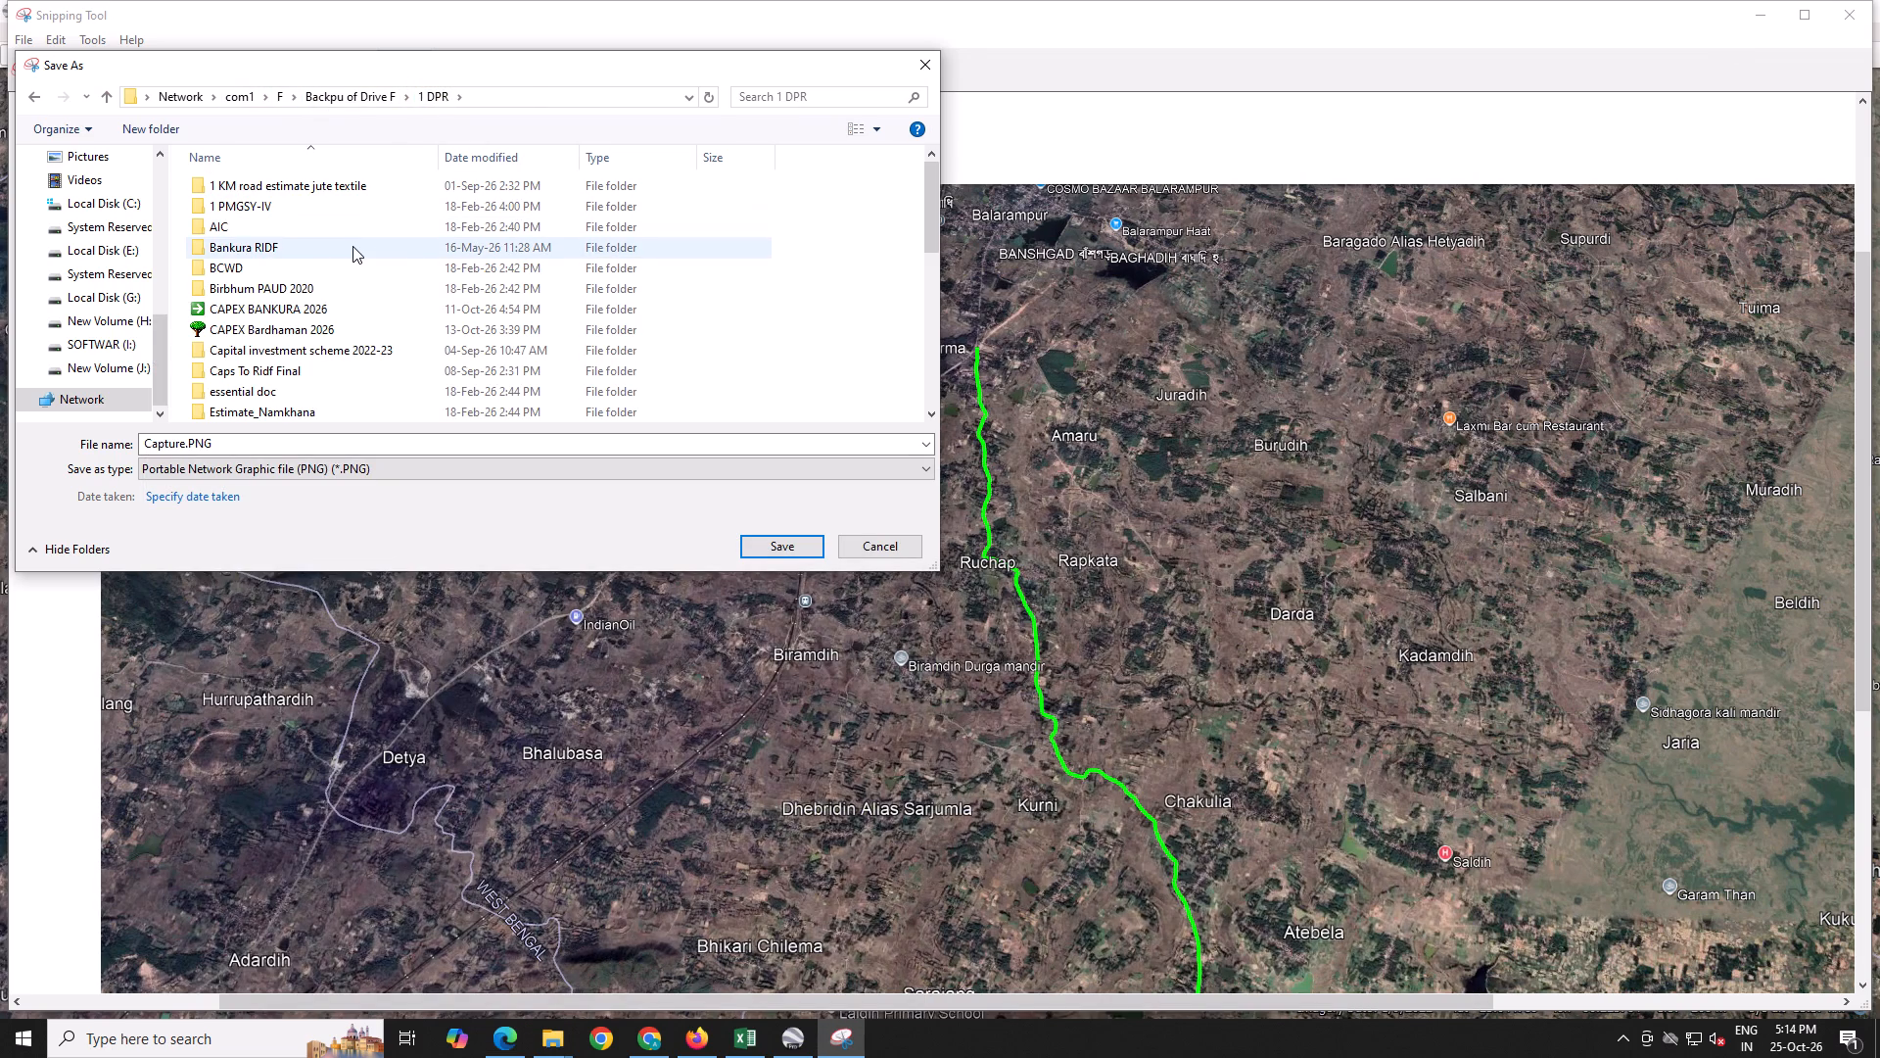
Save the snip as Gmap in the Balarampur to Berada (15.10.26) folder under PURULIA, Purulia RIDF-XXXII (2026), and close Snipping Tool.
left_click(352, 246)
key("p")
key("p")
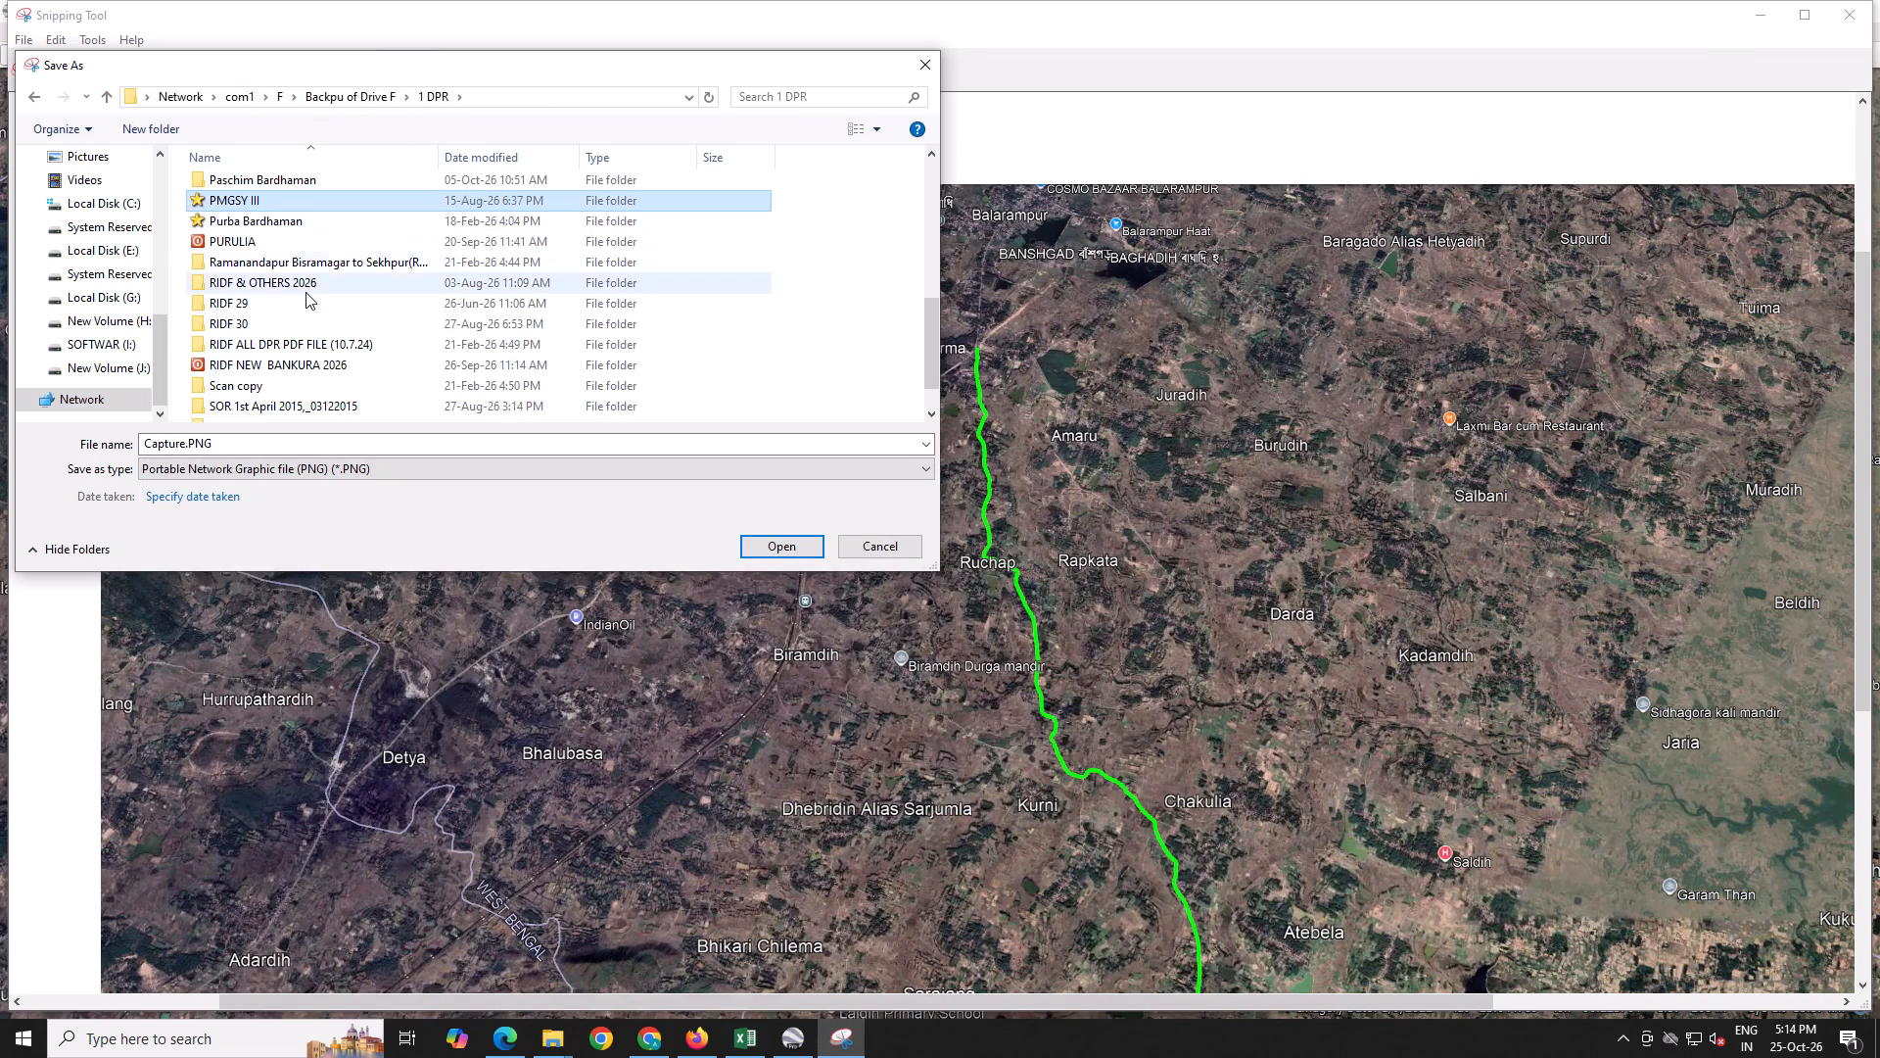
key("p")
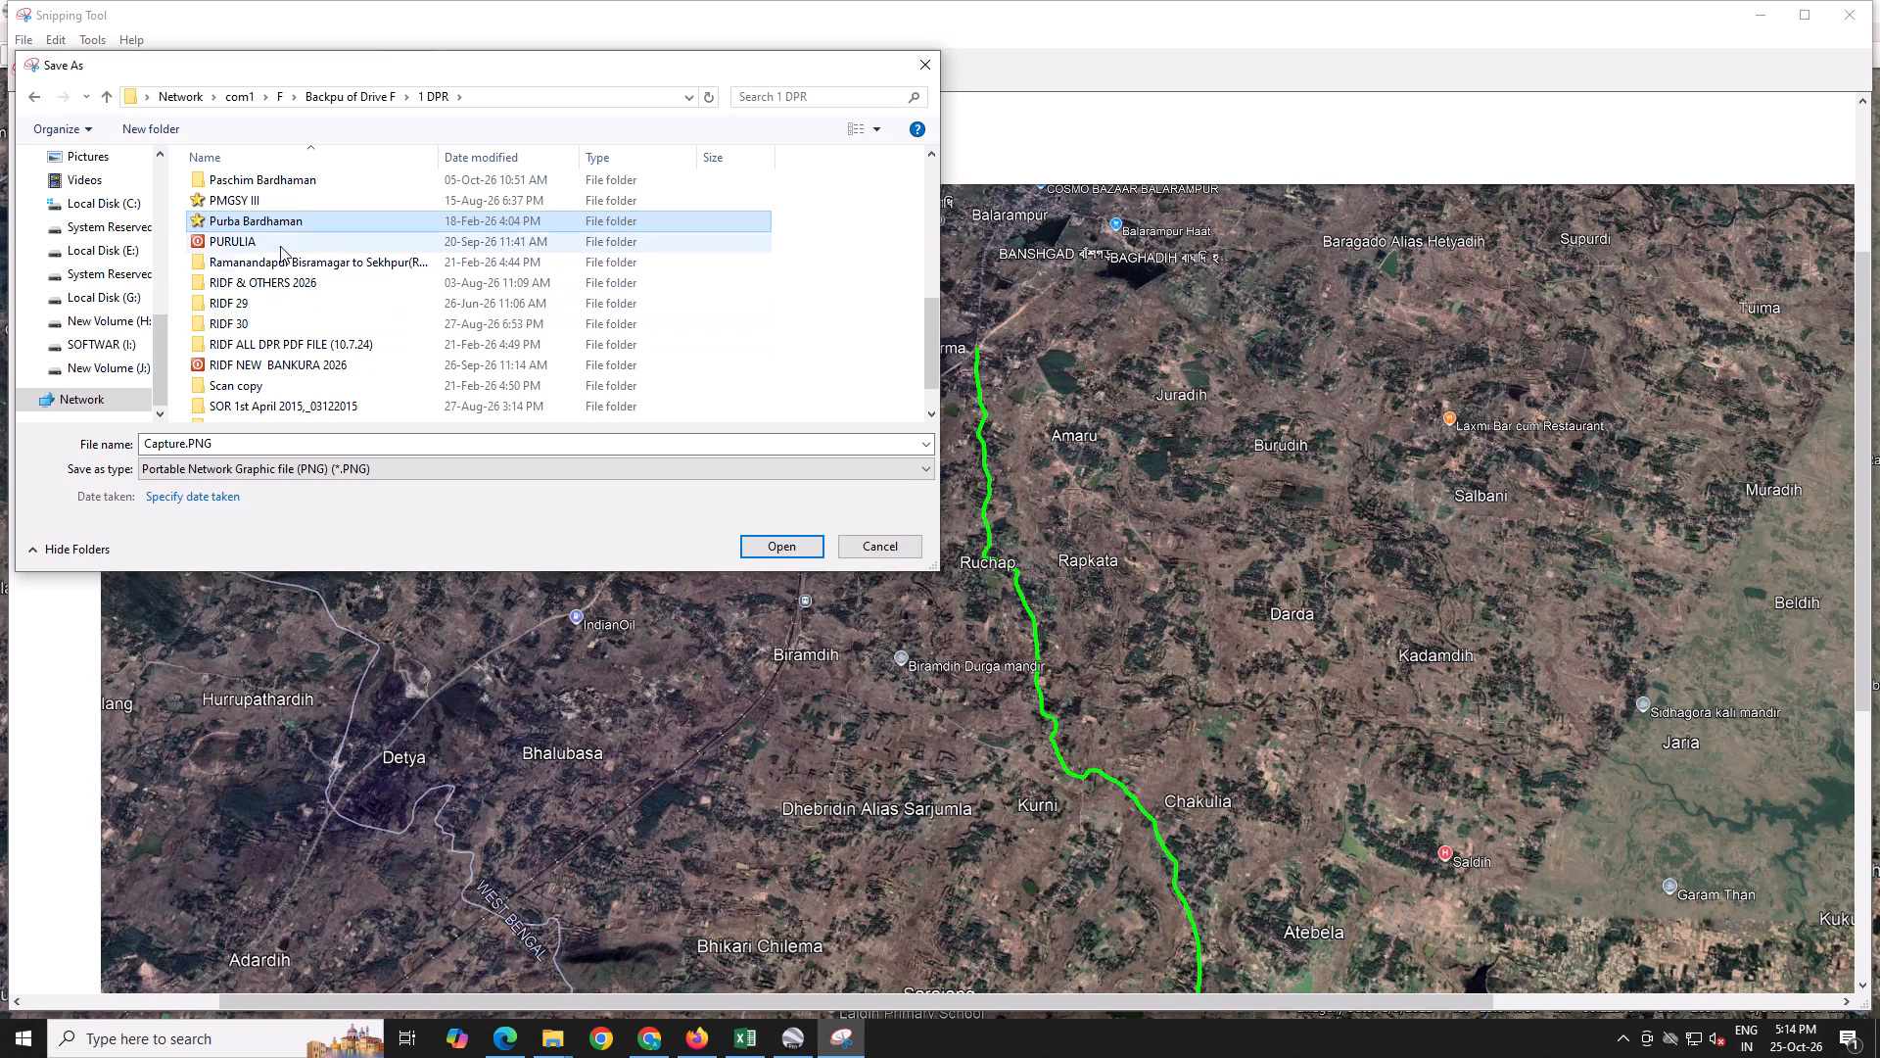
double_click(280, 246)
double_click(290, 284)
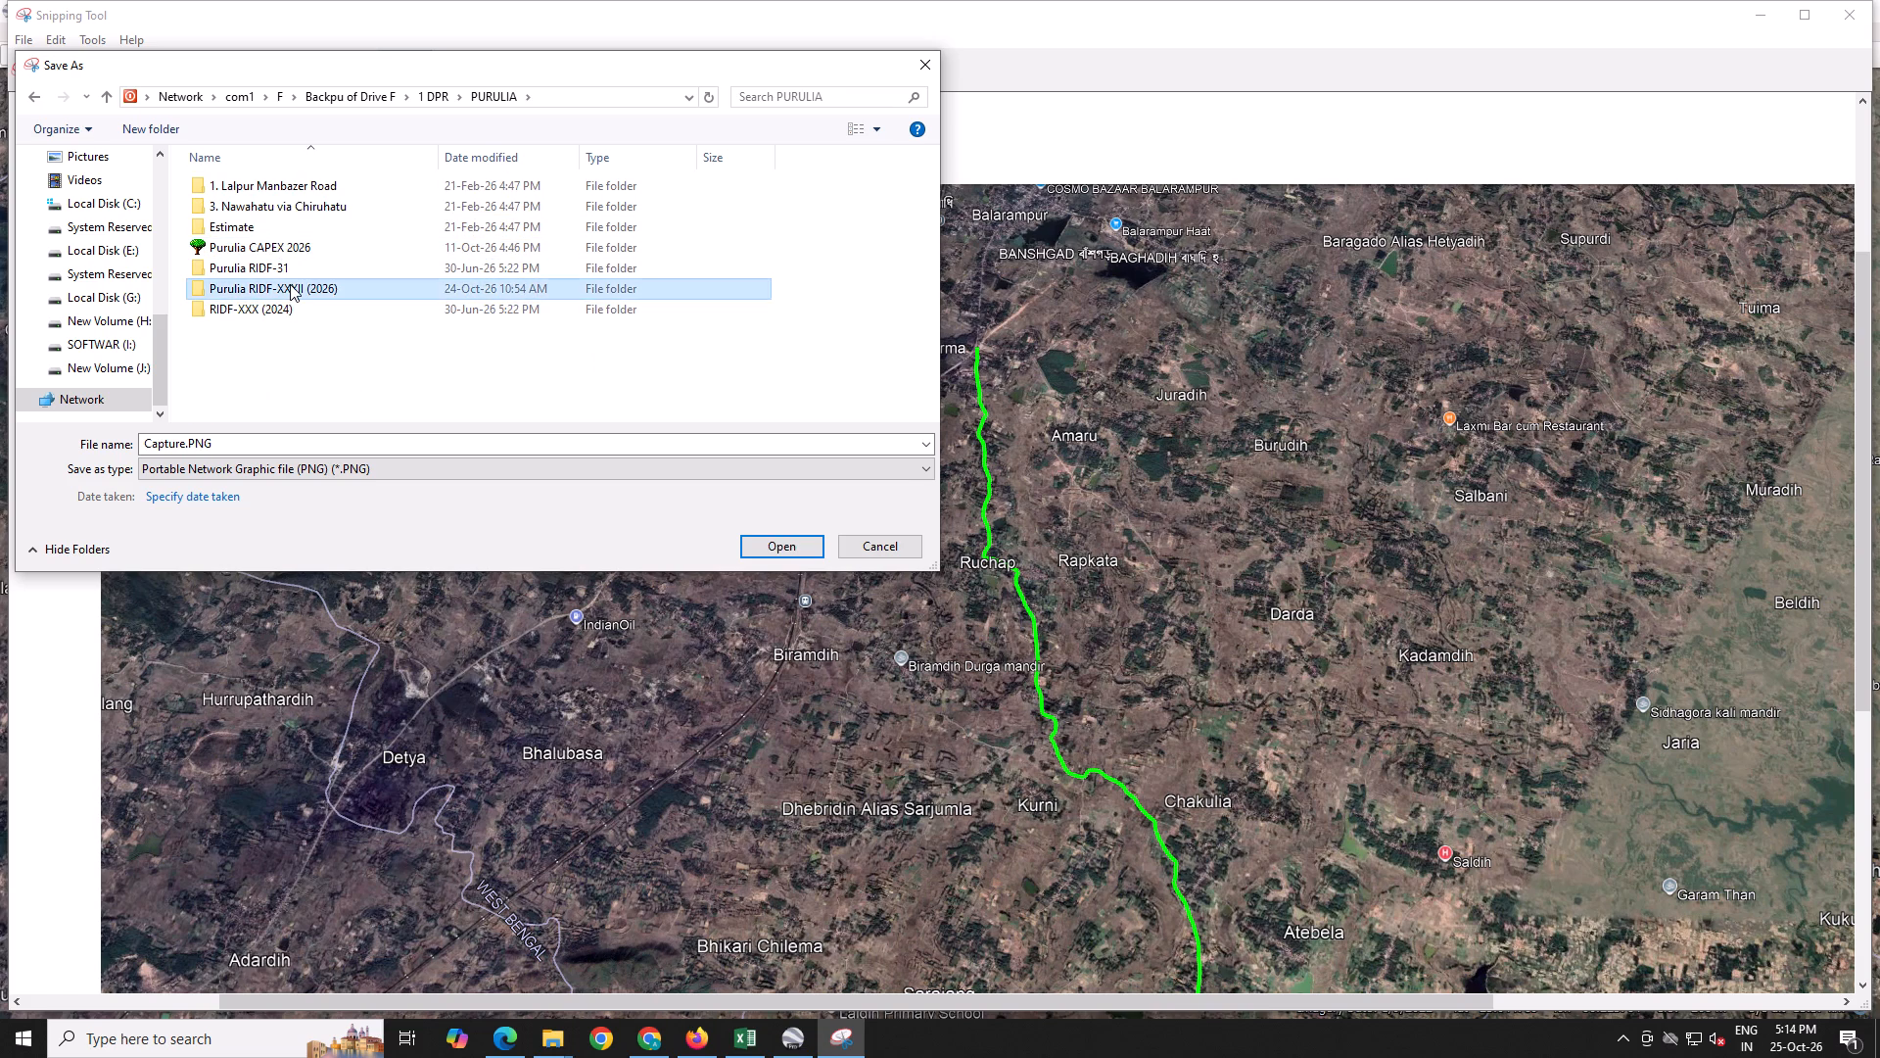
double_click(307, 251)
left_click(246, 440)
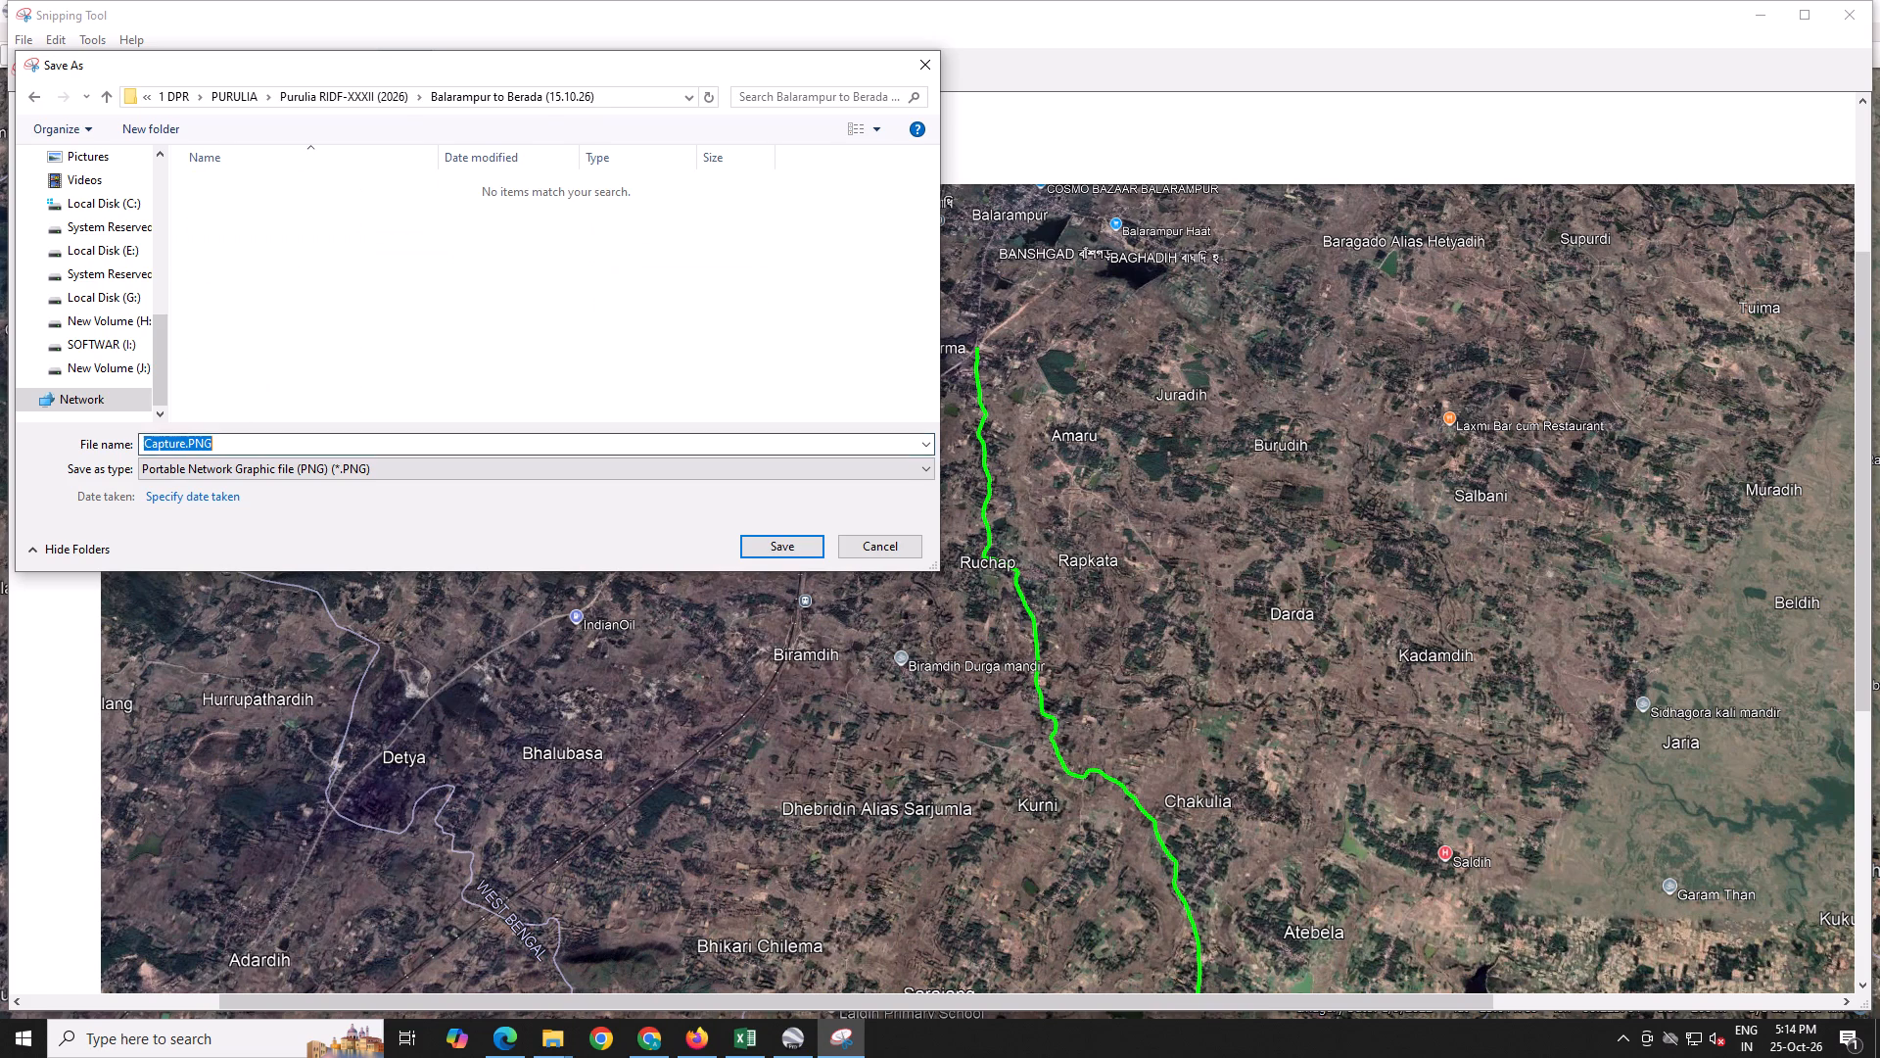
type("Gmap")
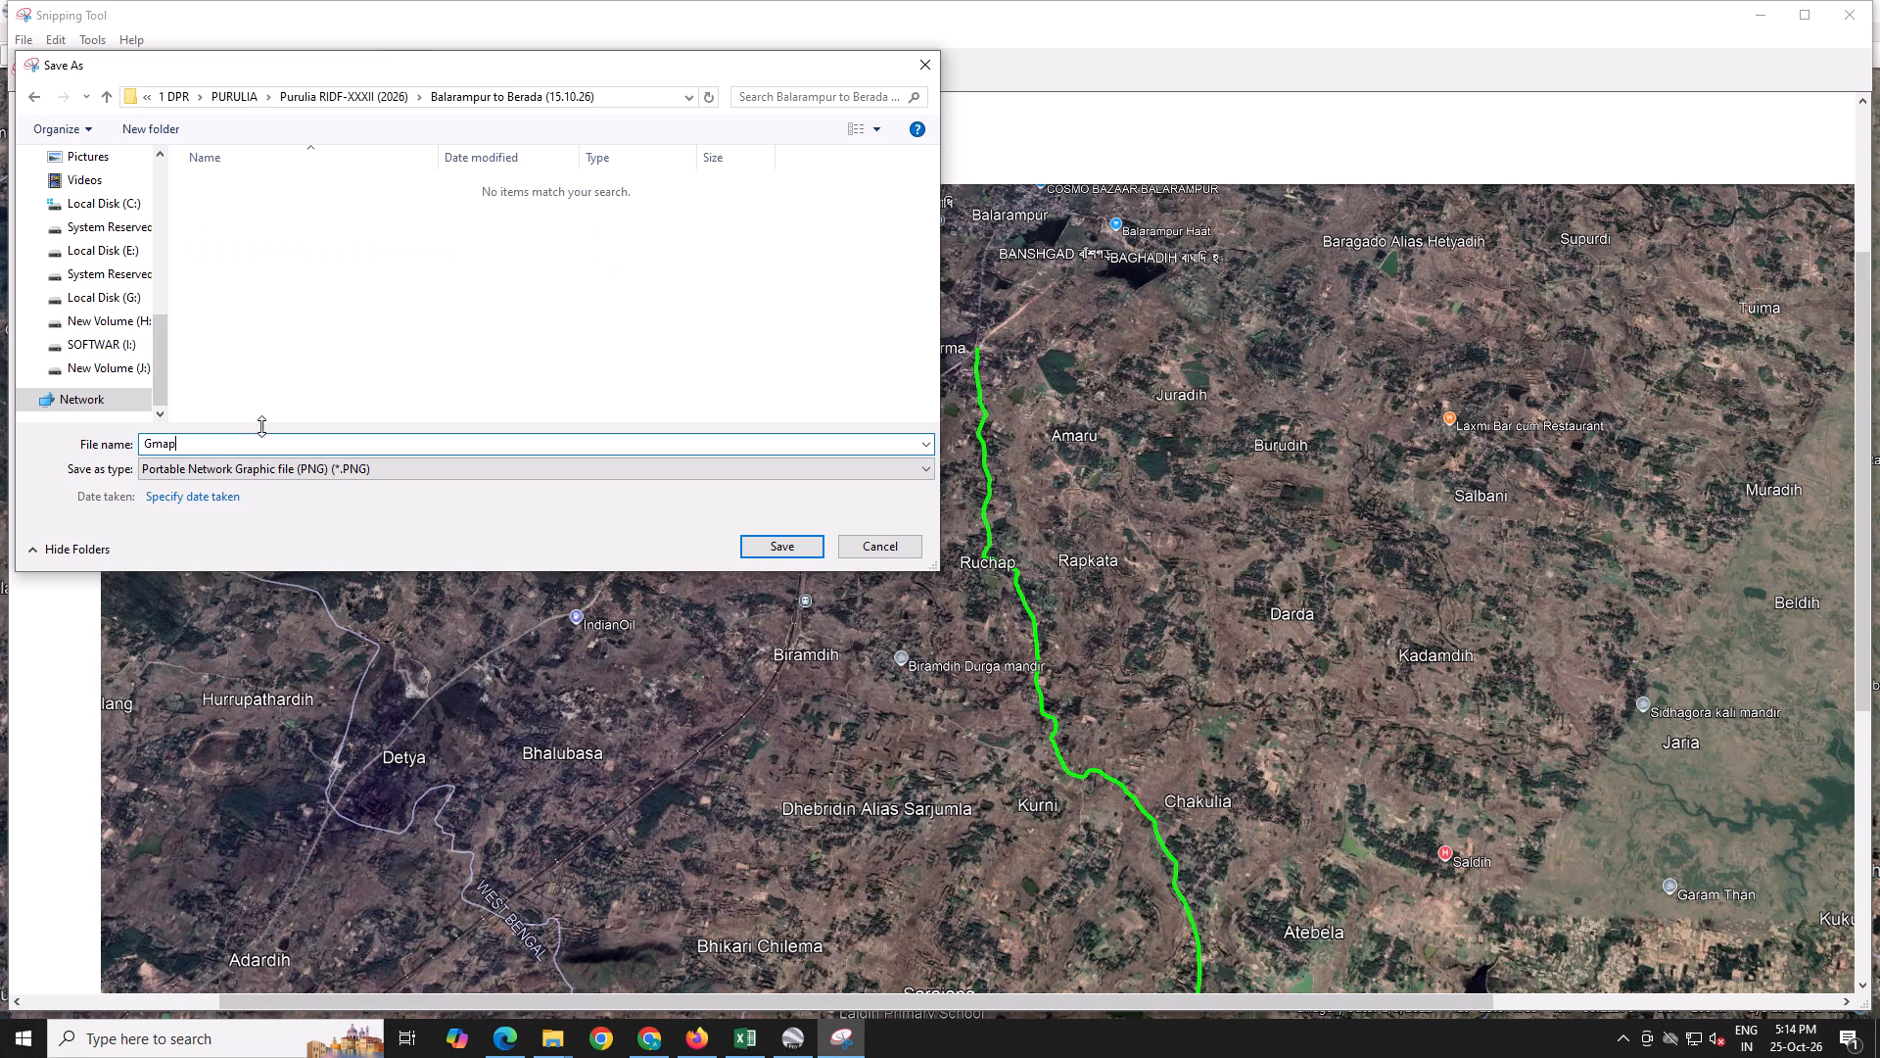
left_click(773, 541)
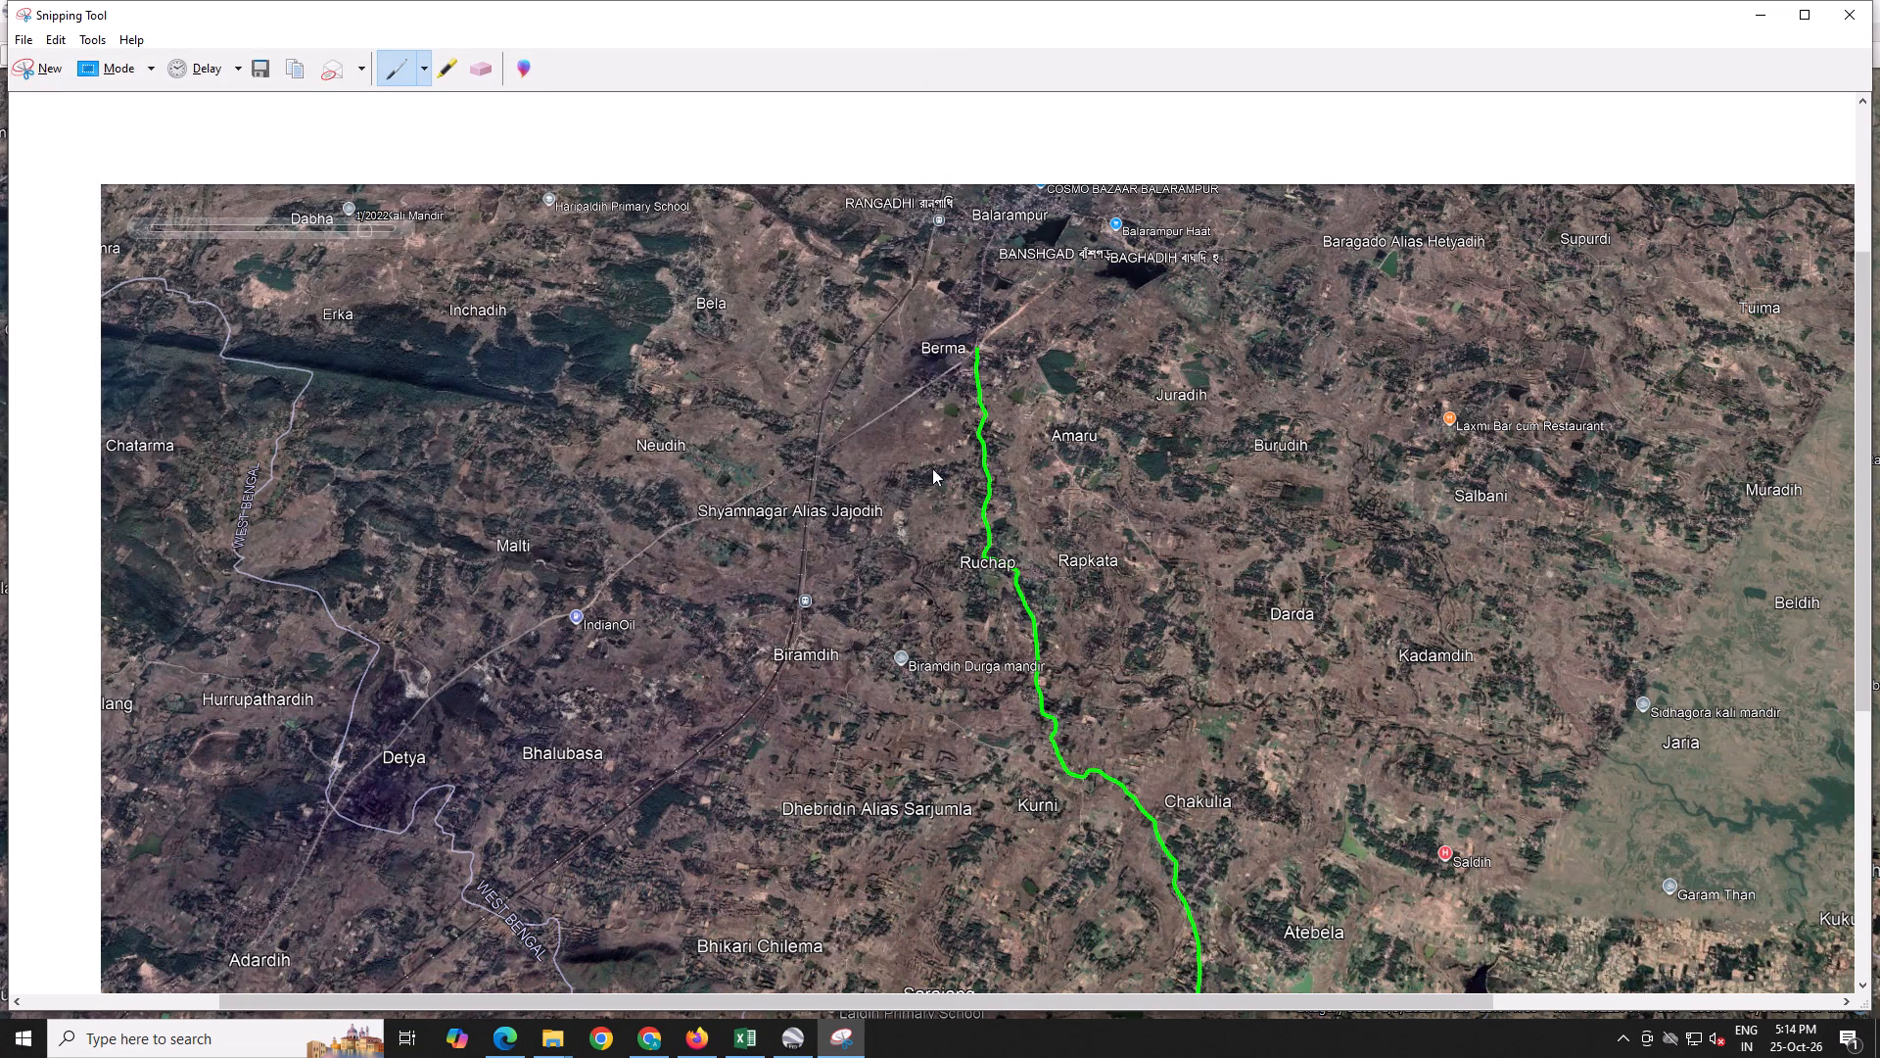
left_click(1844, 14)
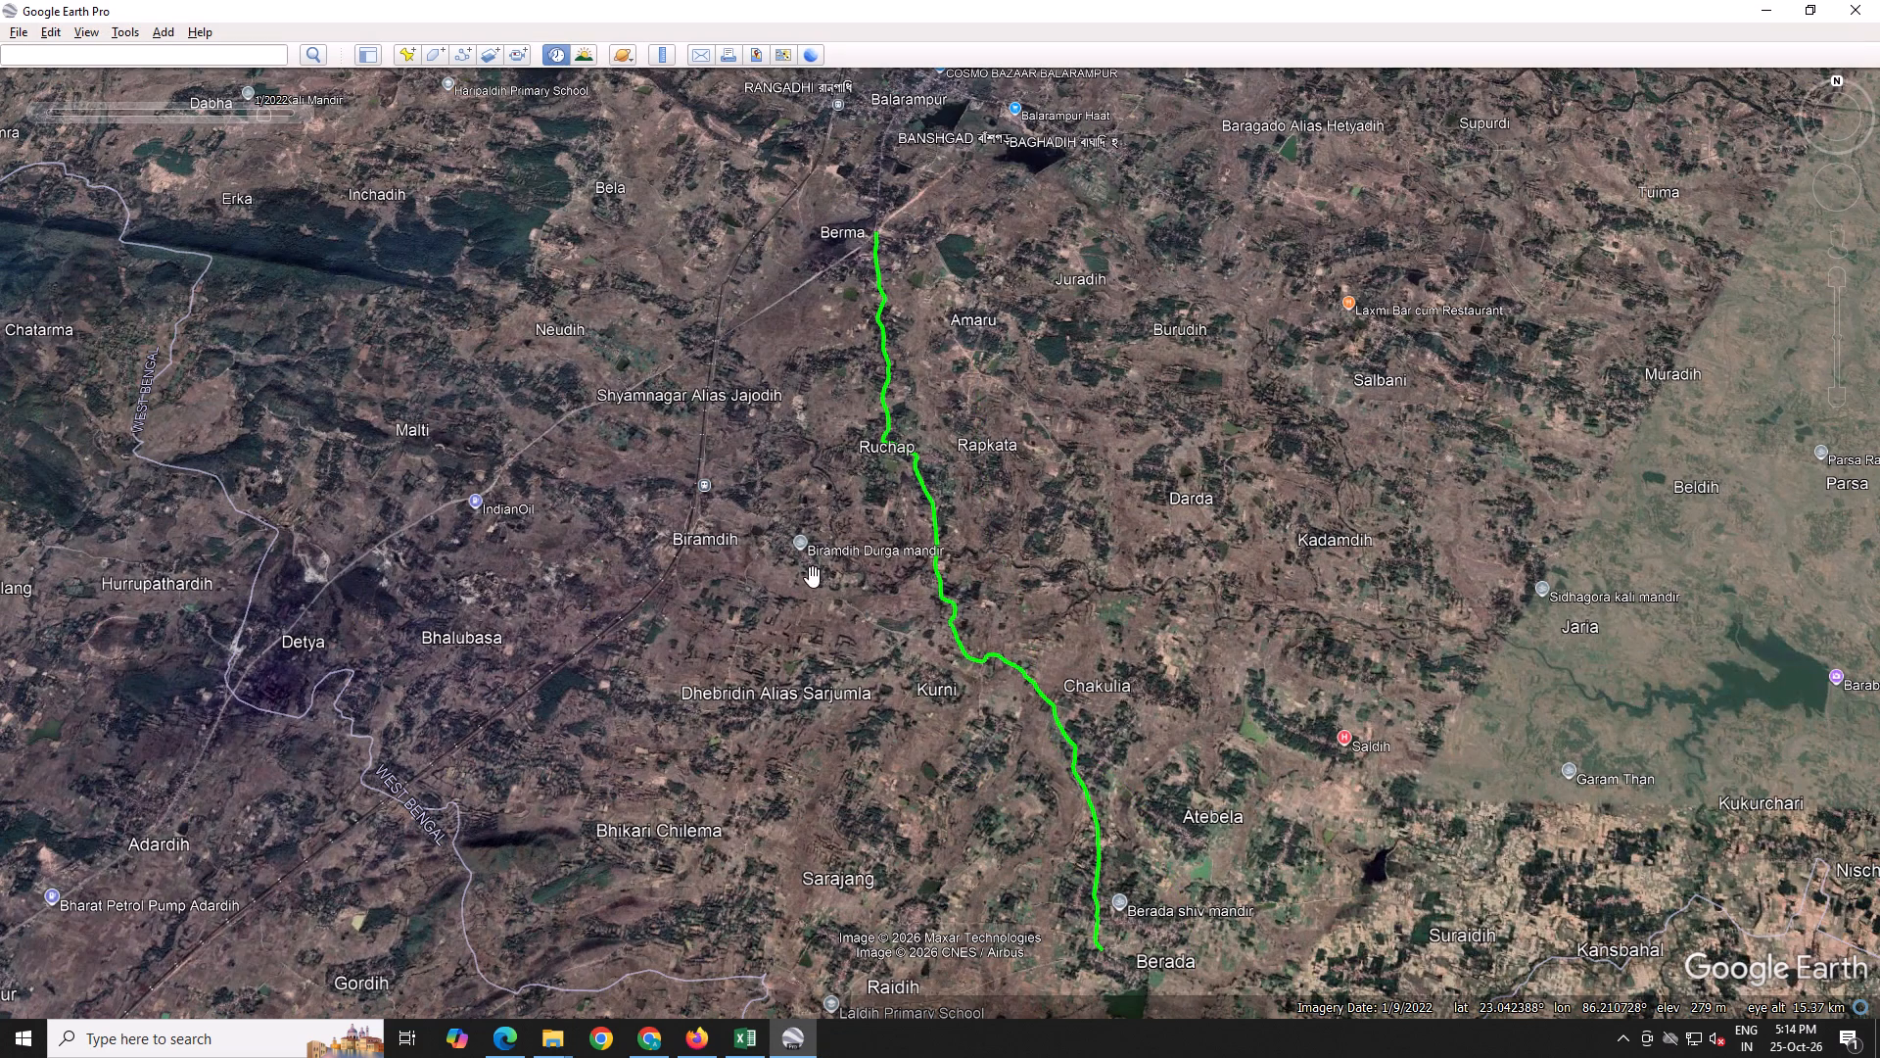
Switch to the inventory workbook in Excel and review the road and traffic entries on the Data Input sheet.
left_click(750, 1052)
left_click(516, 826)
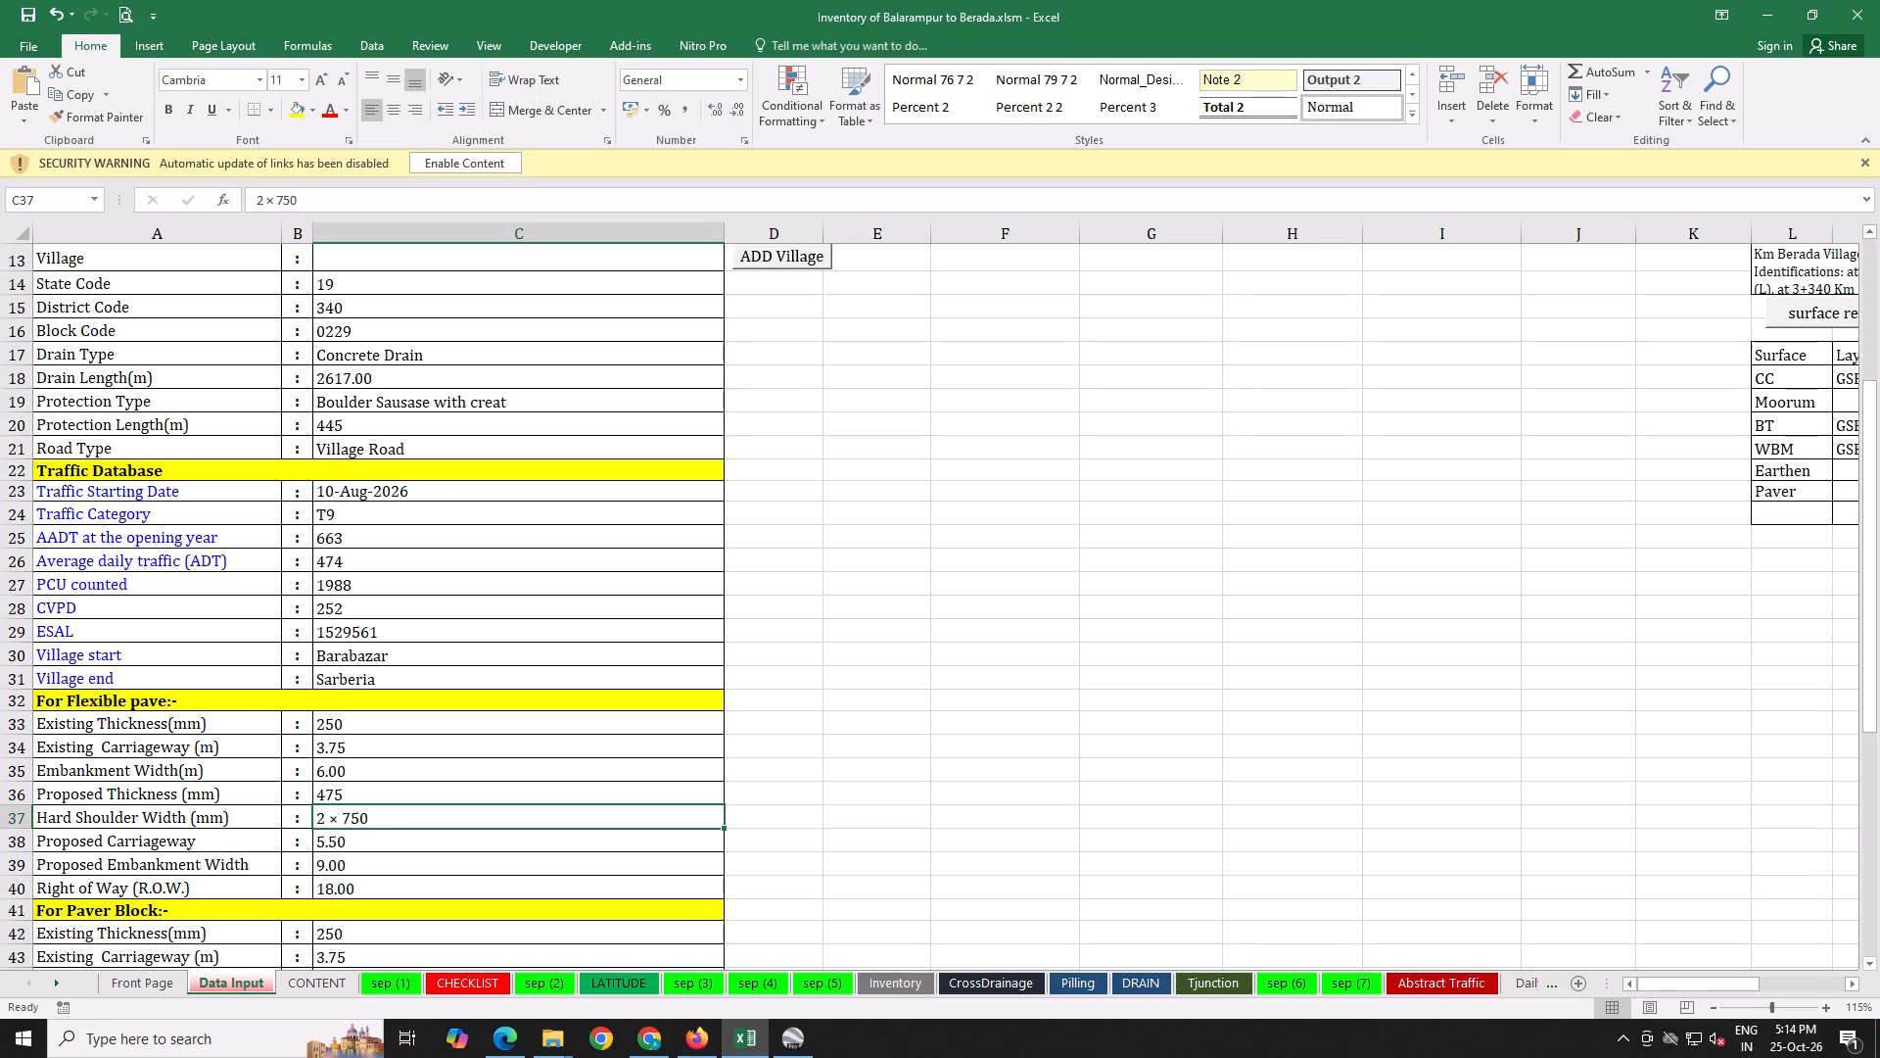
scroll(304, 559, "down", 5)
scroll(310, 567, "up", 6)
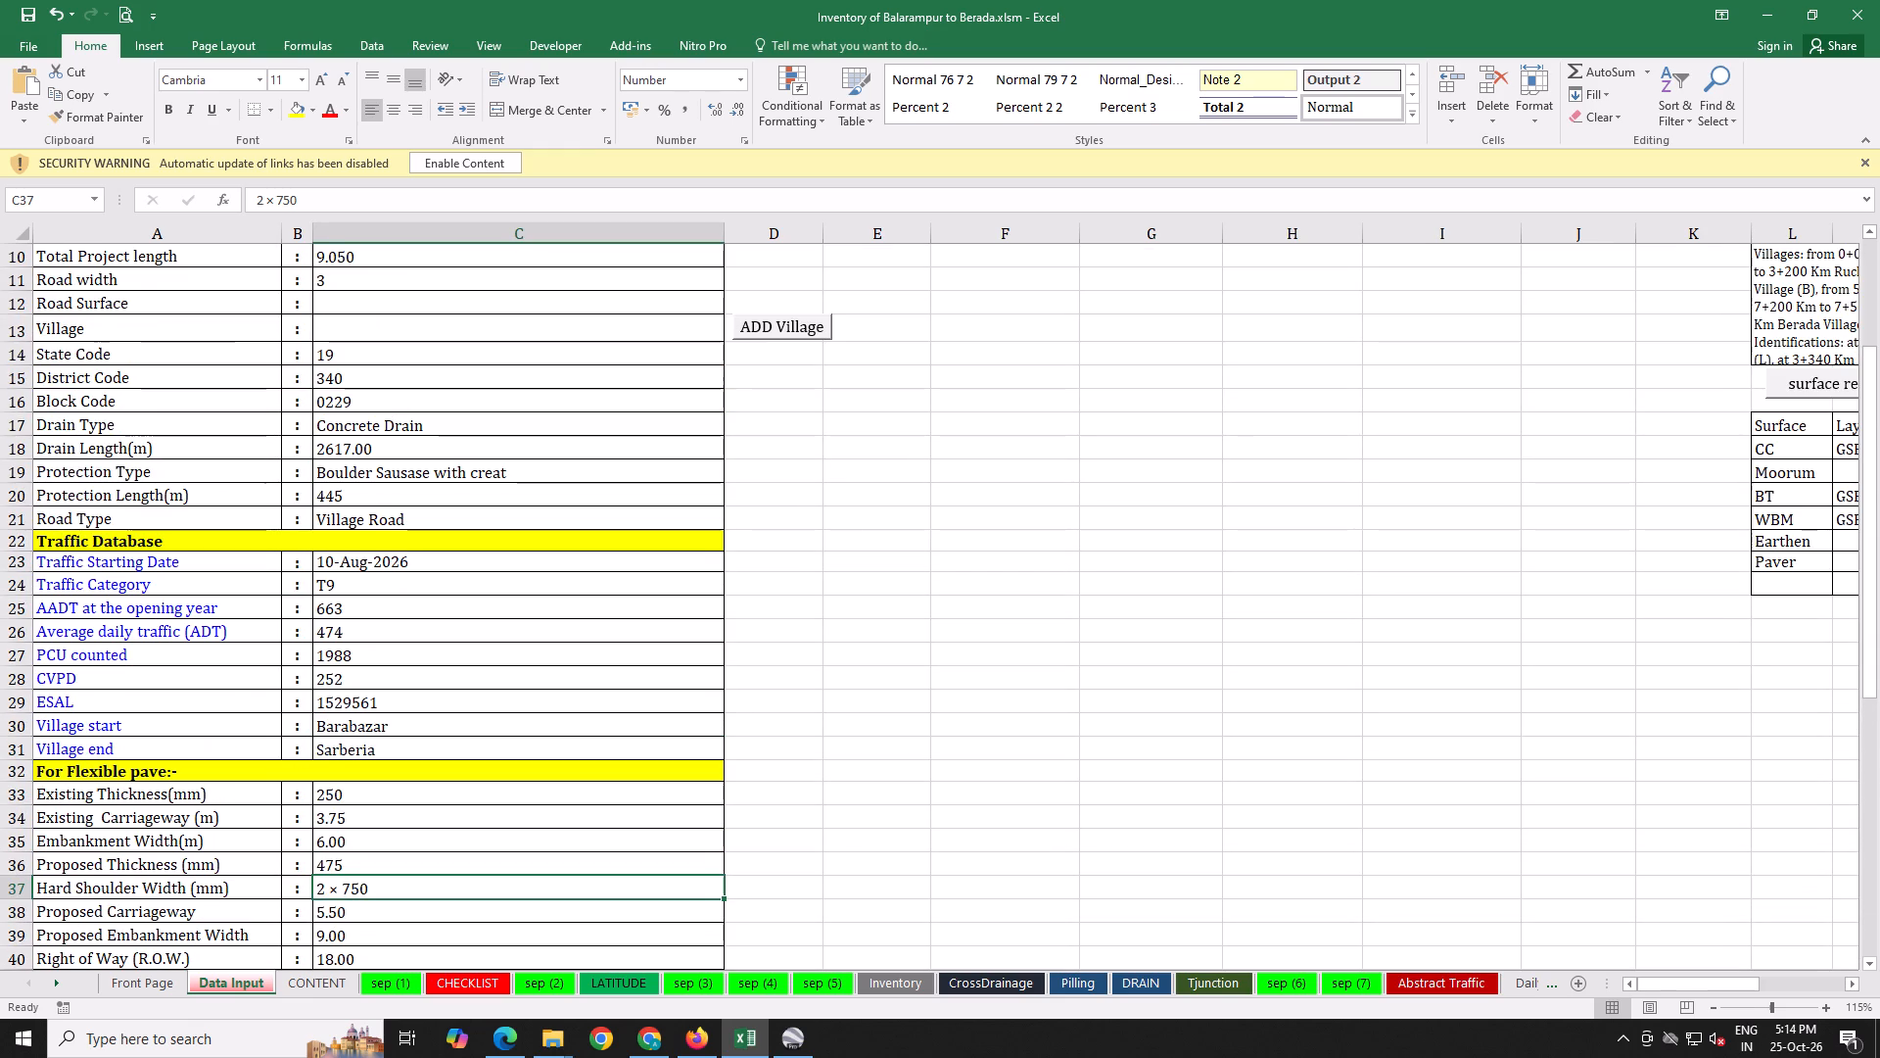
scroll(310, 567, "up", 4)
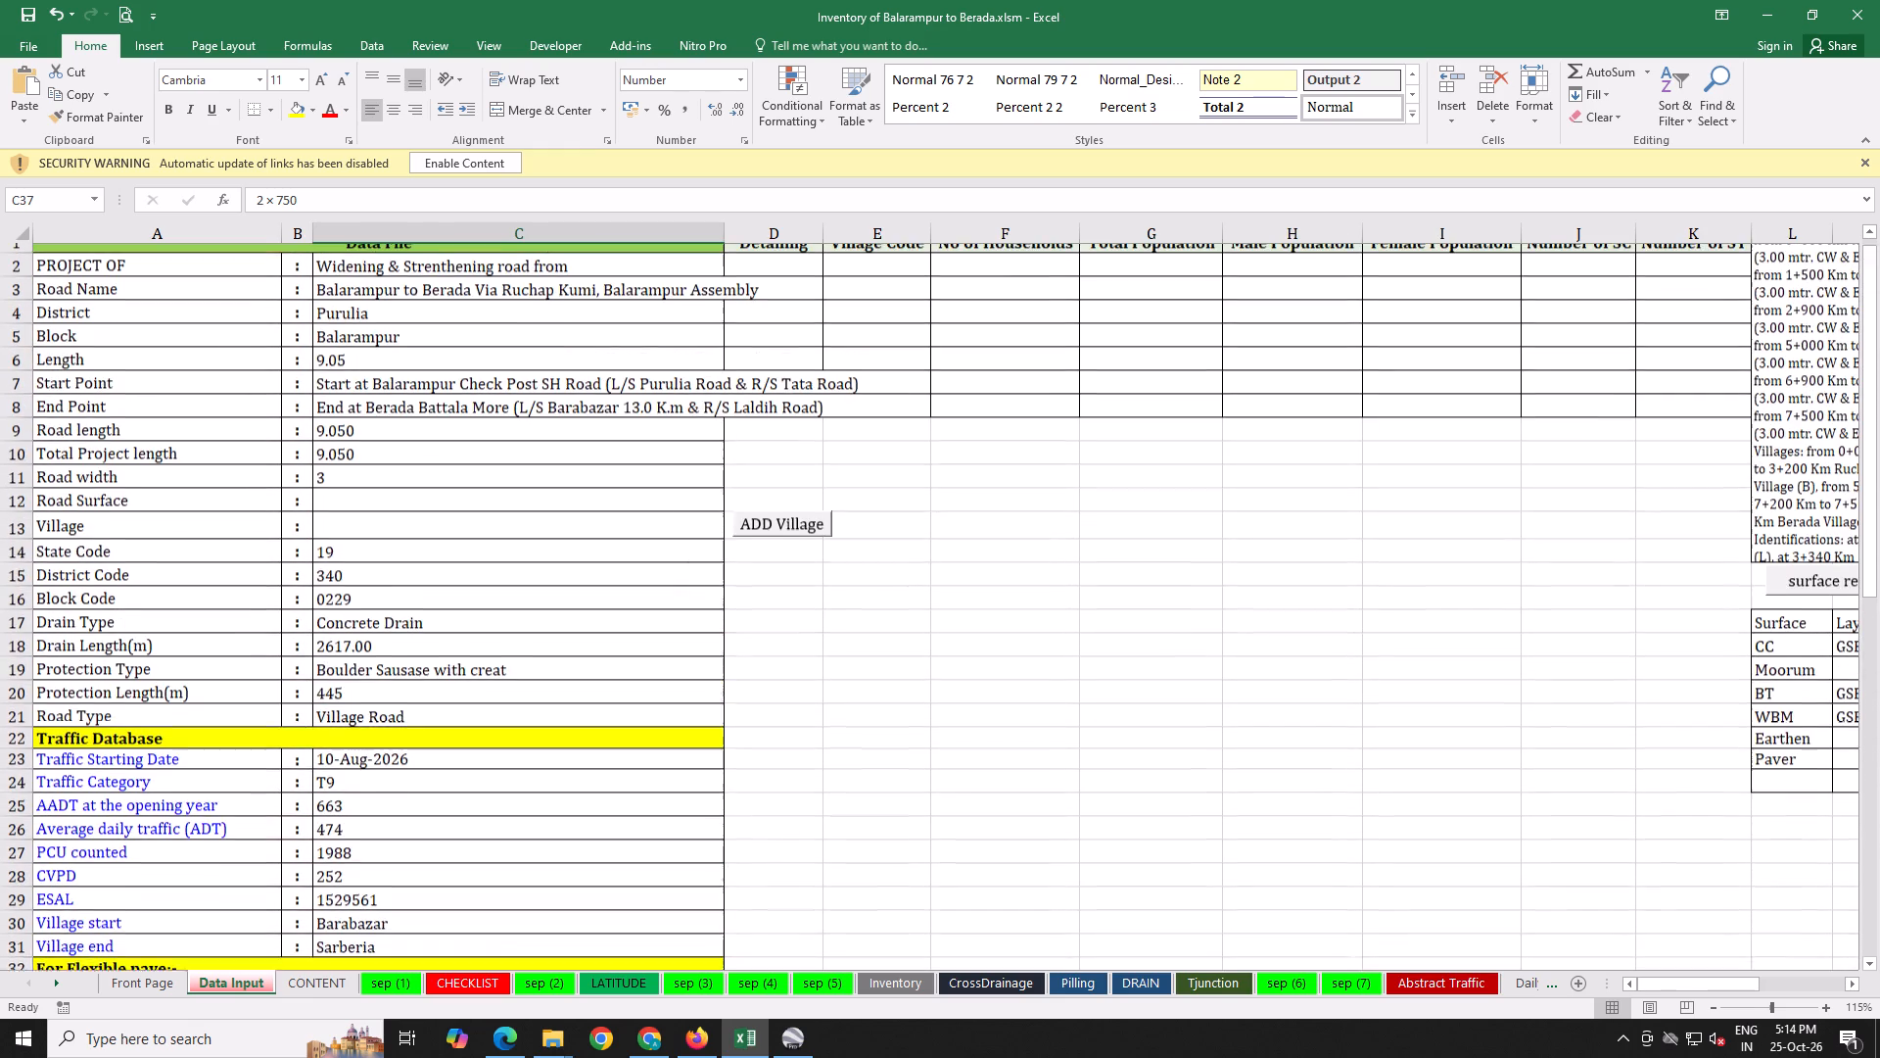
scroll(310, 567, "up", 2)
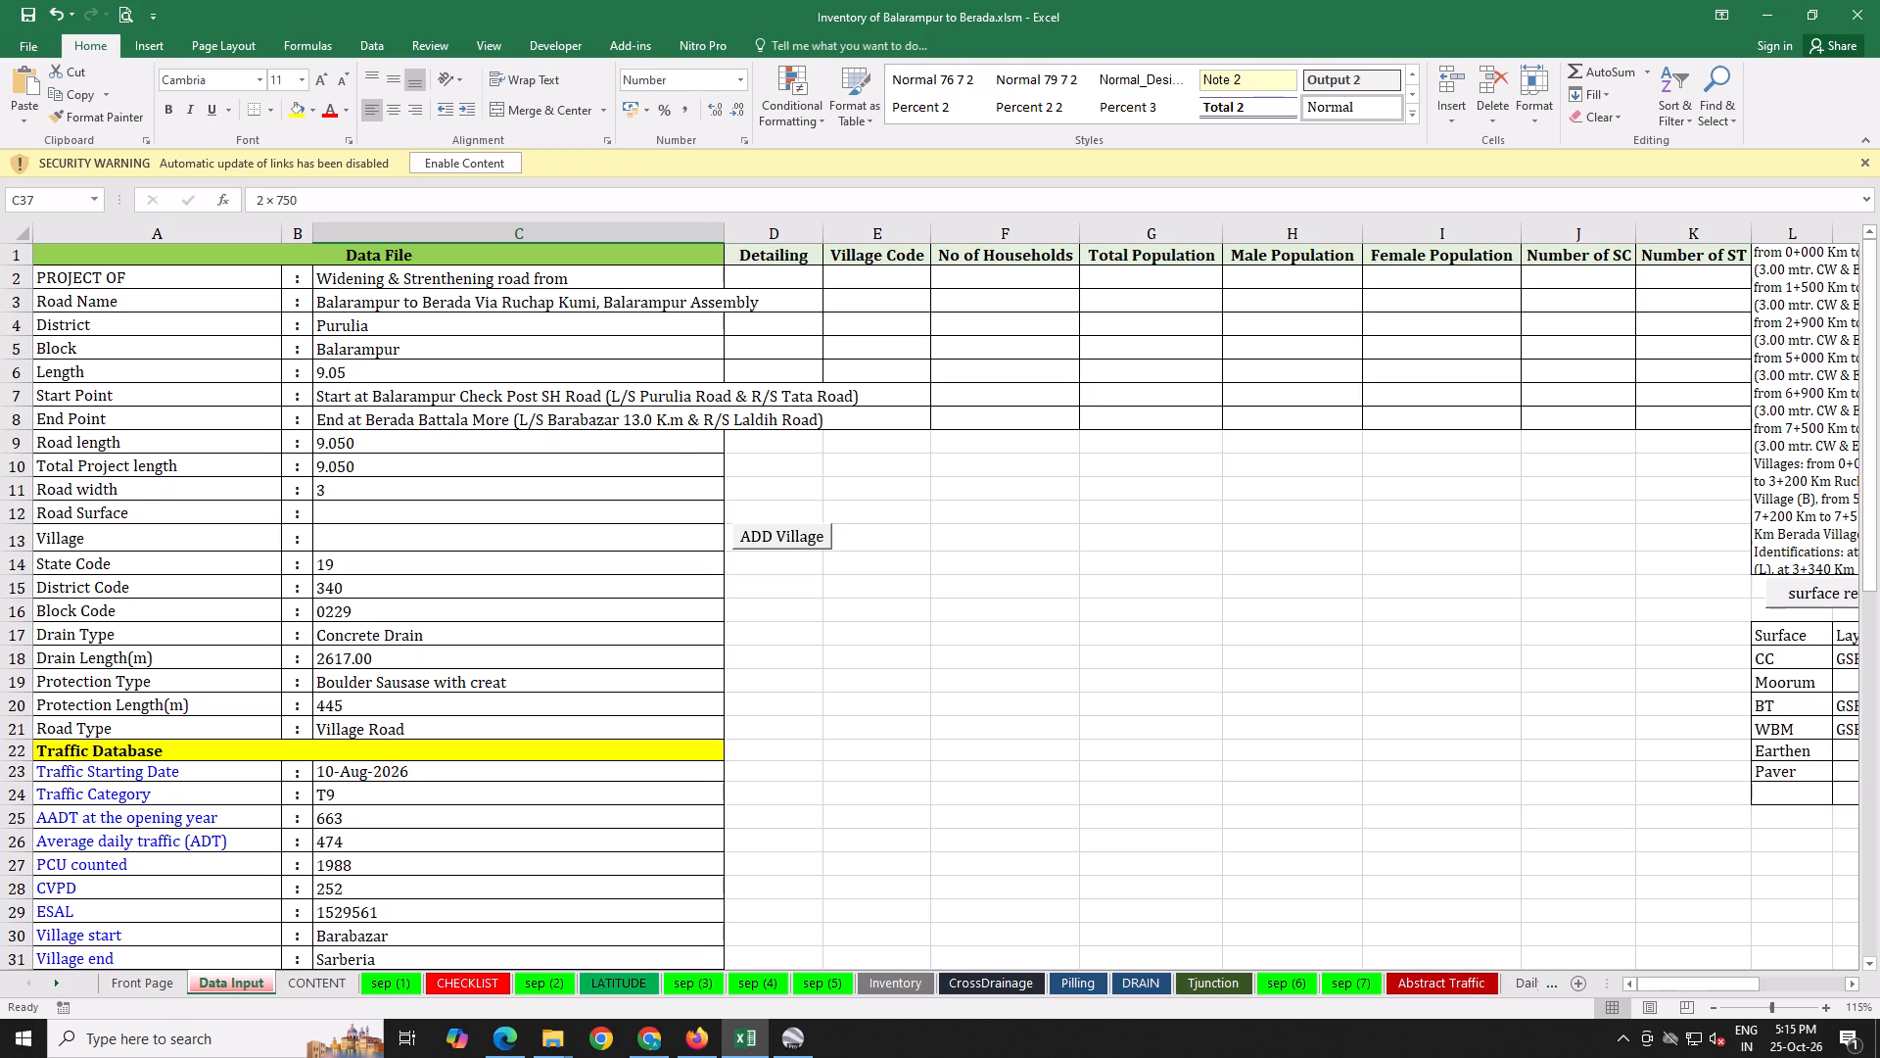
Copy Balarampur from the road name on the Inventory sheet and paste it as Village start on the Data Input sheet.
left_click(895, 992)
scroll(378, 335, "up", 2)
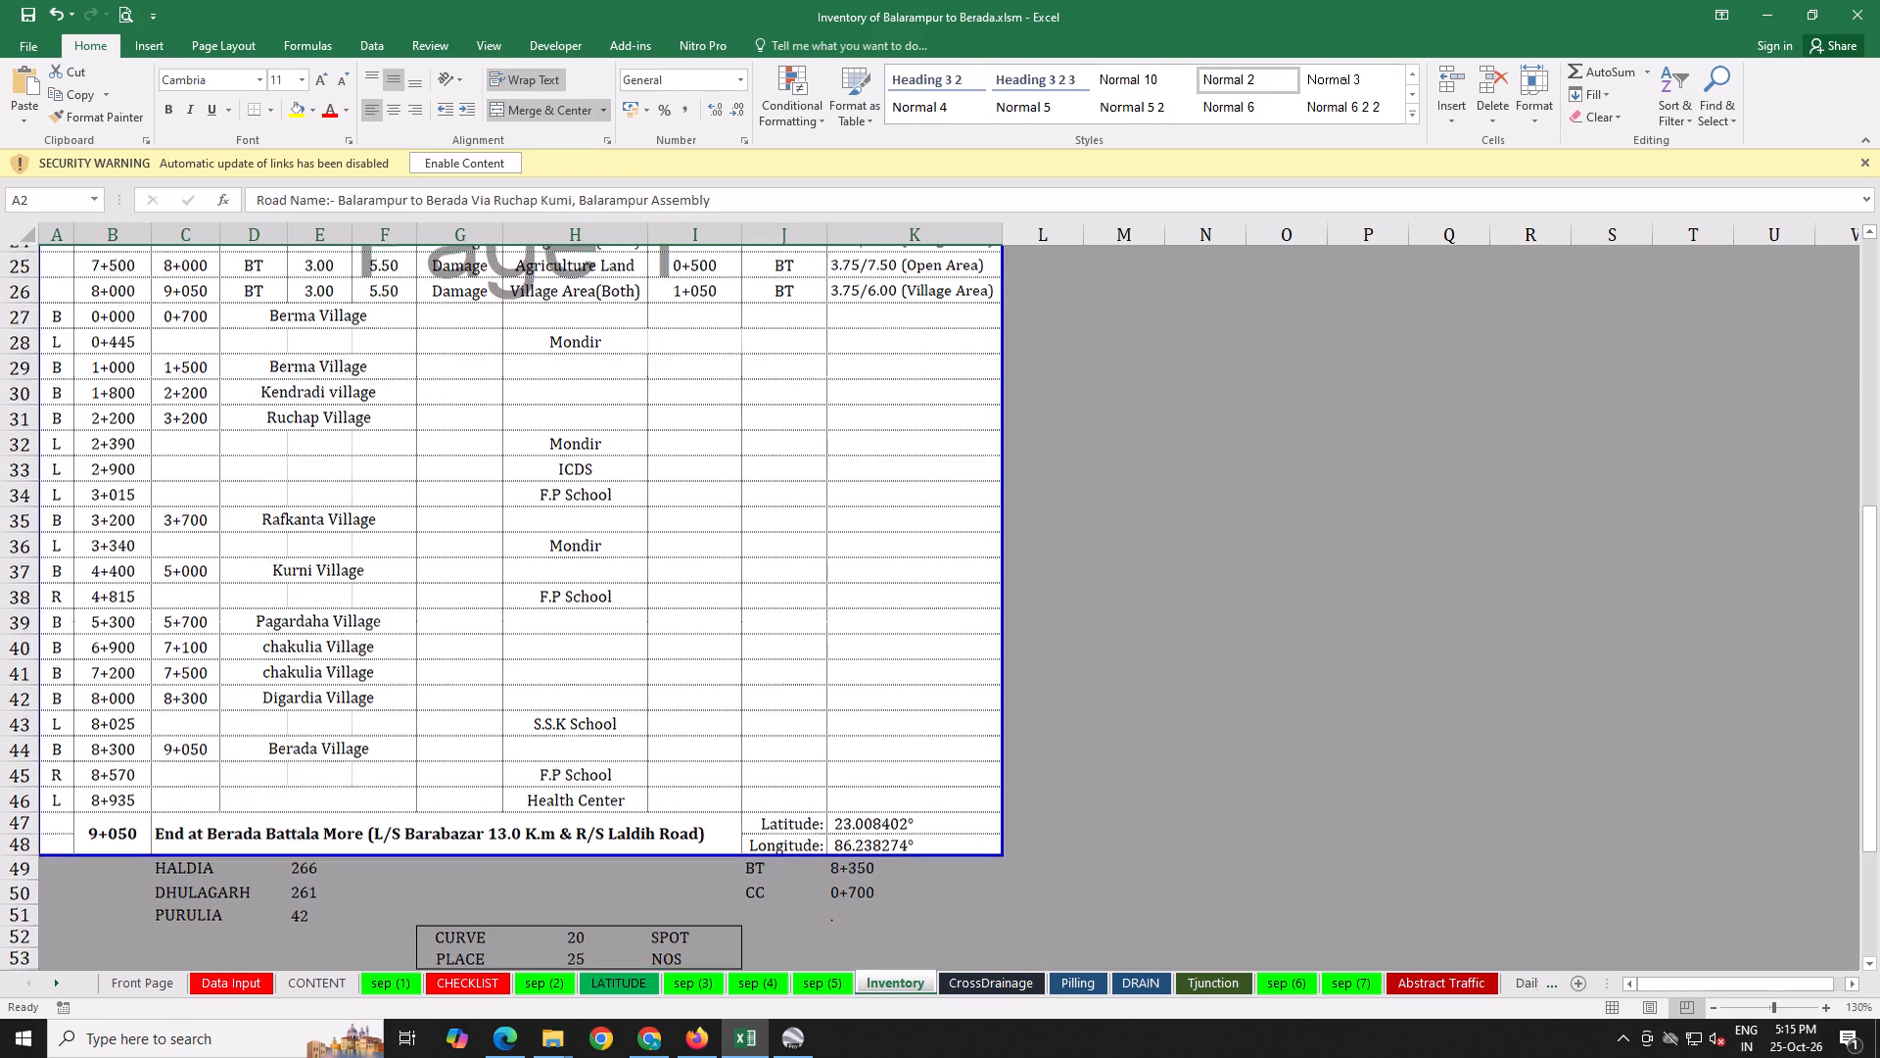
scroll(378, 335, "up", 10)
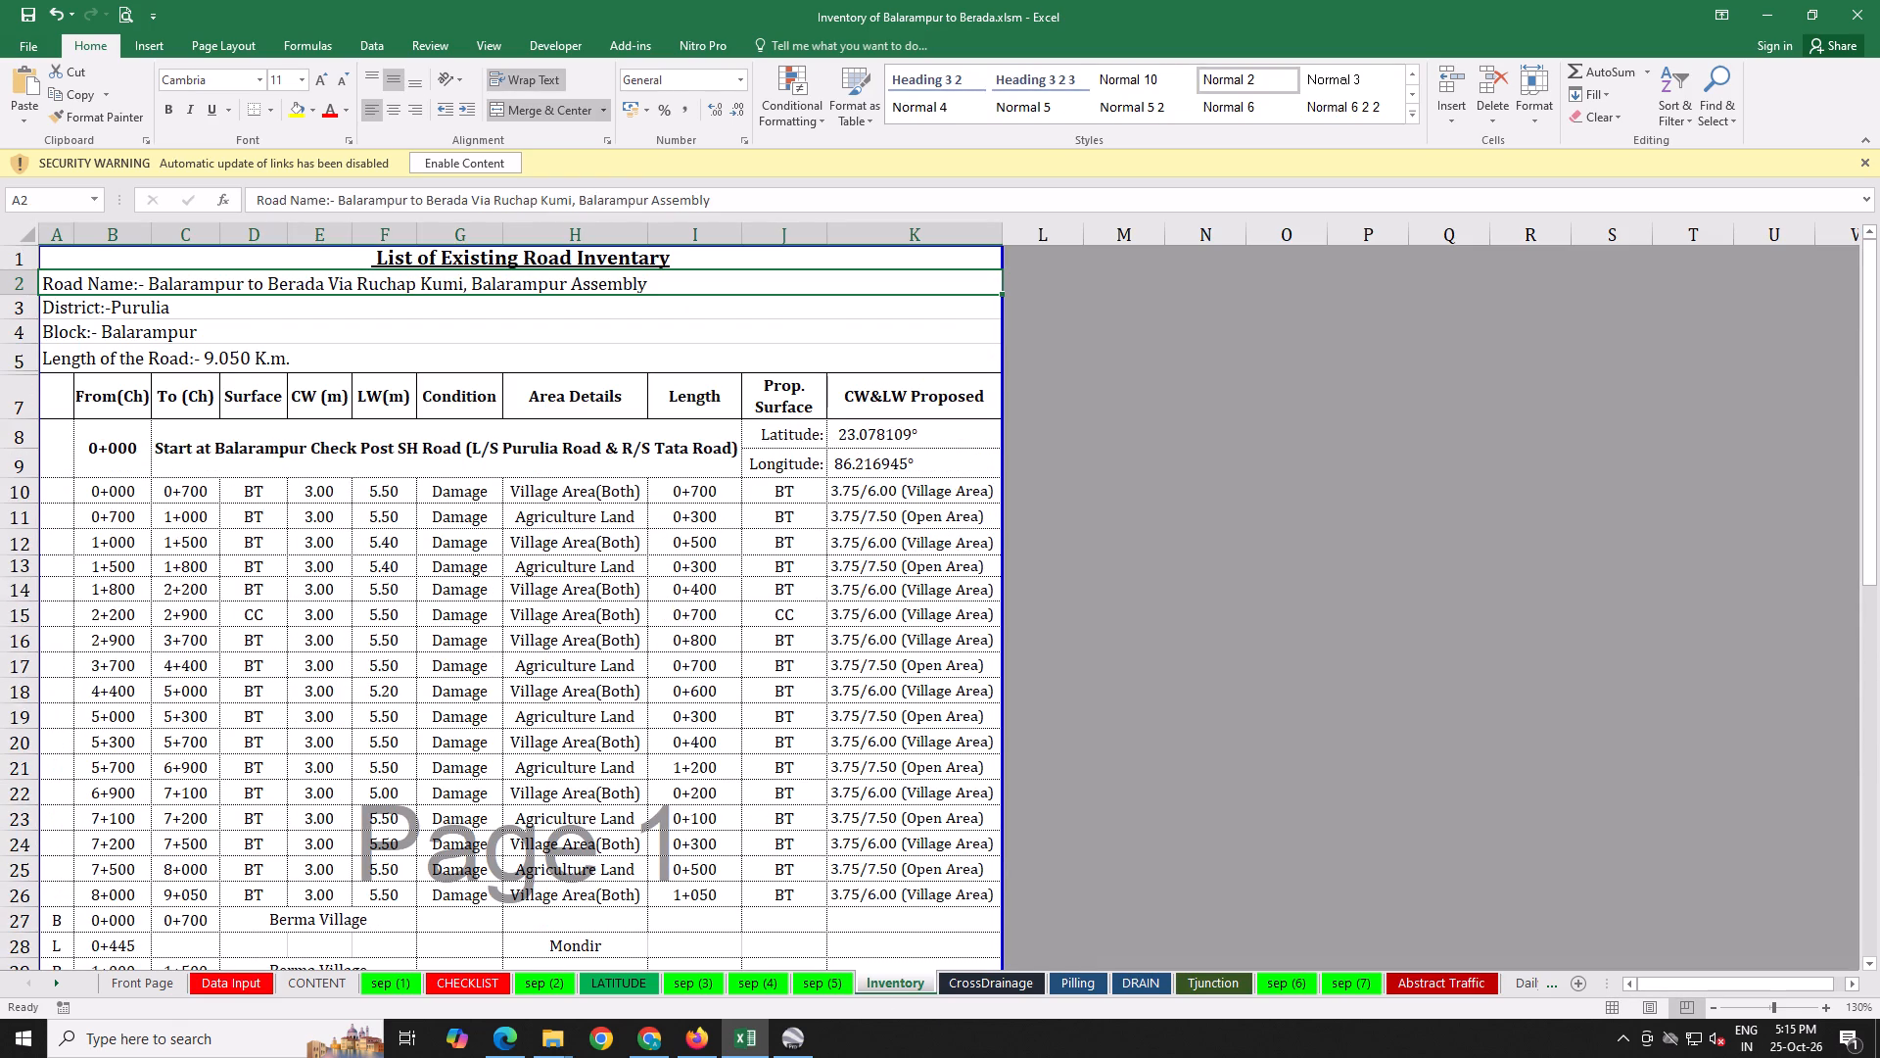
left_click(211, 283)
triple_click(211, 283)
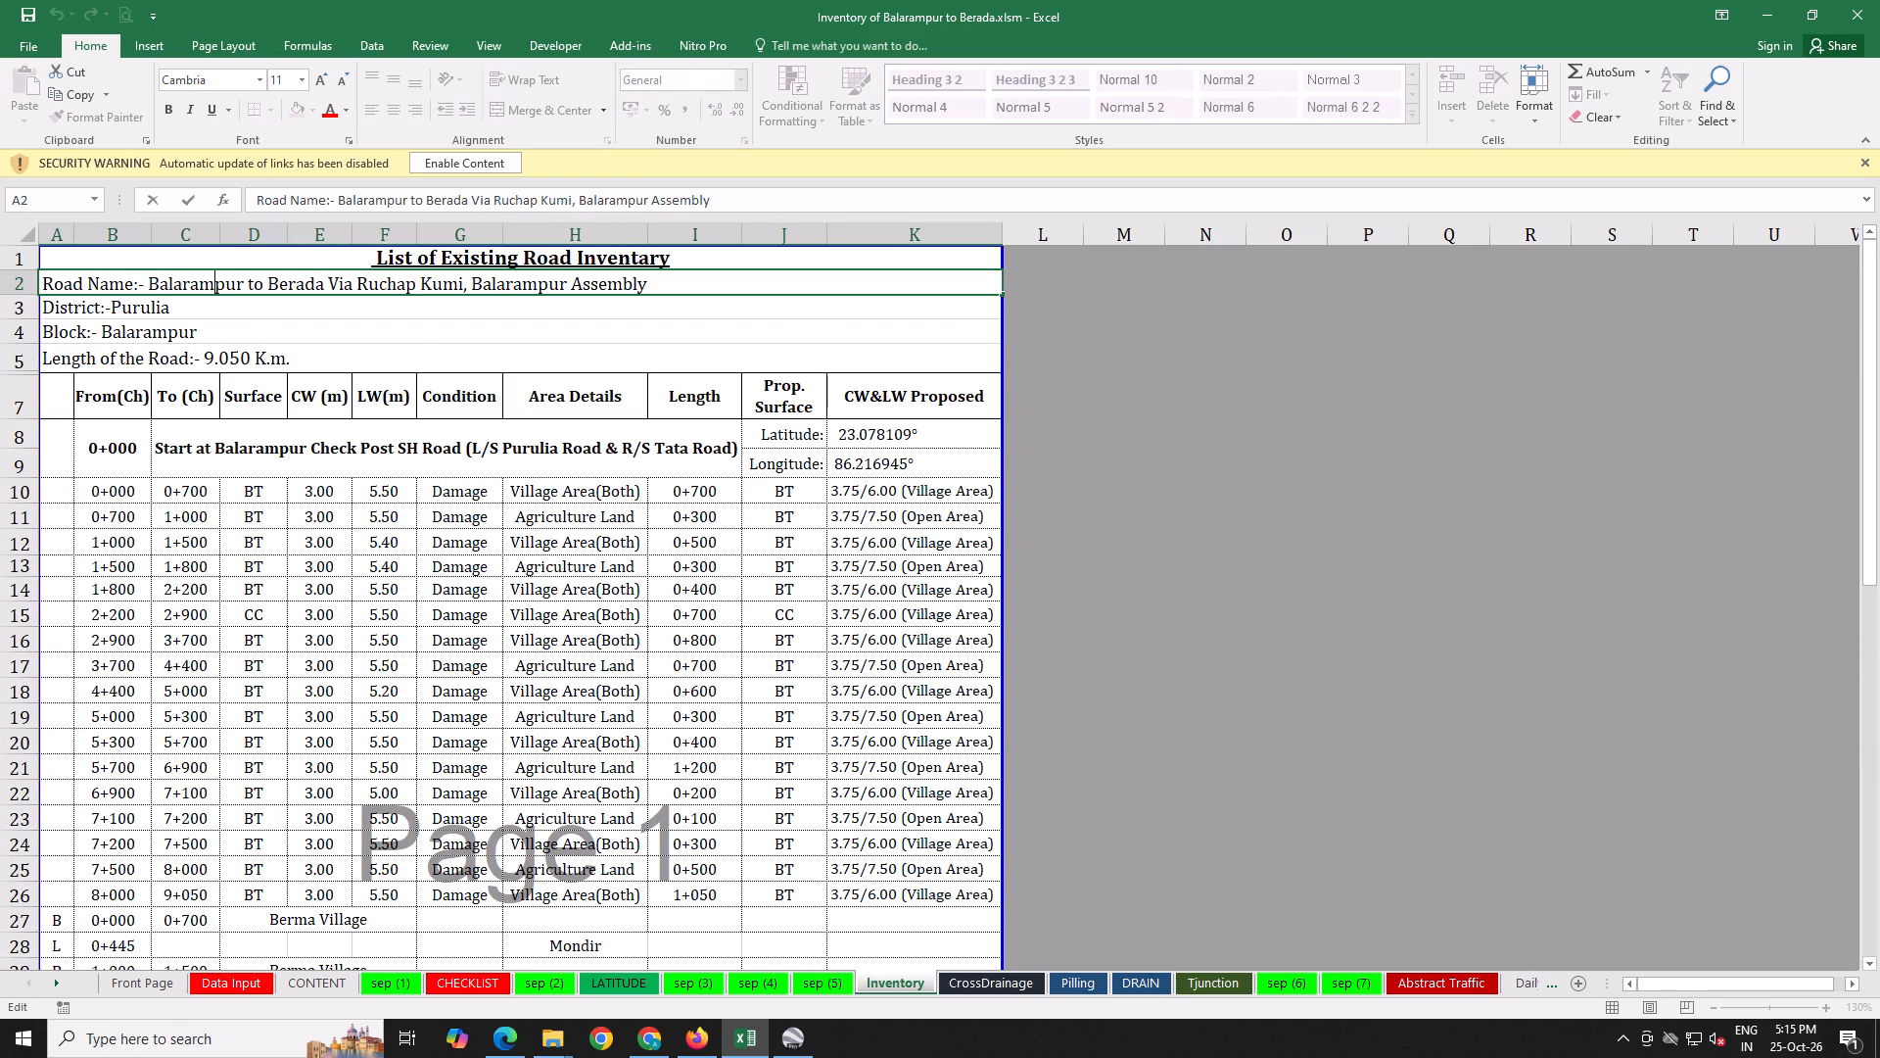
right_click(211, 283)
left_click(255, 317)
left_click(370, 575)
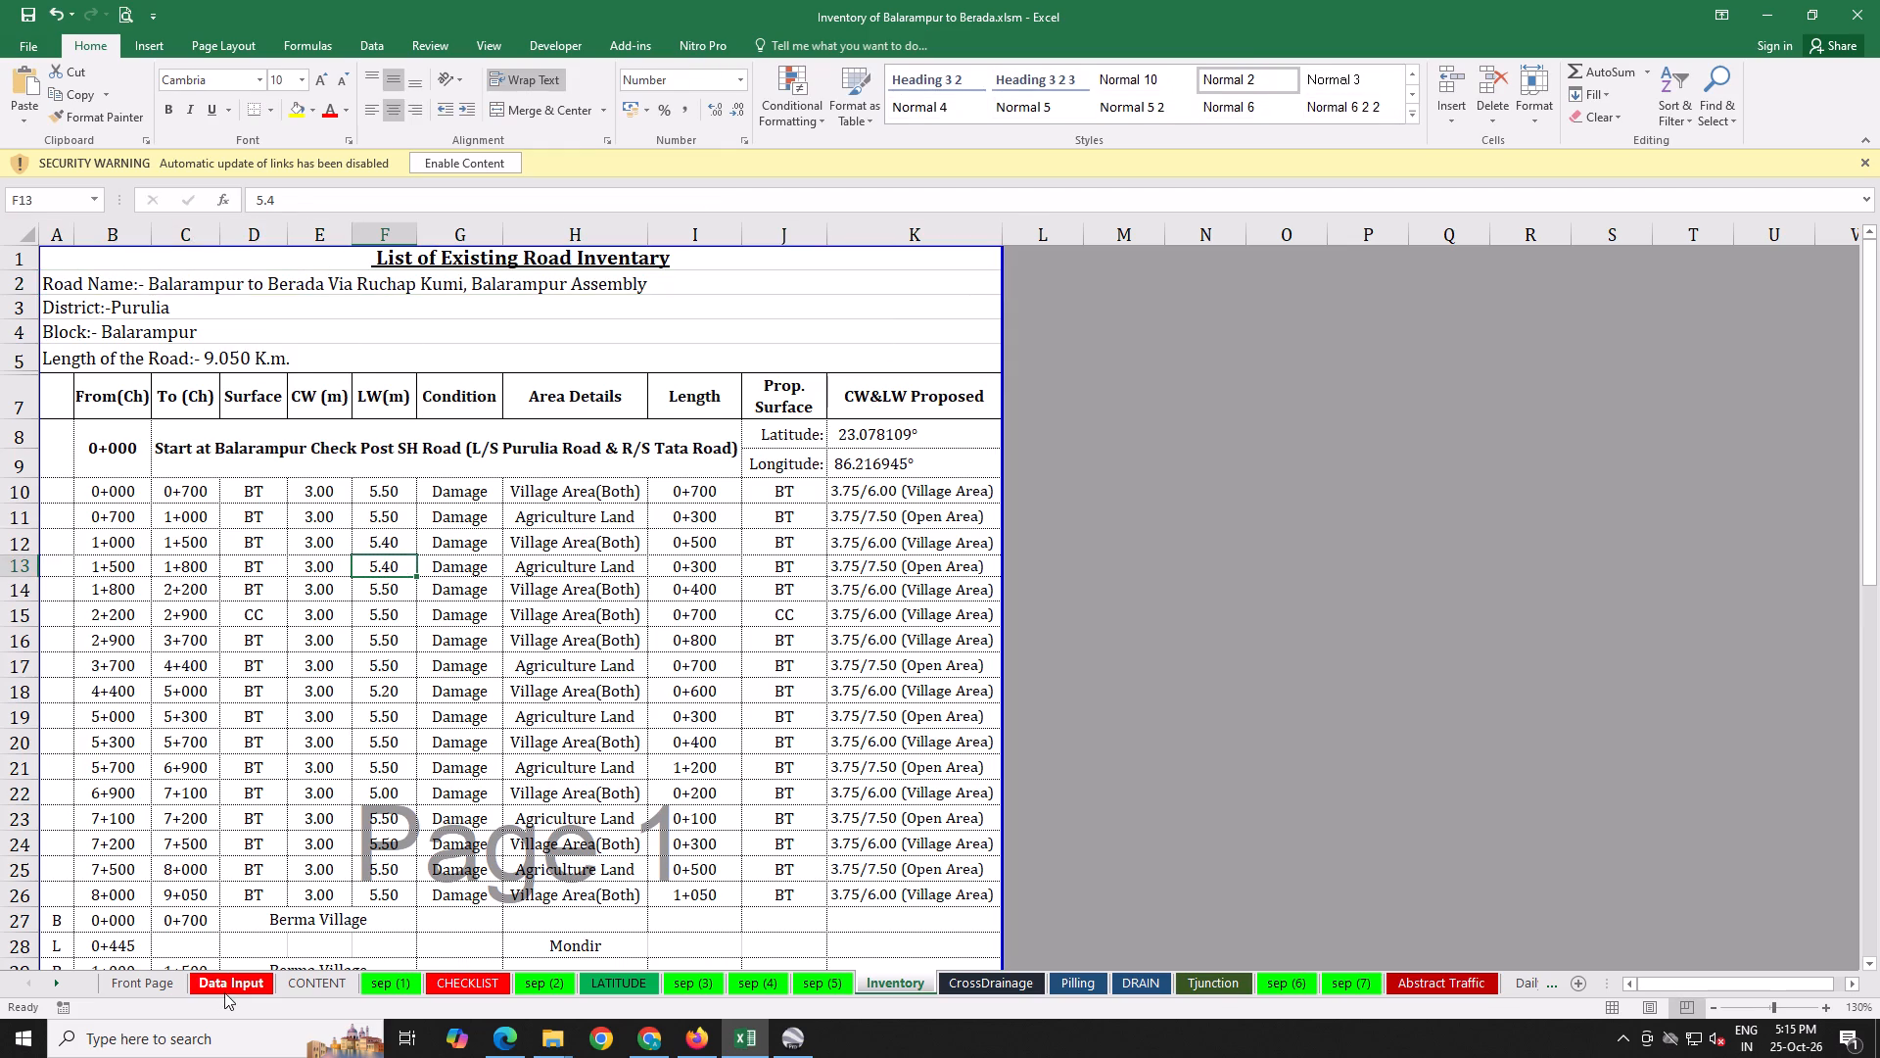
left_click(224, 992)
scroll(356, 675, "down", 2)
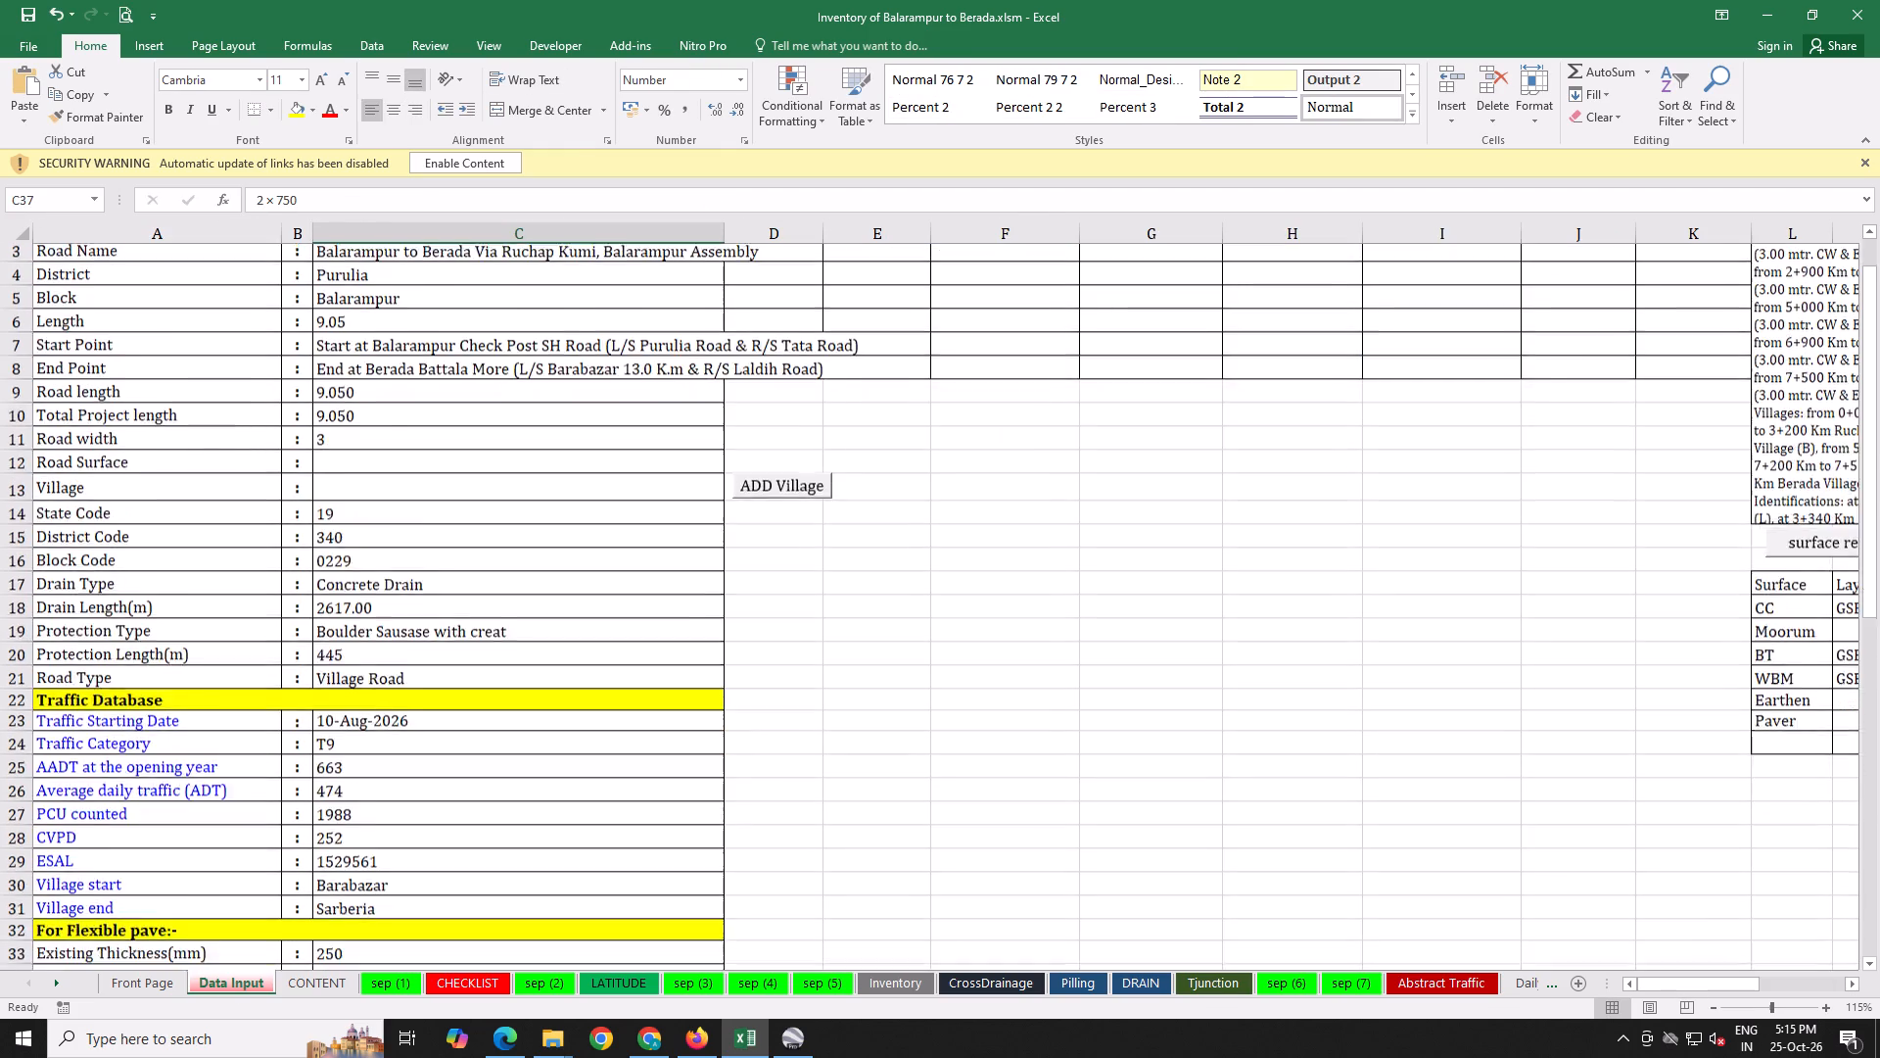
left_click(338, 789)
triple_click(338, 800)
left_click(338, 800)
right_click(338, 800)
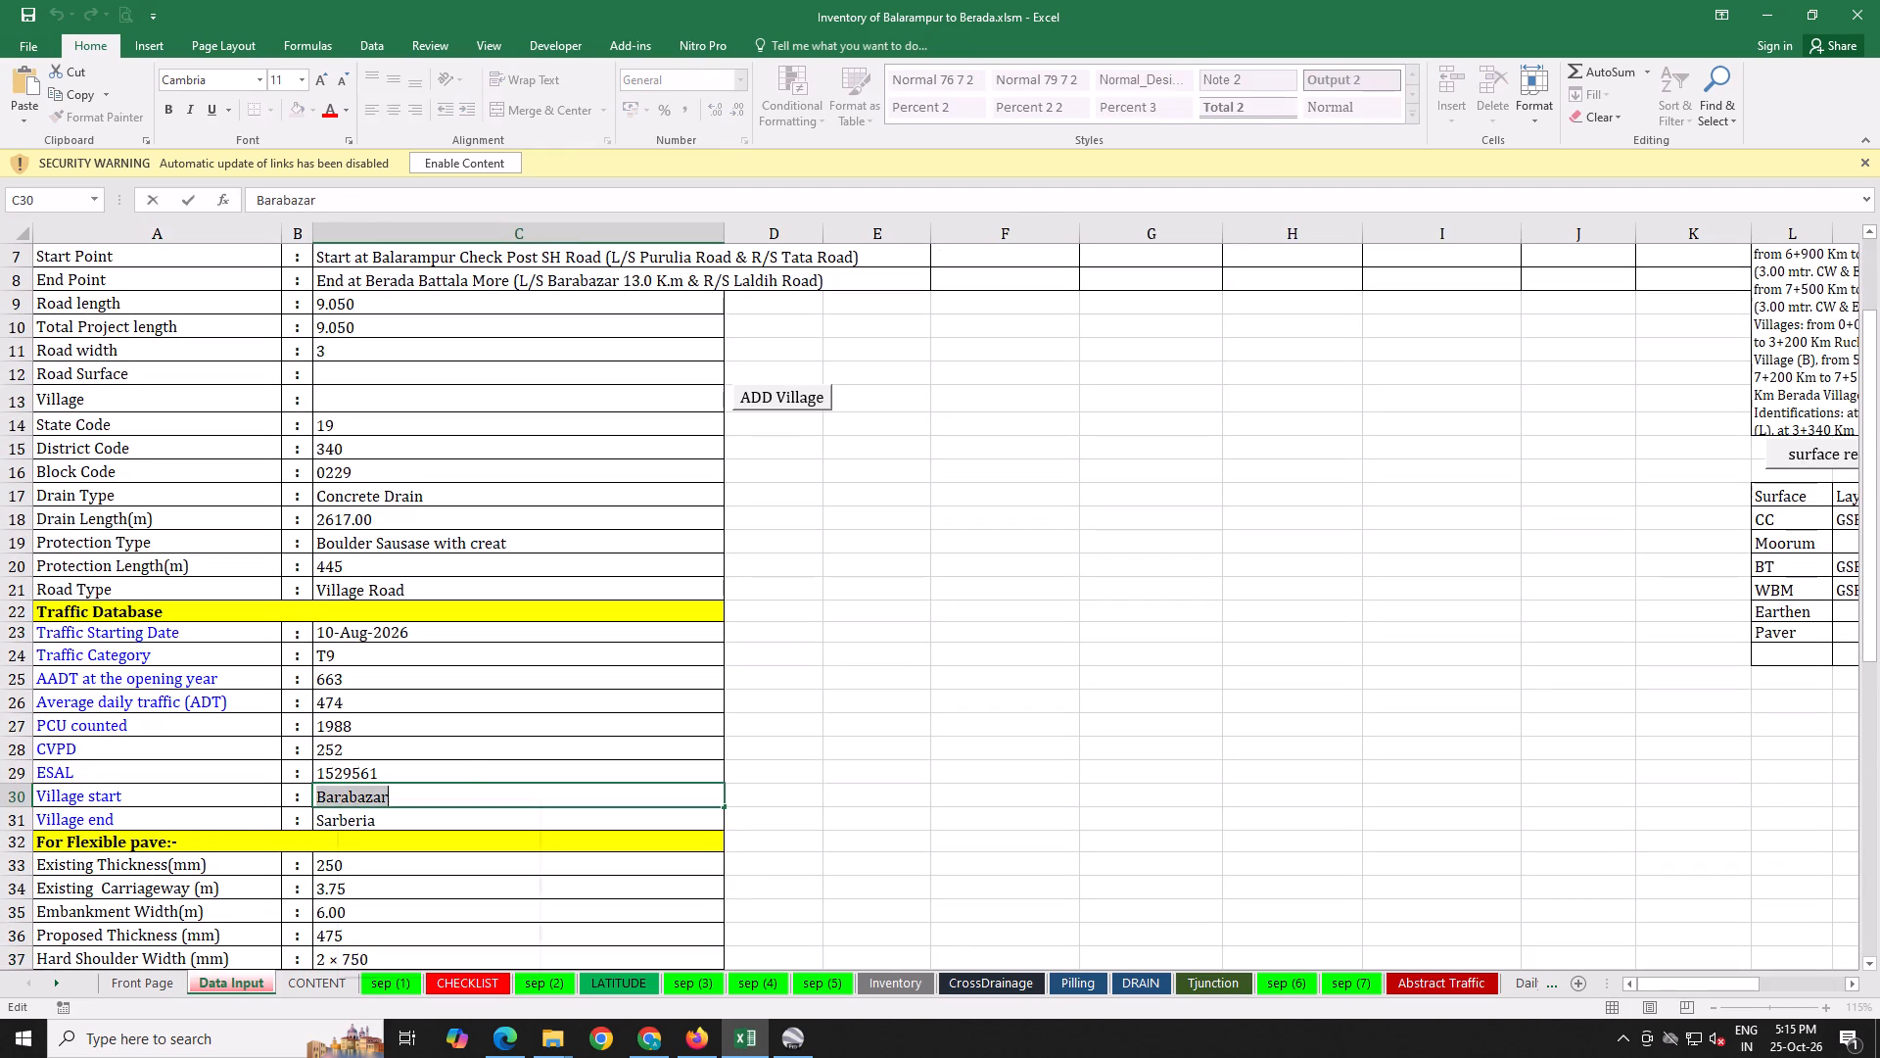
left_click(368, 881)
left_click(368, 877)
Copy Berada from the Road Name entry on the Data Input sheet and paste it over the Village end entry.
scroll(364, 848, "up", 3)
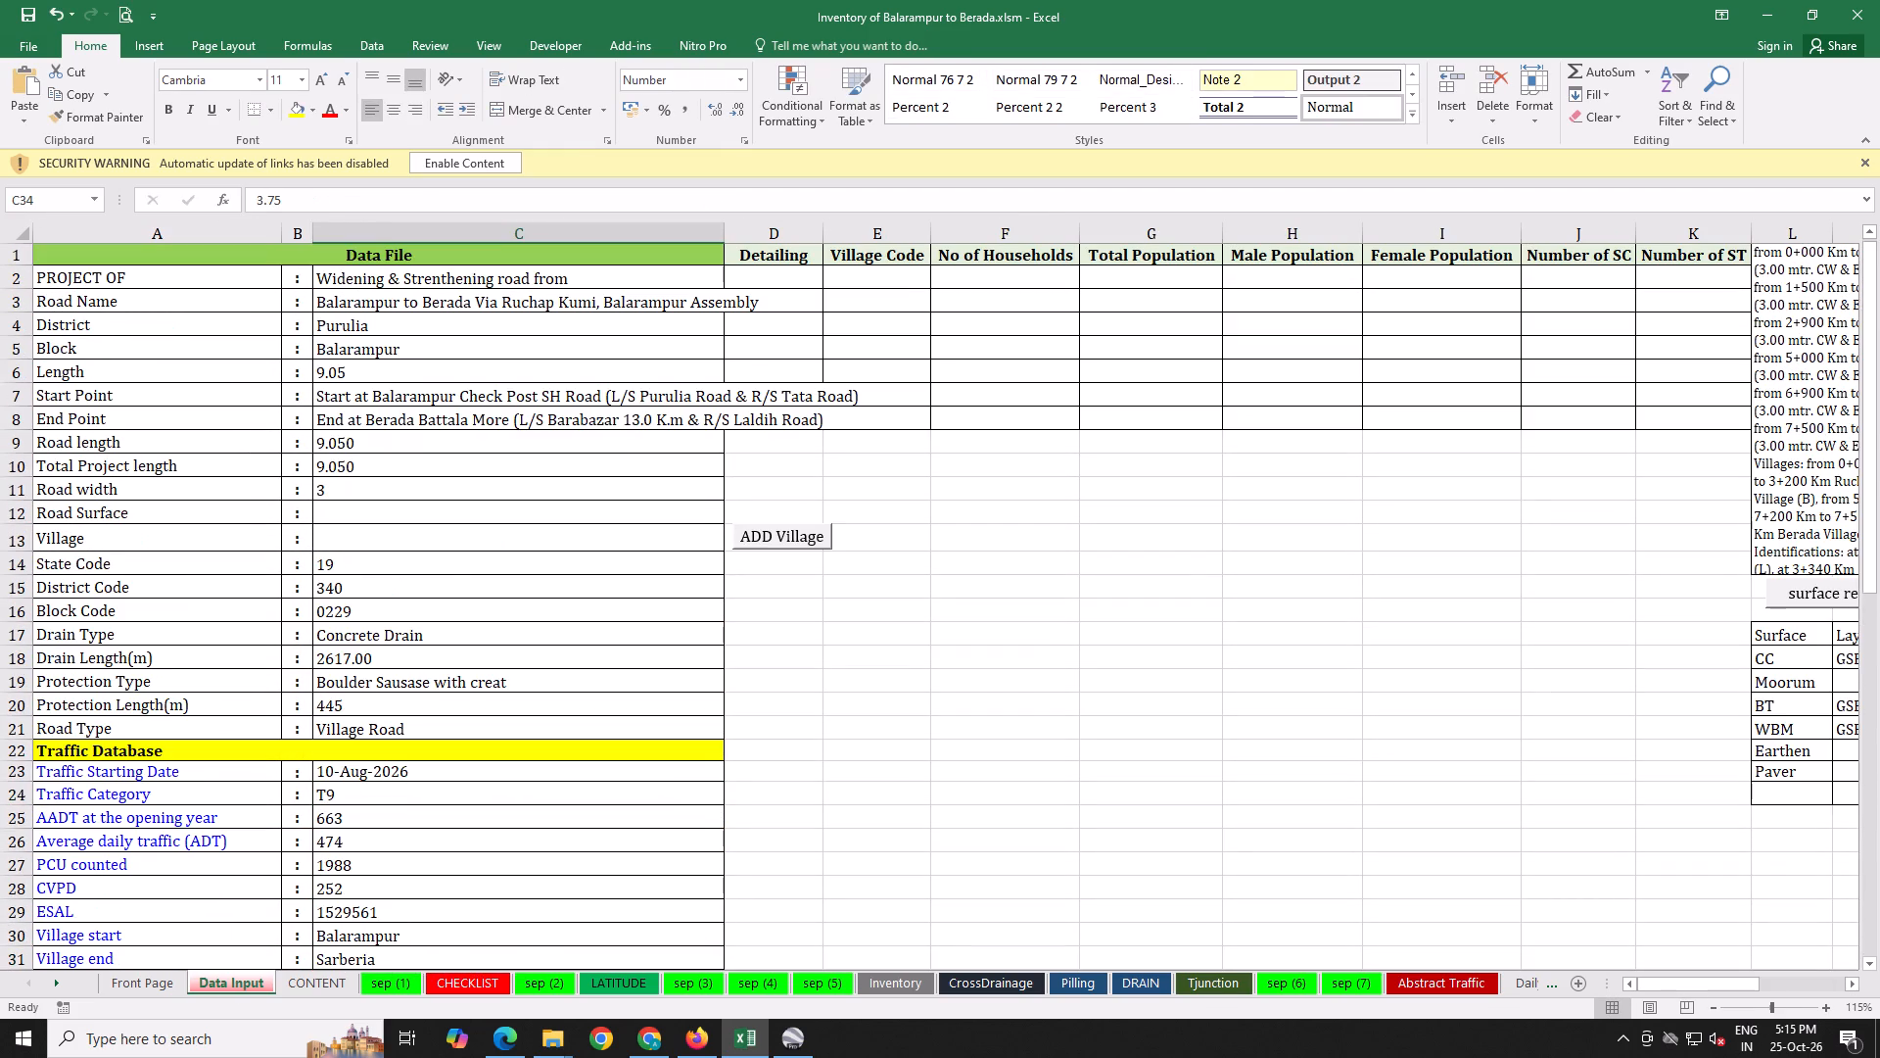
left_click(434, 304)
triple_click(446, 300)
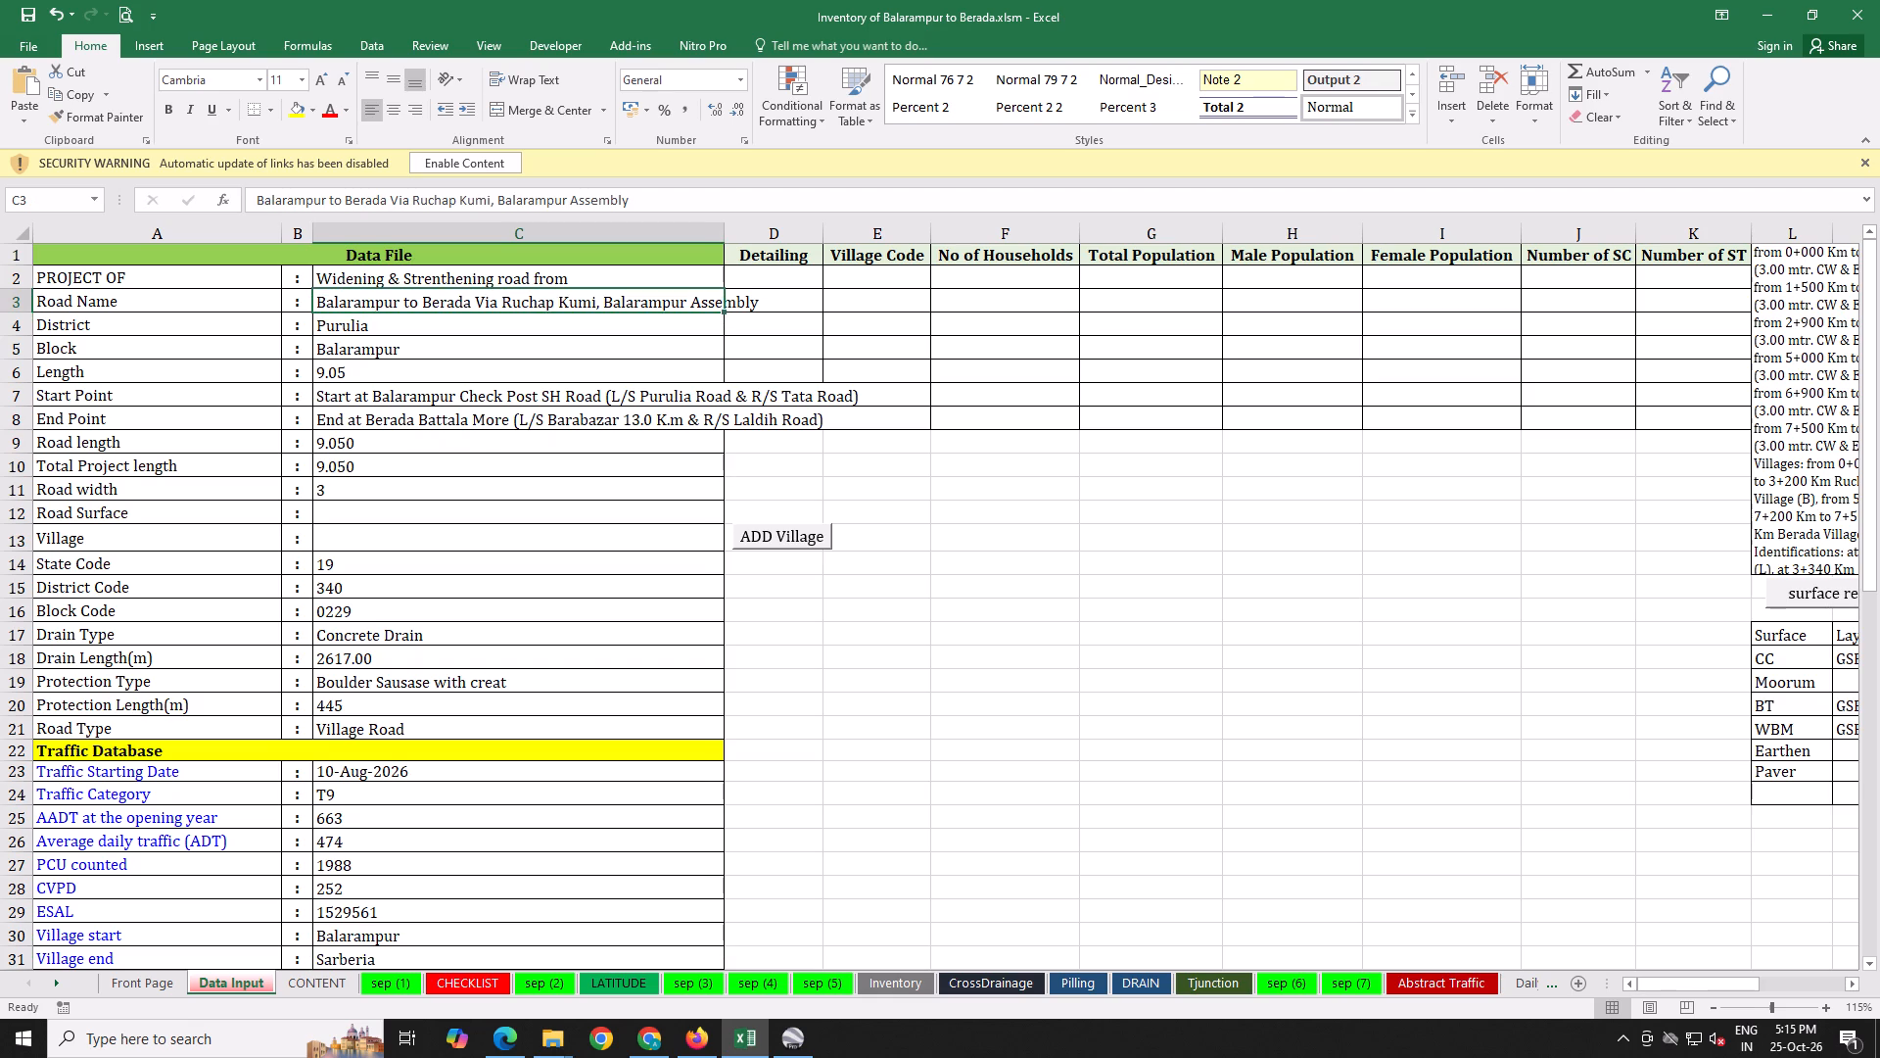
left_click(446, 300)
right_click(446, 300)
left_click(459, 332)
left_click(451, 362)
scroll(445, 381, "down", 3)
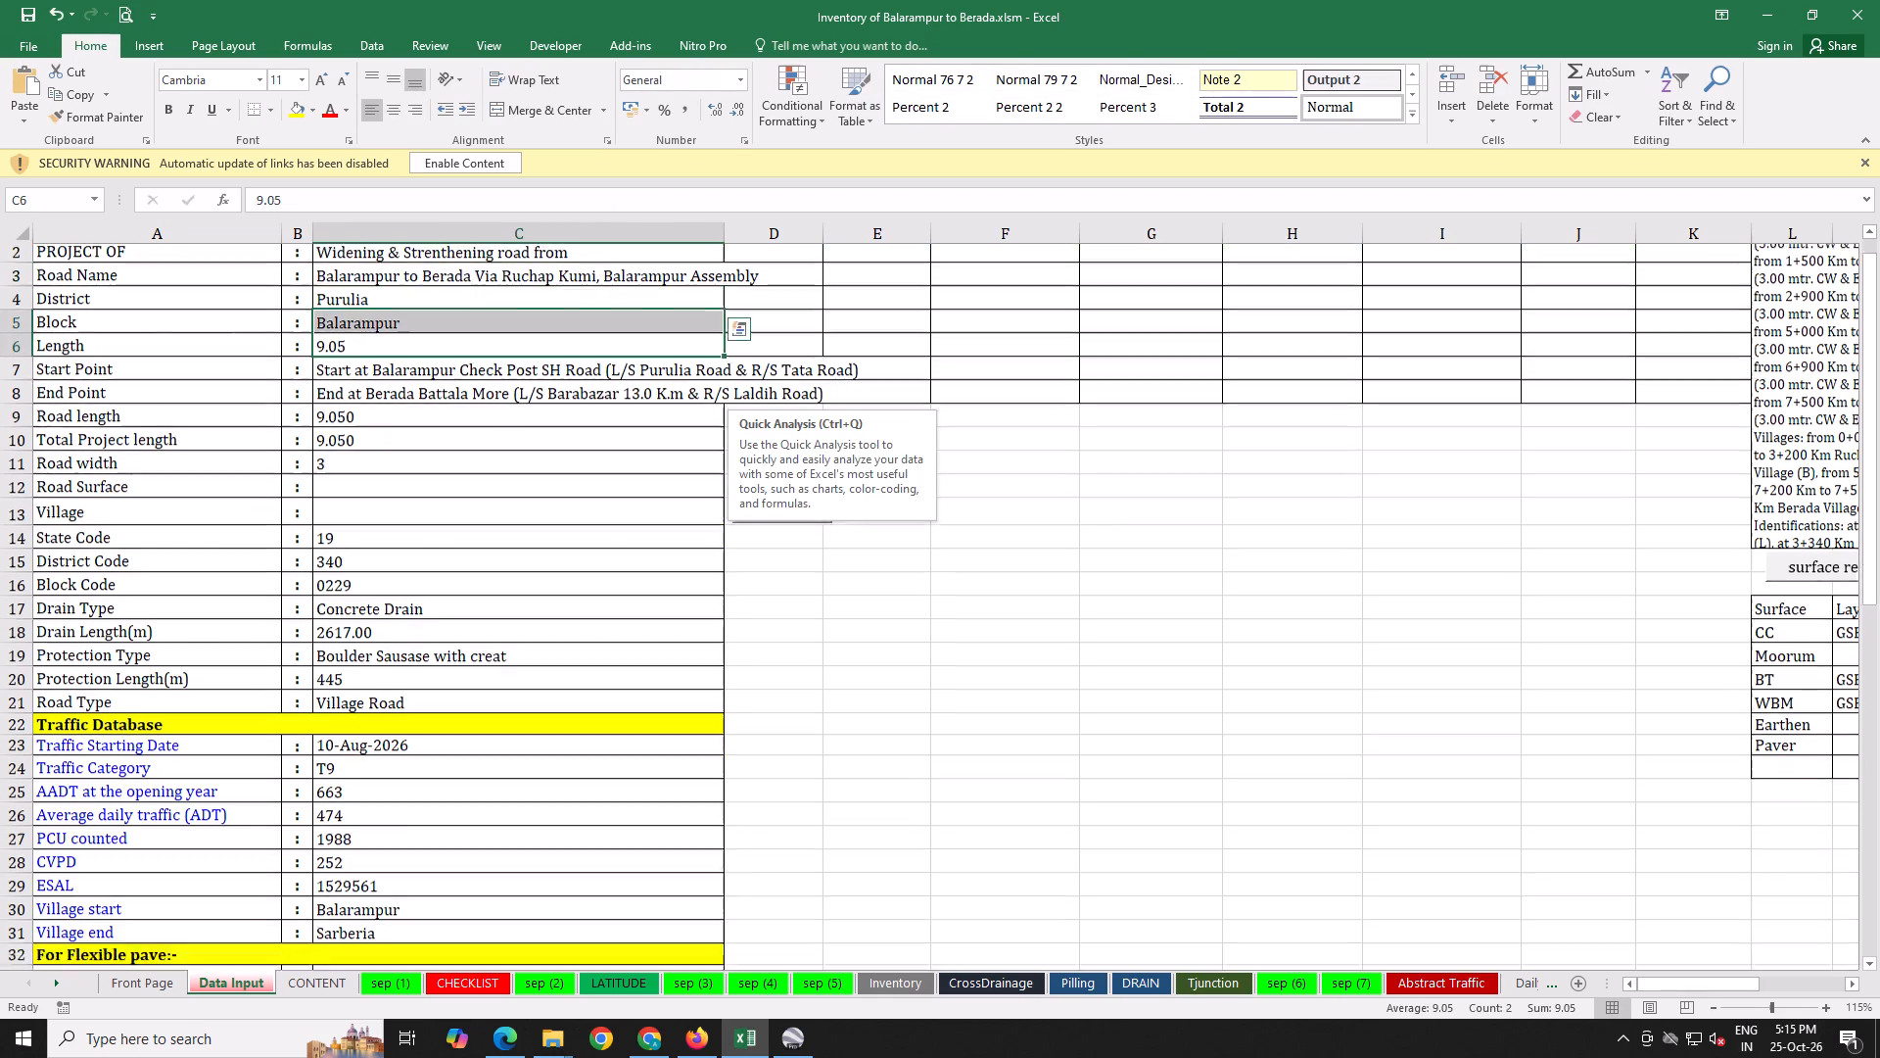
triple_click(360, 754)
left_click(360, 754)
right_click(360, 754)
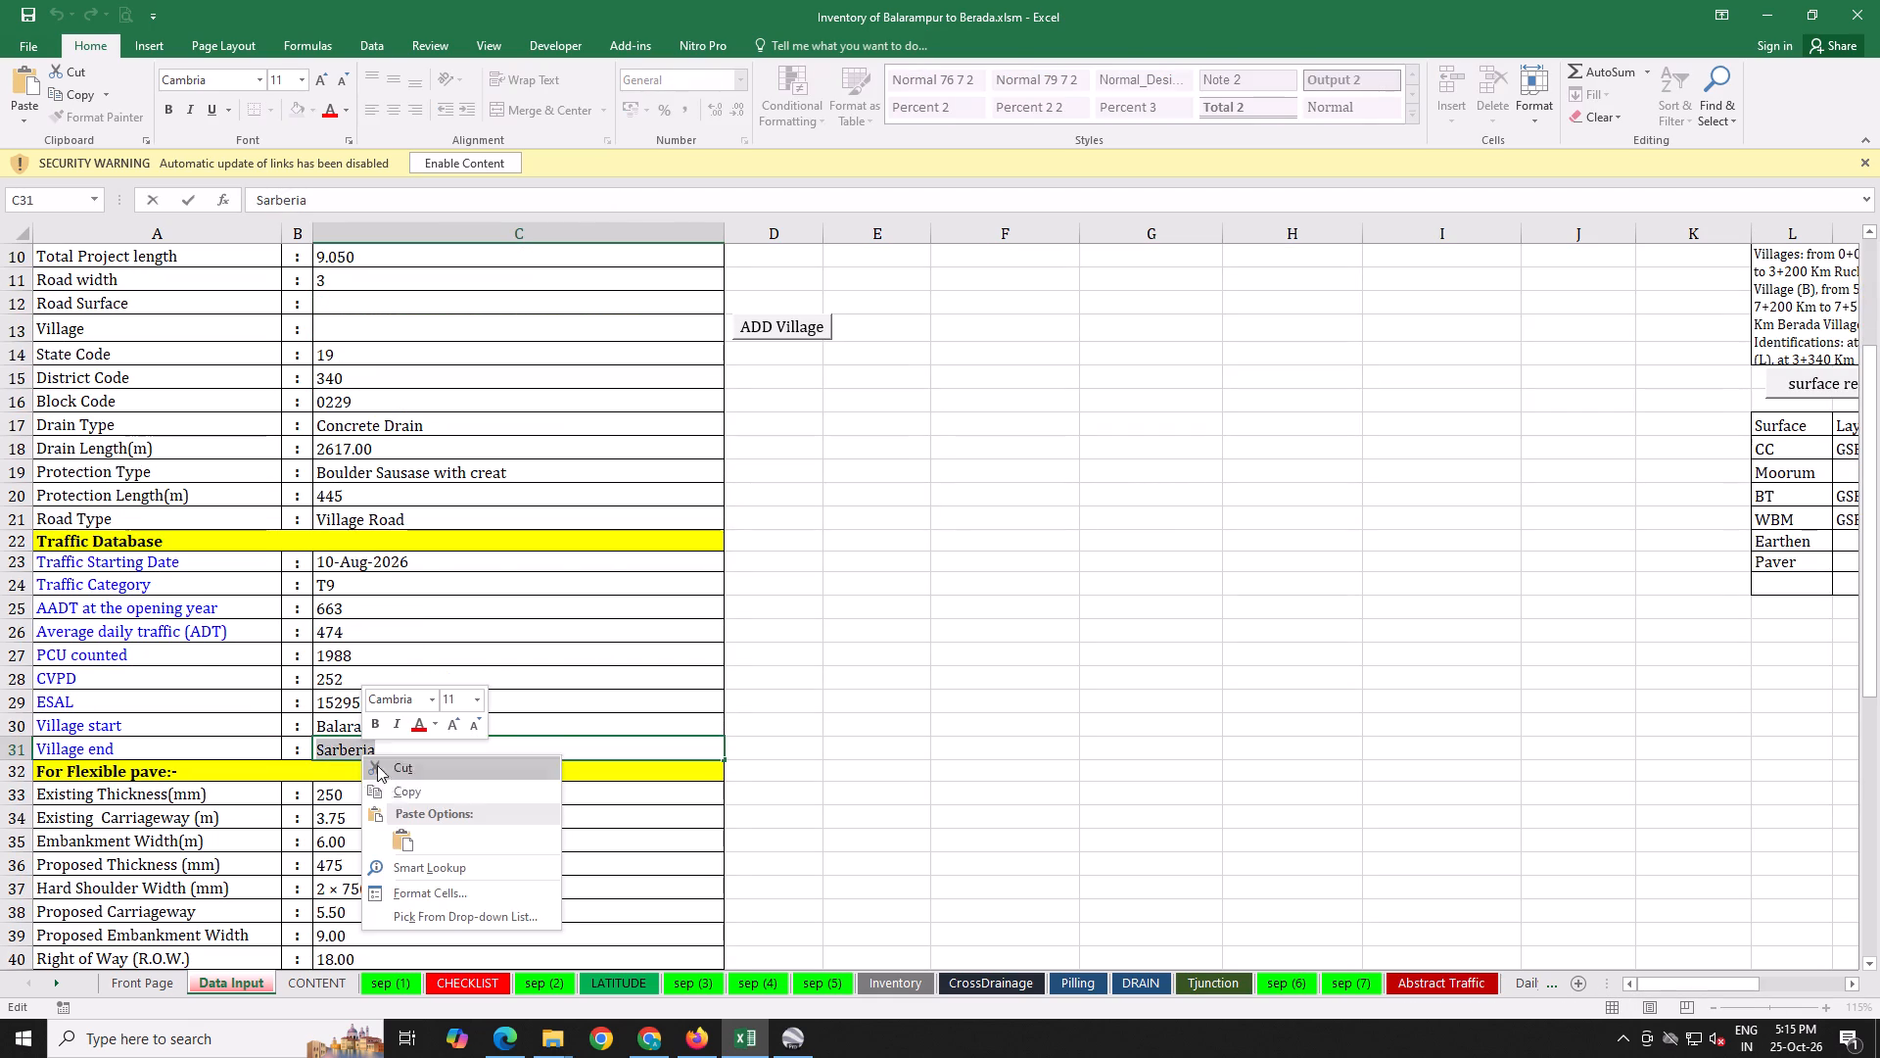
double_click(390, 852)
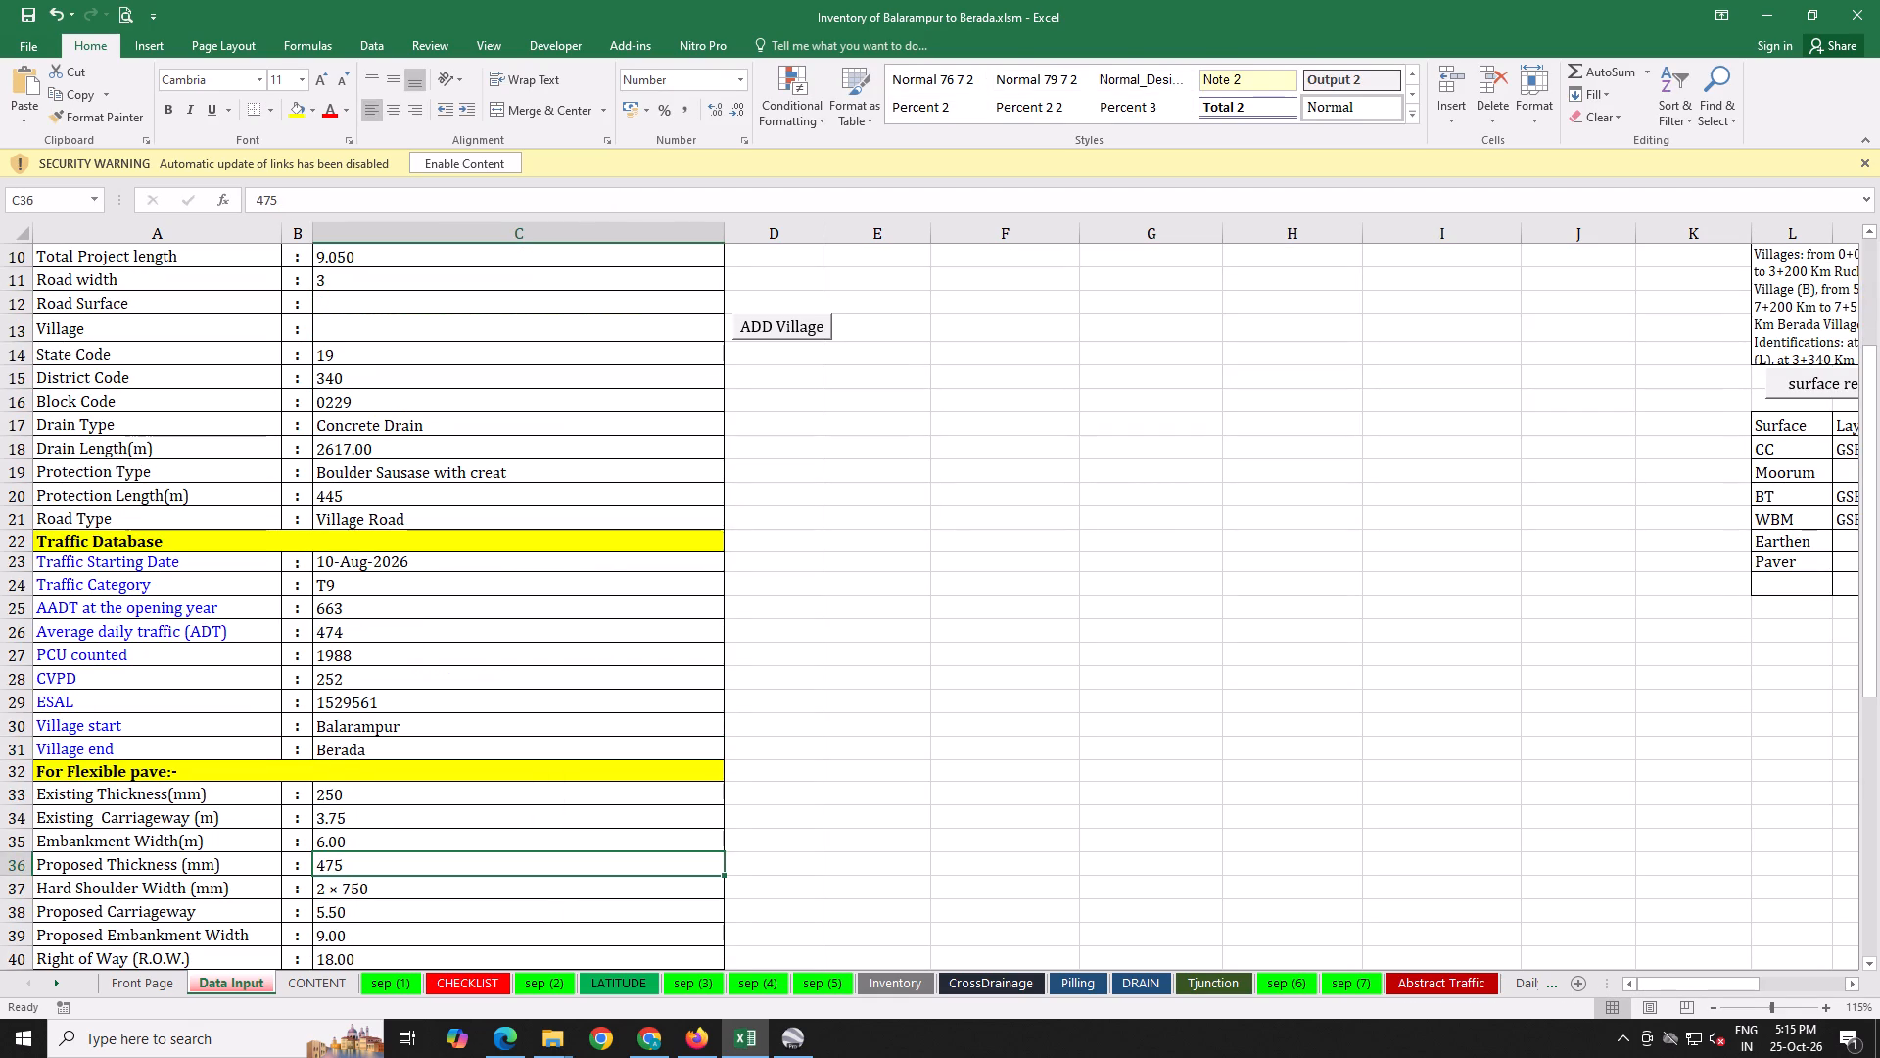
Review the remaining Data Input entries, from the flexible pavement and paver block values down to the Print Date.
scroll(372, 806, "down", 3)
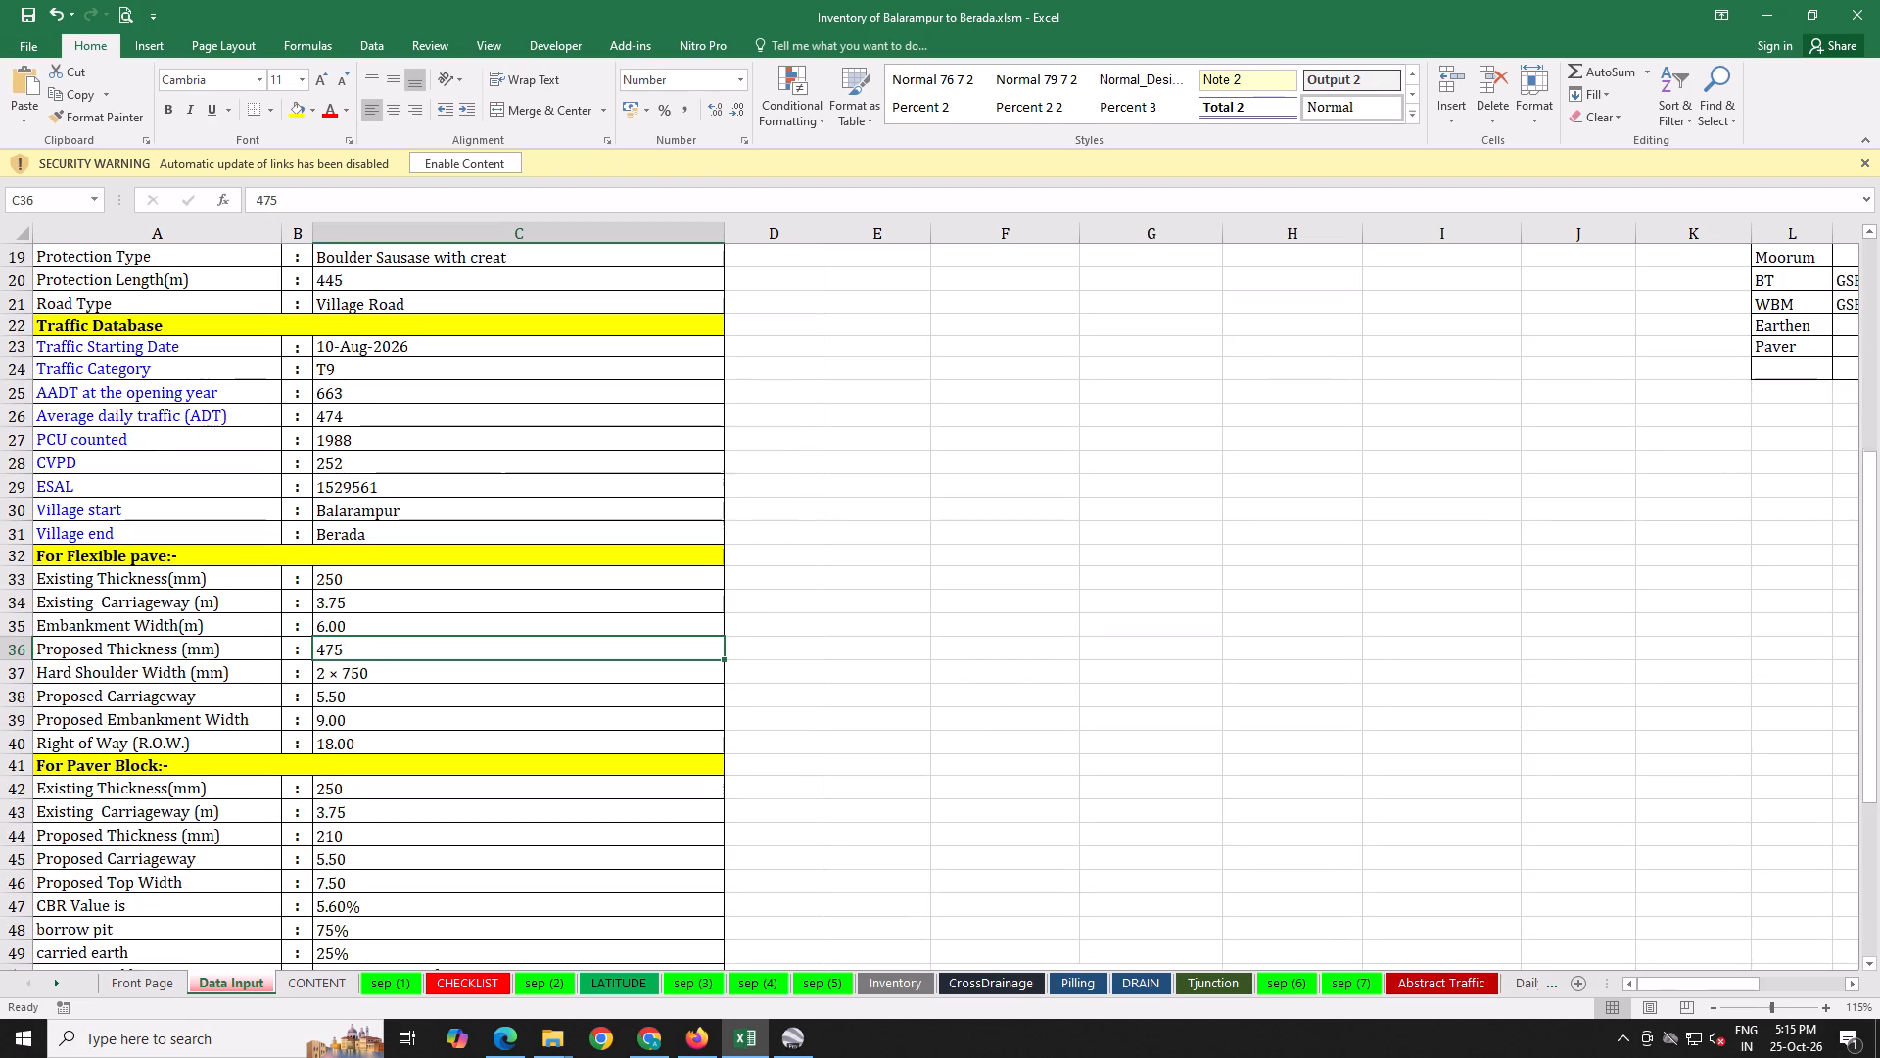
scroll(372, 796, "down", 4)
scroll(373, 797, "up", 6)
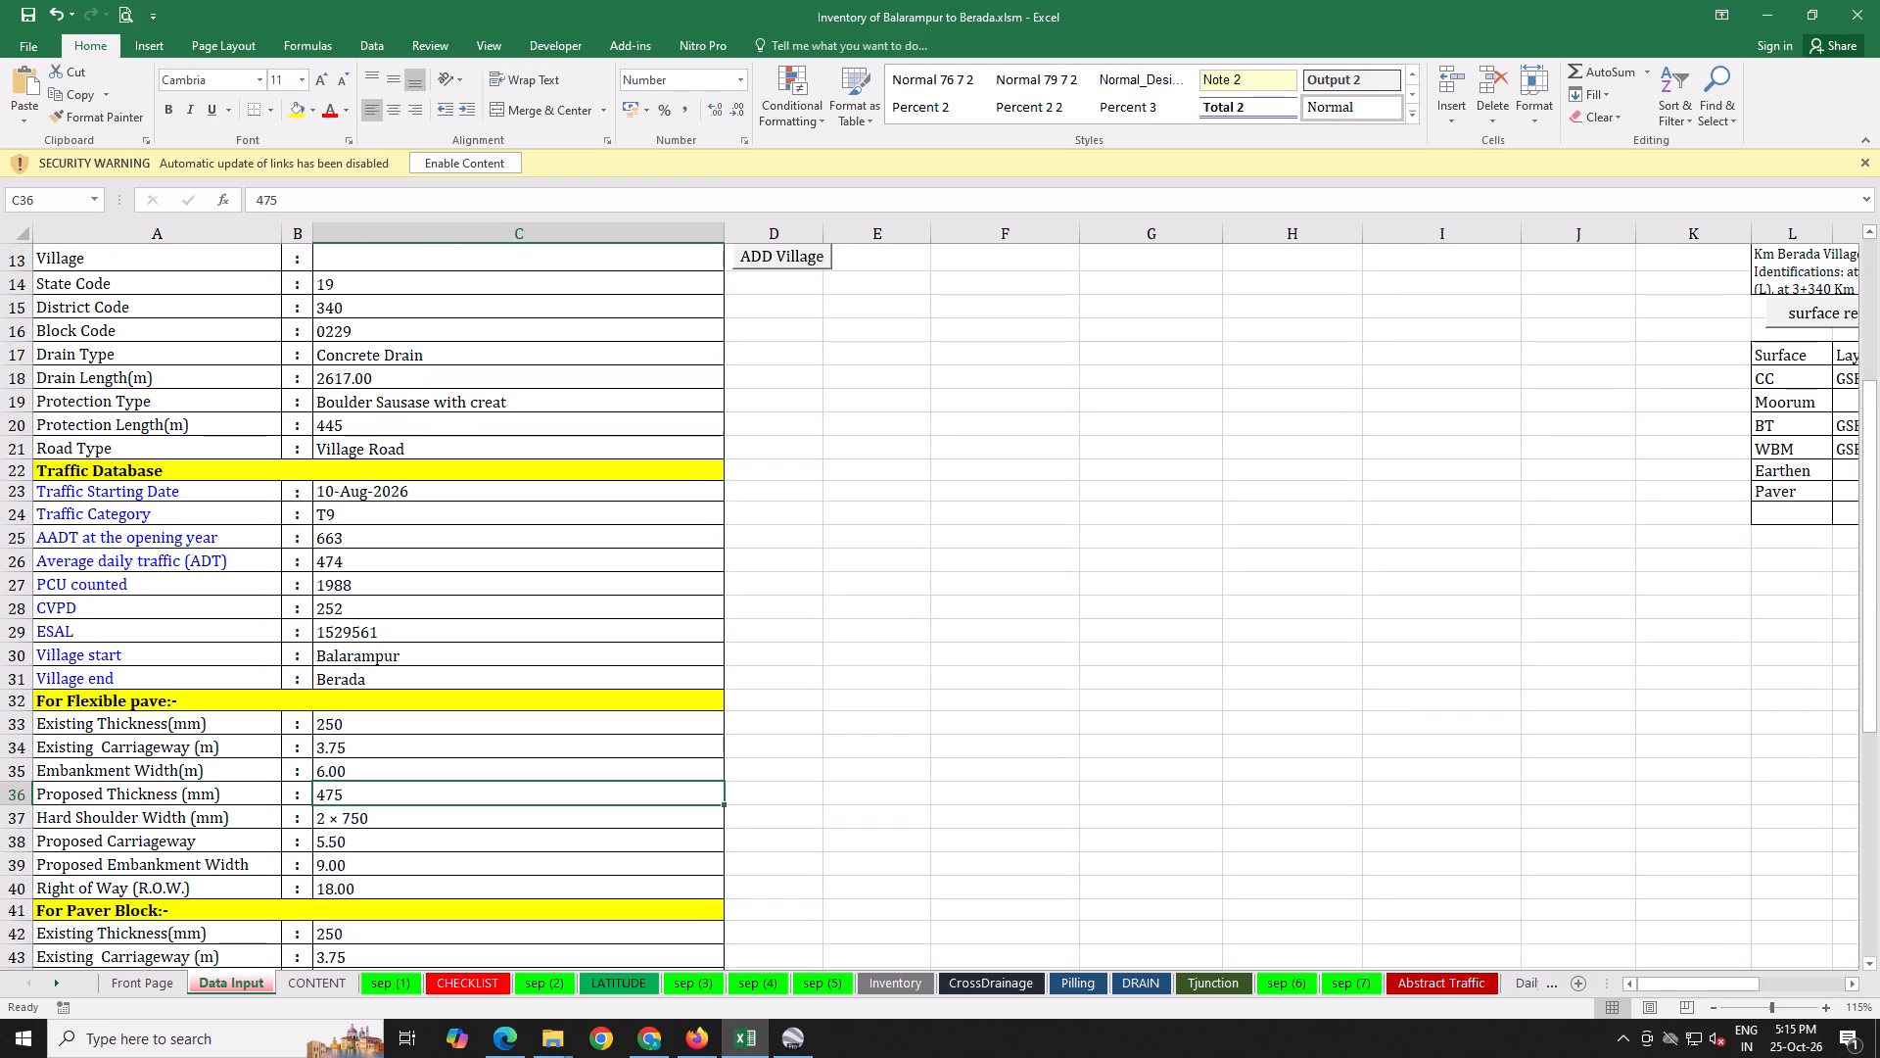
scroll(382, 790, "down", 5)
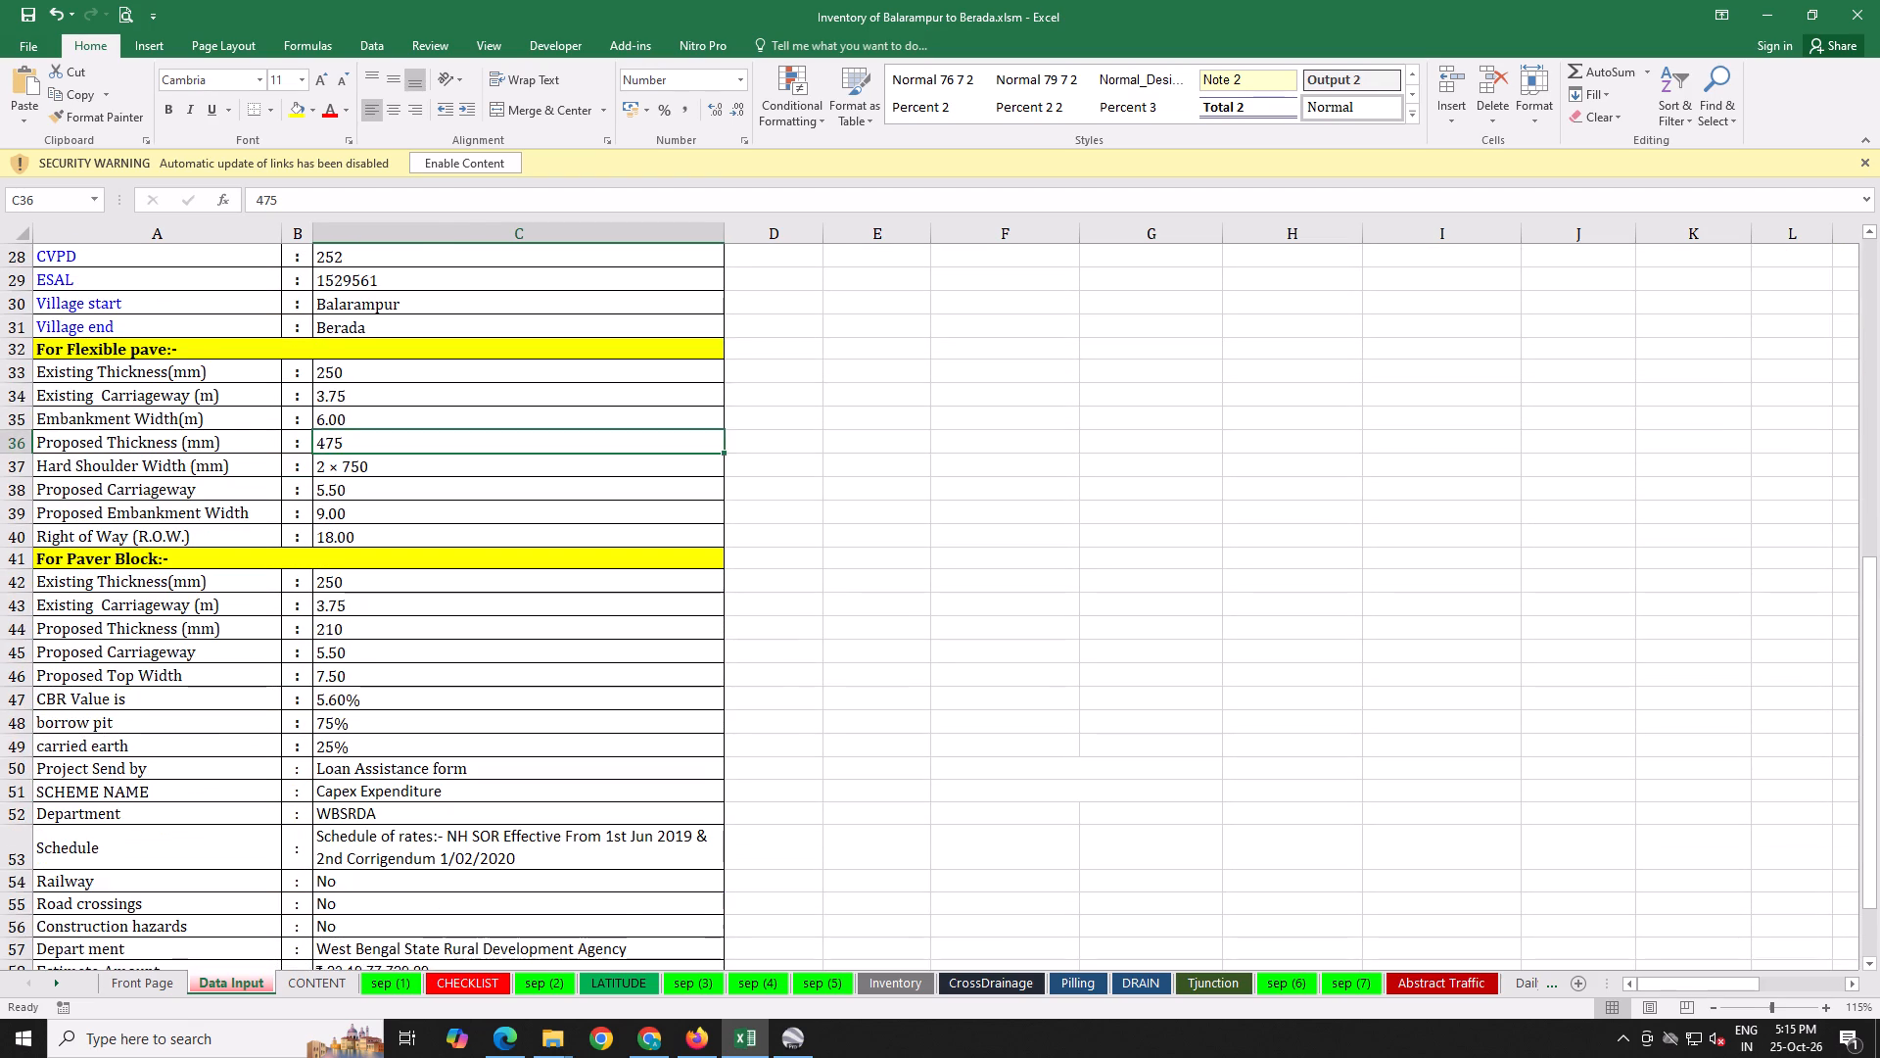
scroll(386, 788, "down", 4)
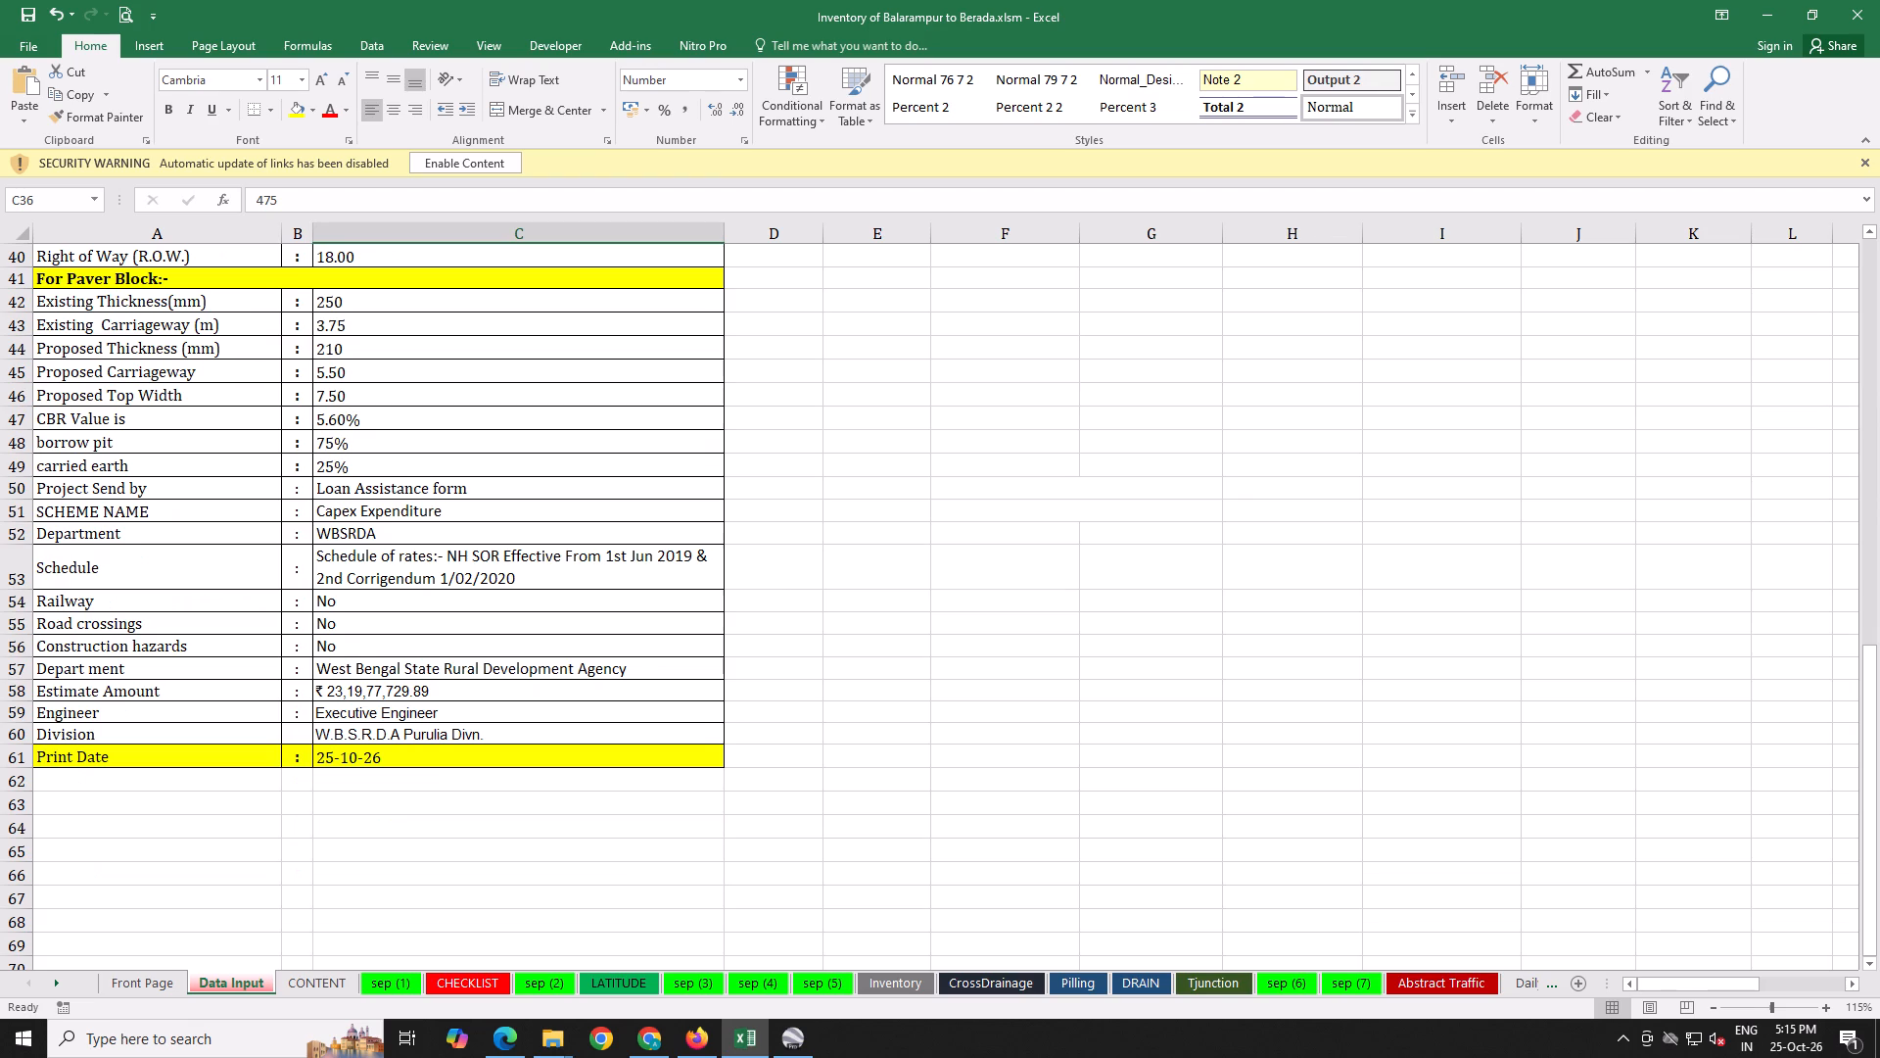
scroll(386, 788, "up", 2)
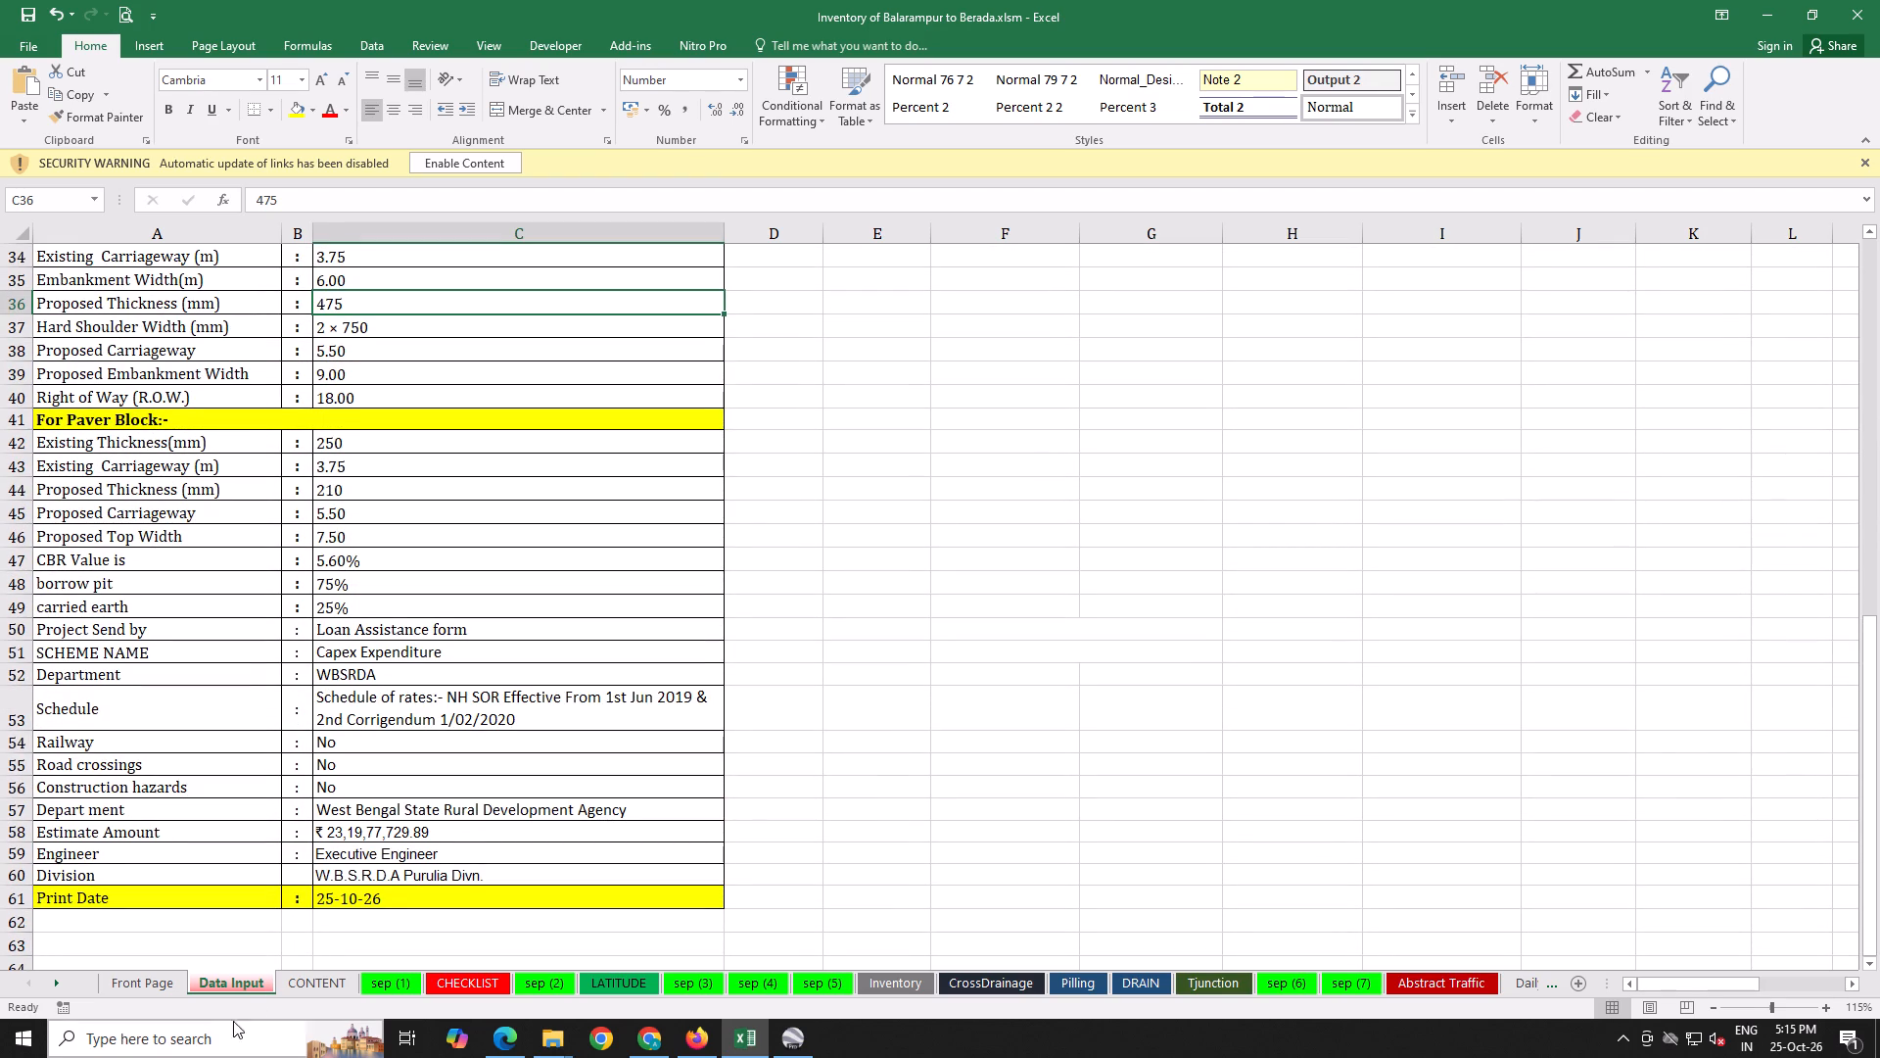
Look over the CONTENT sheet, then examine the CHECKLIST sheet's infrastructure, financial, road project and technical entries.
left_click(315, 967)
left_click(310, 974)
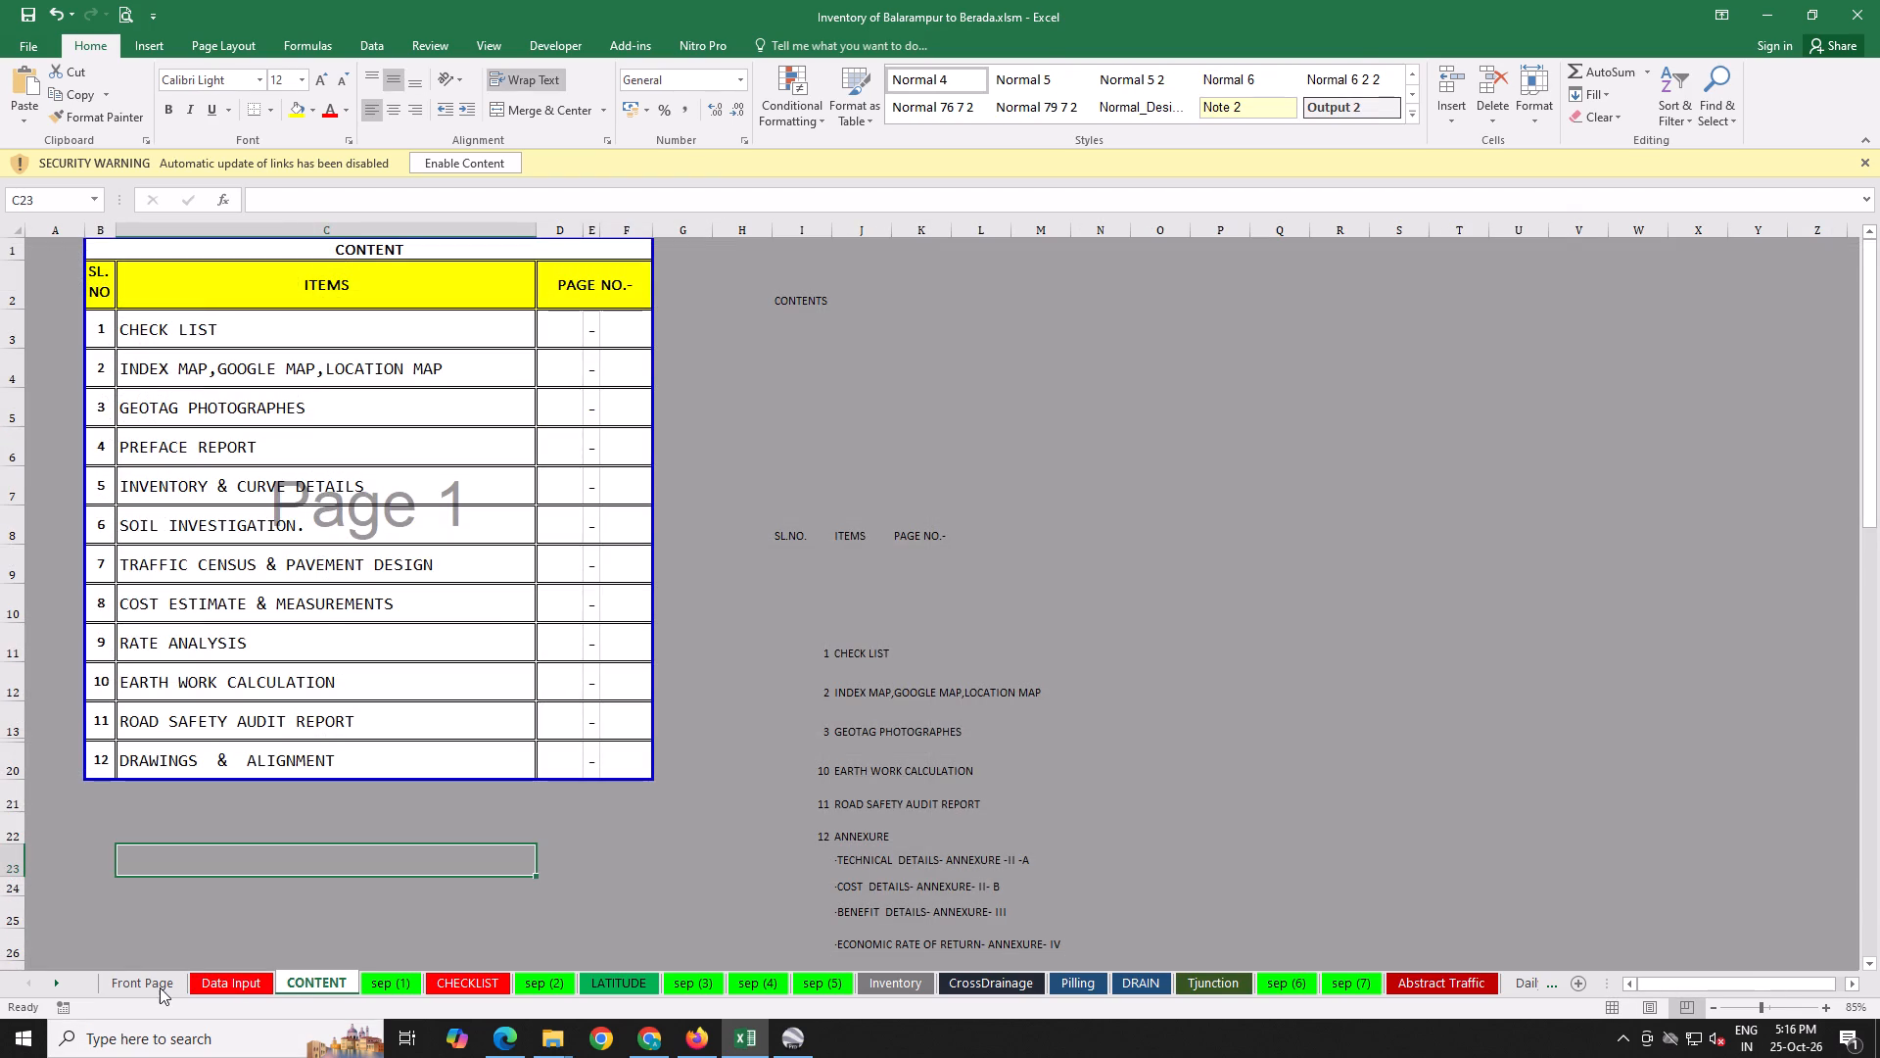
left_click(160, 987)
left_click(202, 984)
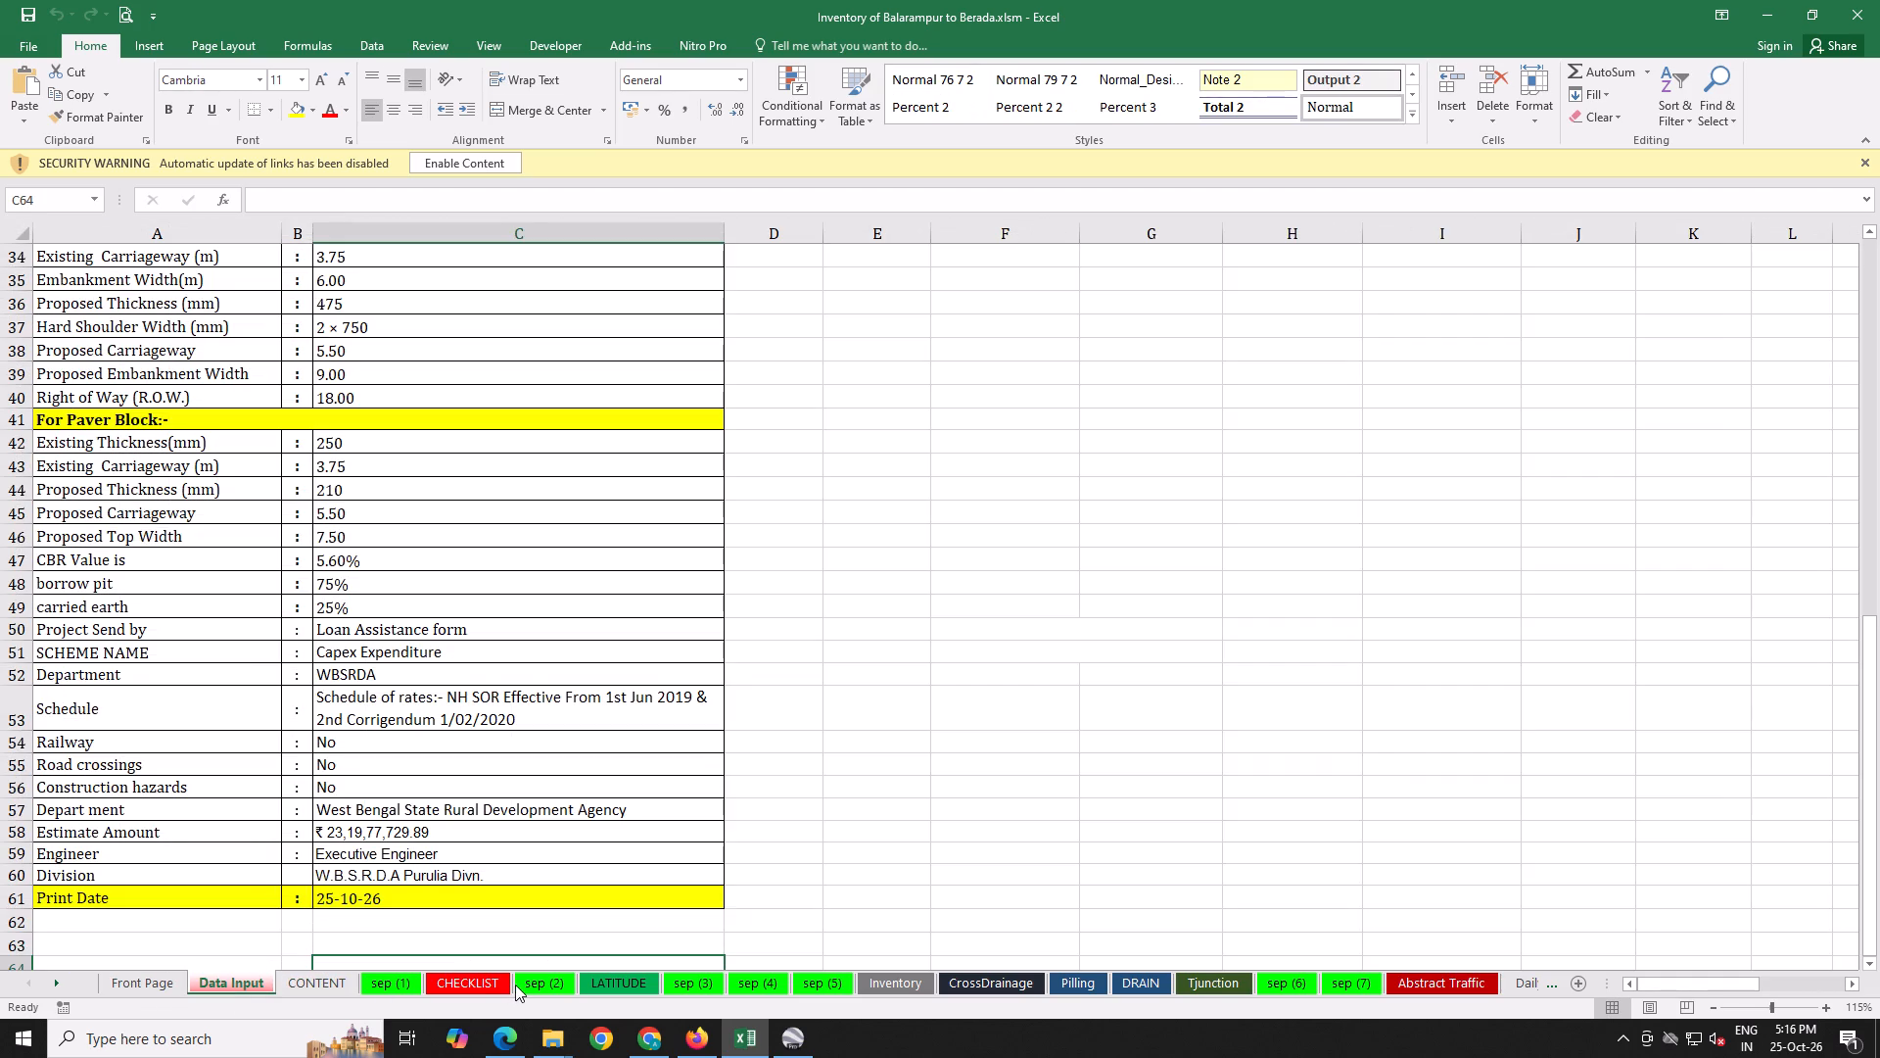
left_click(476, 985)
scroll(472, 916, "up", 8)
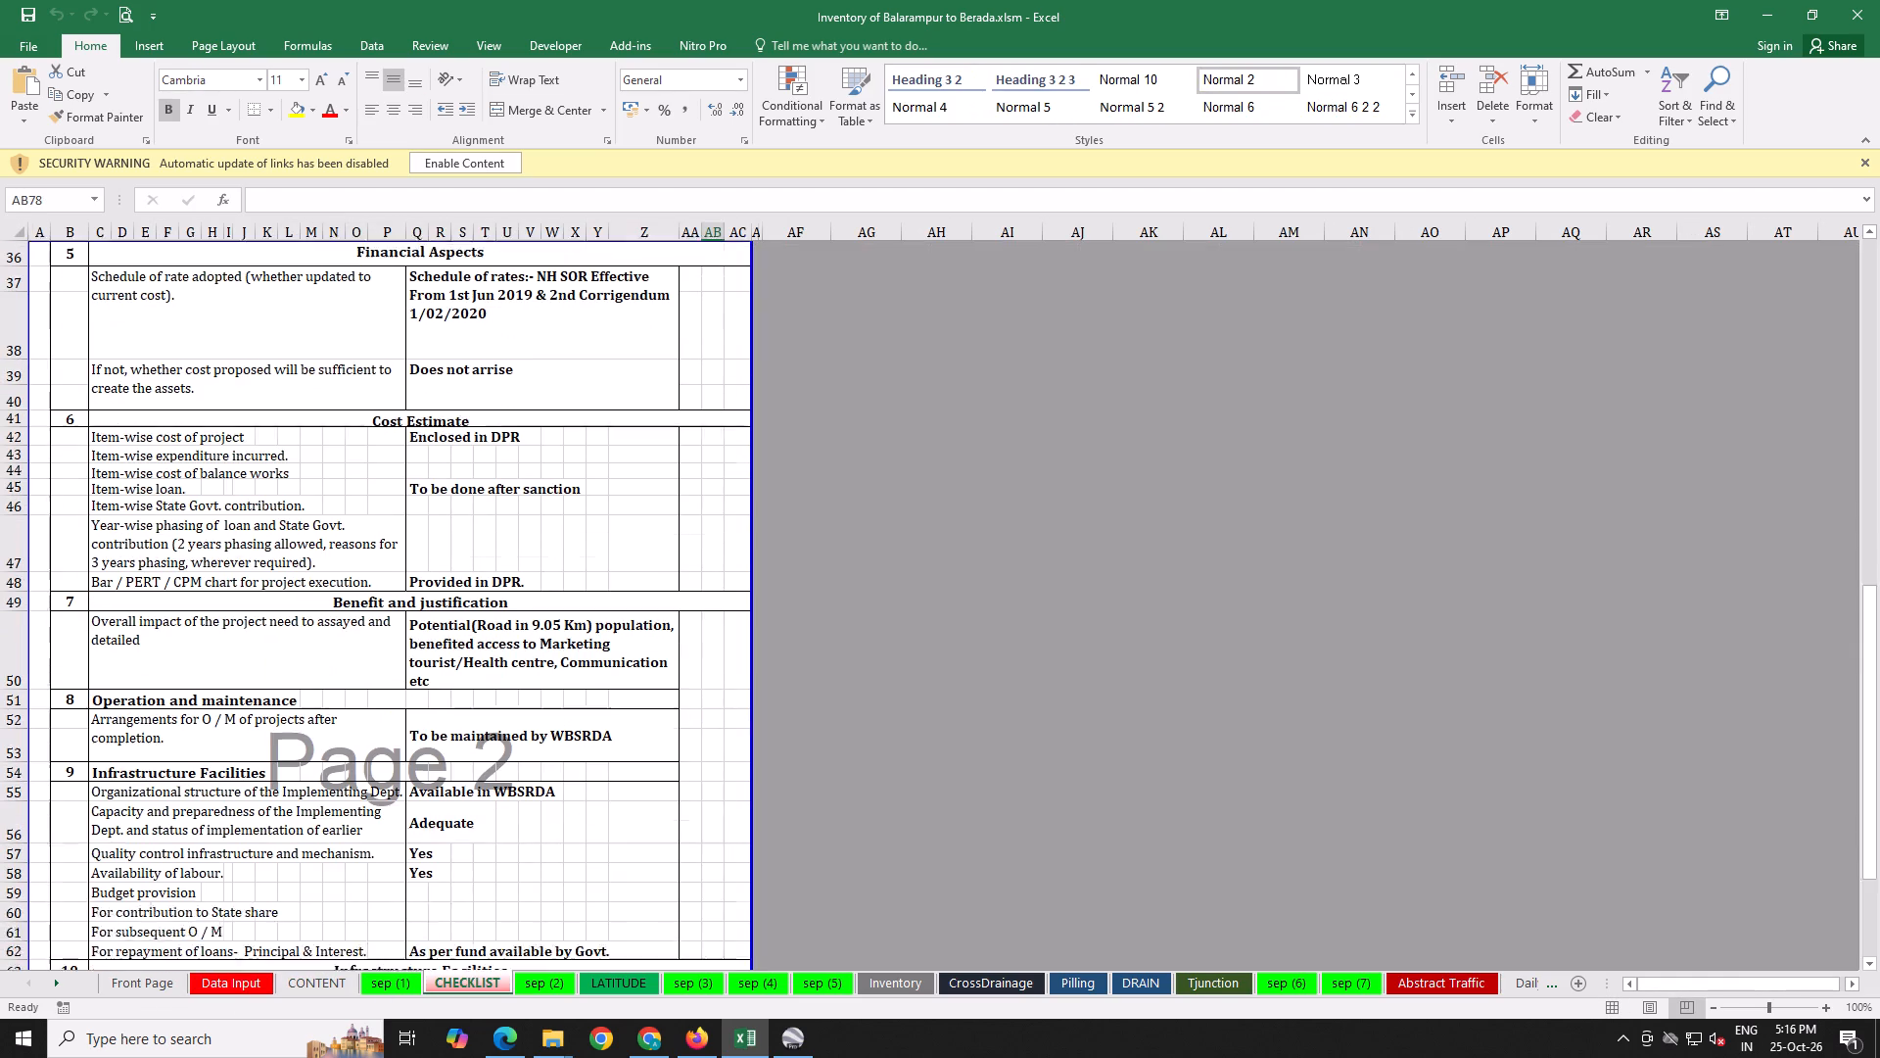
scroll(468, 911, "up", 2)
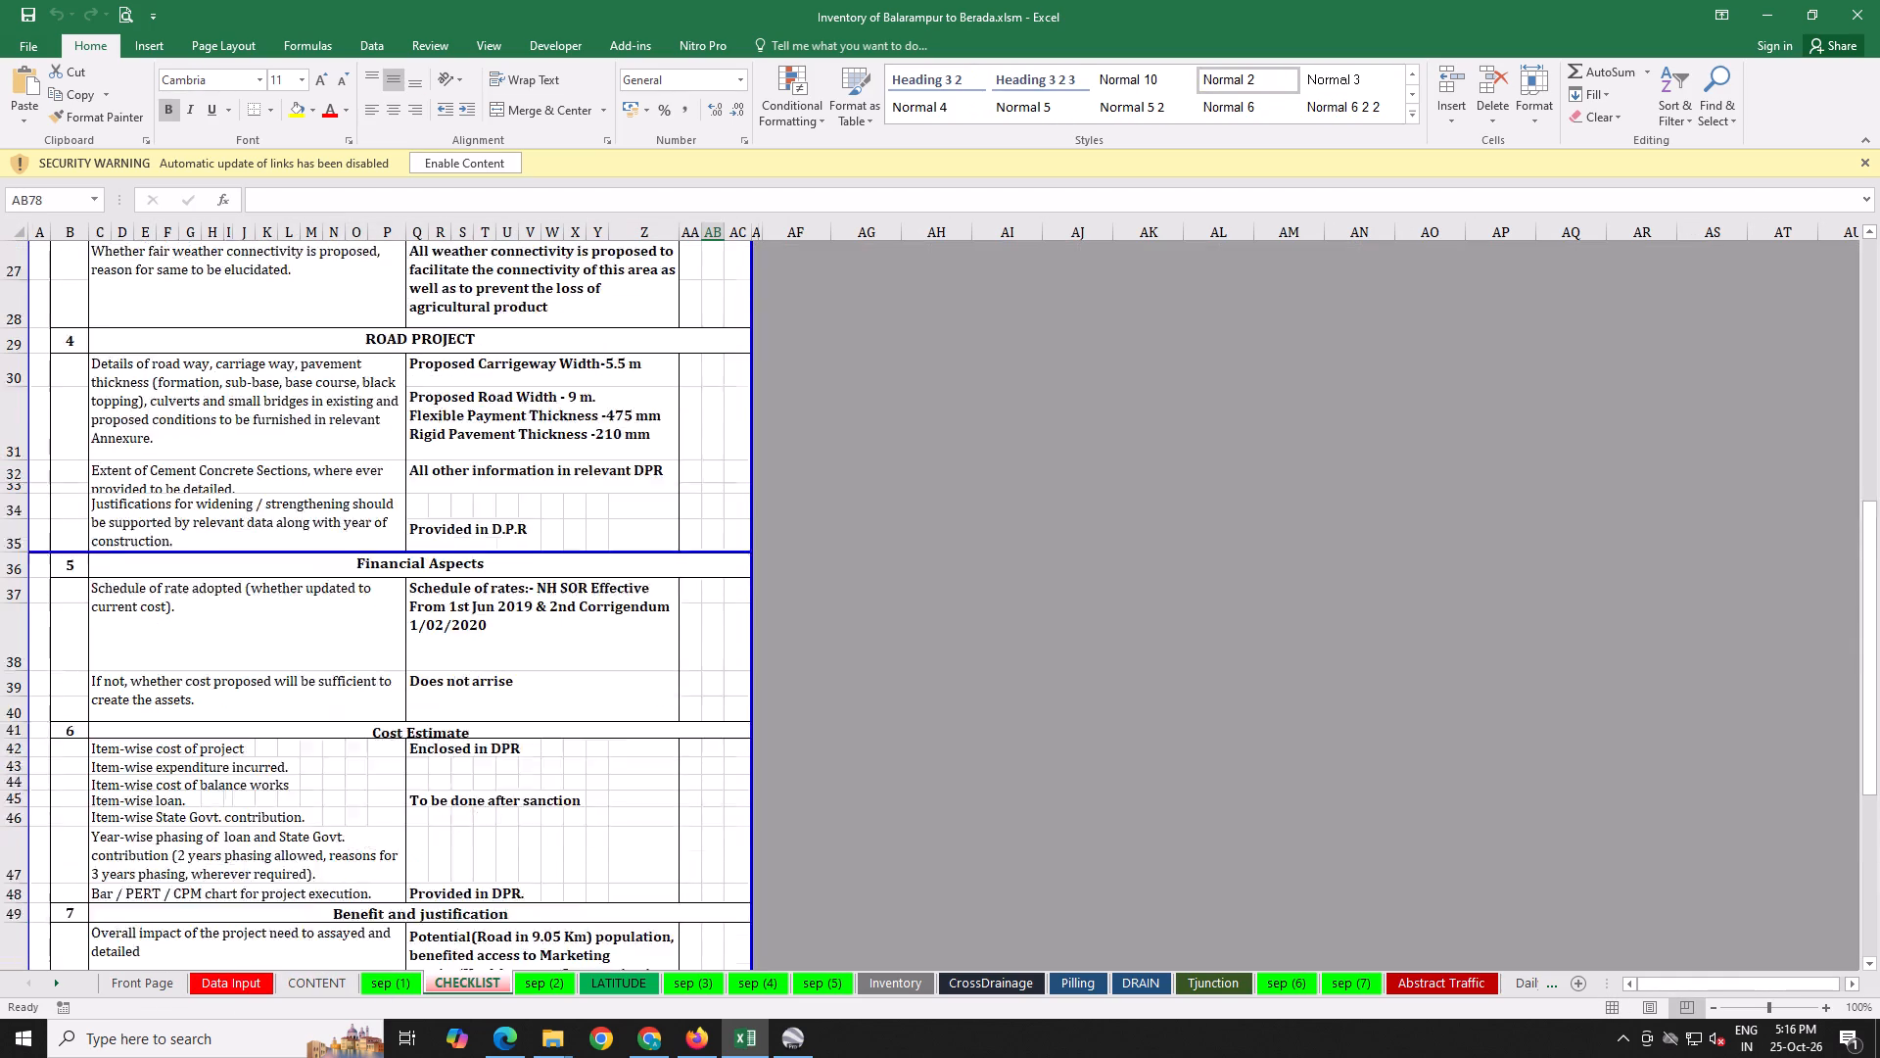
scroll(468, 911, "up", 2)
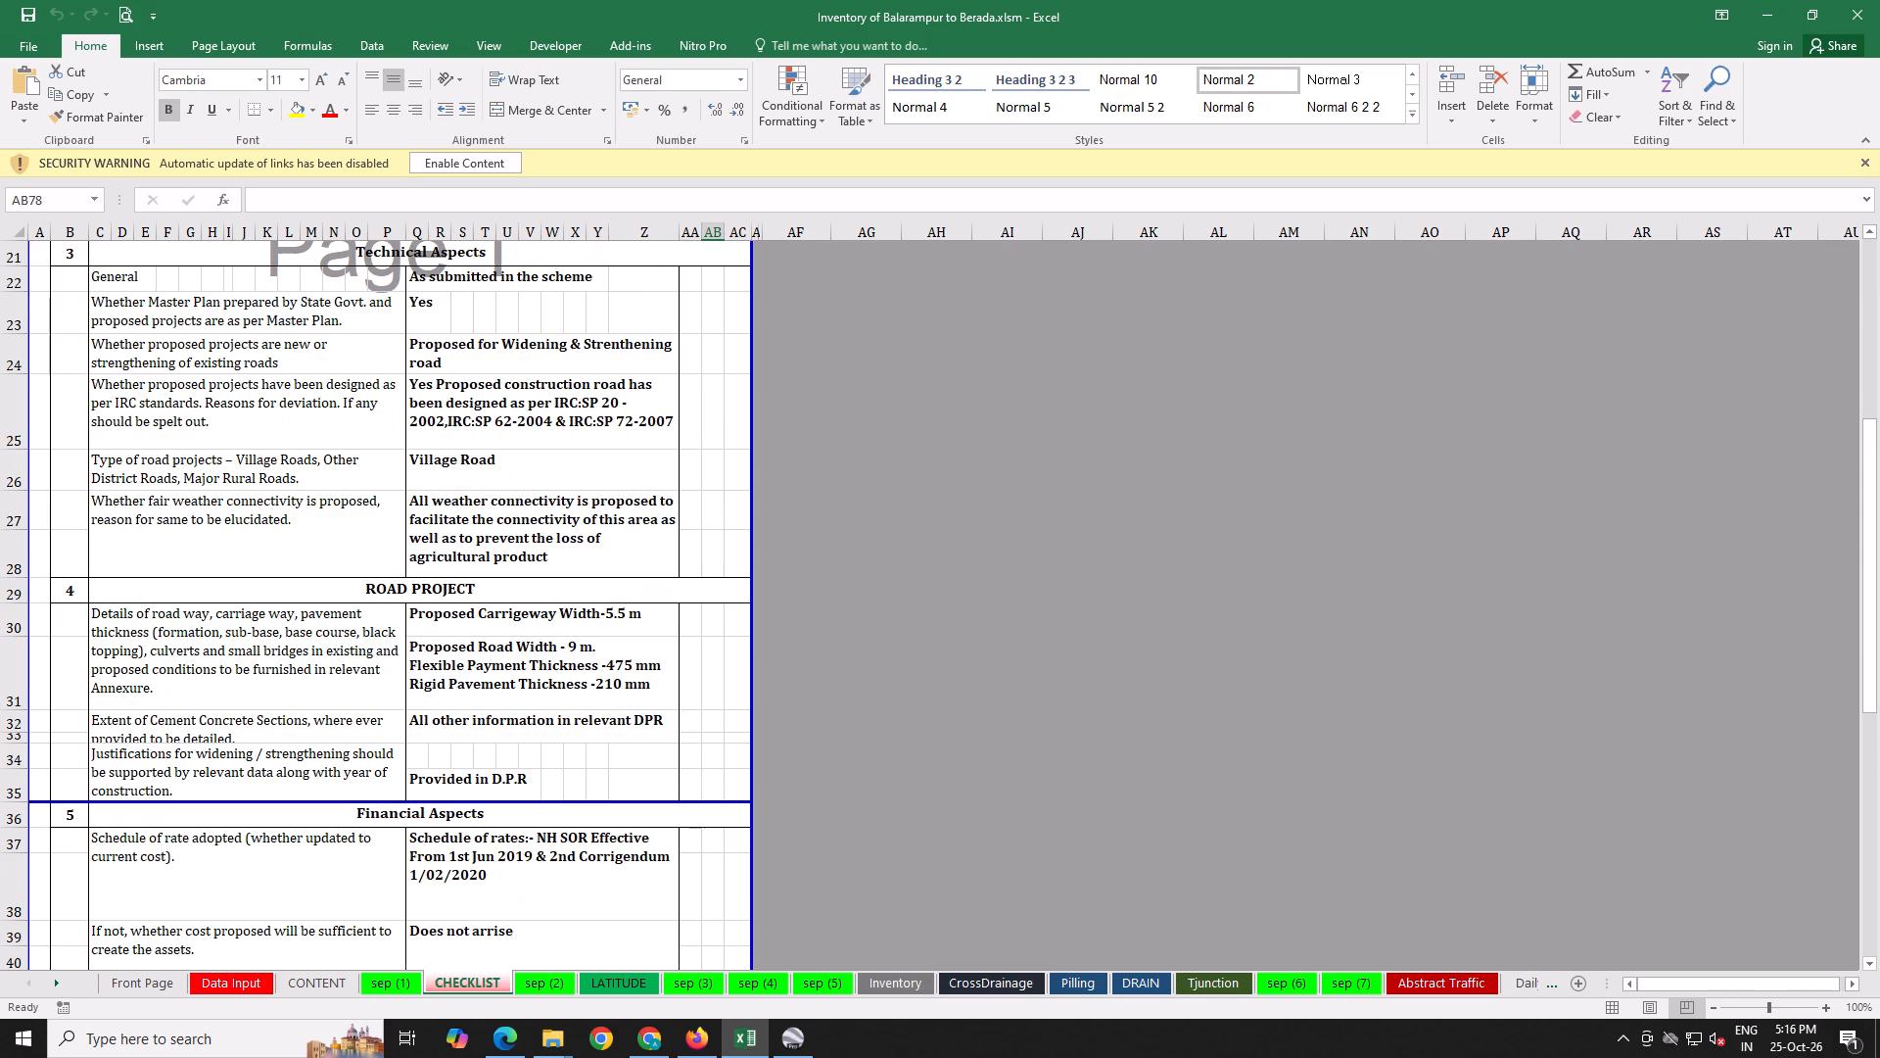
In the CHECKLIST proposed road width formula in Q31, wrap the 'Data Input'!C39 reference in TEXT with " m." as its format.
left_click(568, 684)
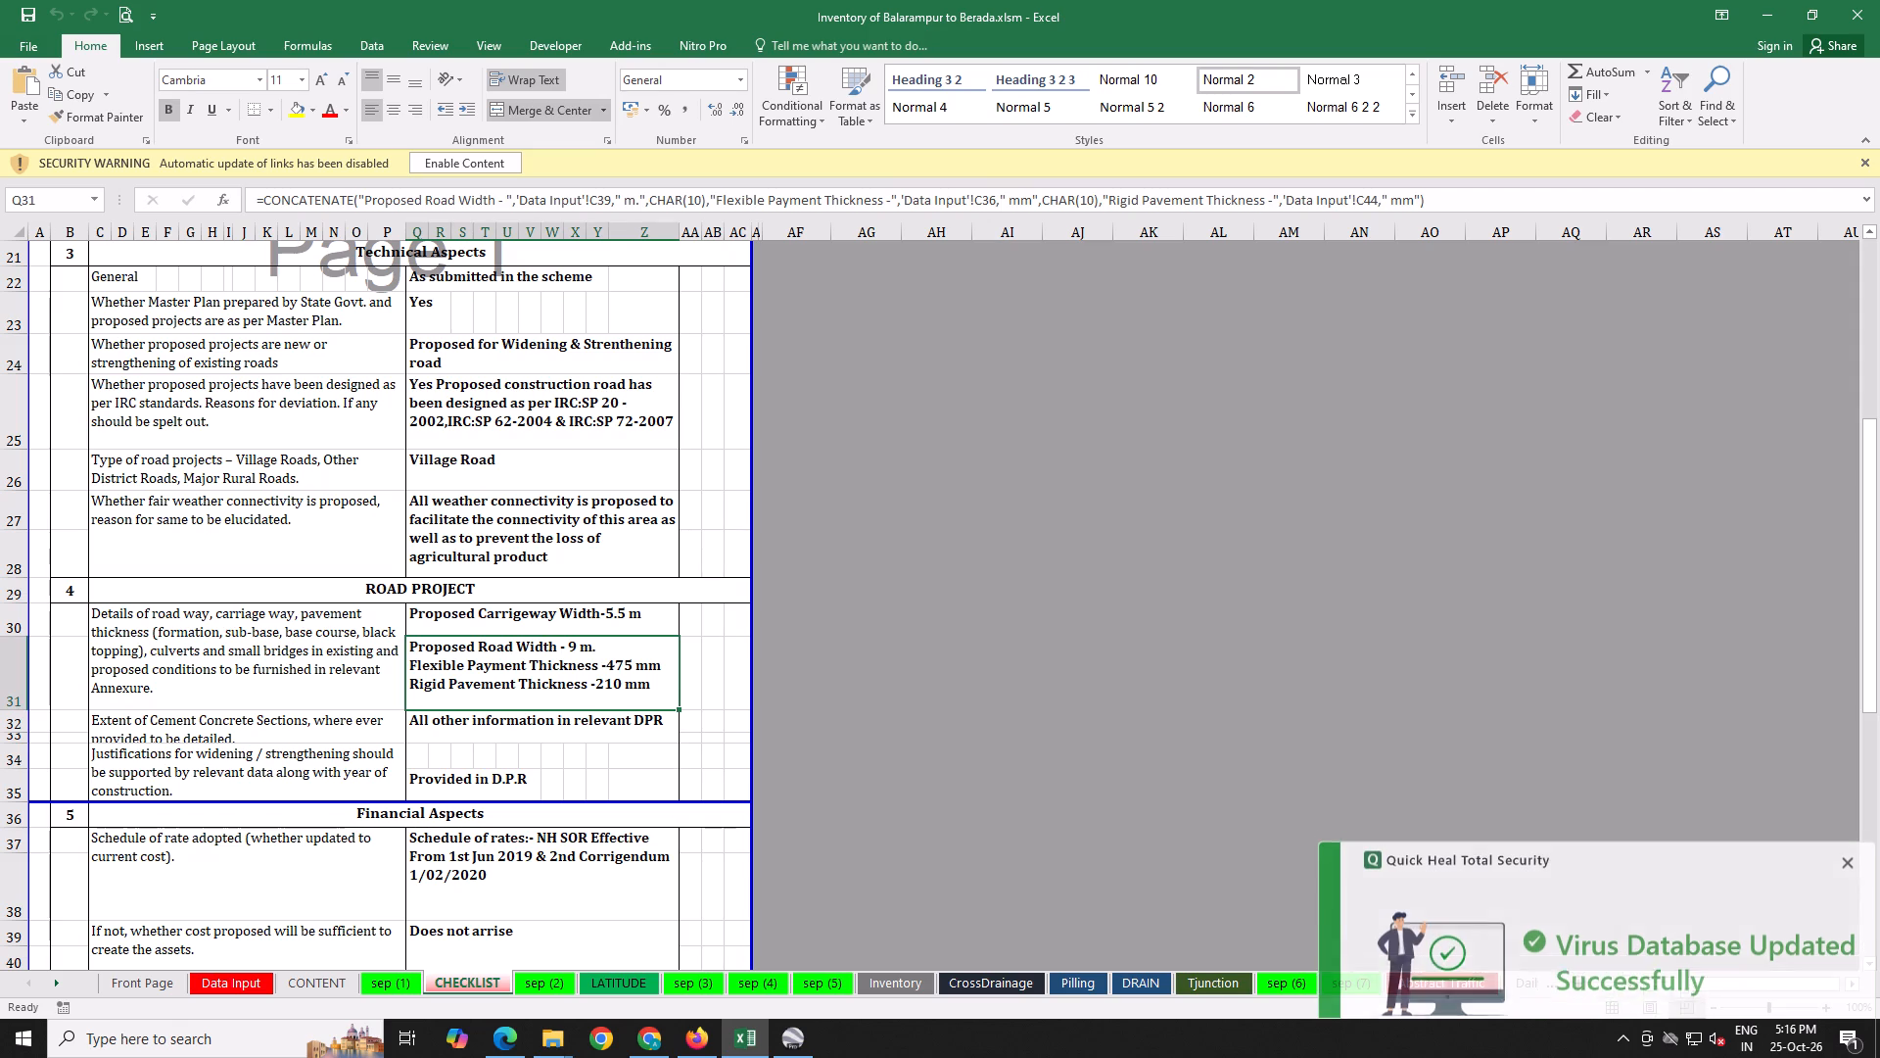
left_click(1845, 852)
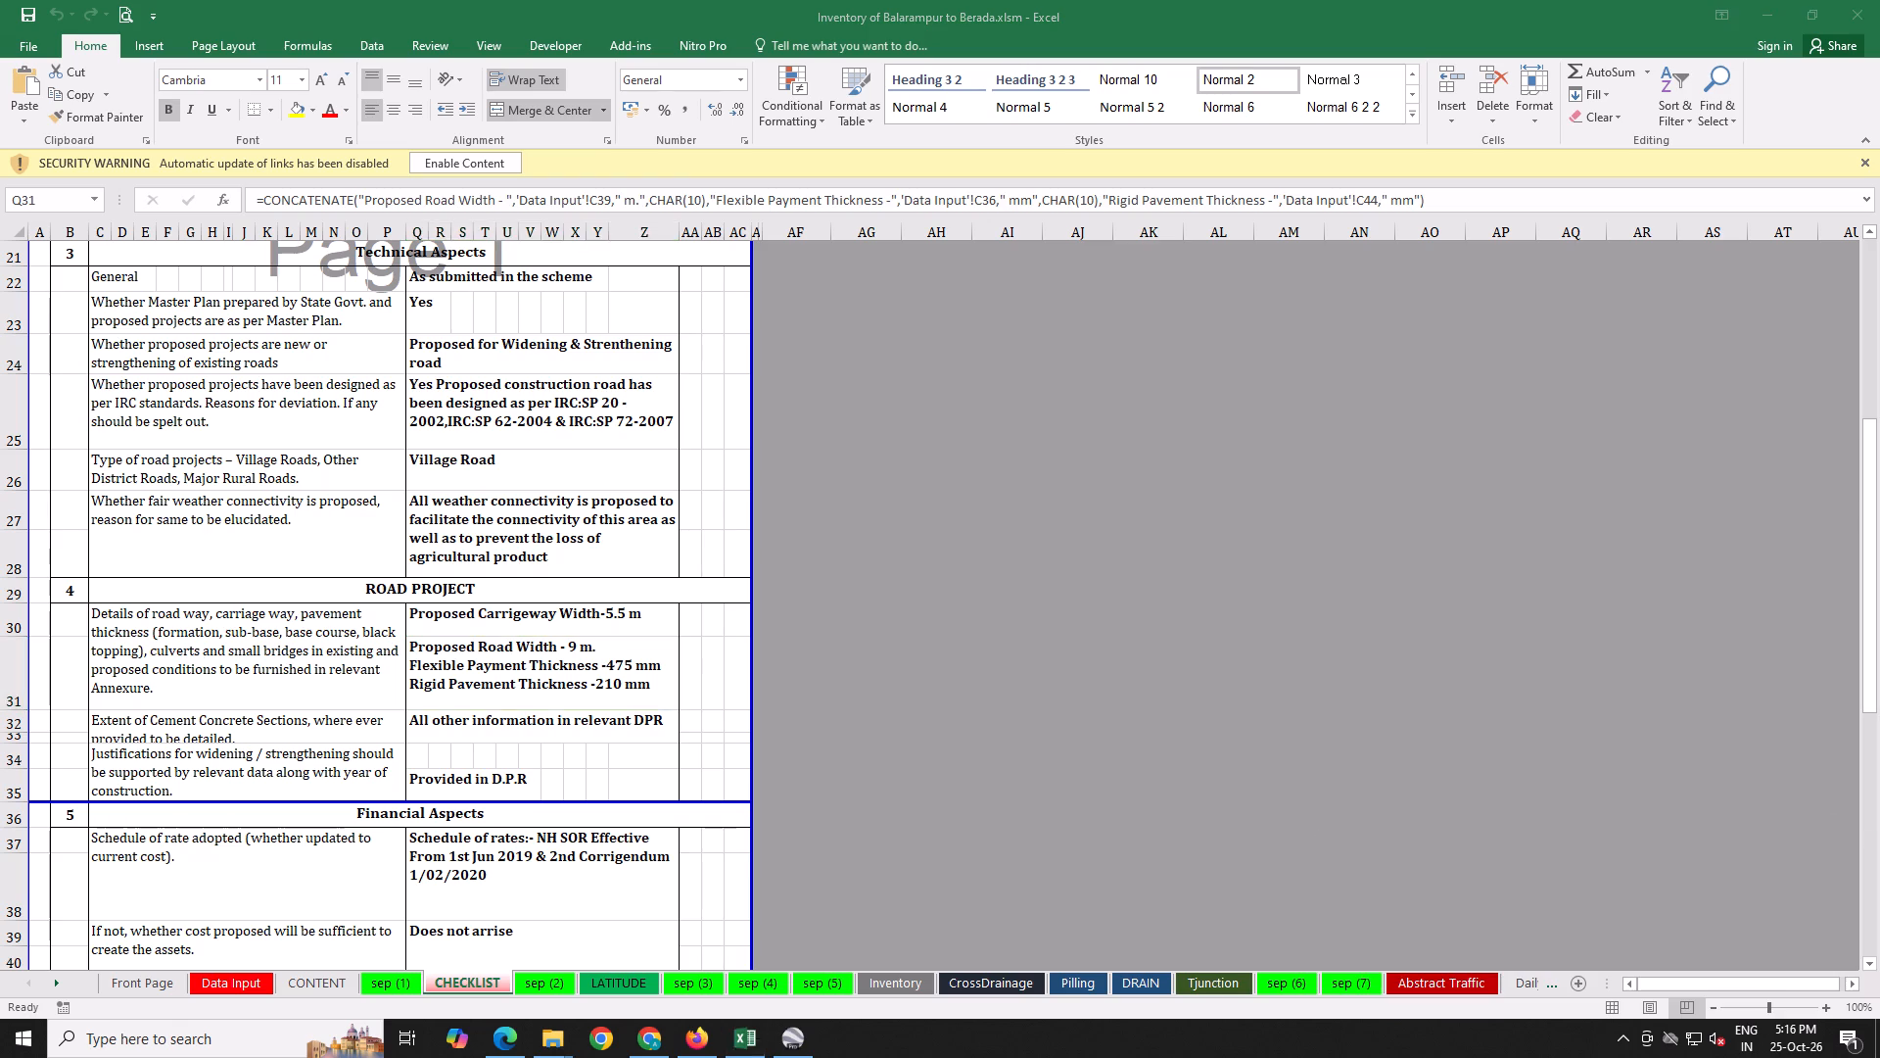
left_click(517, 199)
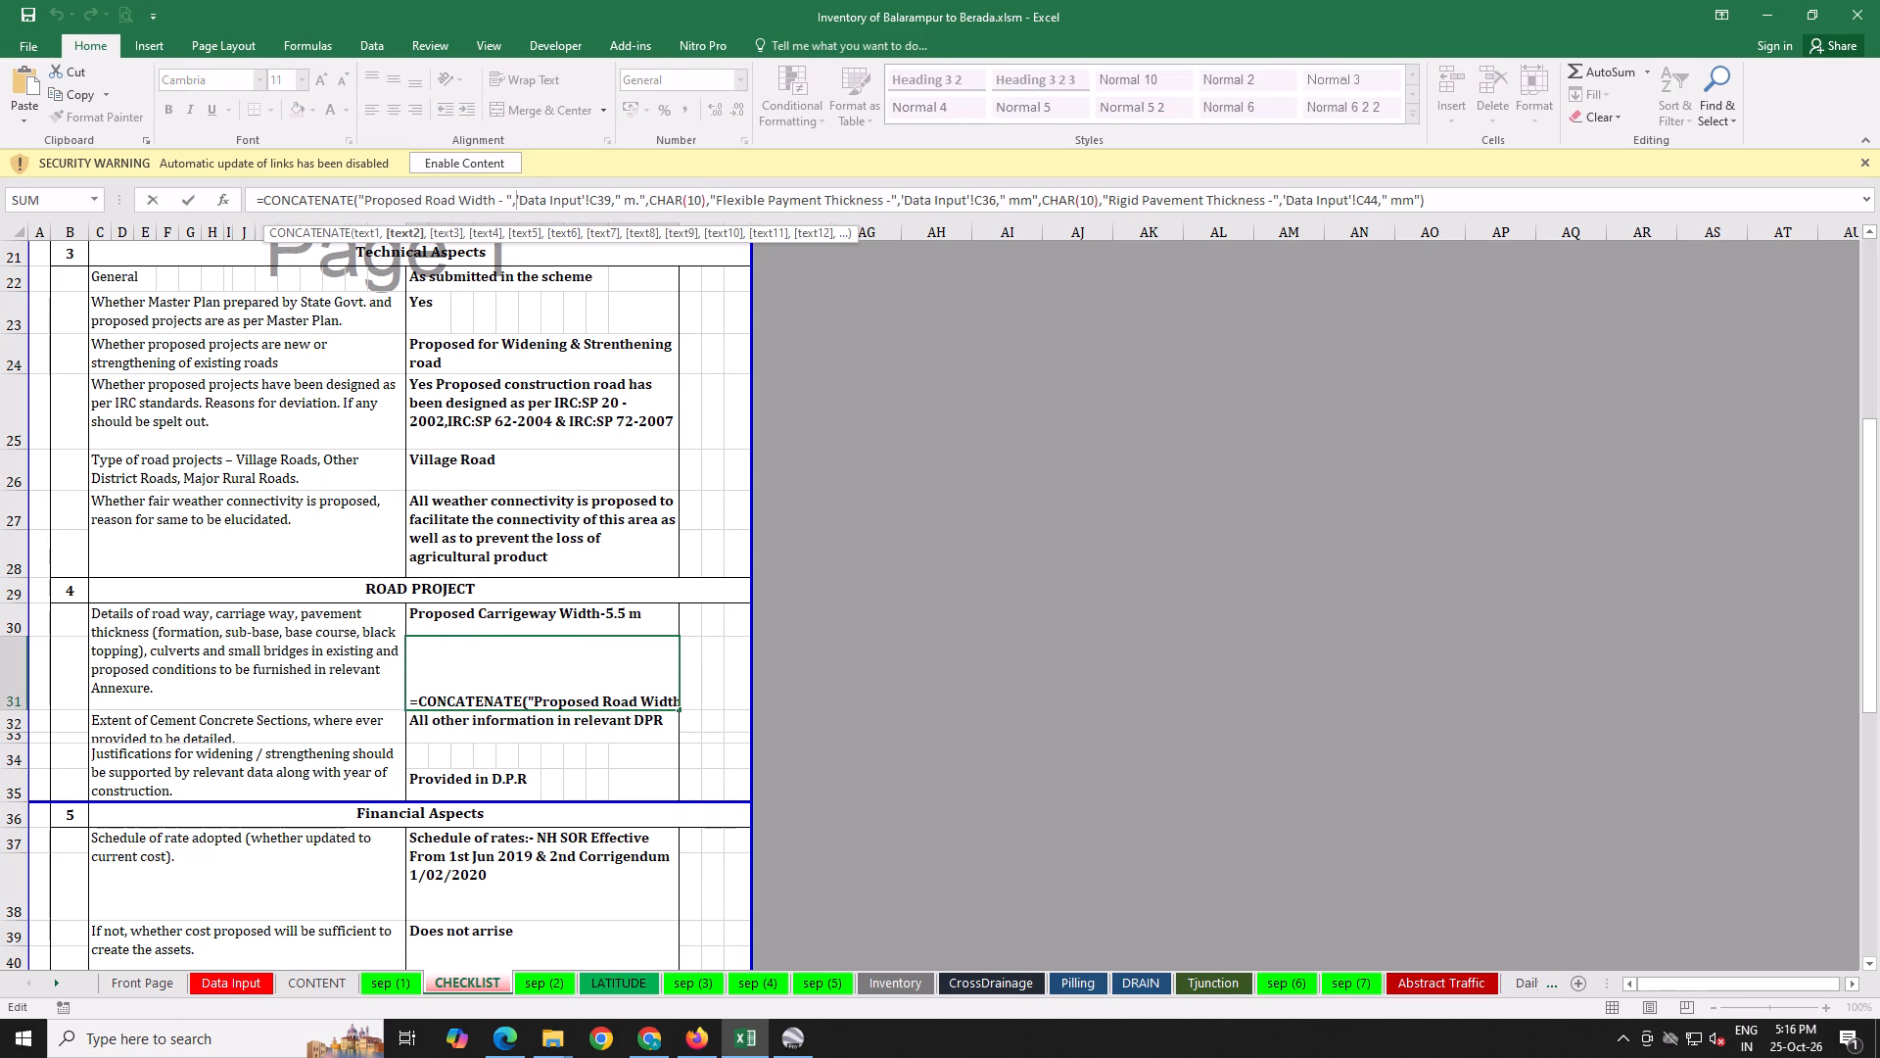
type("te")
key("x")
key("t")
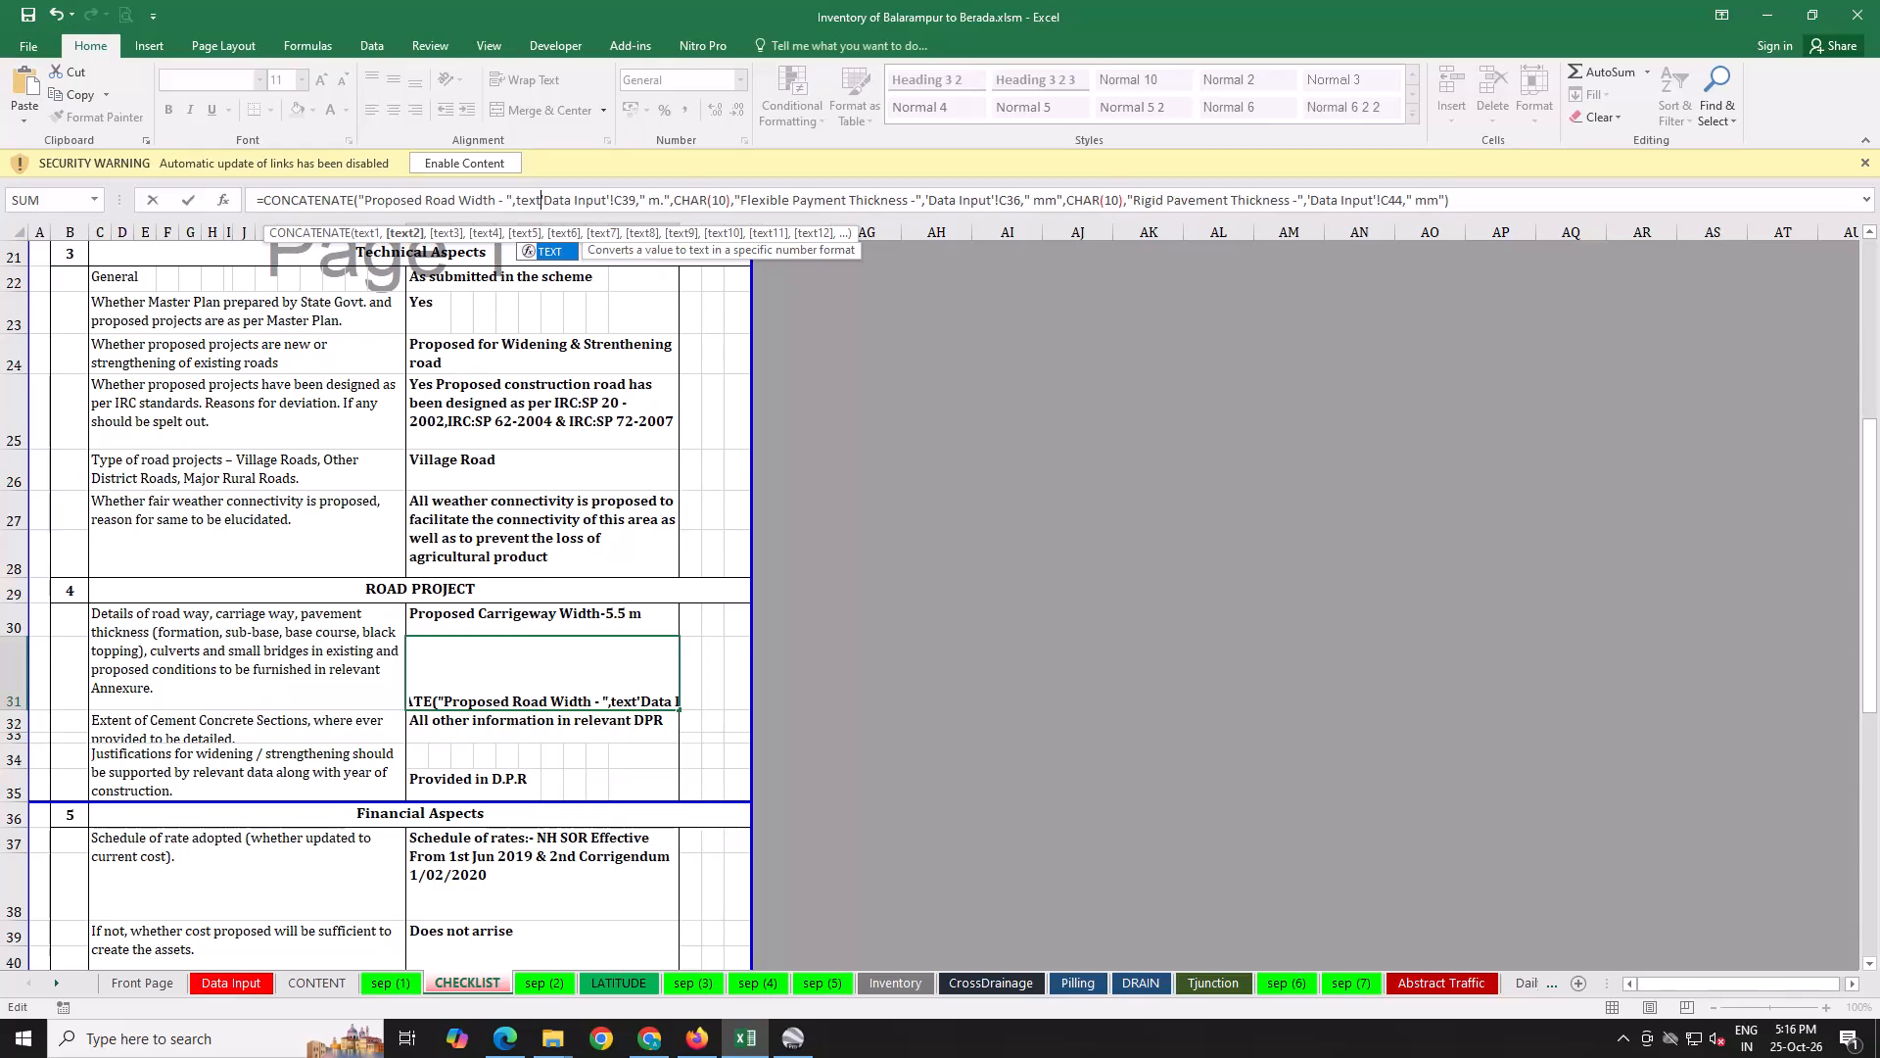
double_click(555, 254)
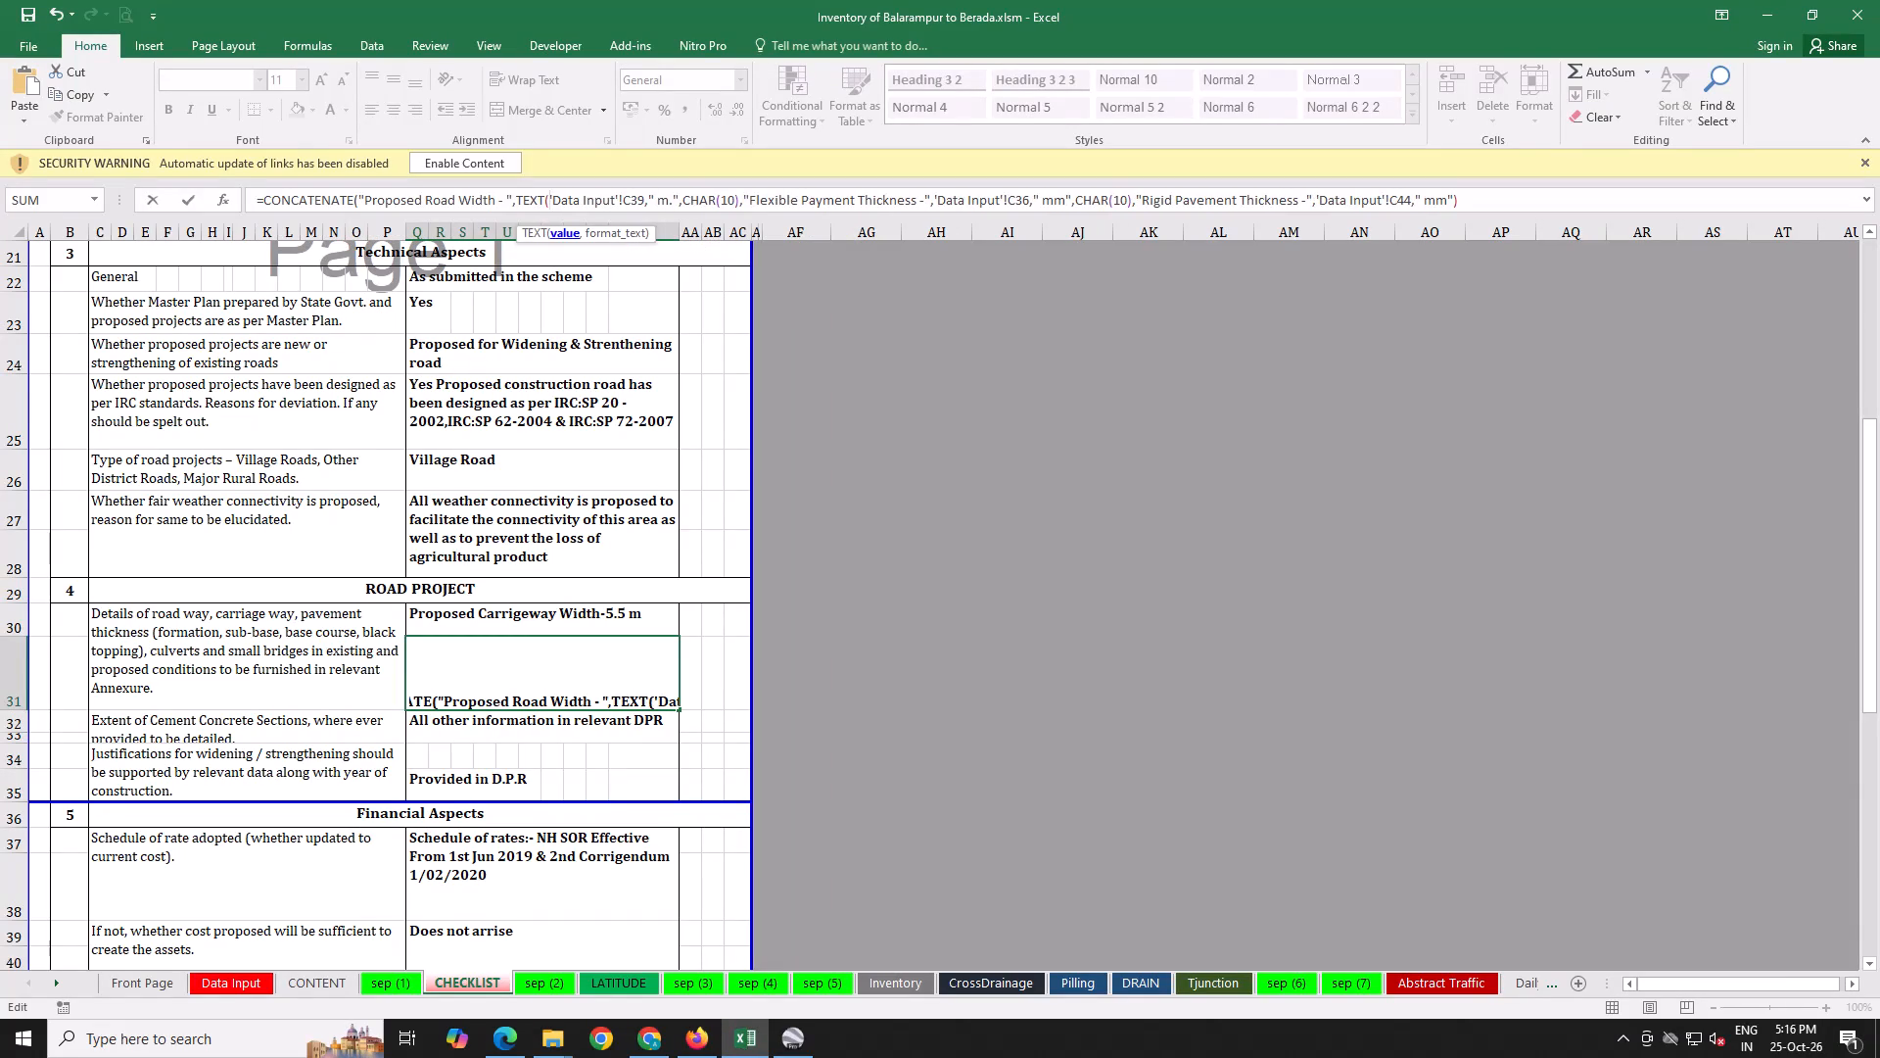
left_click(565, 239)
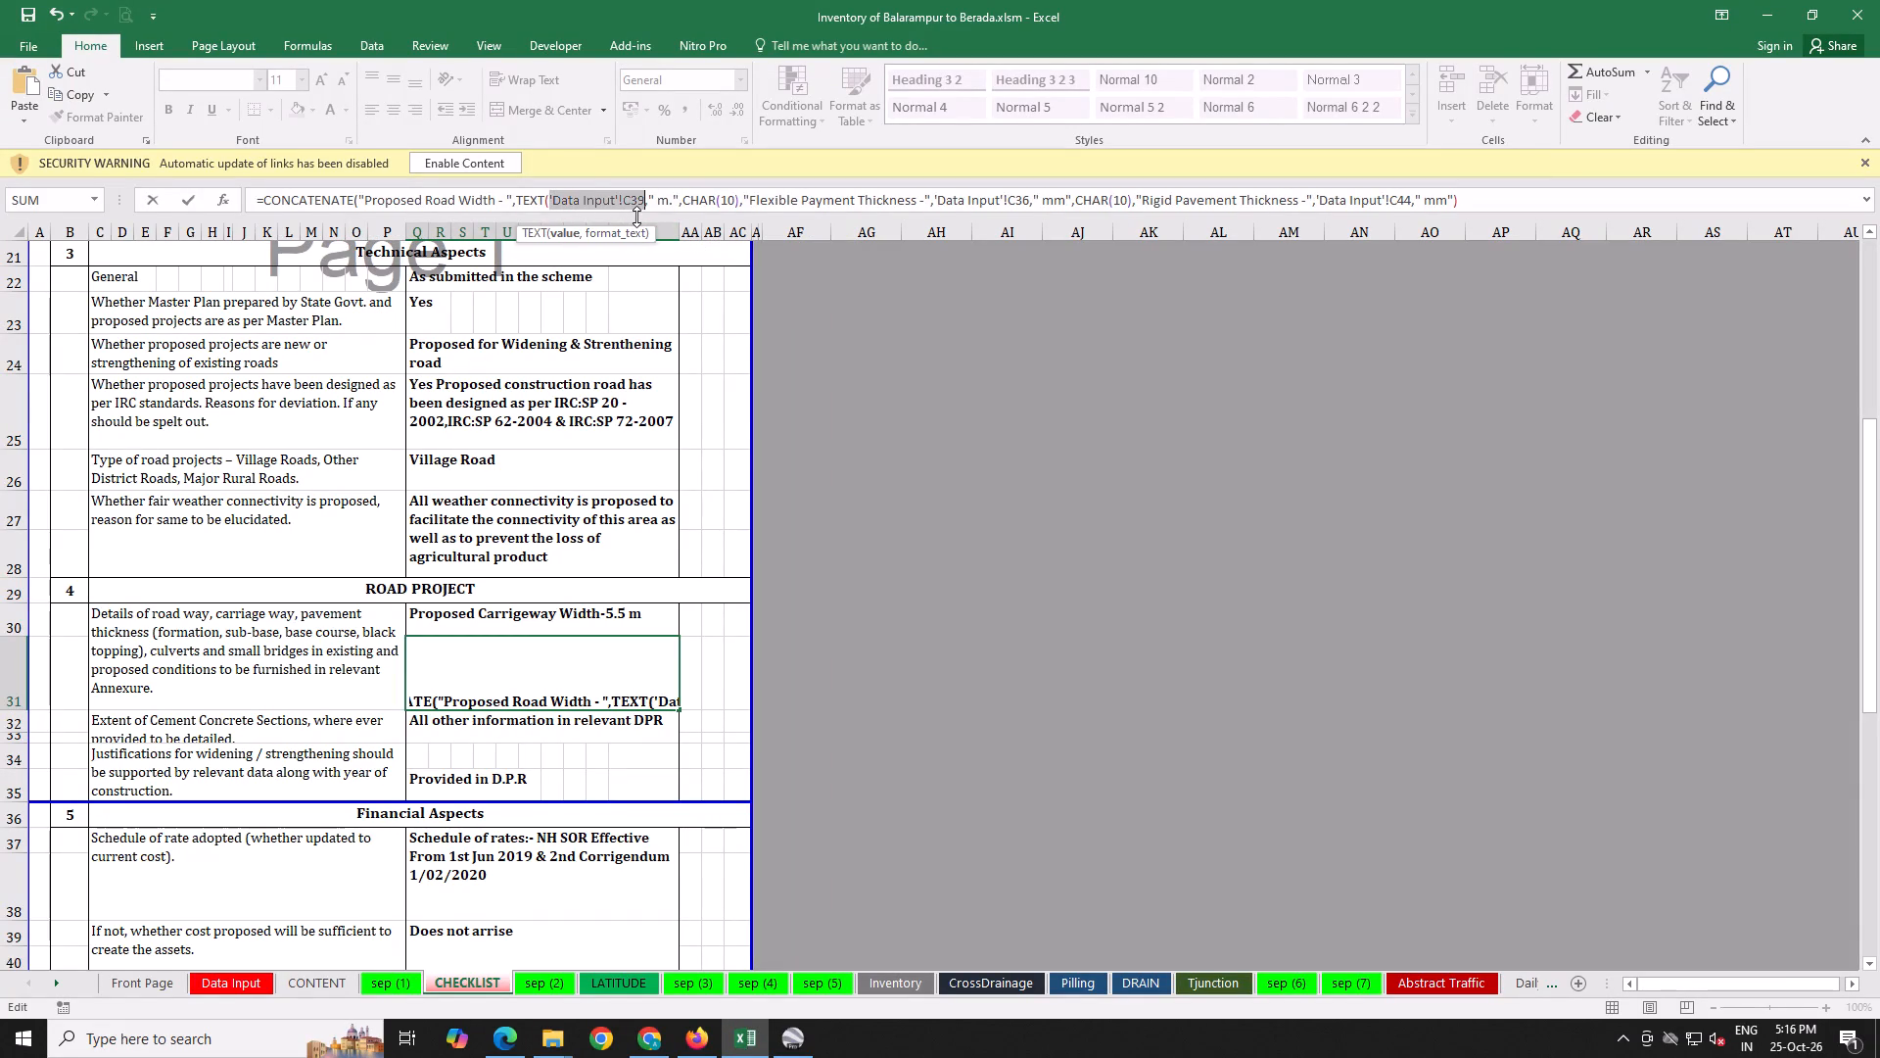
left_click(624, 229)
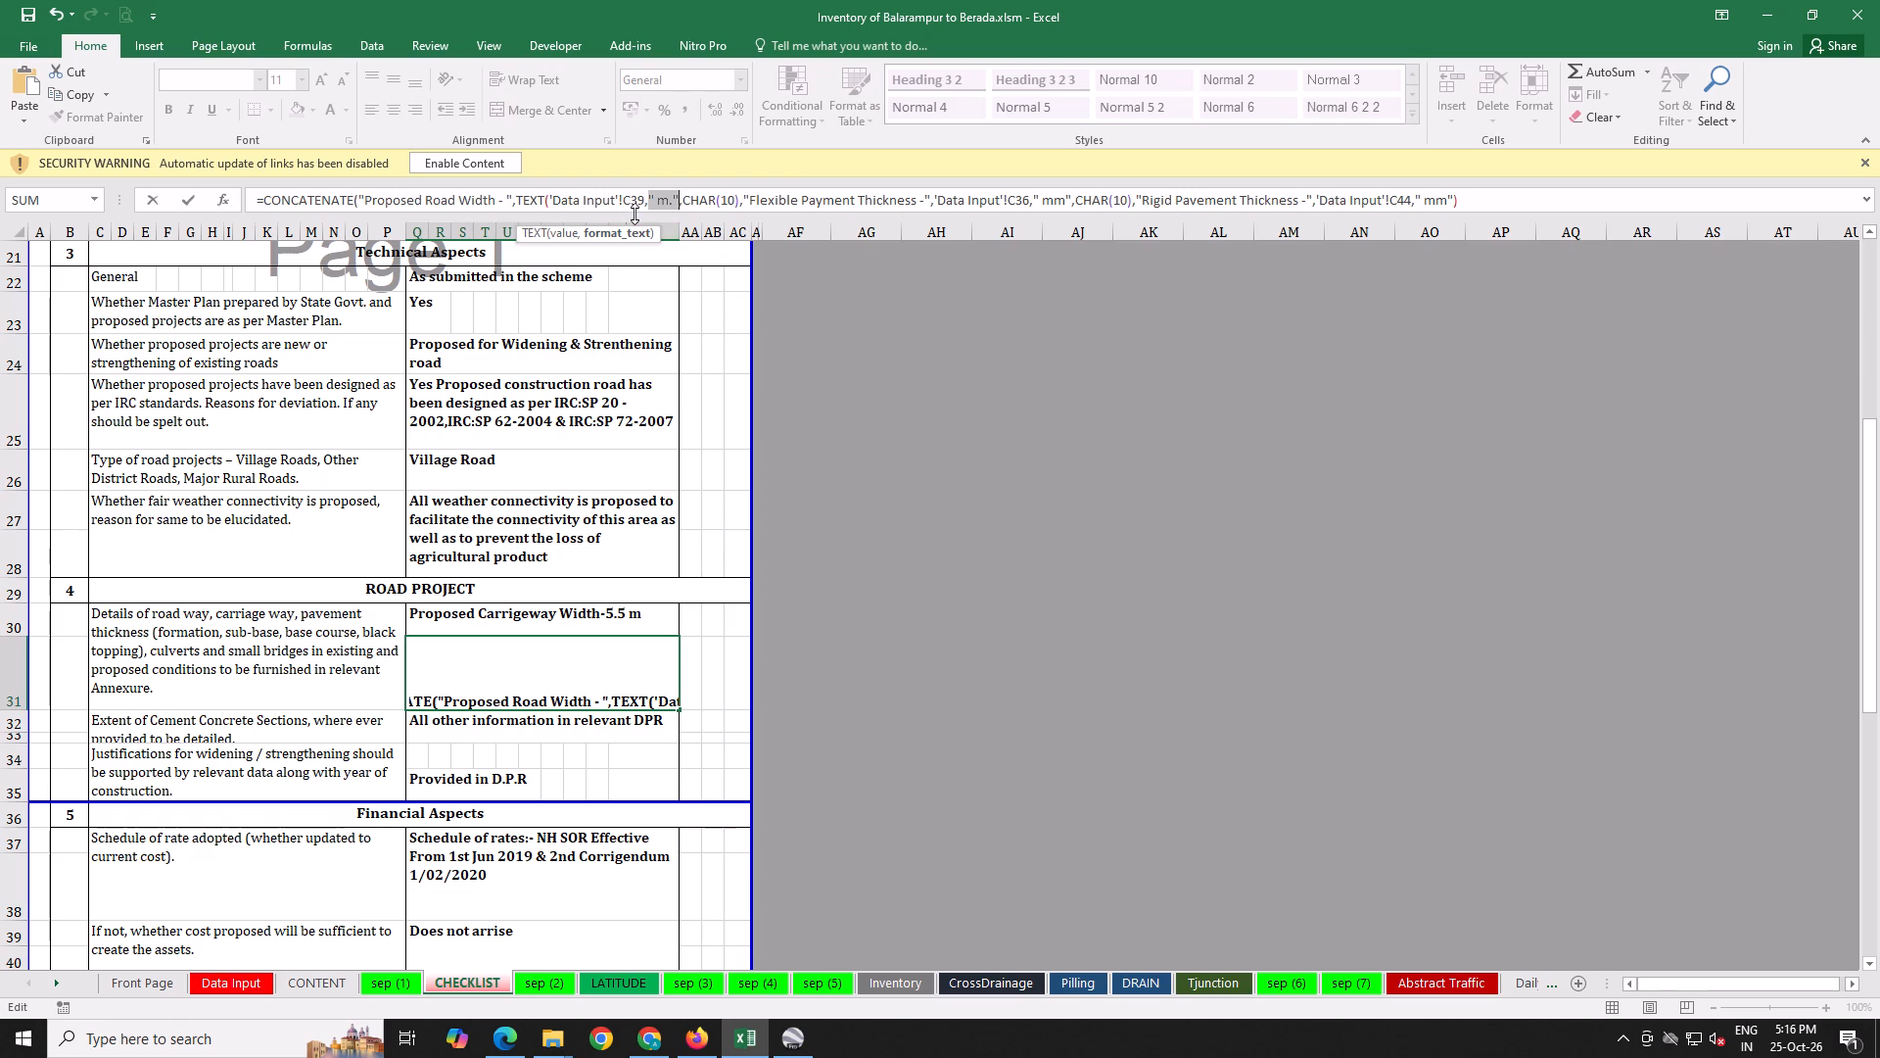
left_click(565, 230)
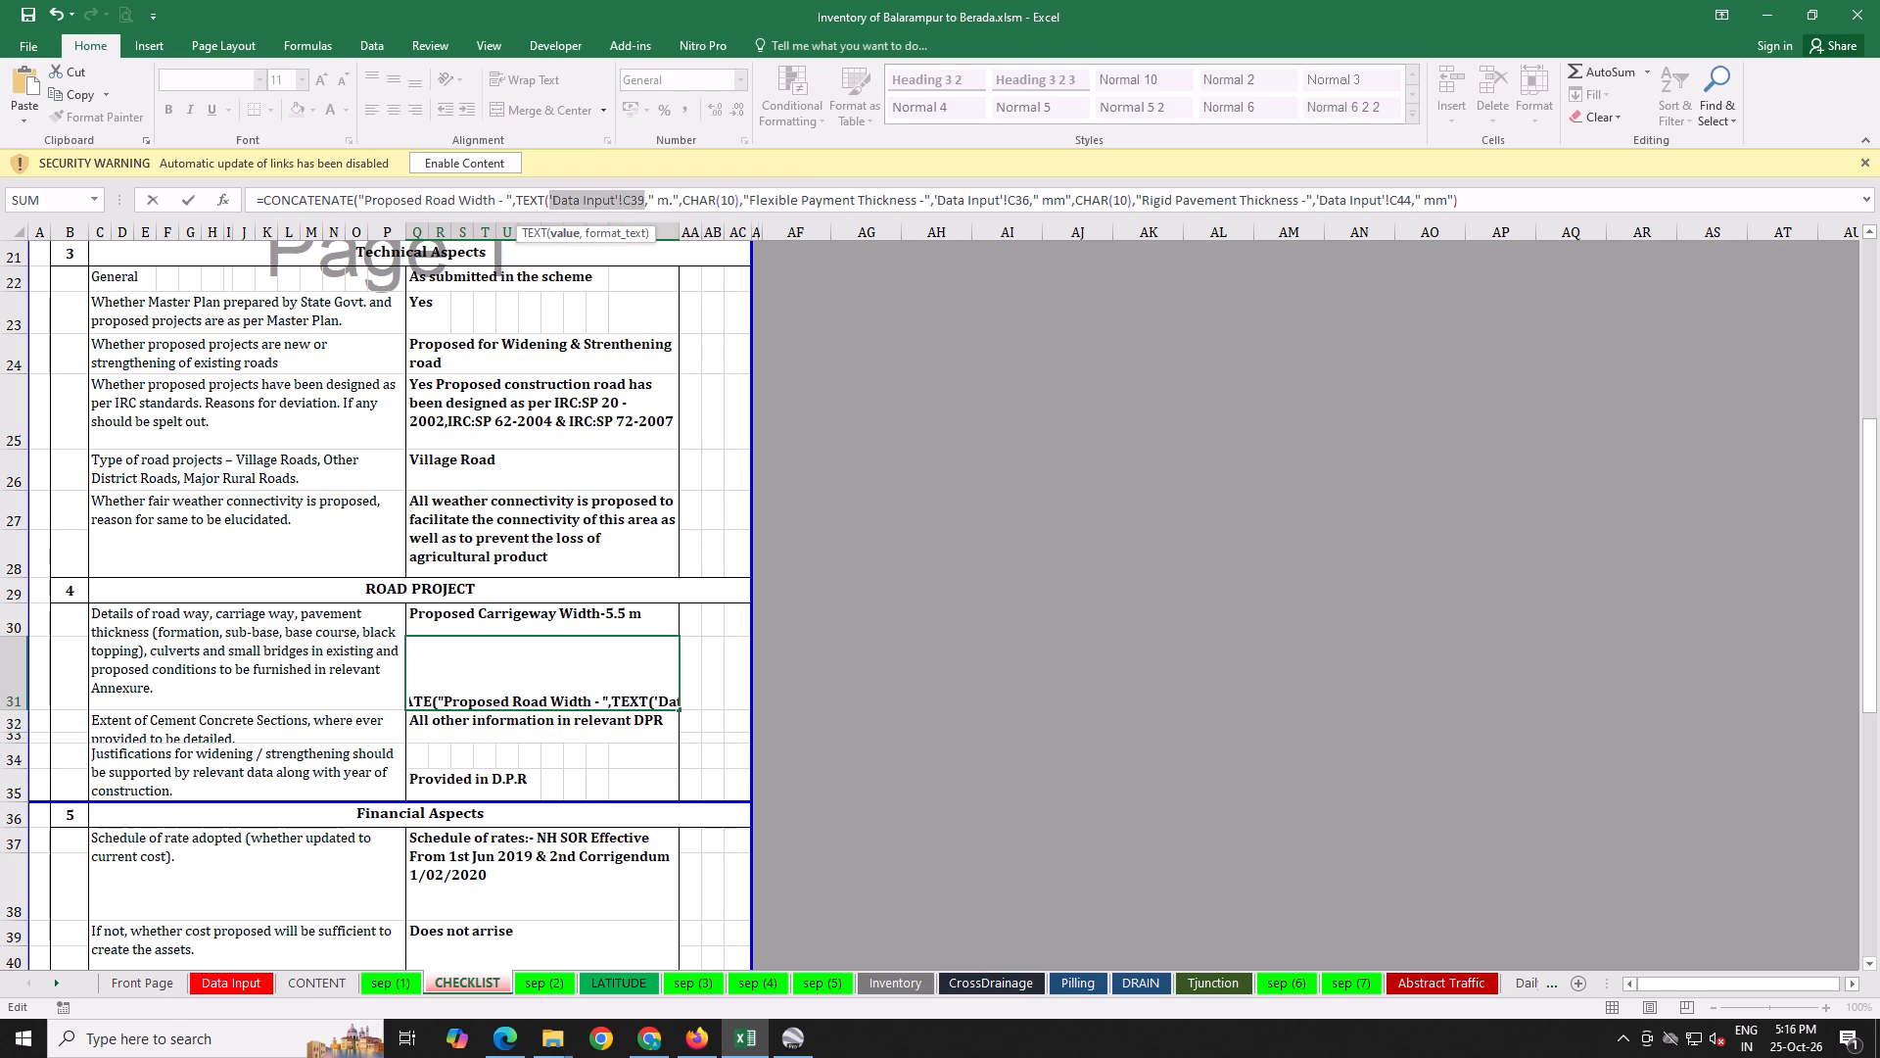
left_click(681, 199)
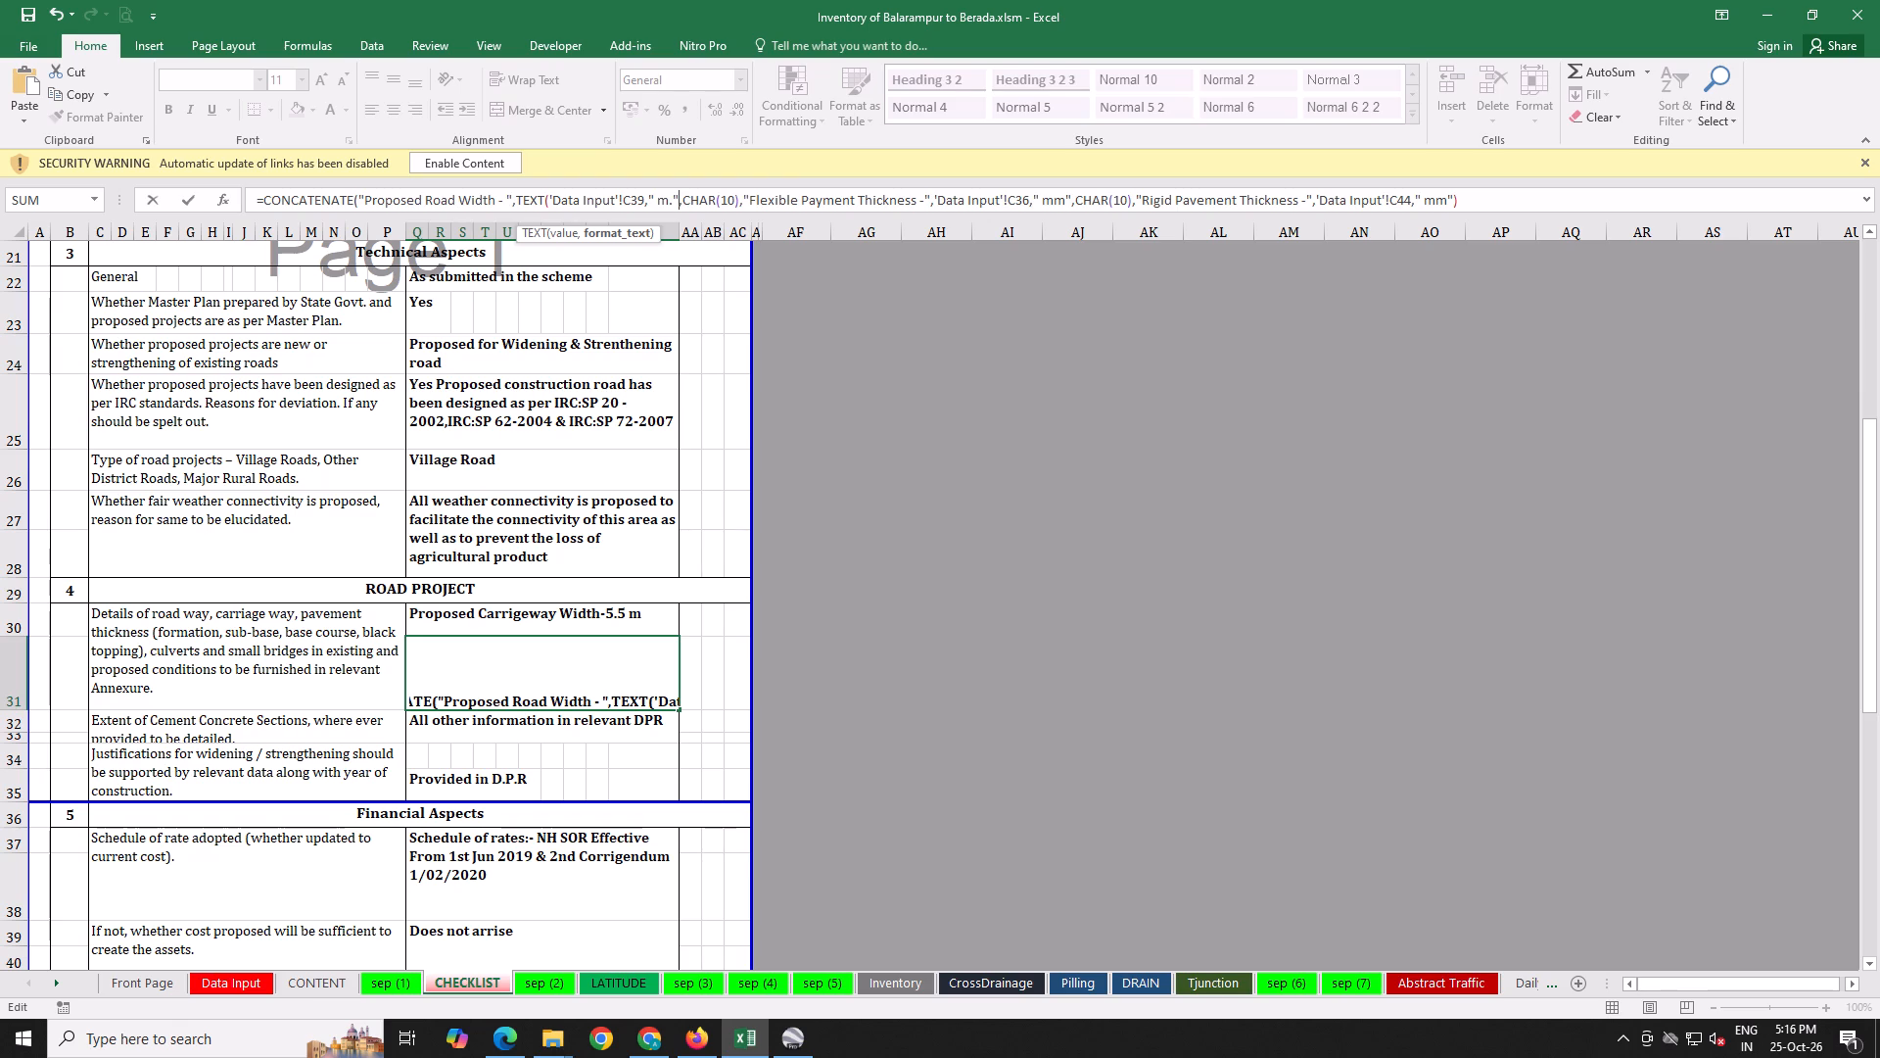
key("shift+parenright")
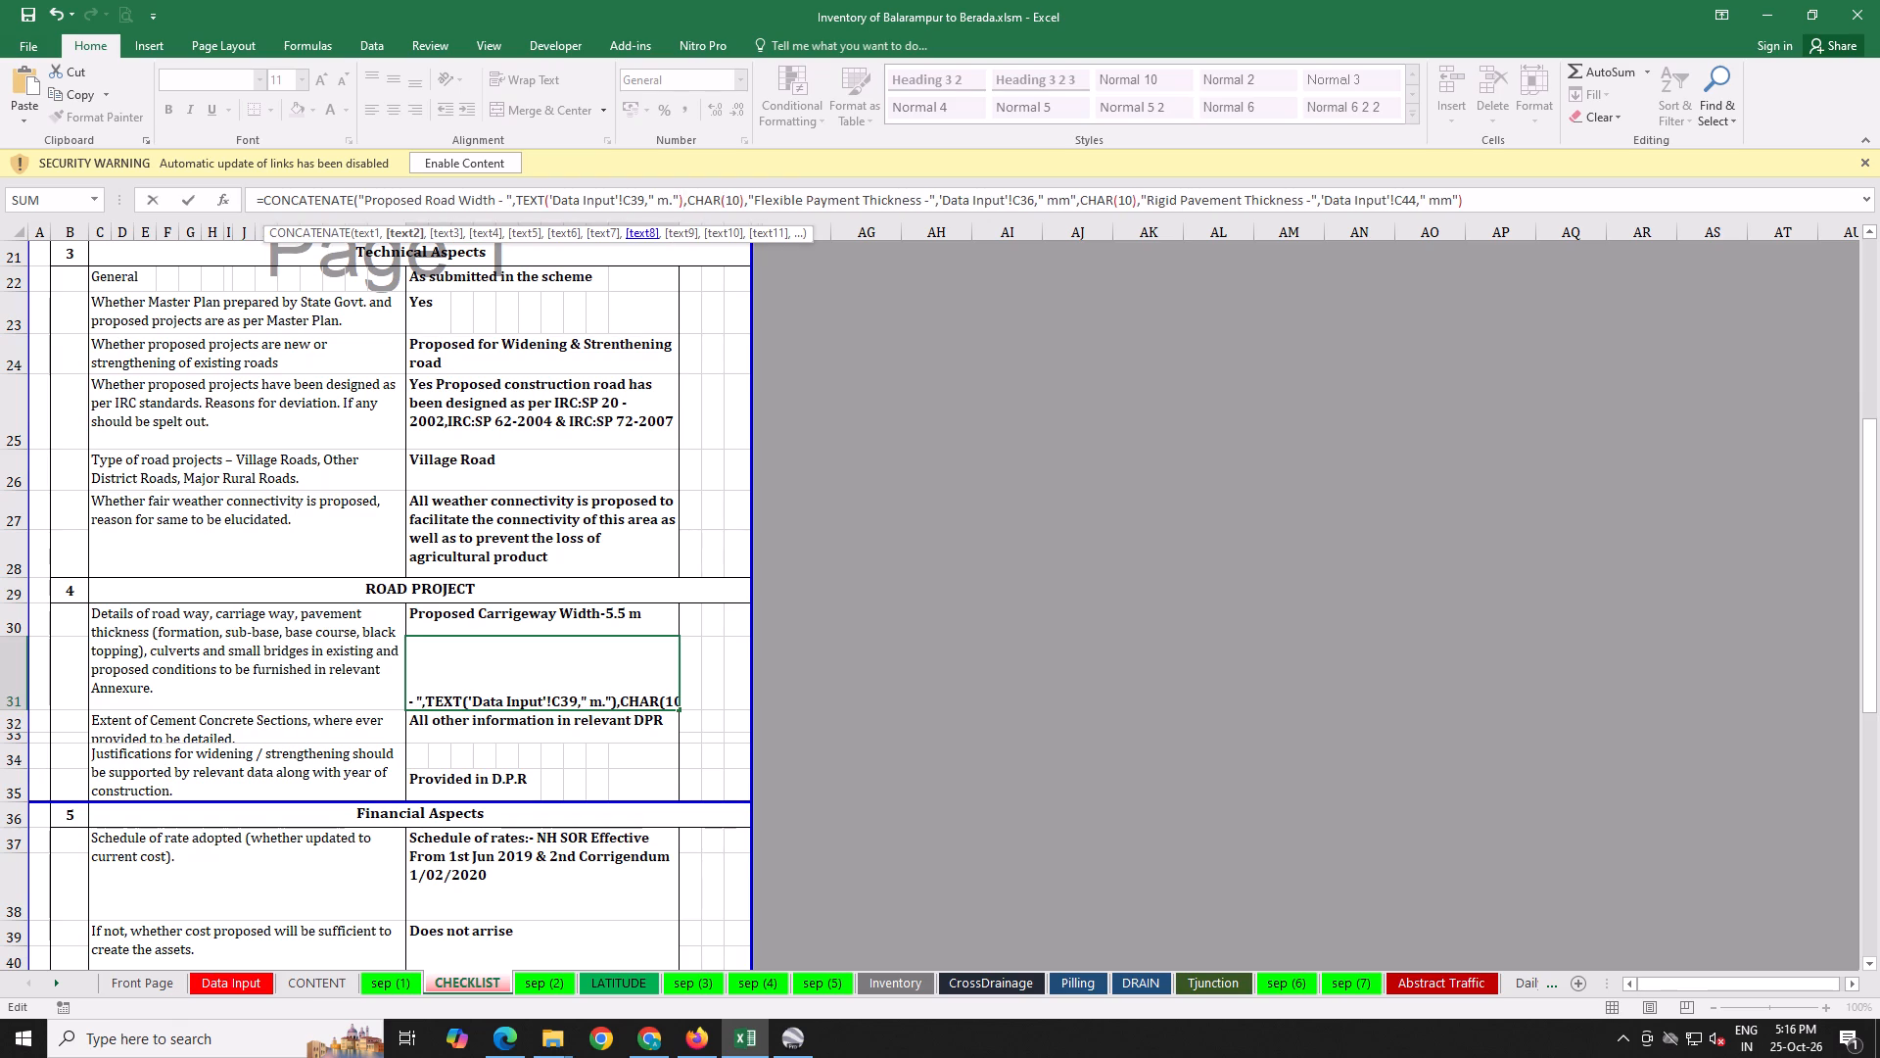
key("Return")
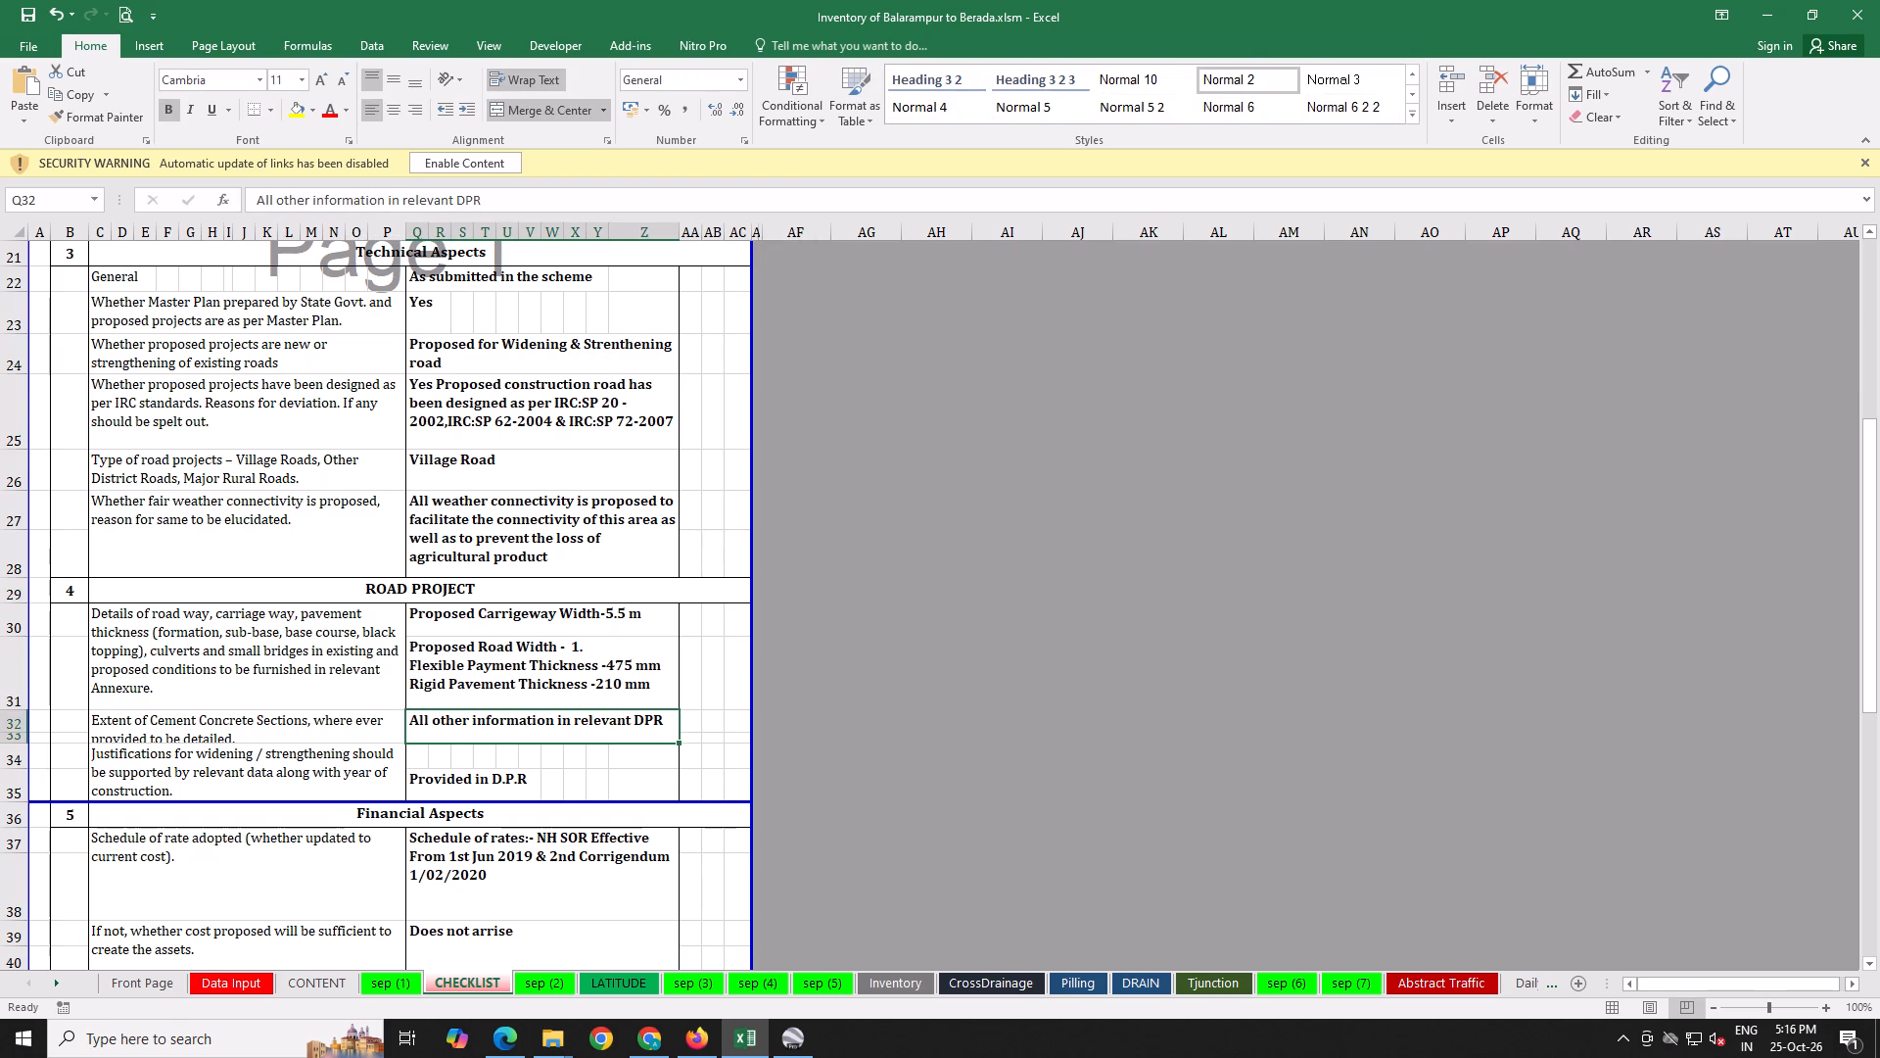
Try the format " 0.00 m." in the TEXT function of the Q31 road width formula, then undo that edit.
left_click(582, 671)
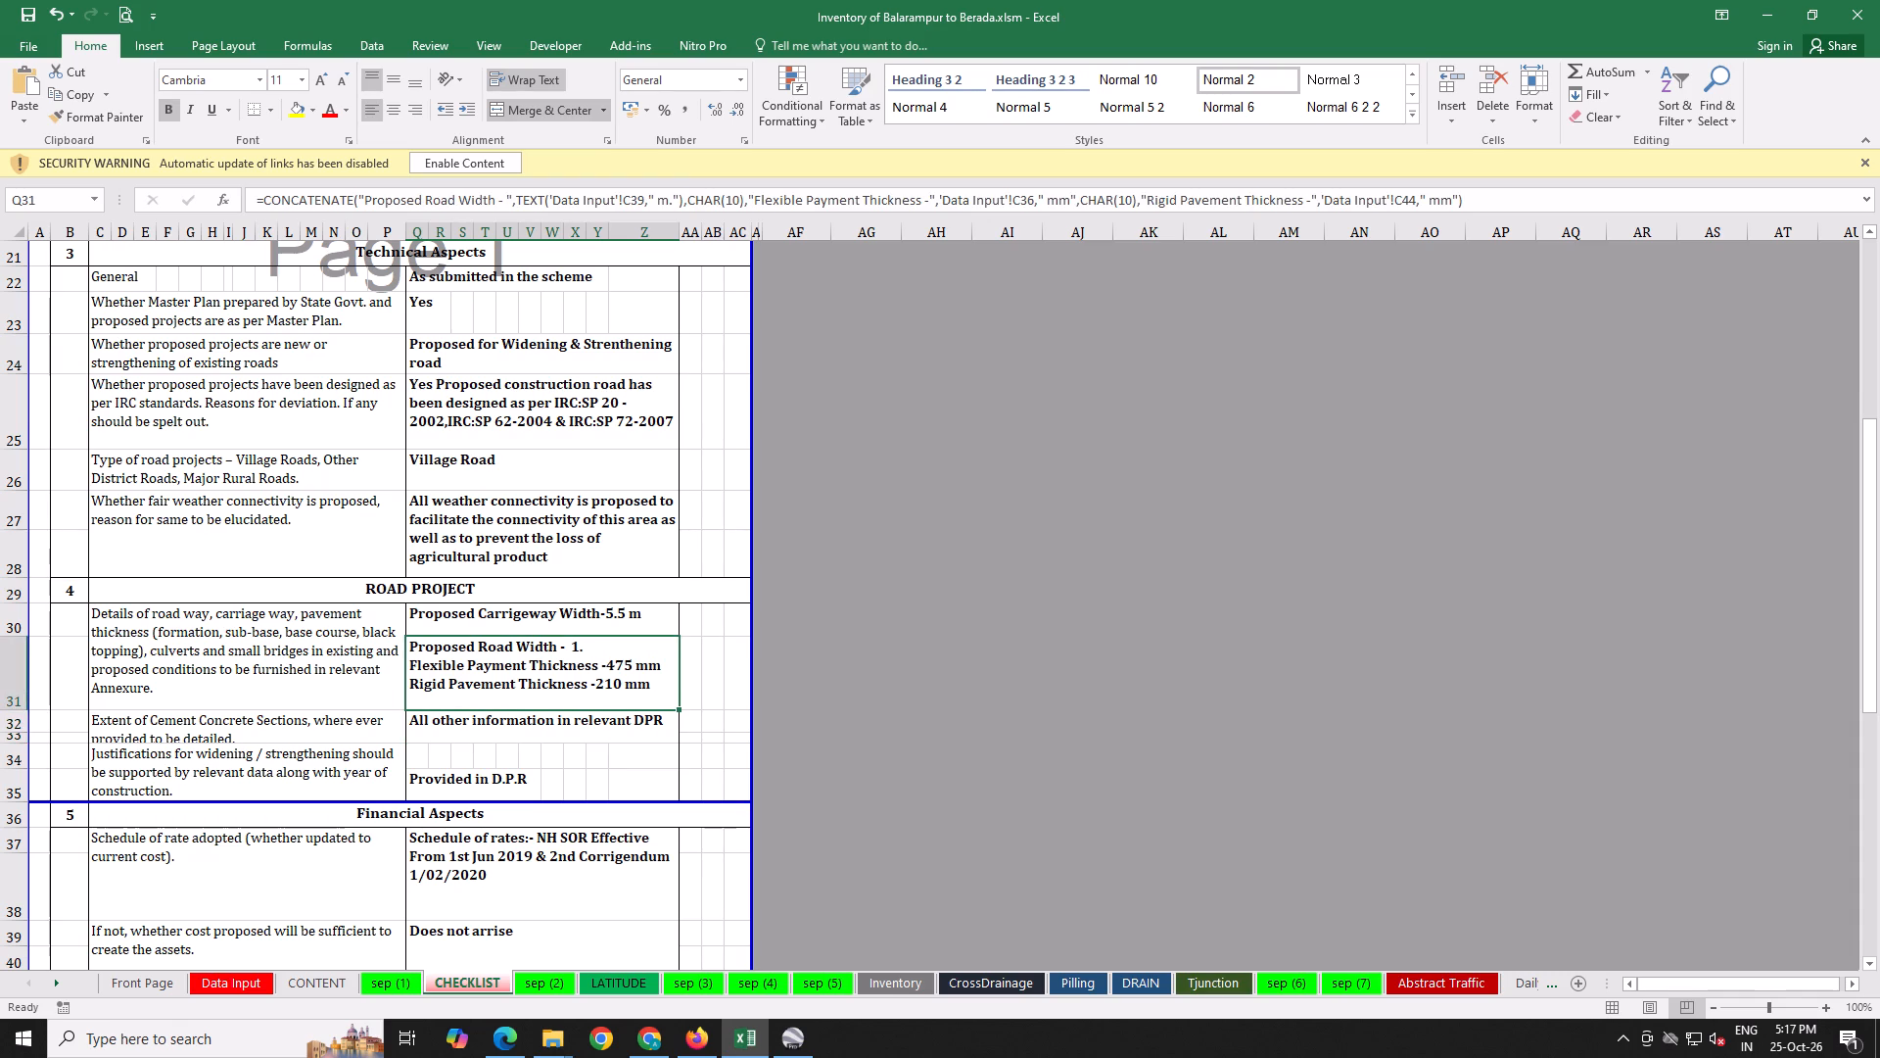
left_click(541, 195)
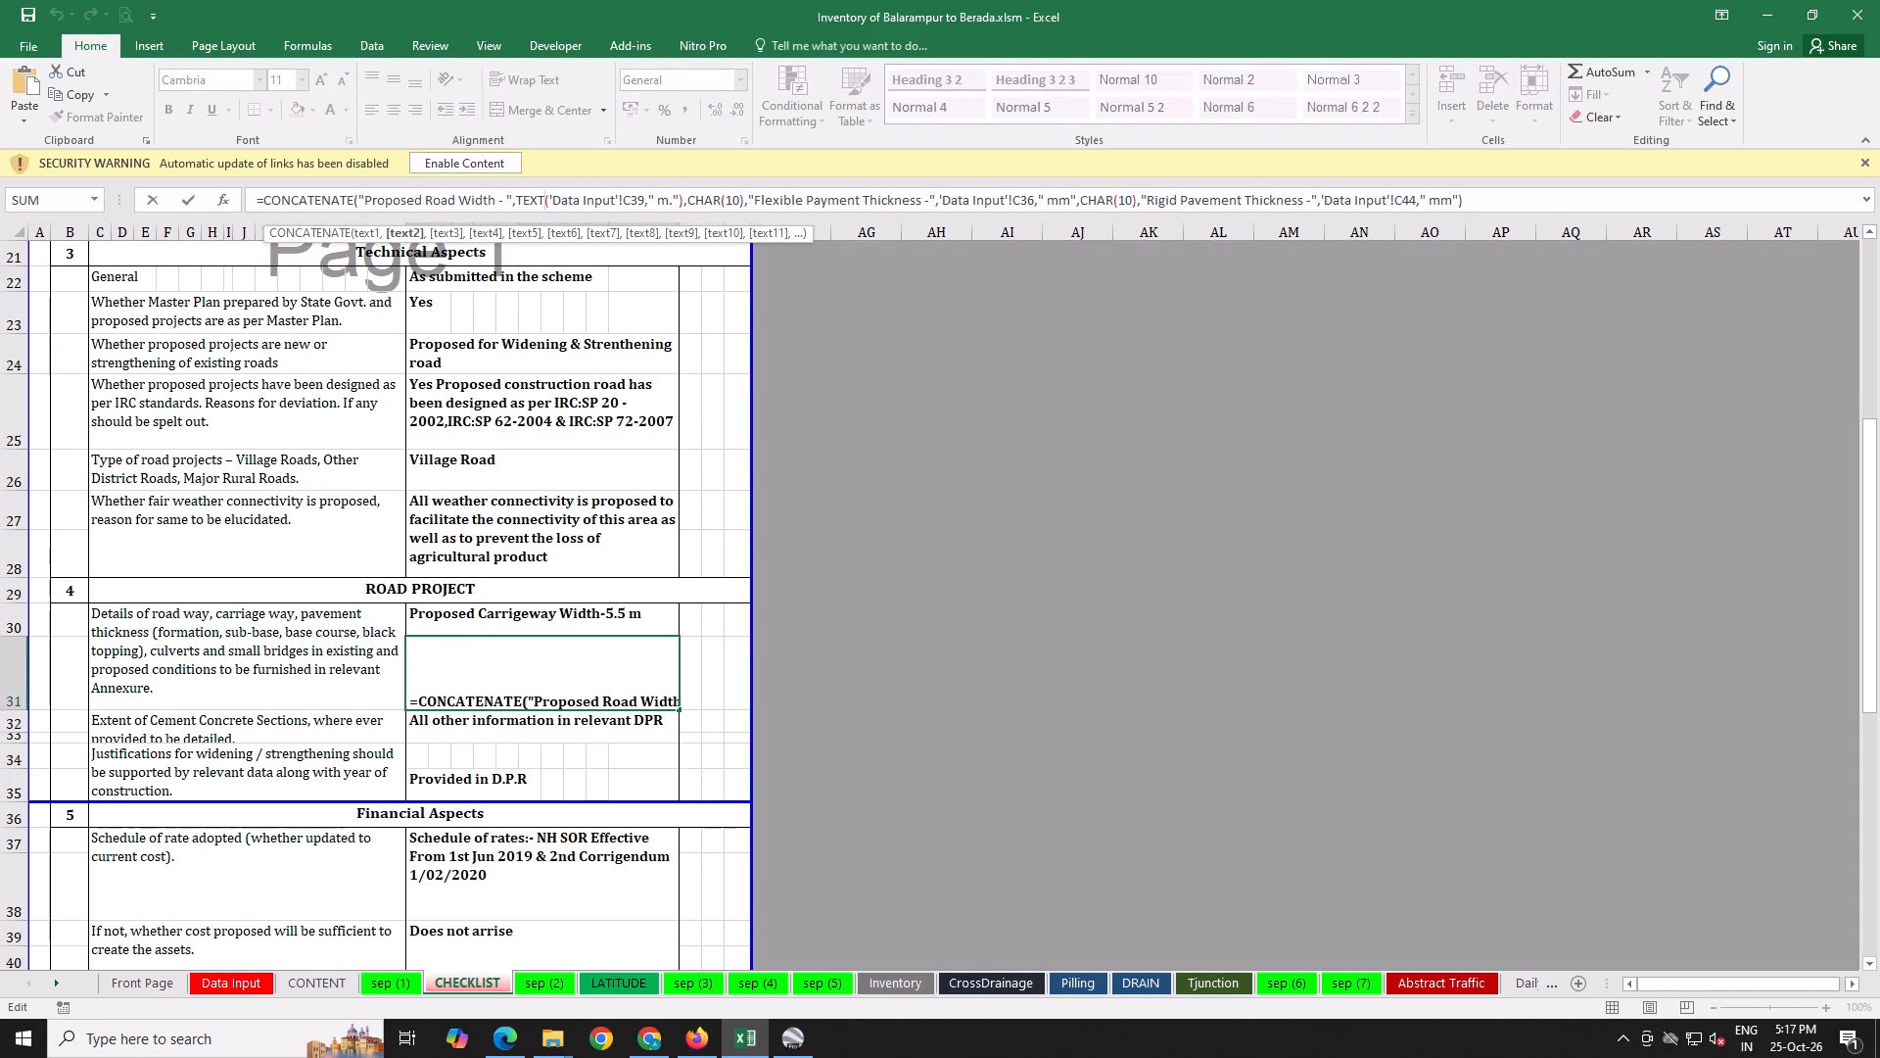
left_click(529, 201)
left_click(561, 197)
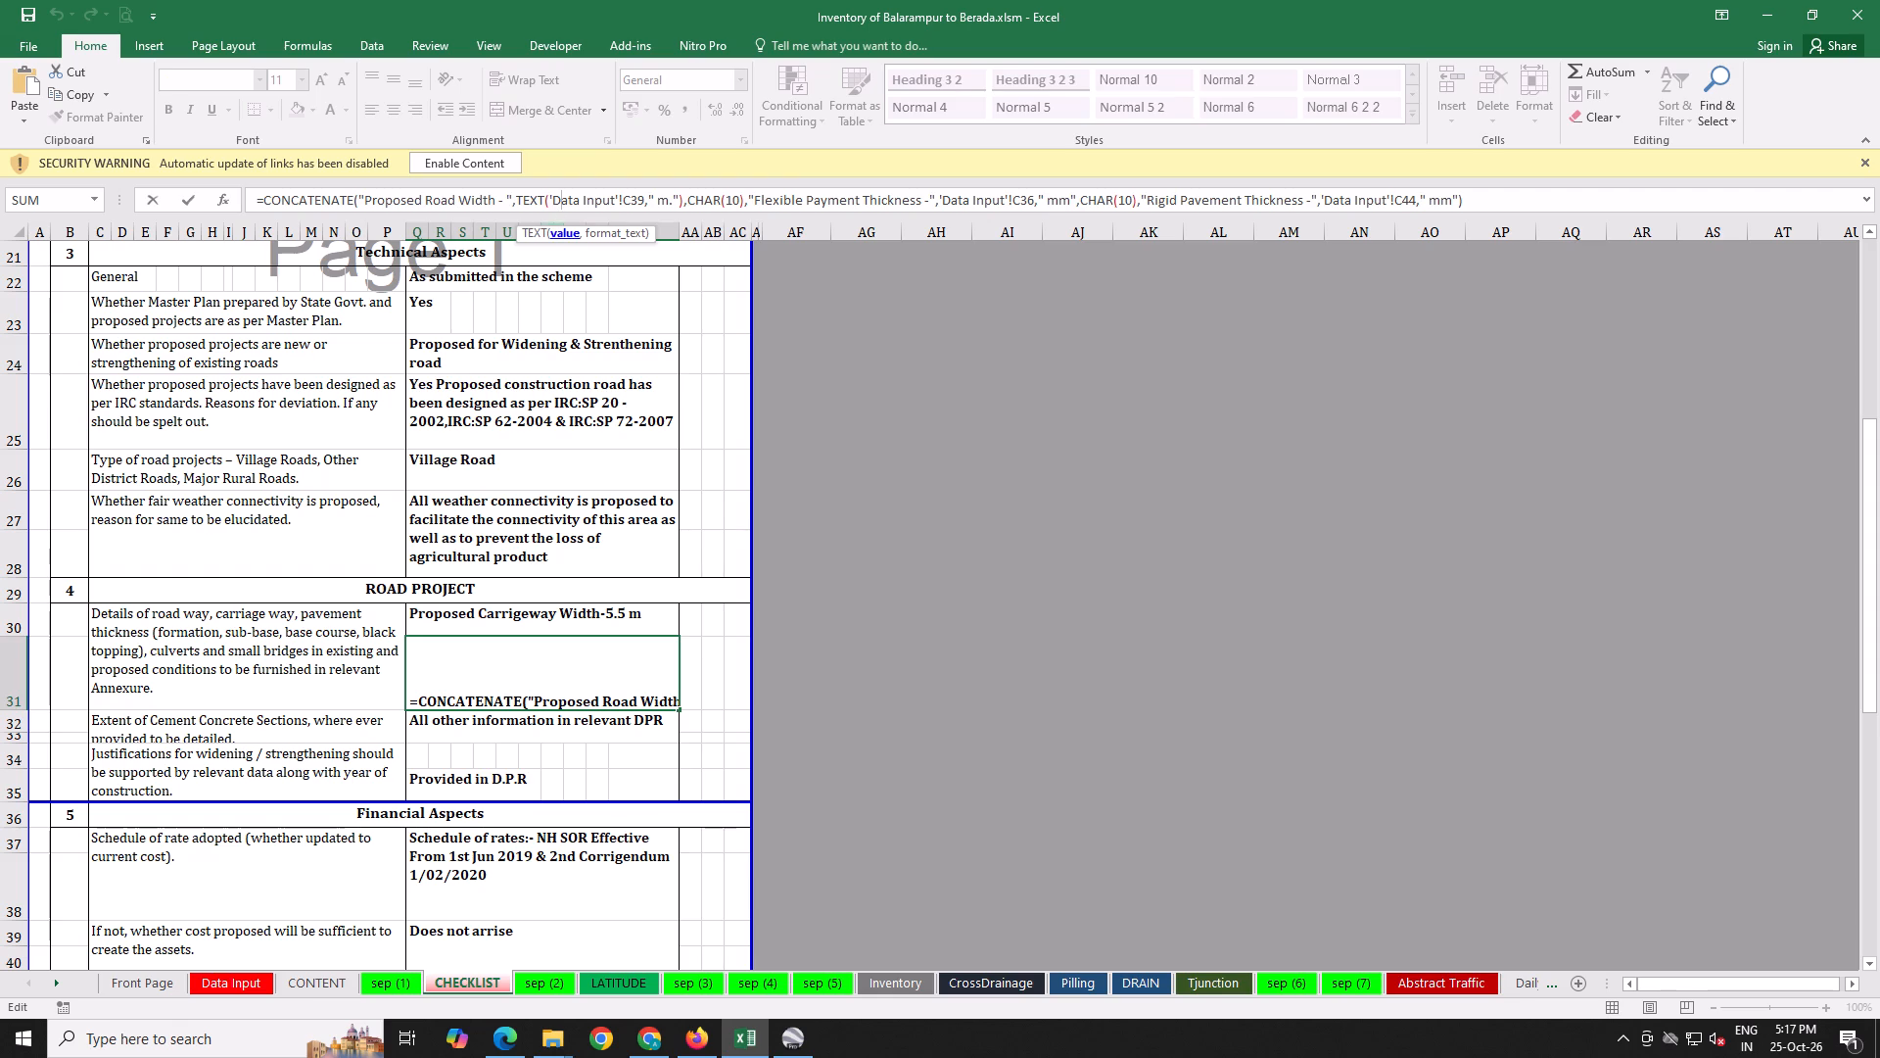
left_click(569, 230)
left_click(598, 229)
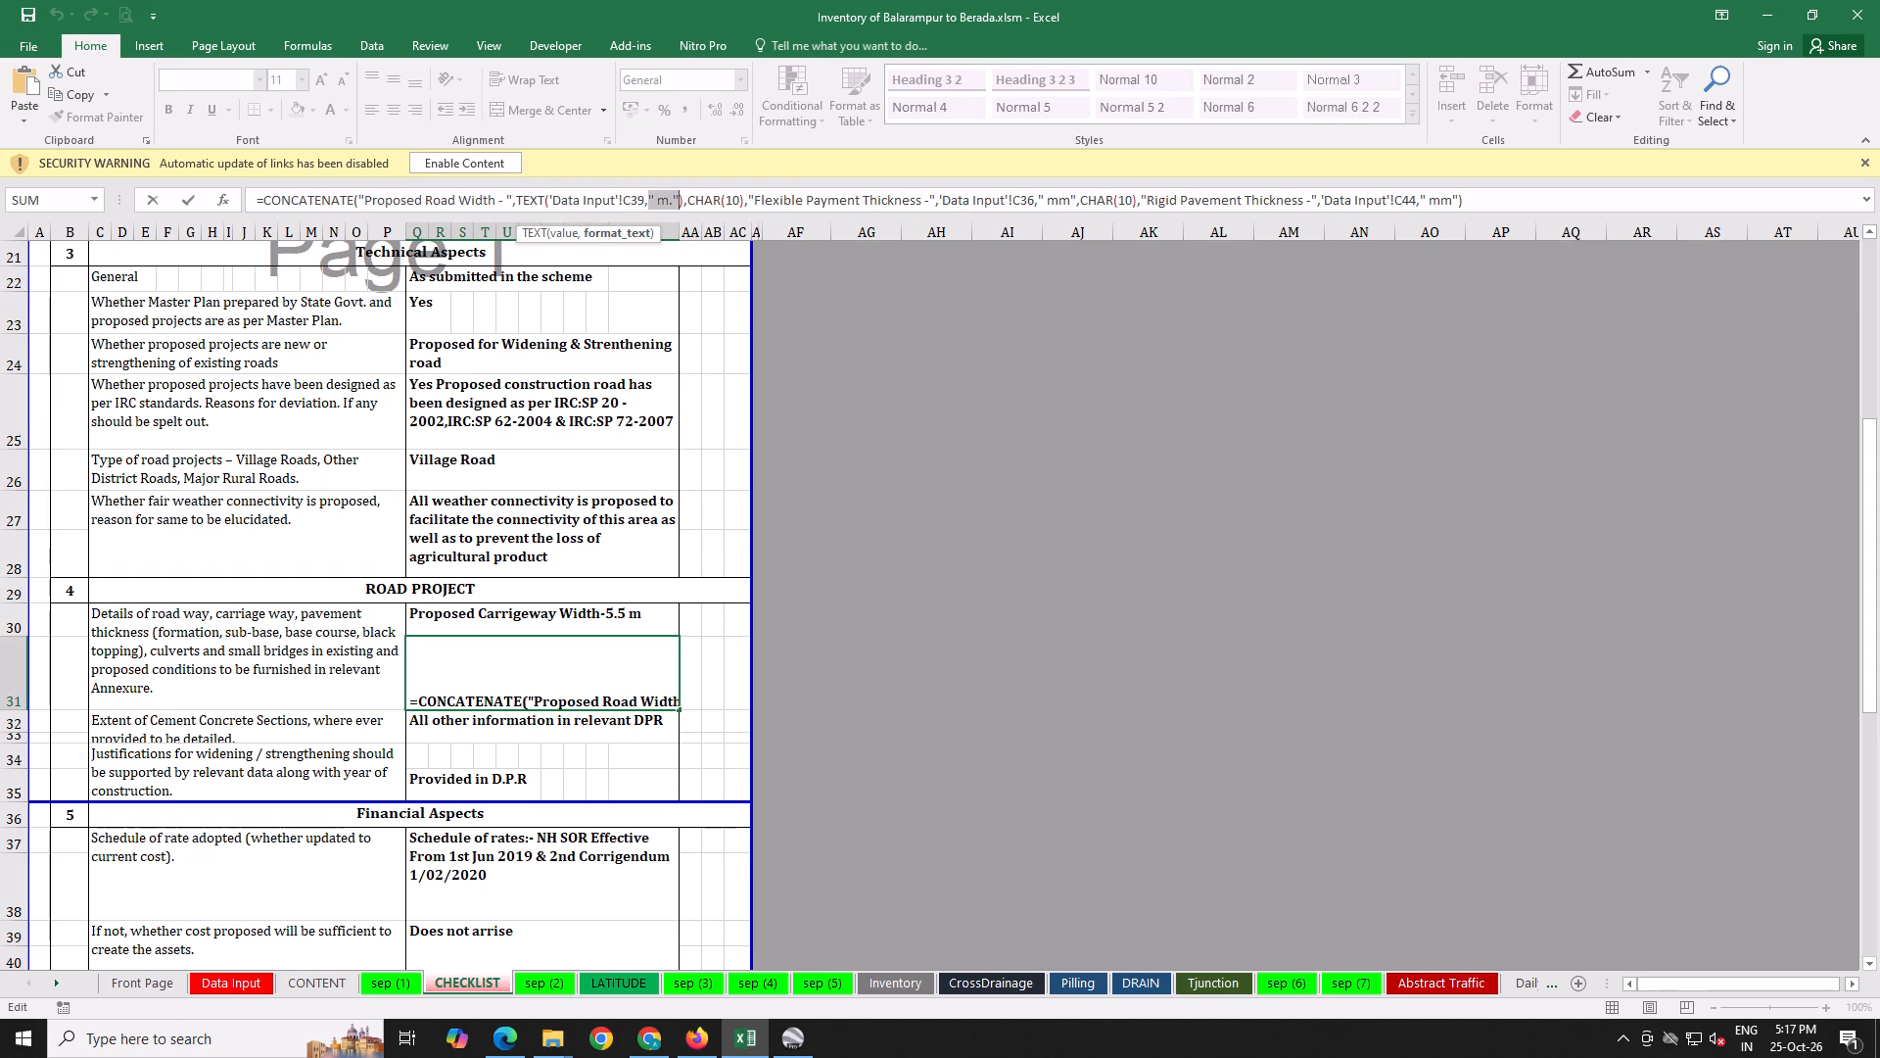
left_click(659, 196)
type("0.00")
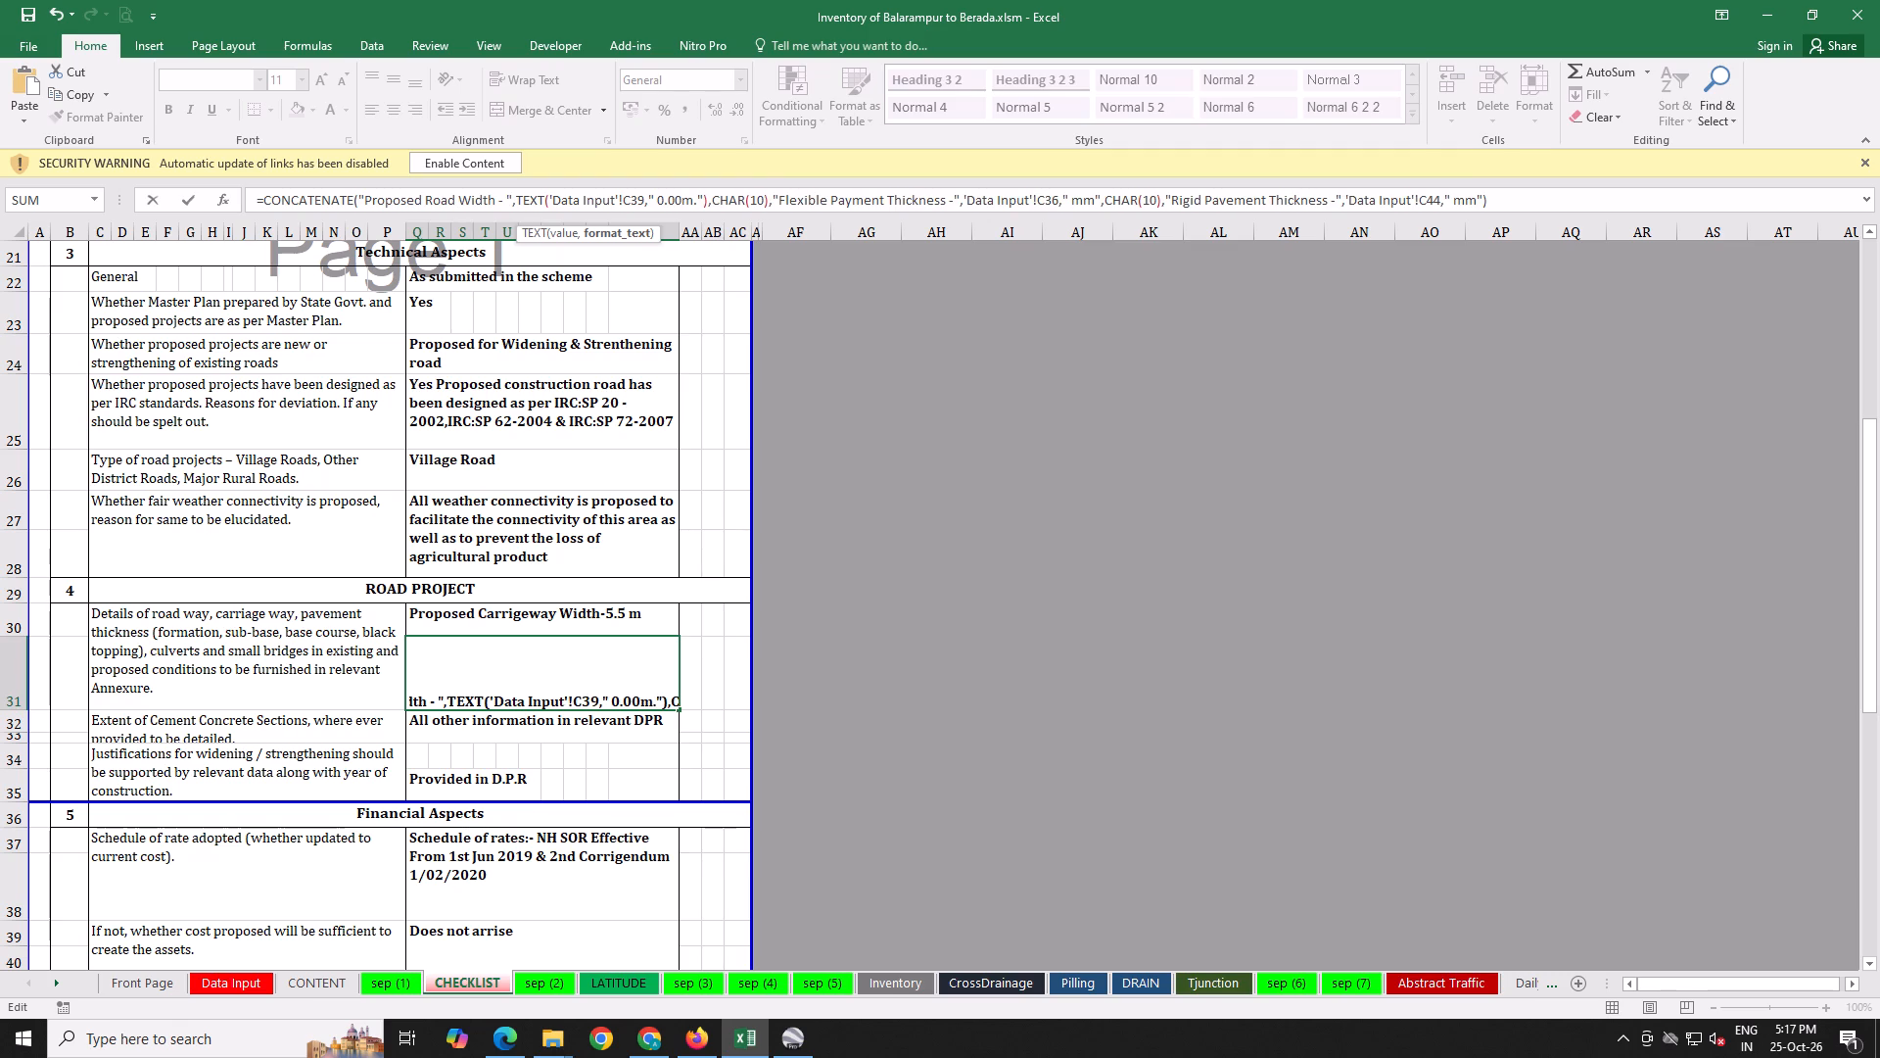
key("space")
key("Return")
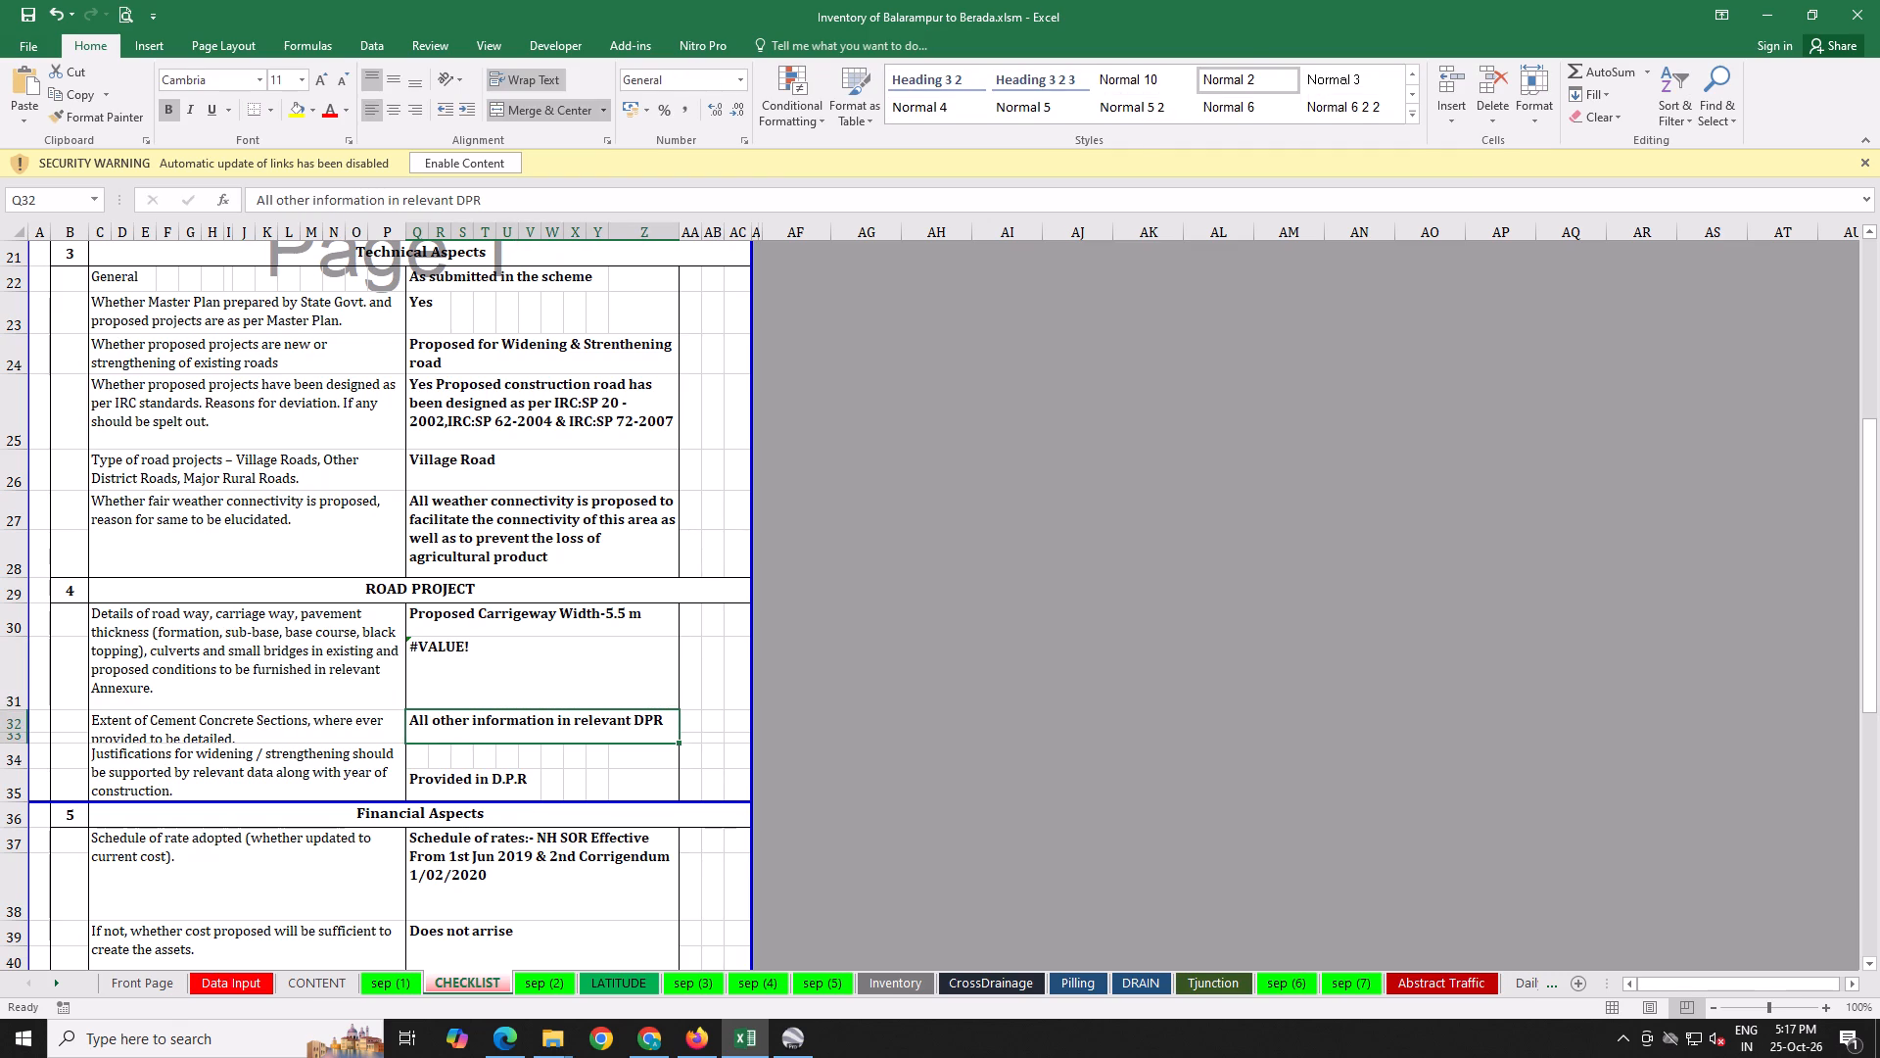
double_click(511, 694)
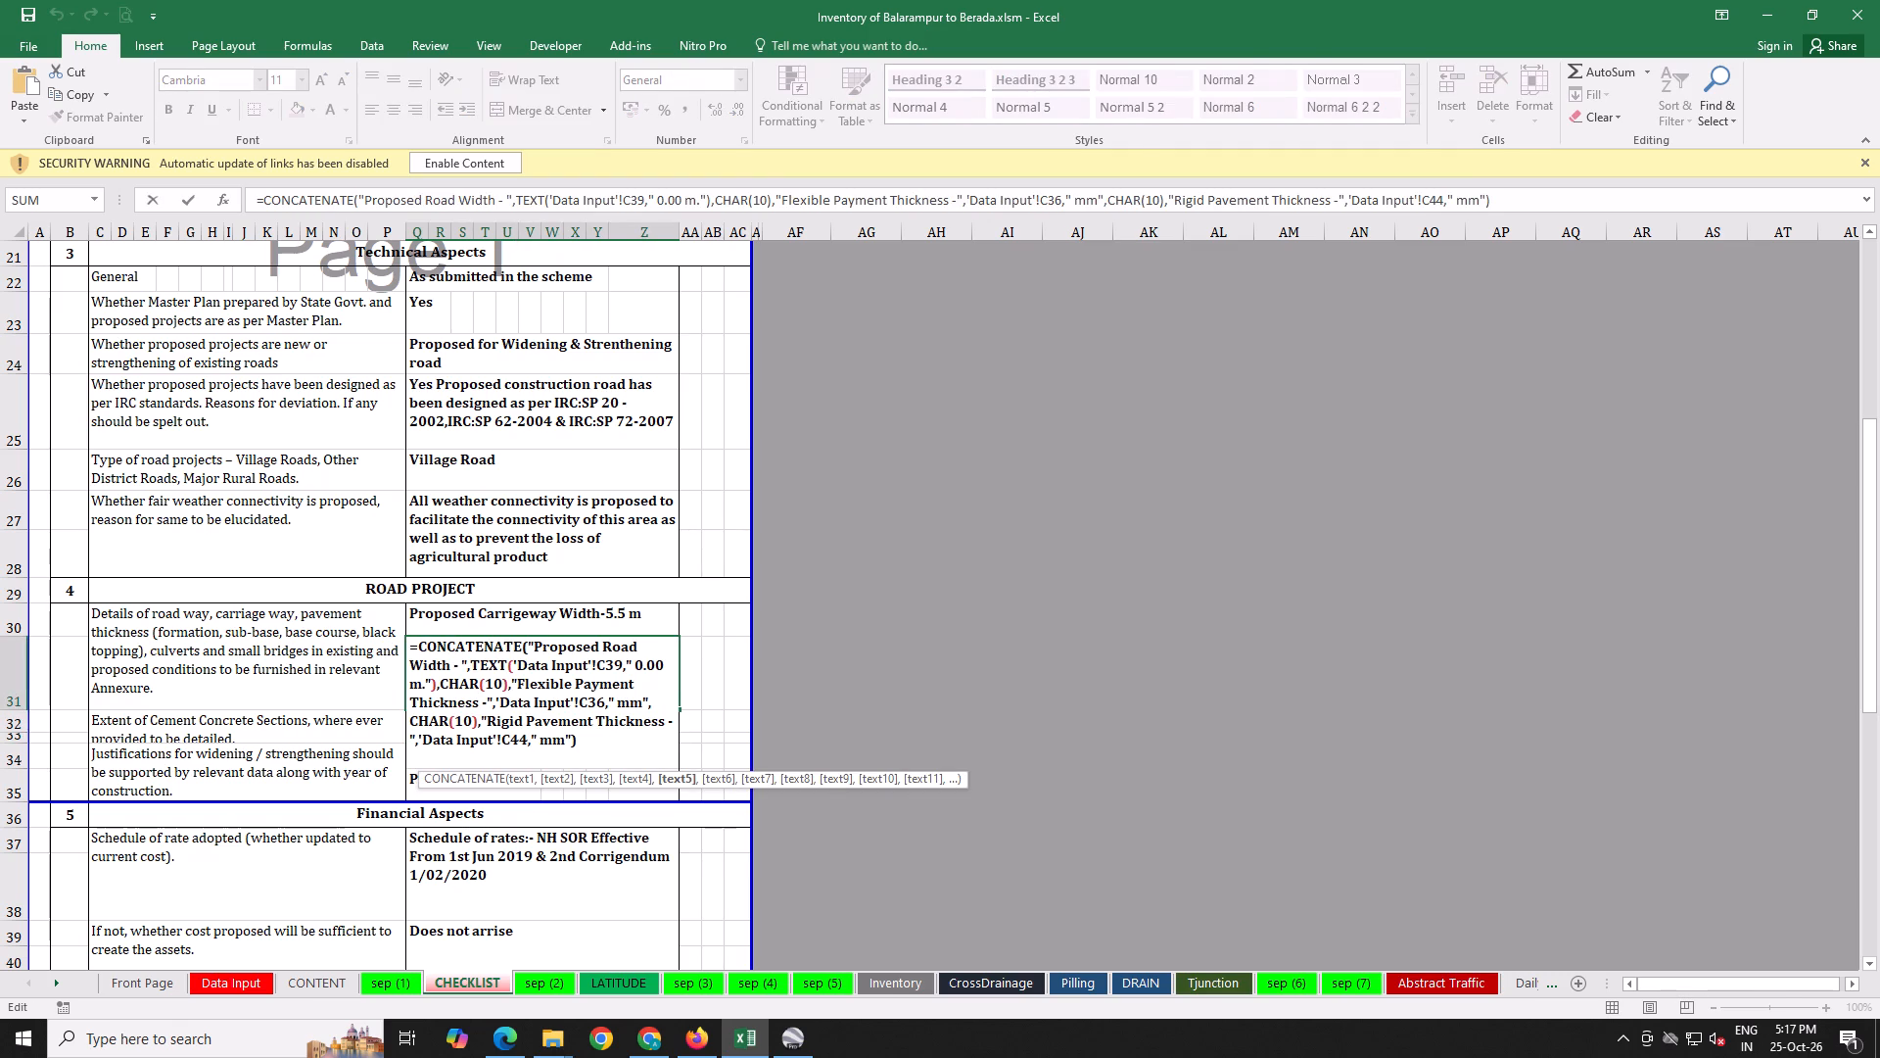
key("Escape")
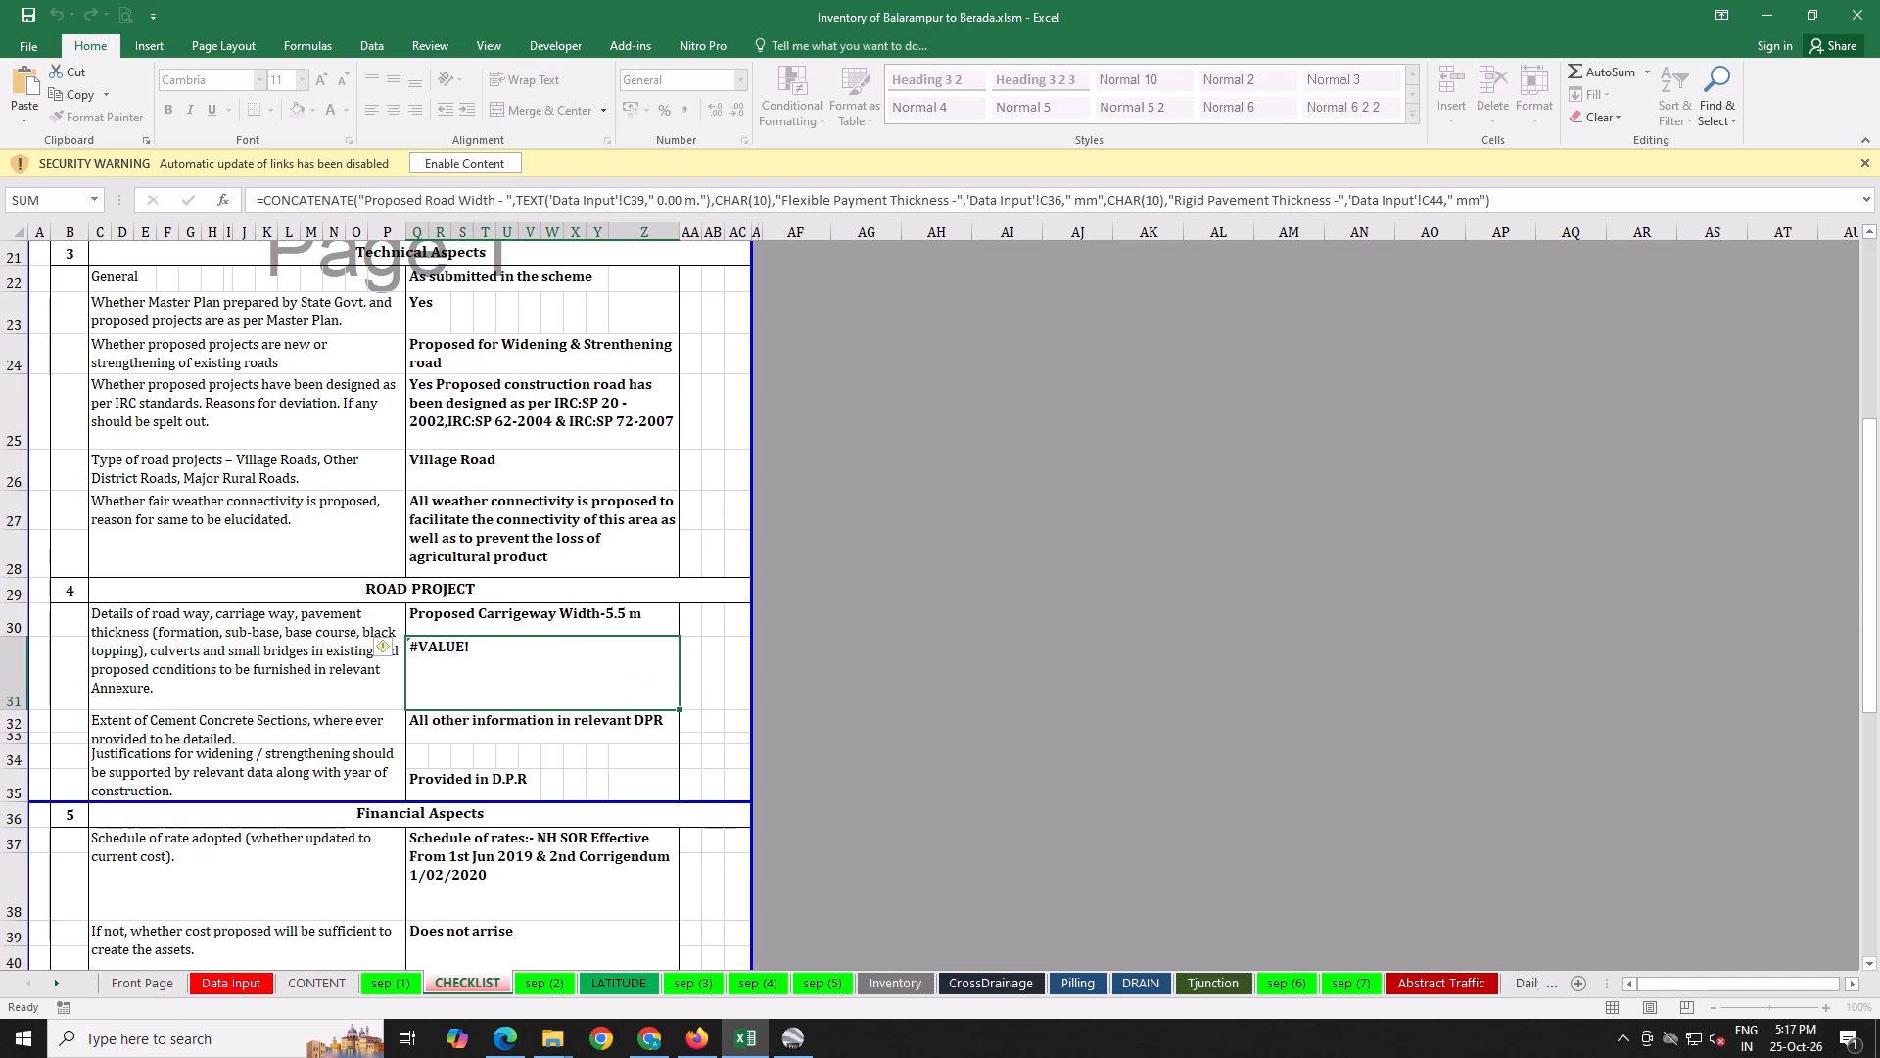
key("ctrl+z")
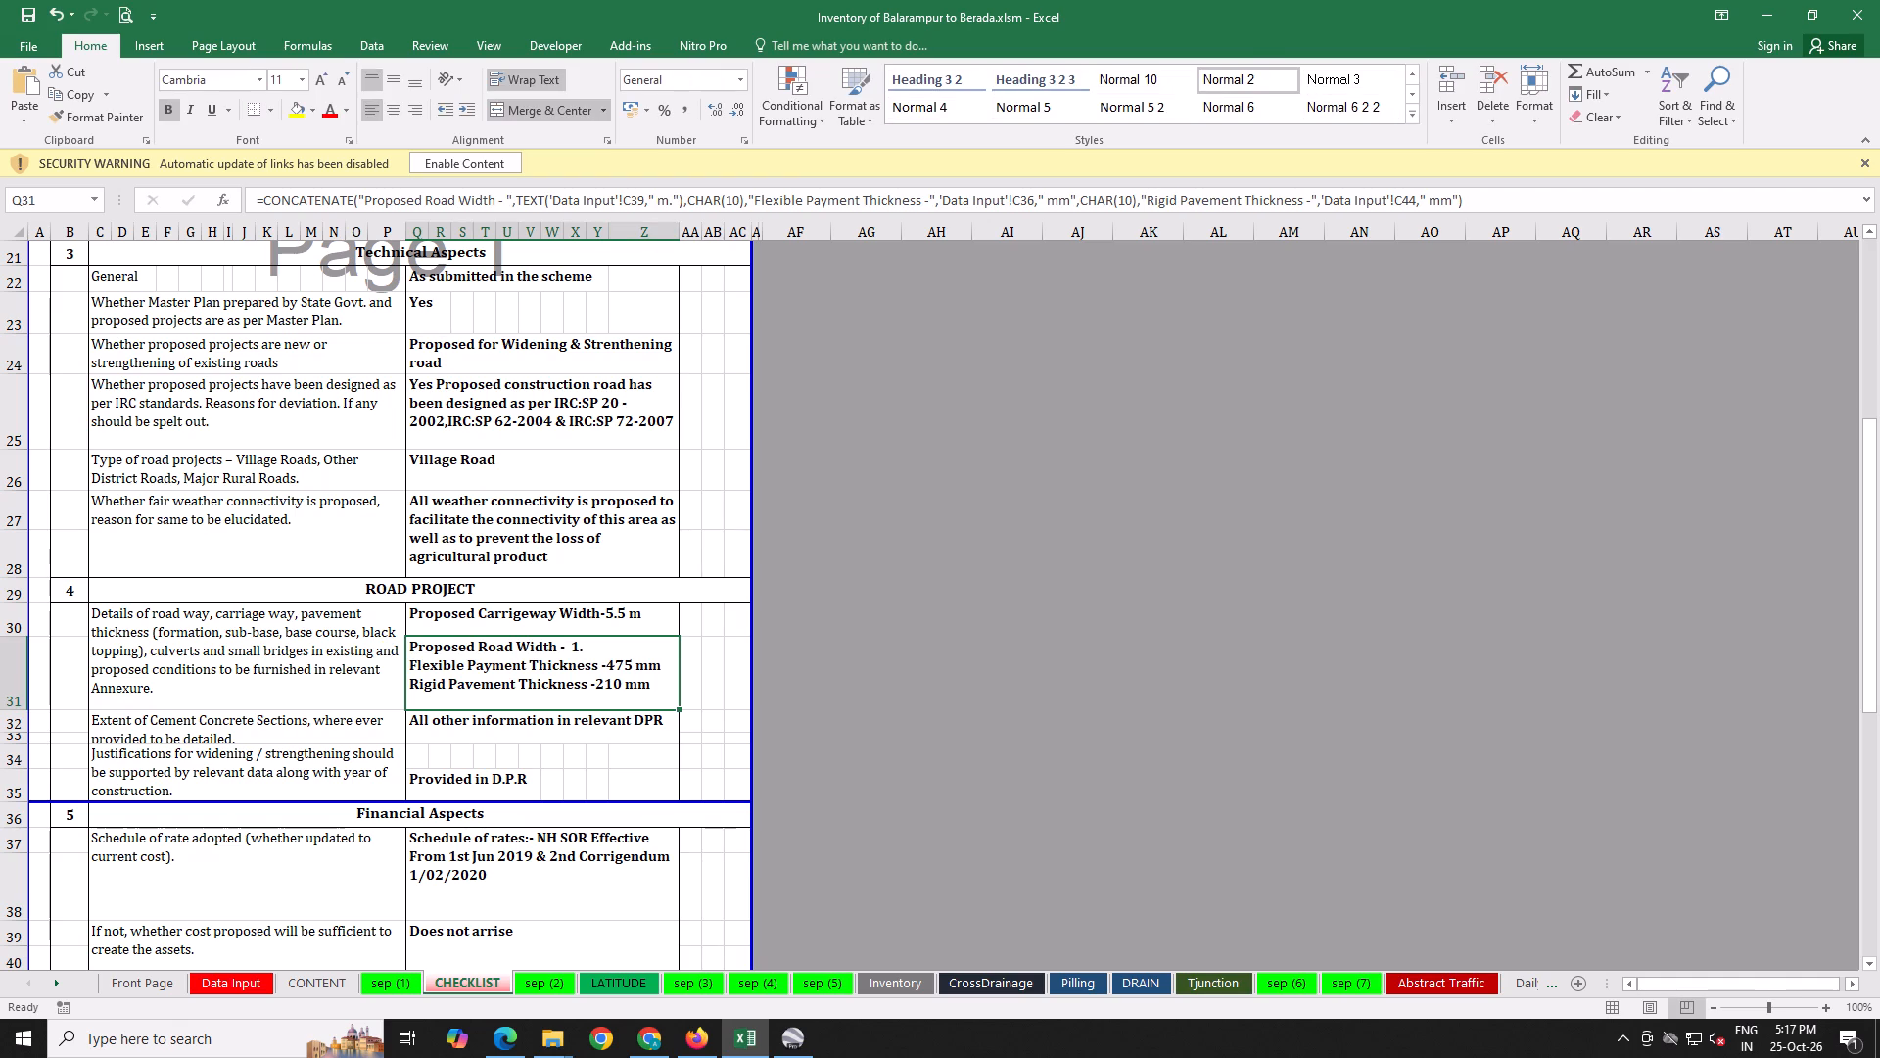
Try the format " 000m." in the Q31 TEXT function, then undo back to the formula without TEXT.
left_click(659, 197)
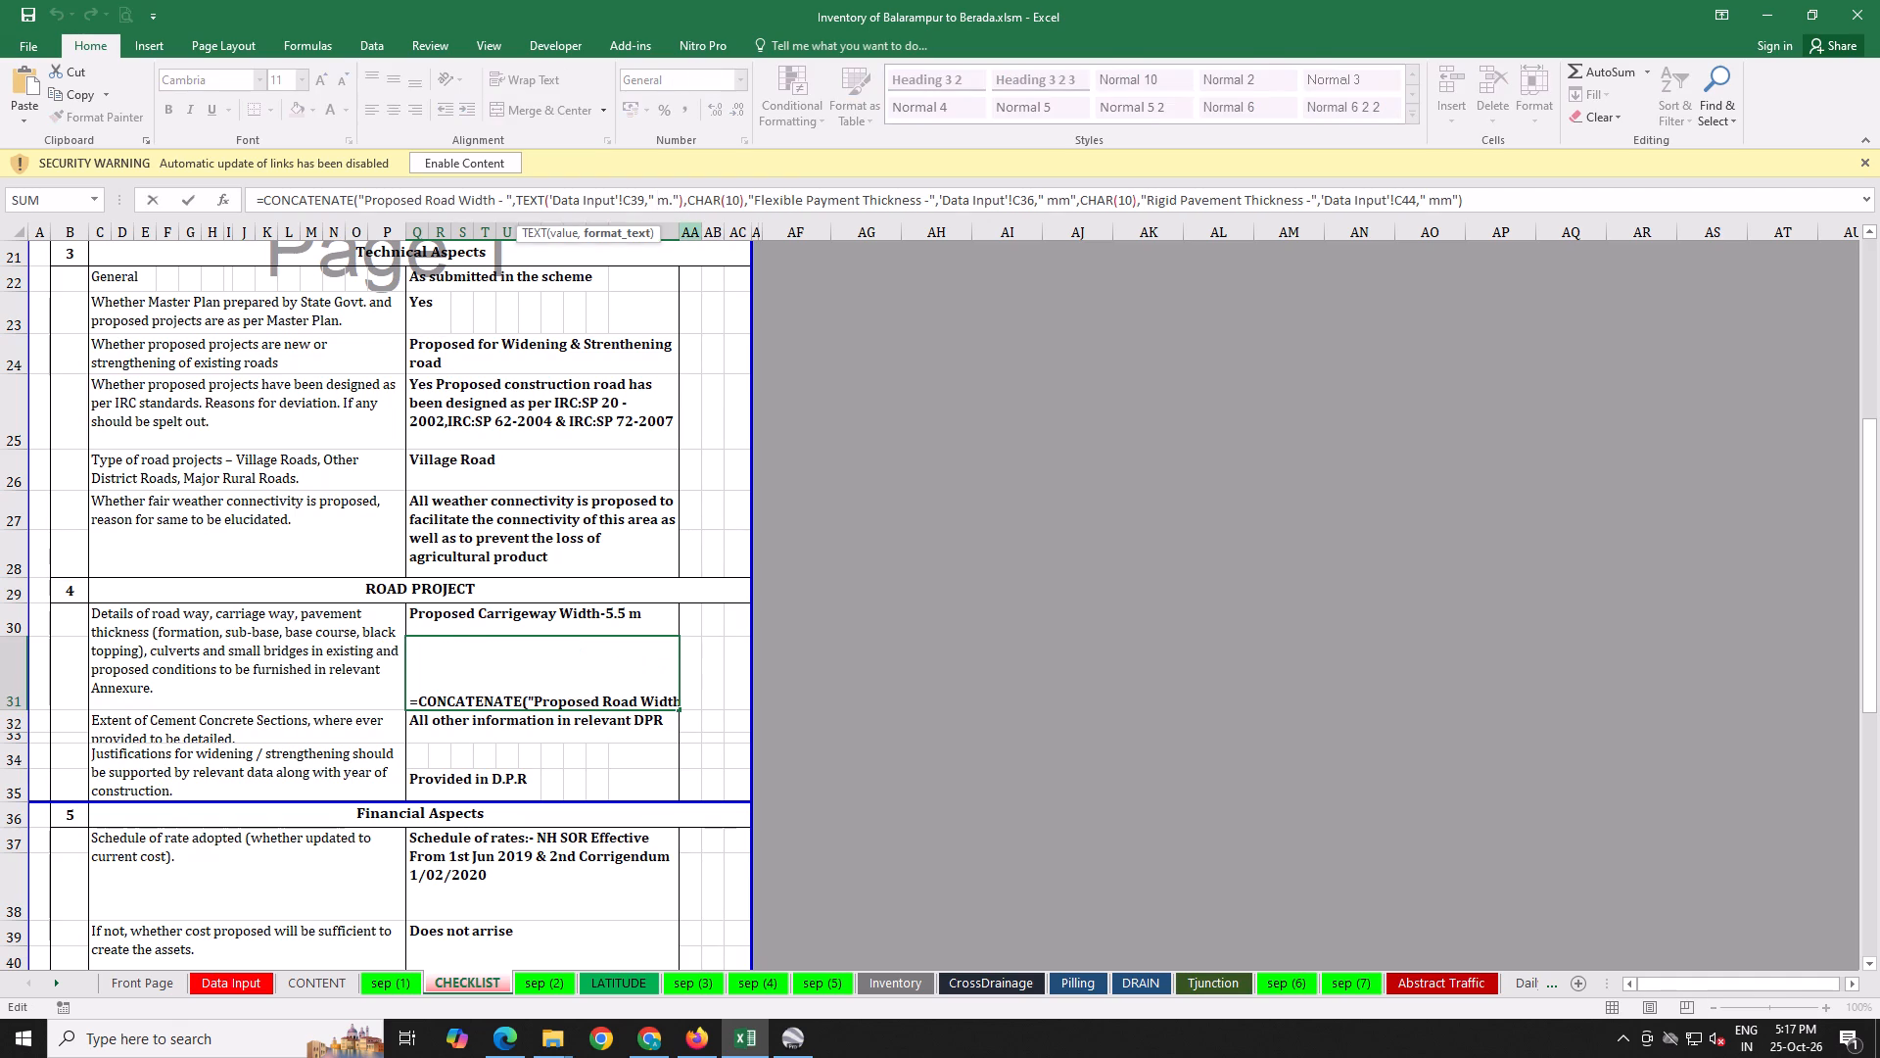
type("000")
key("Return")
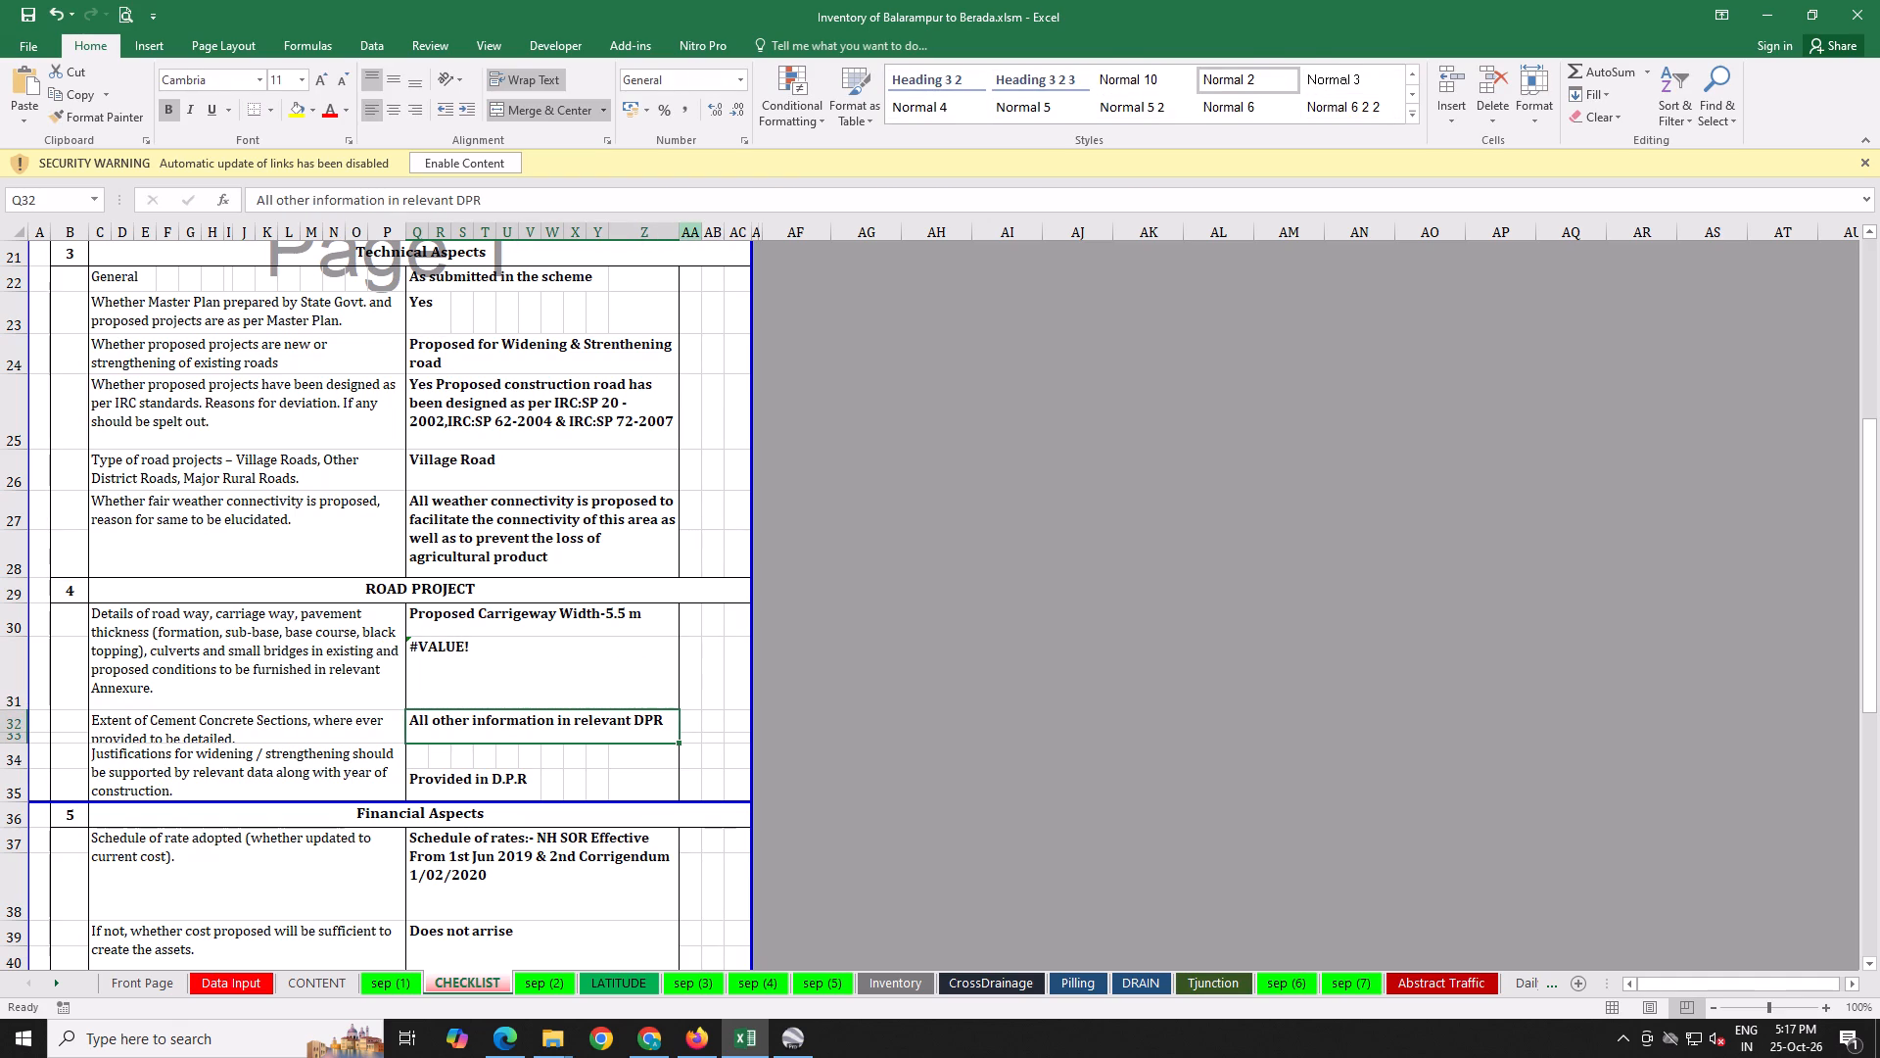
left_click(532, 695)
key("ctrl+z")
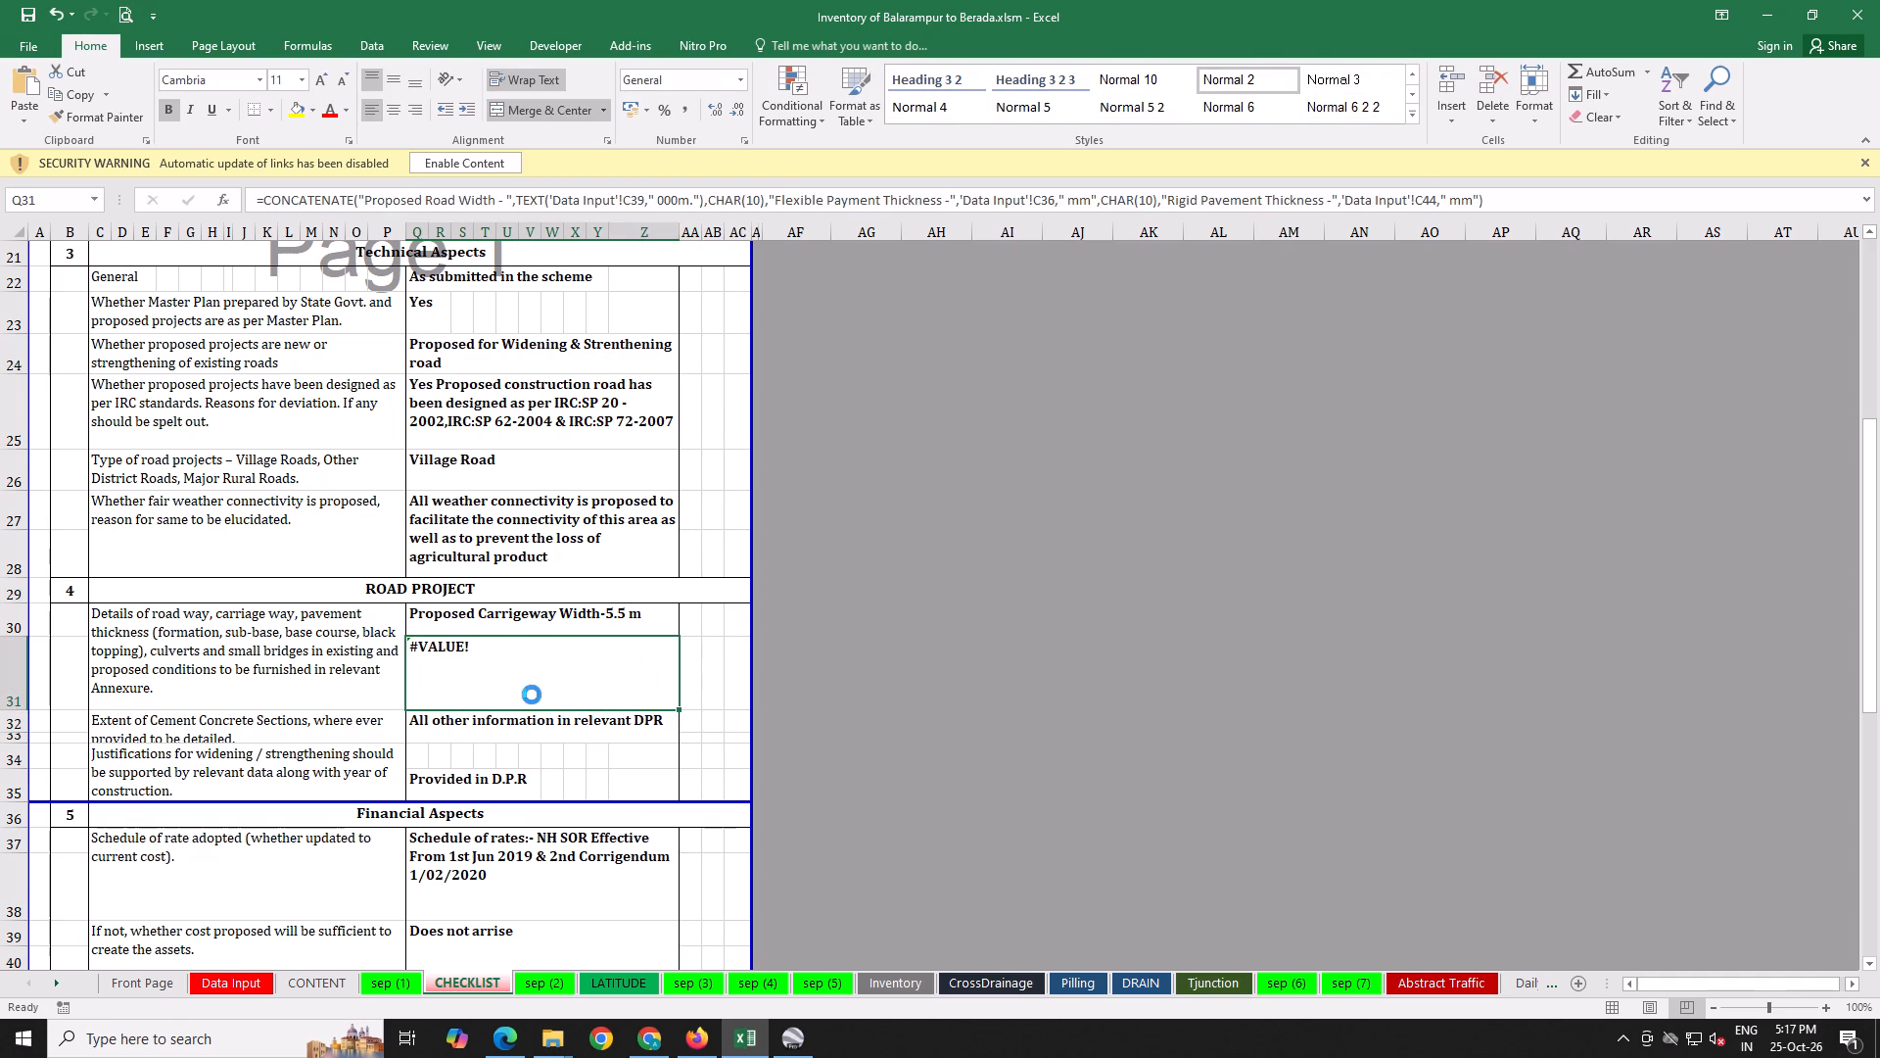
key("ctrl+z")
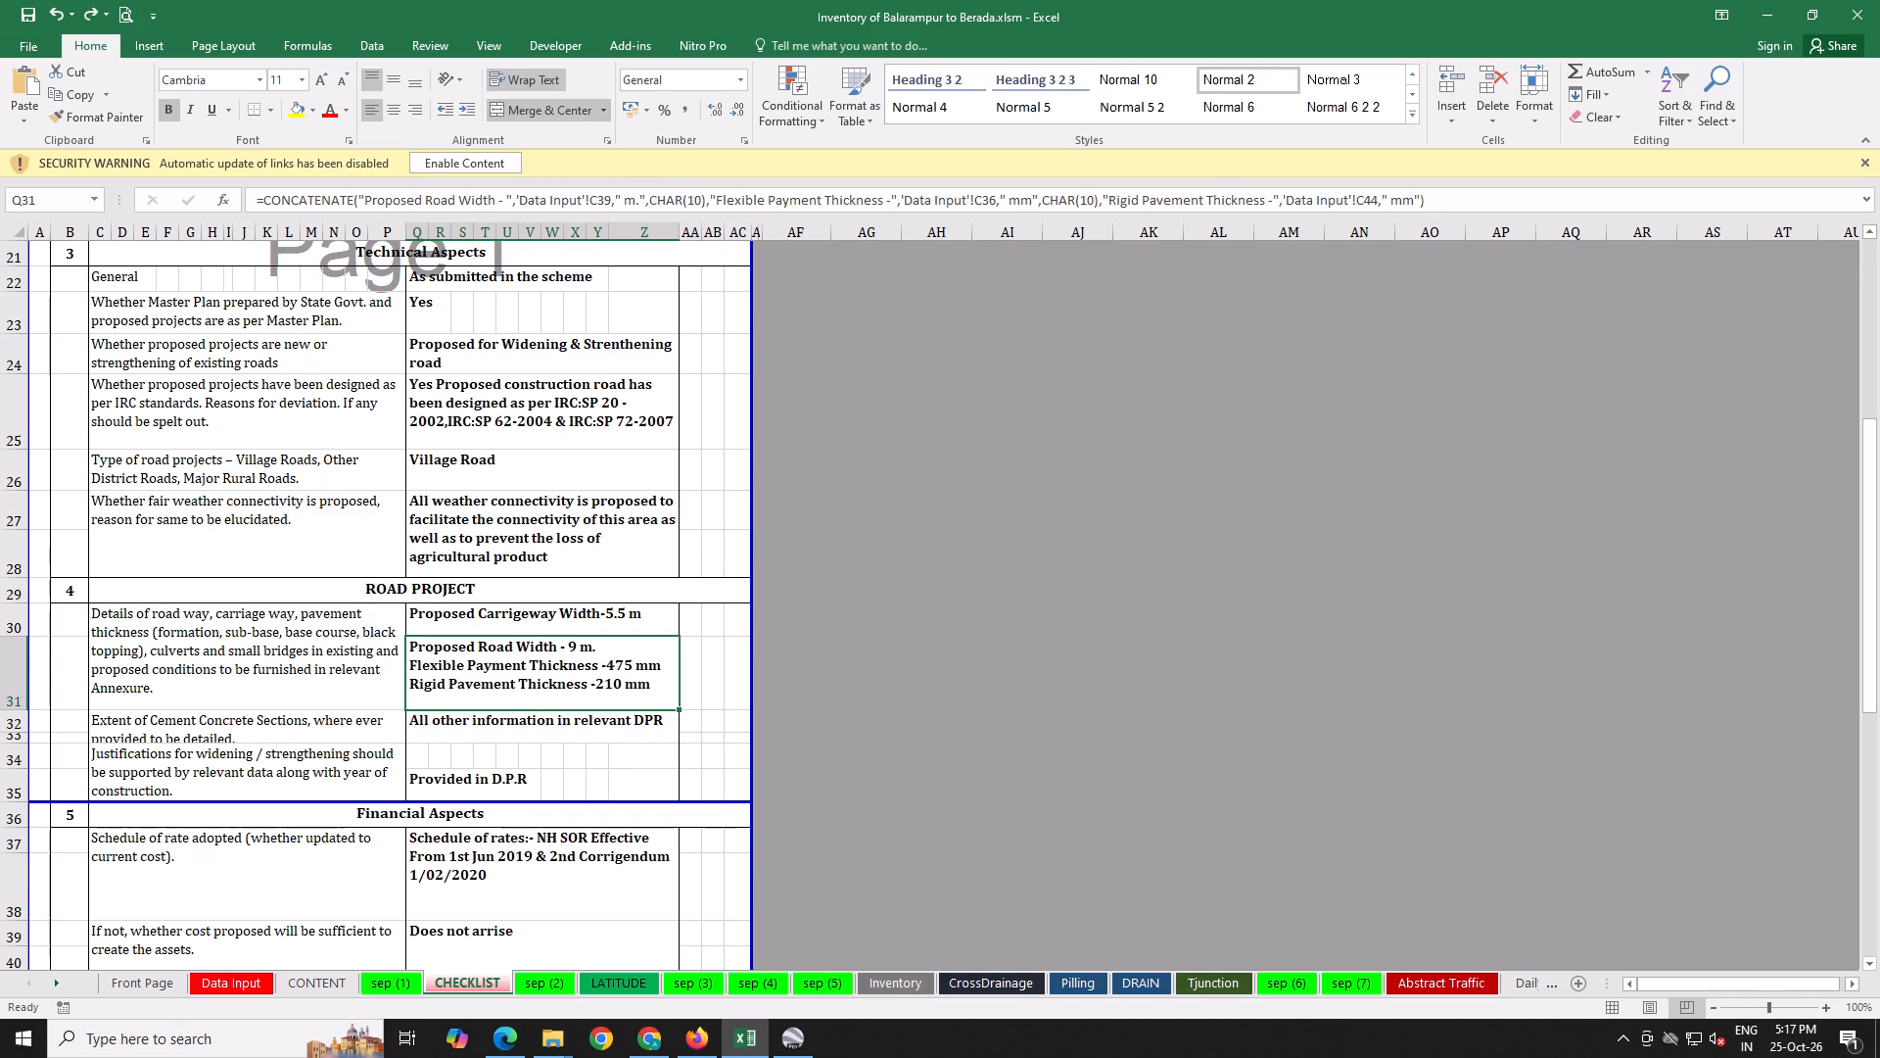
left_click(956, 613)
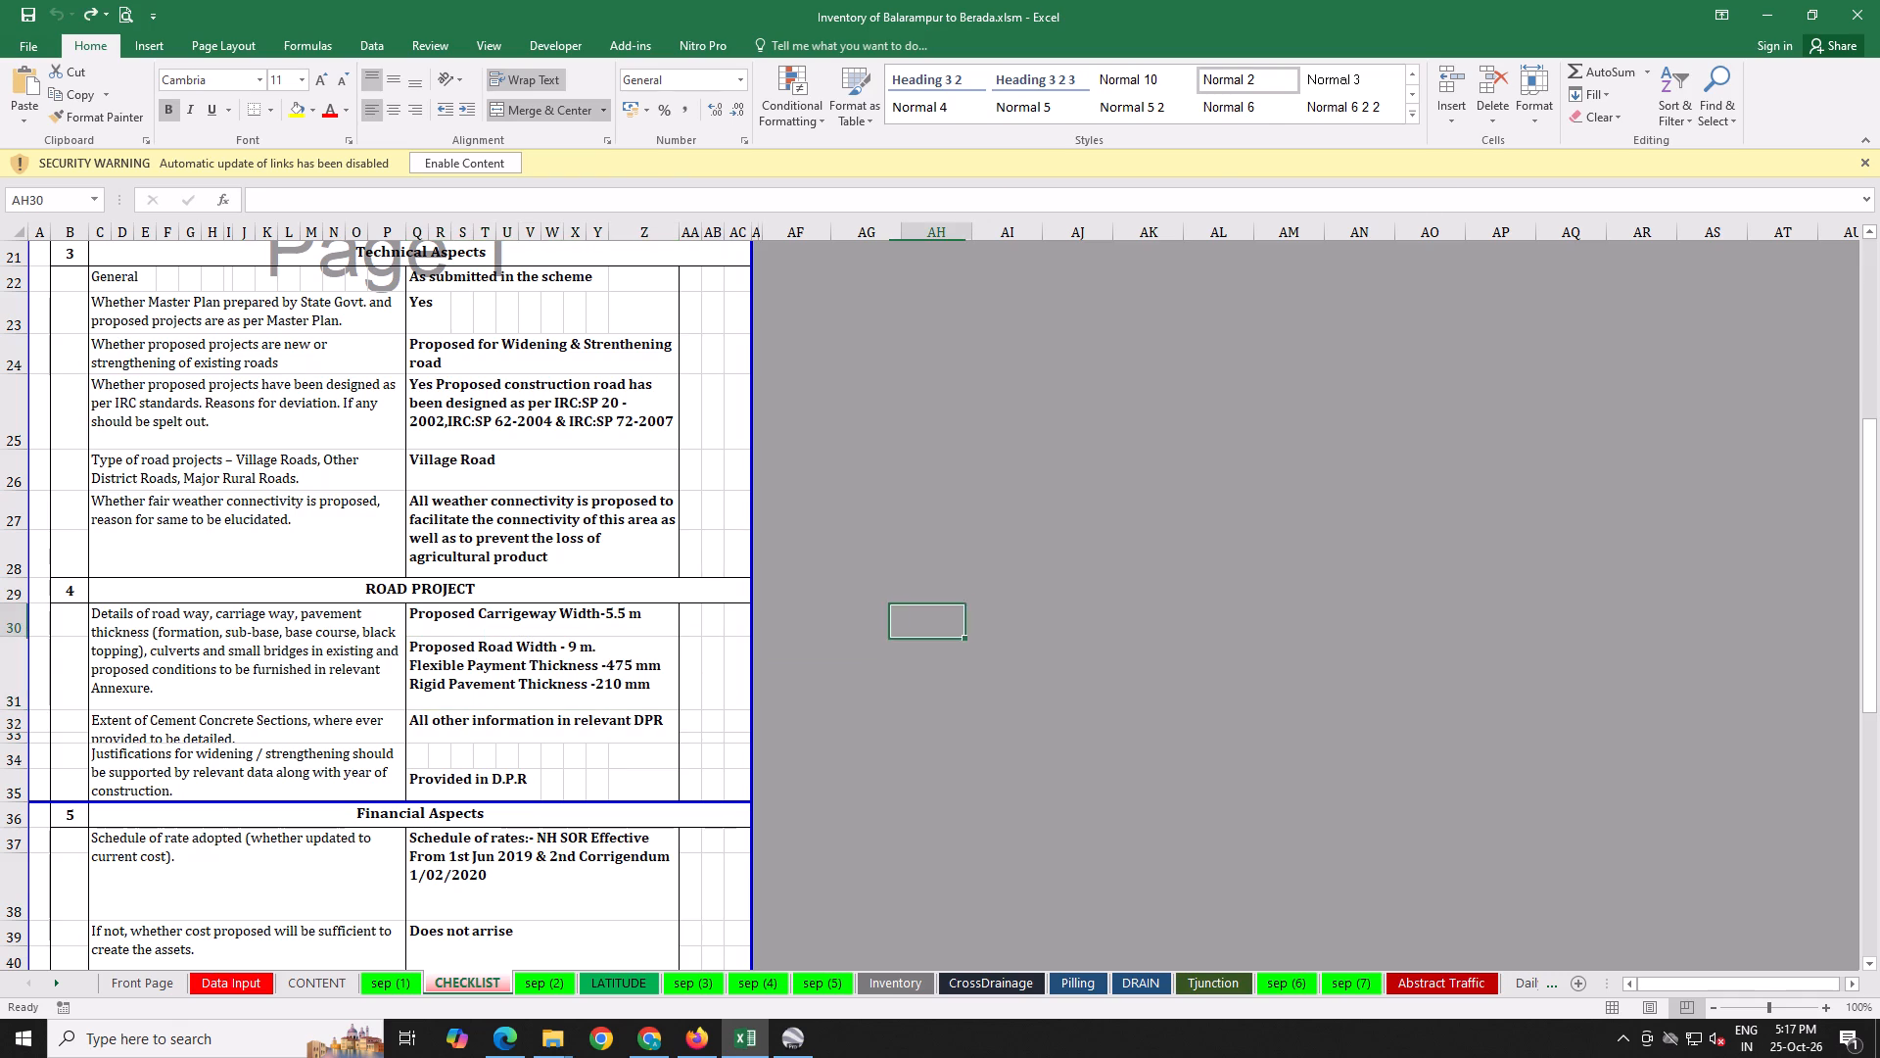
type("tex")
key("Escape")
Enter 9 in blank cell AH28 and a test formula =TEXT(AH28,000) in AH29 below it.
left_click(947, 569)
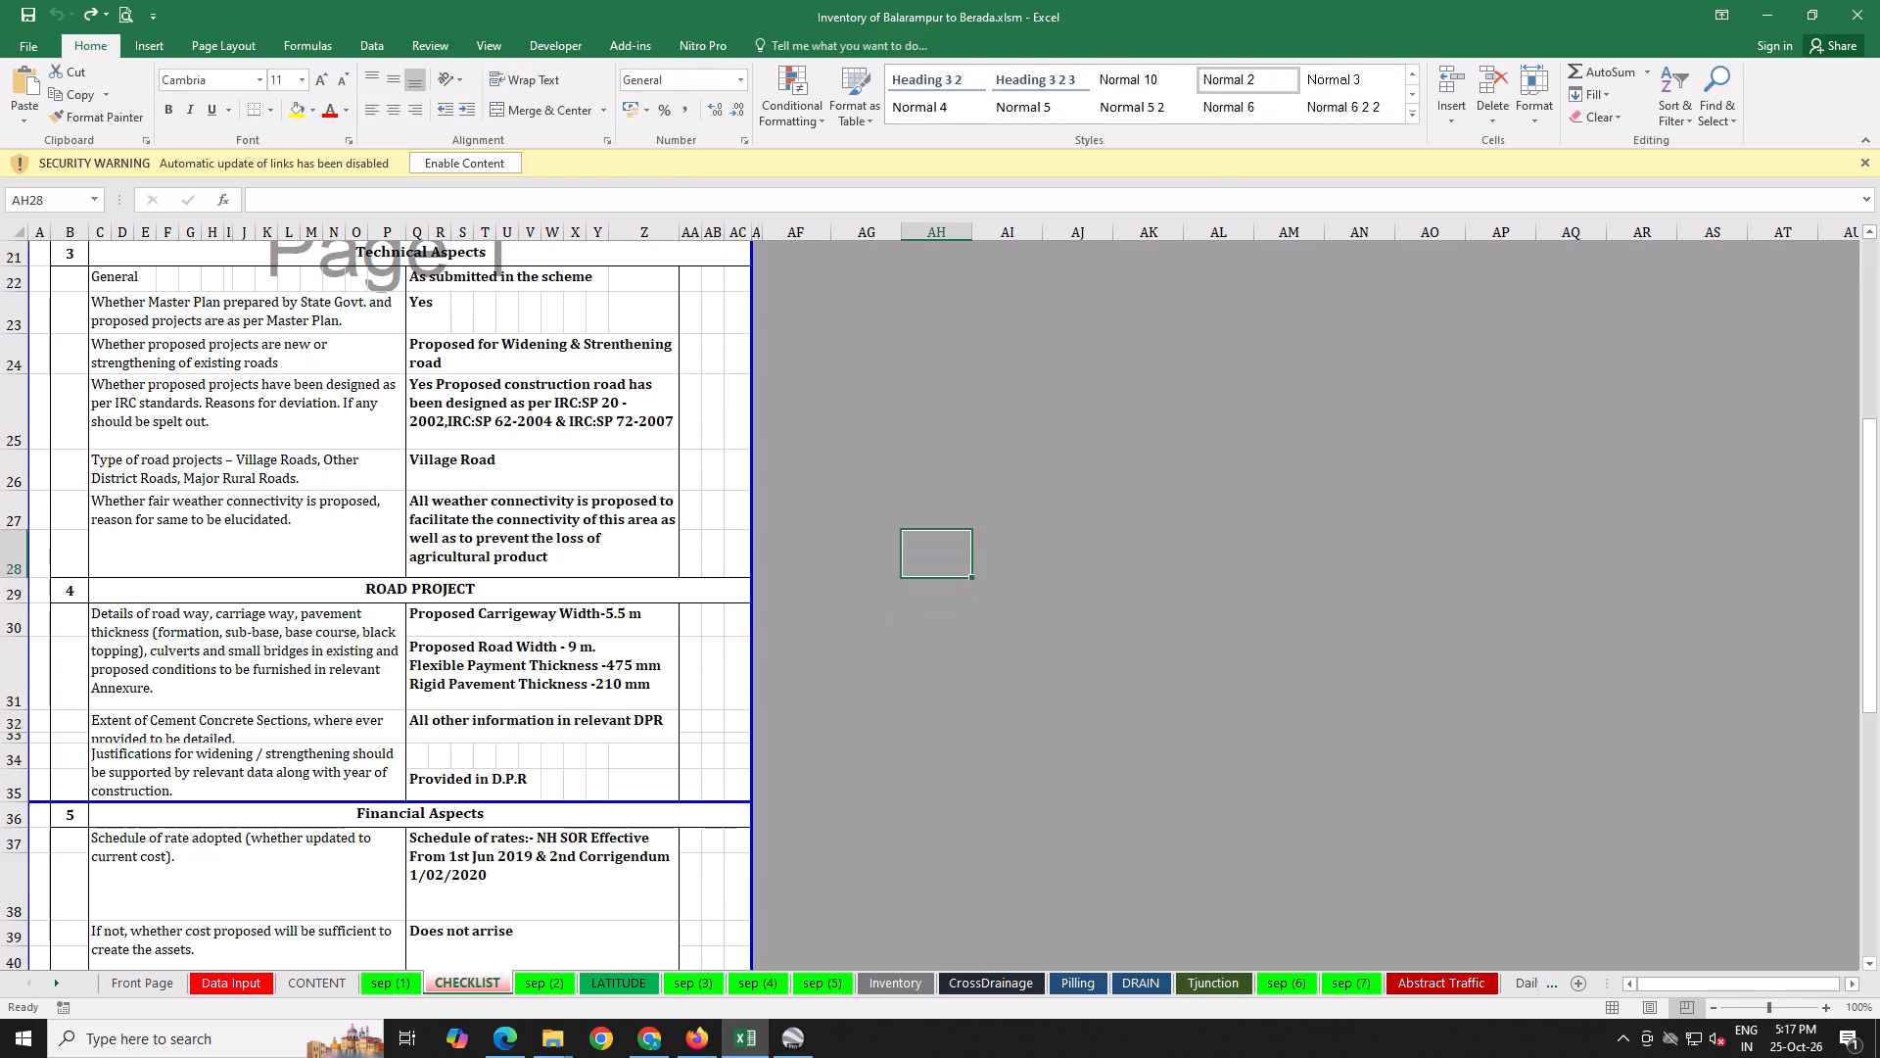
key("9")
key("Return")
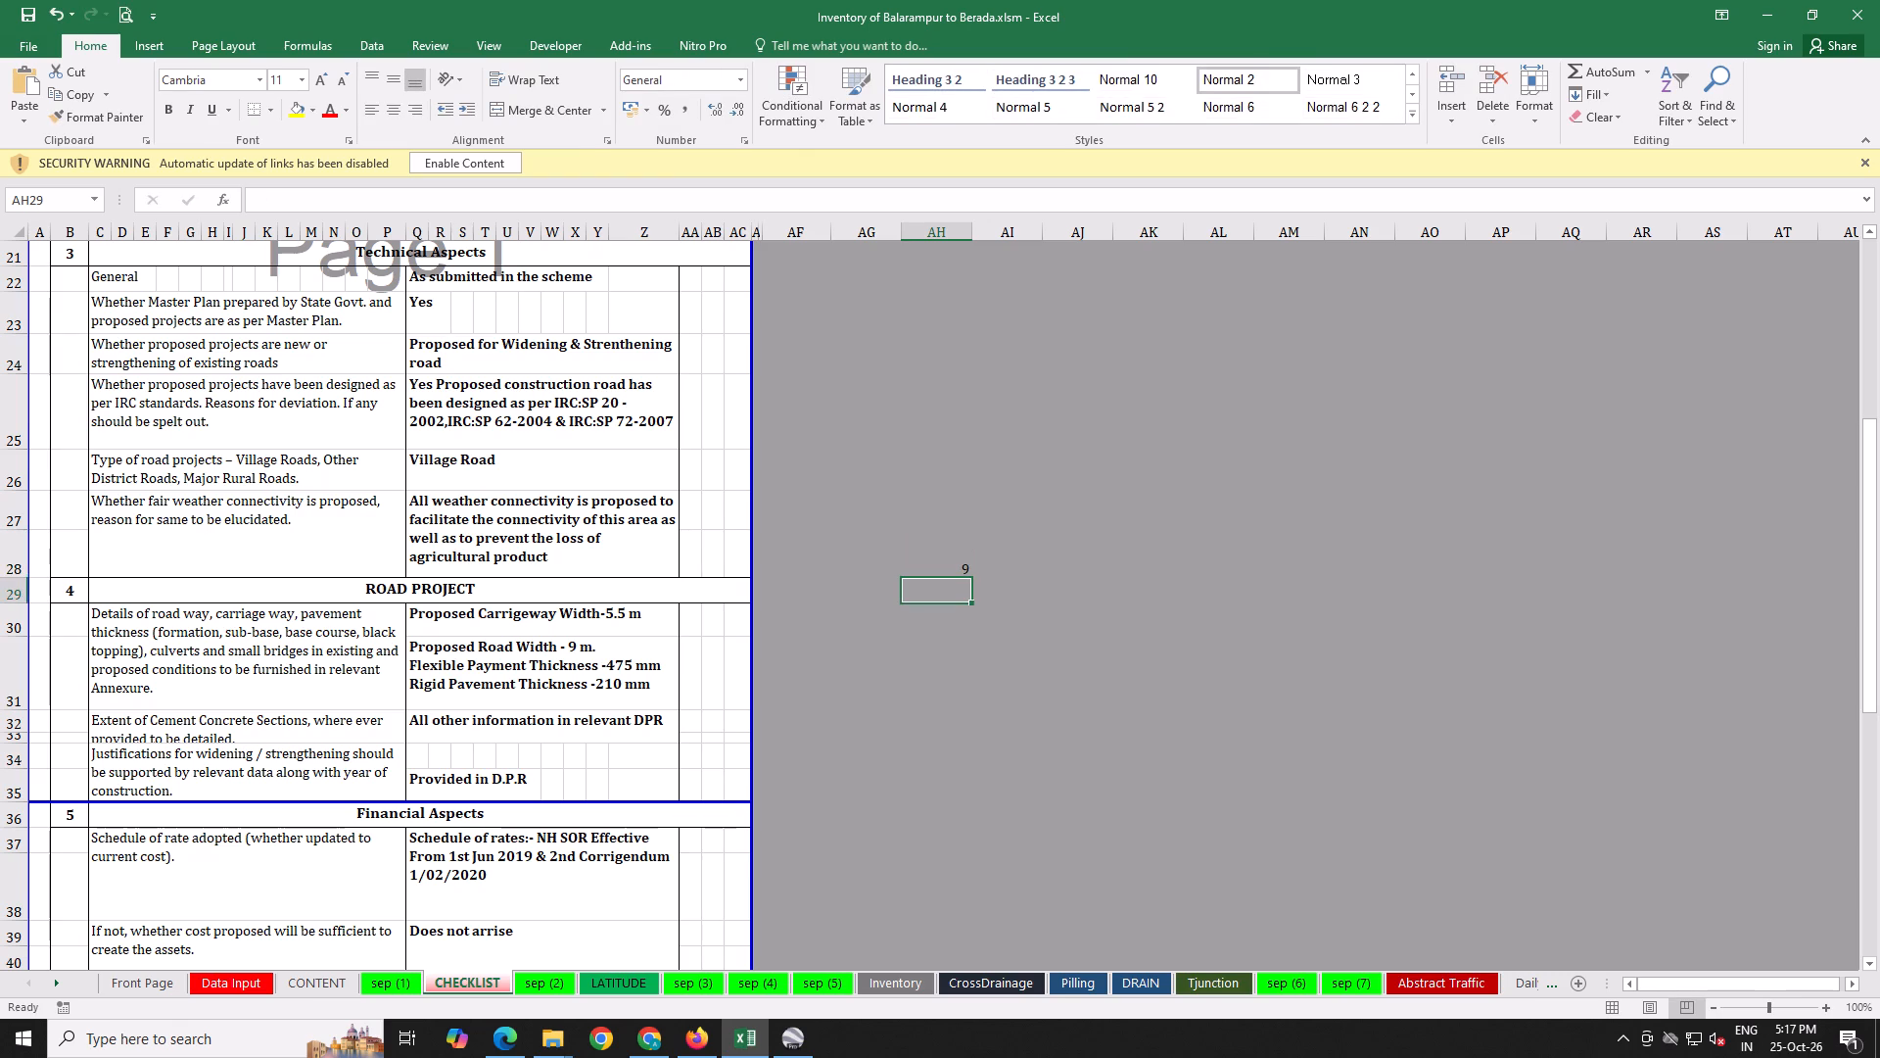
type("=text")
left_click(974, 566)
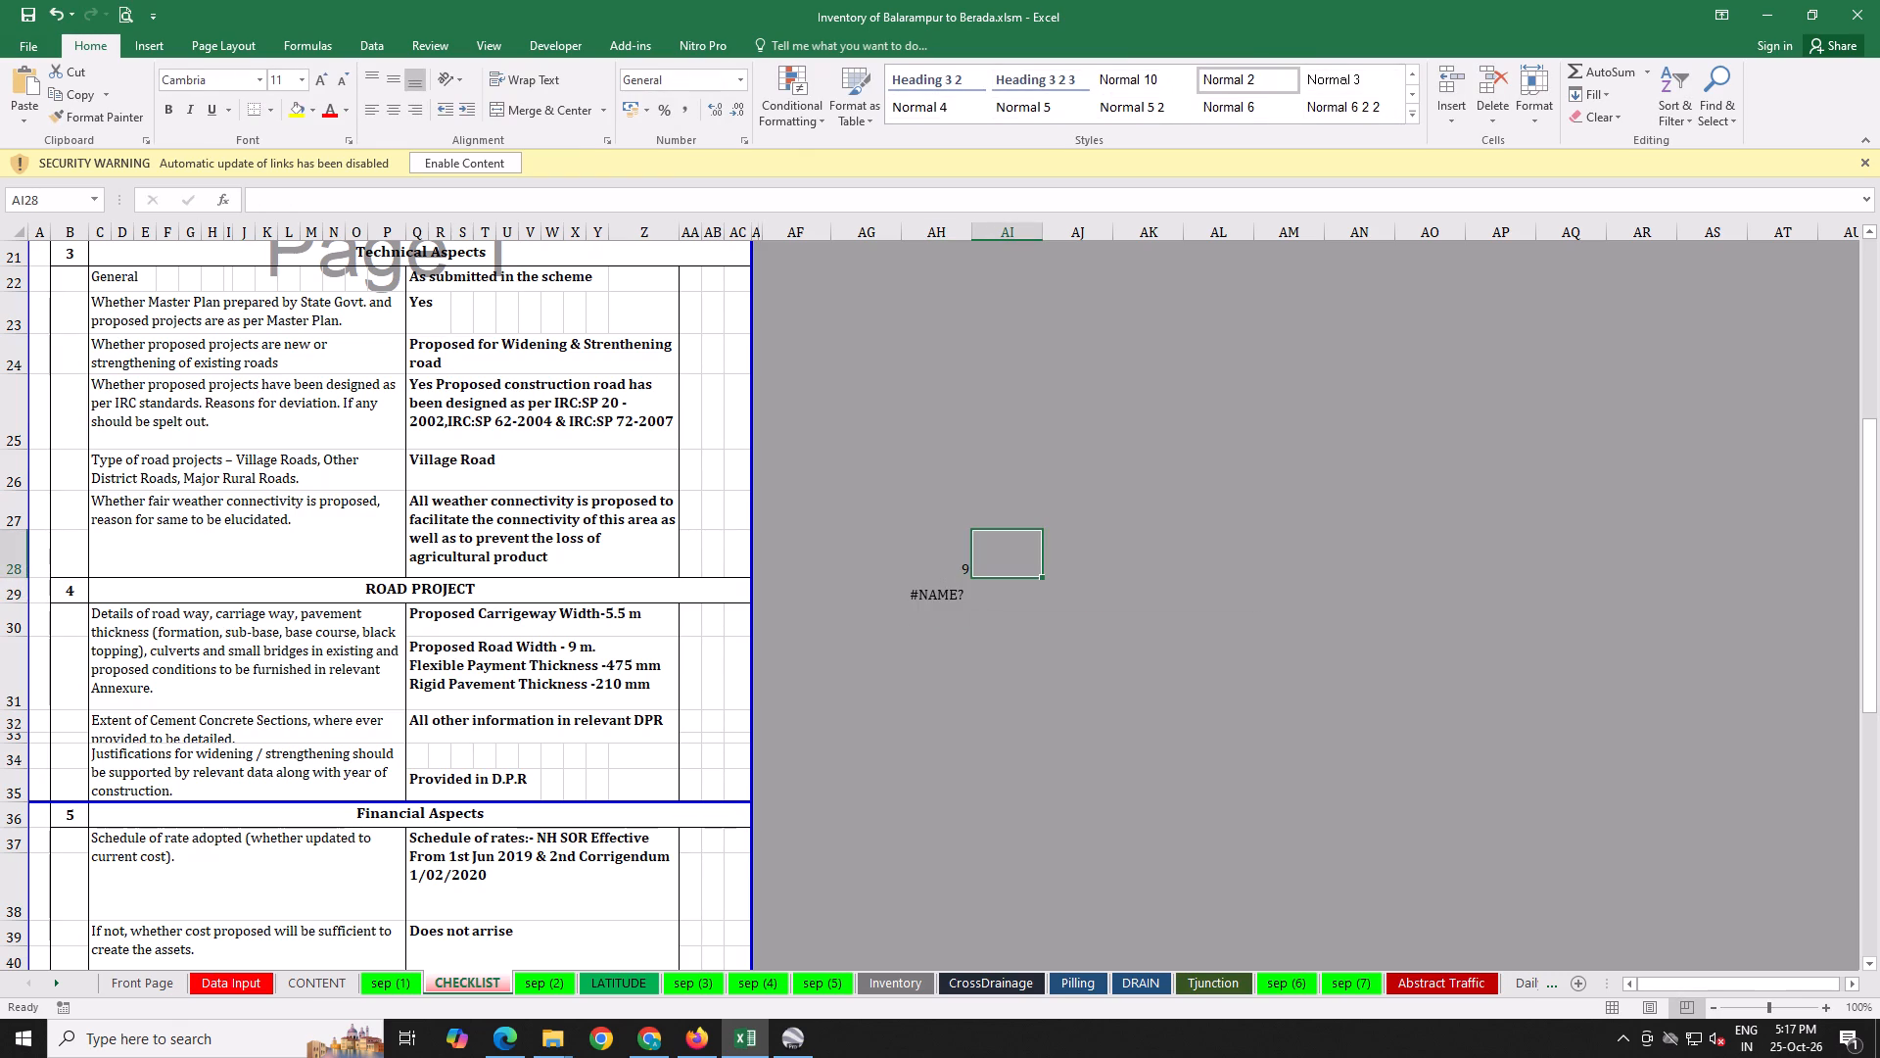
left_click(937, 604)
double_click(943, 589)
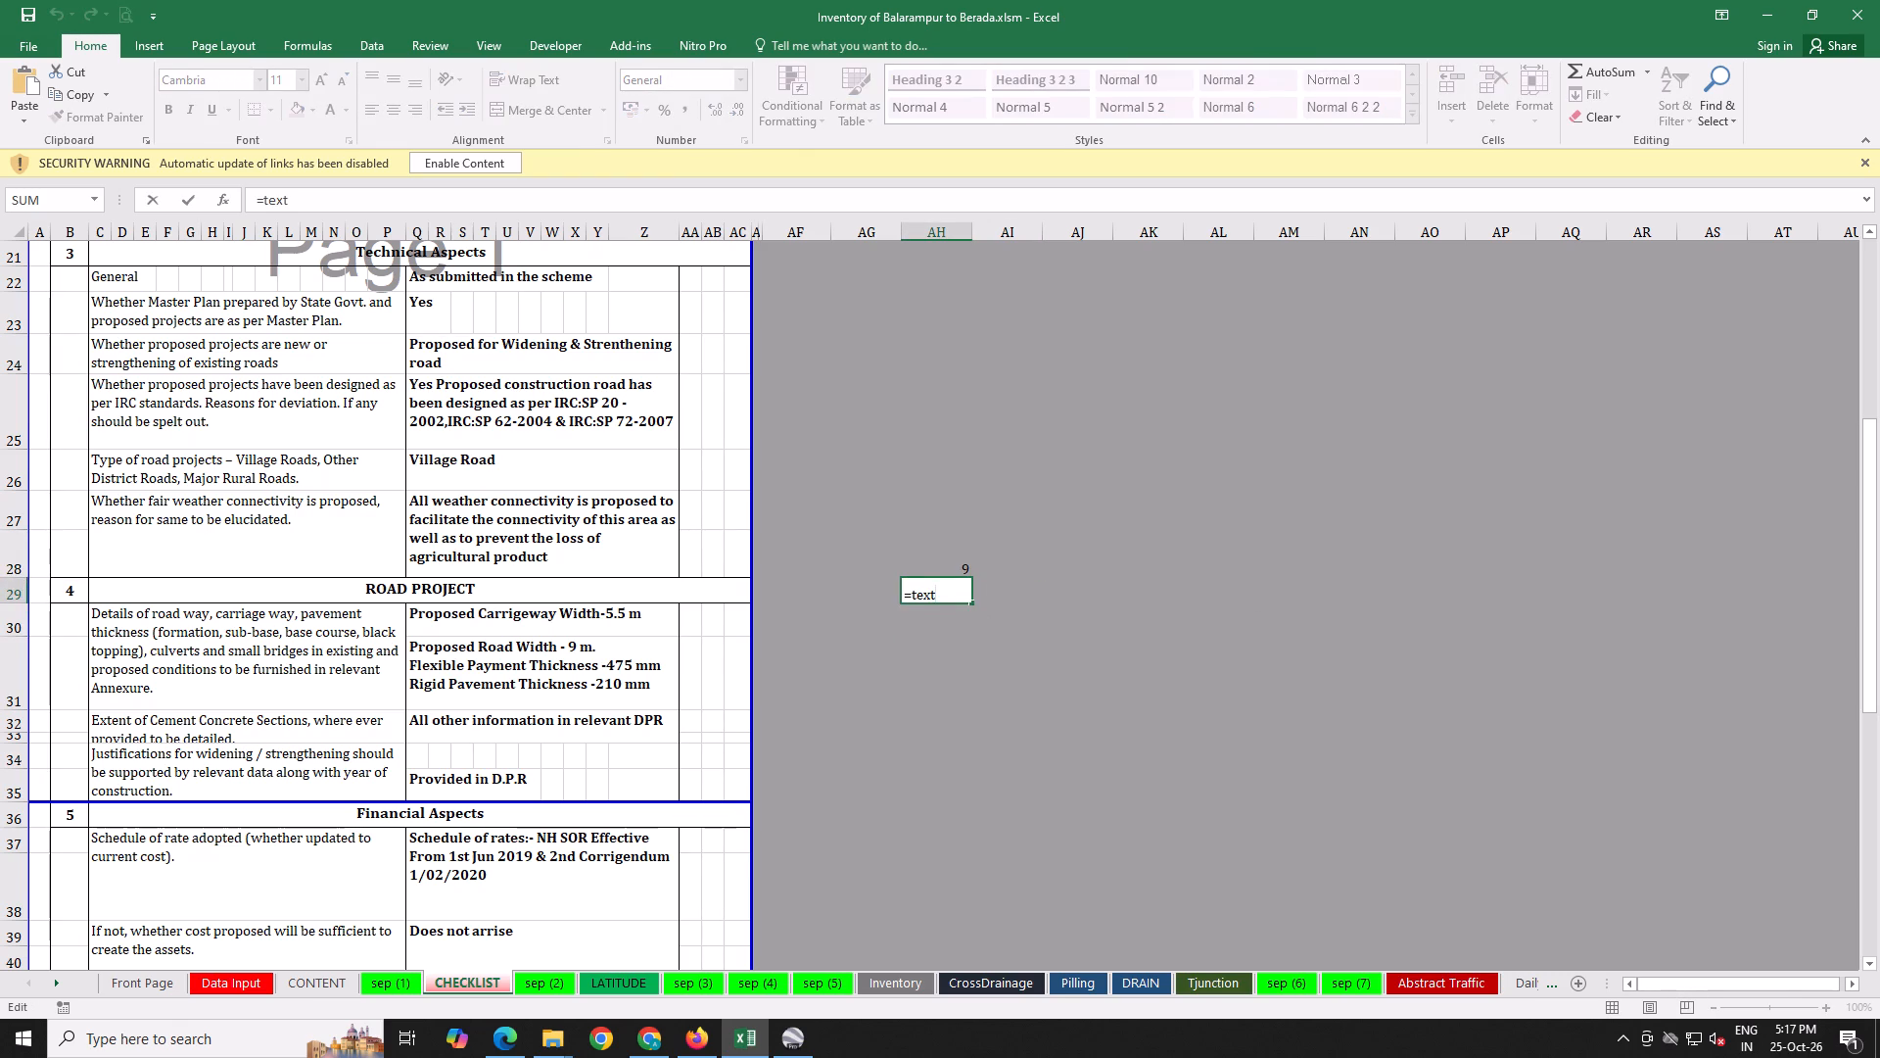
key("shift+parenleft")
left_click(967, 568)
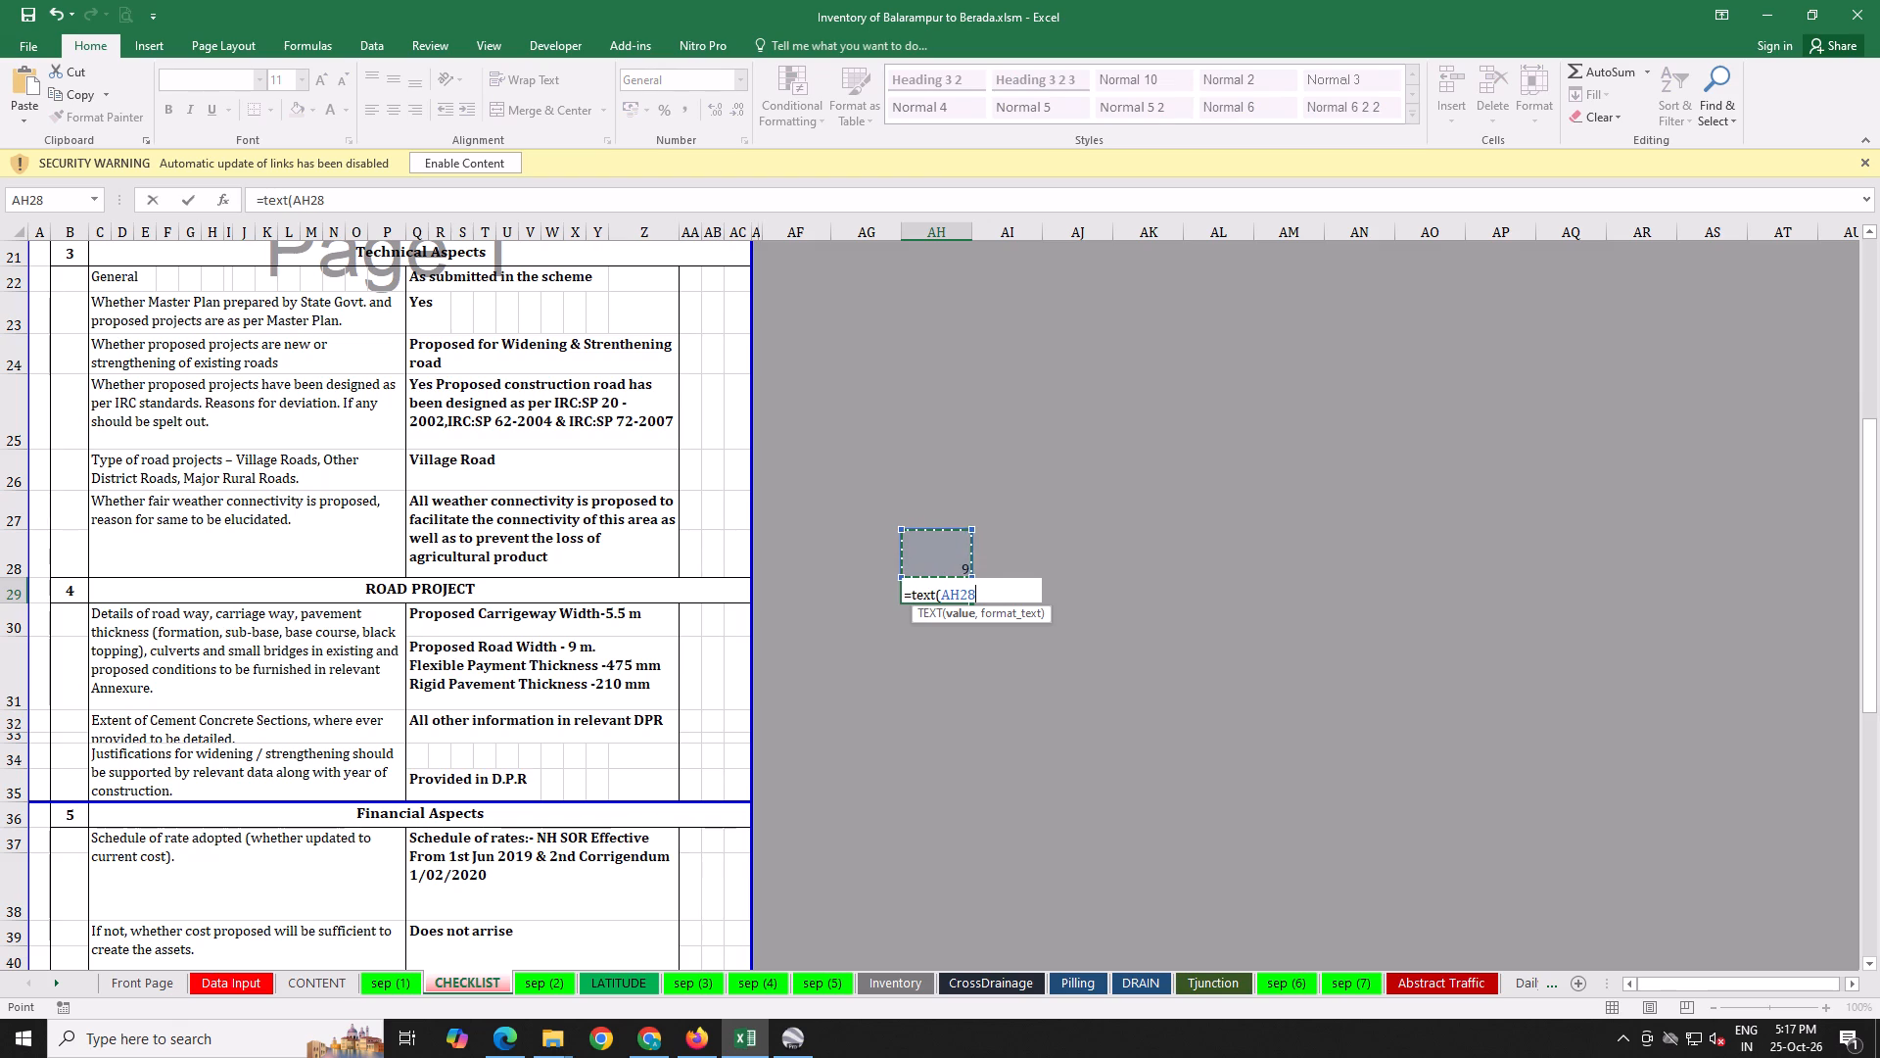
type(",000")
key("Return")
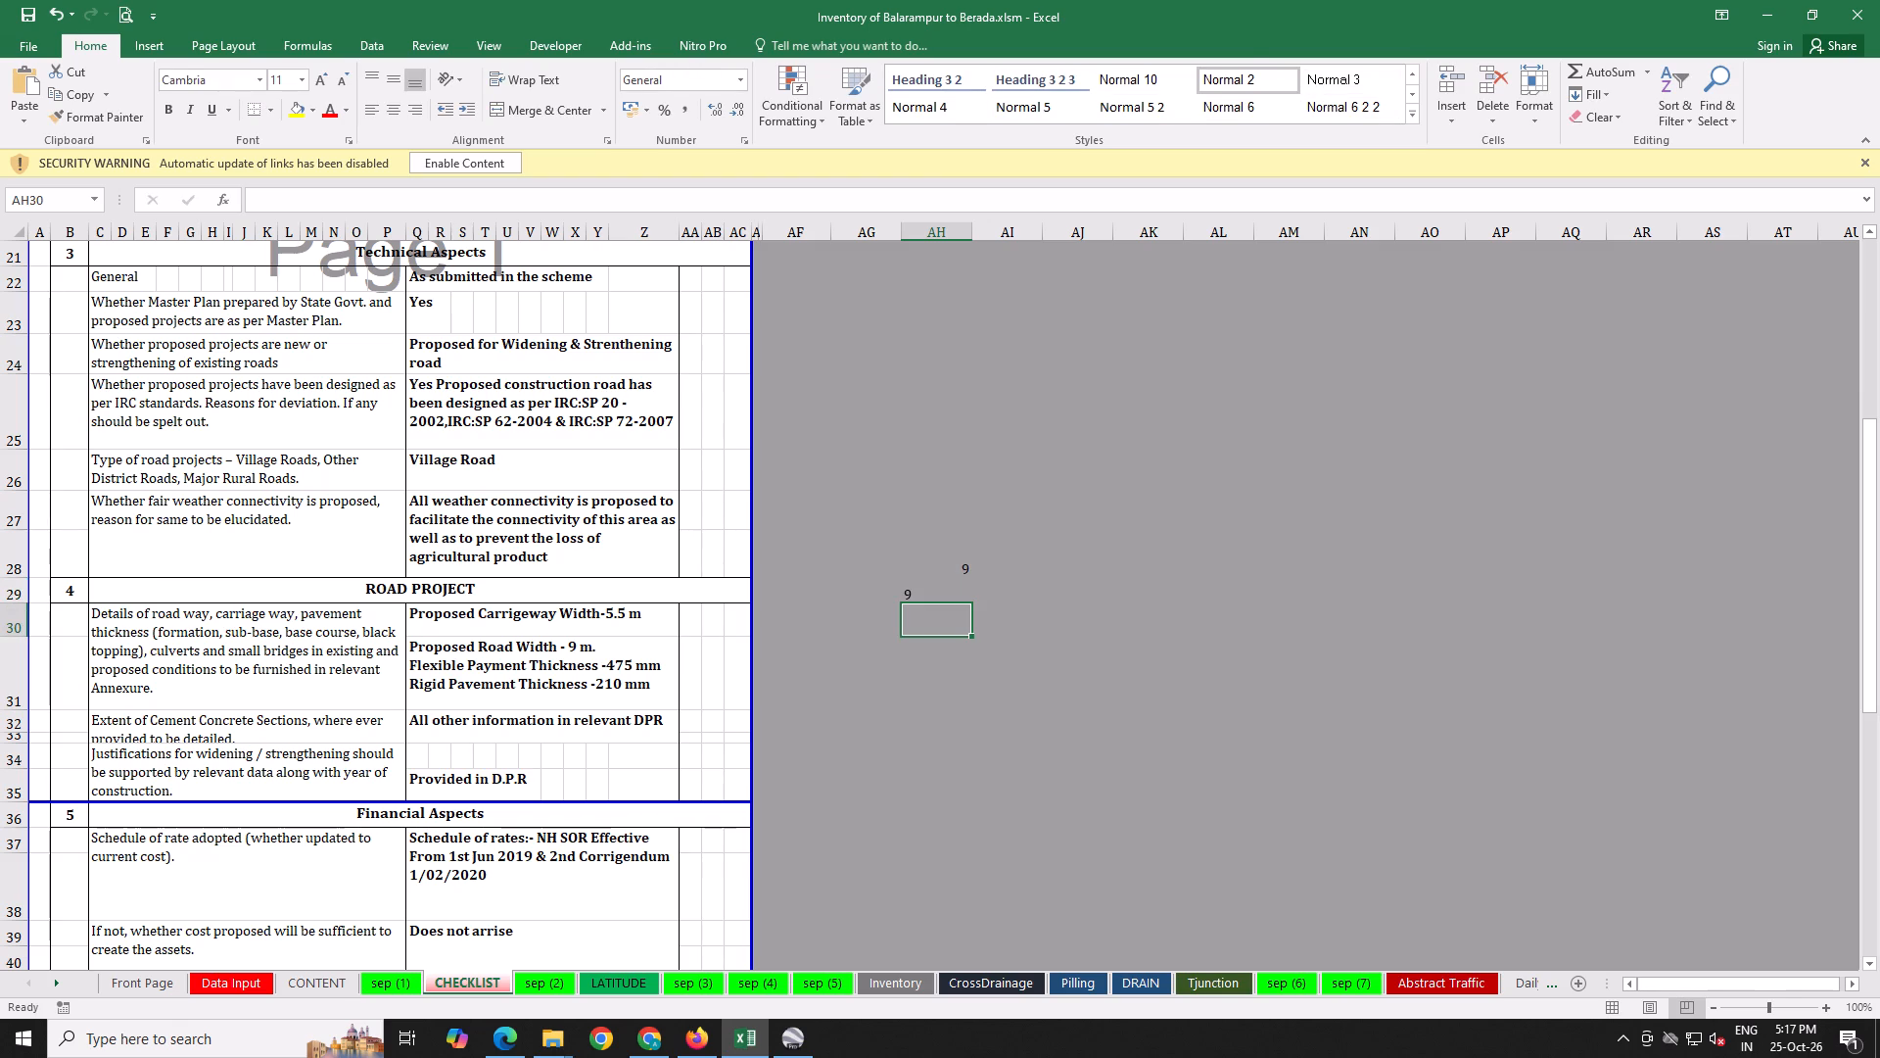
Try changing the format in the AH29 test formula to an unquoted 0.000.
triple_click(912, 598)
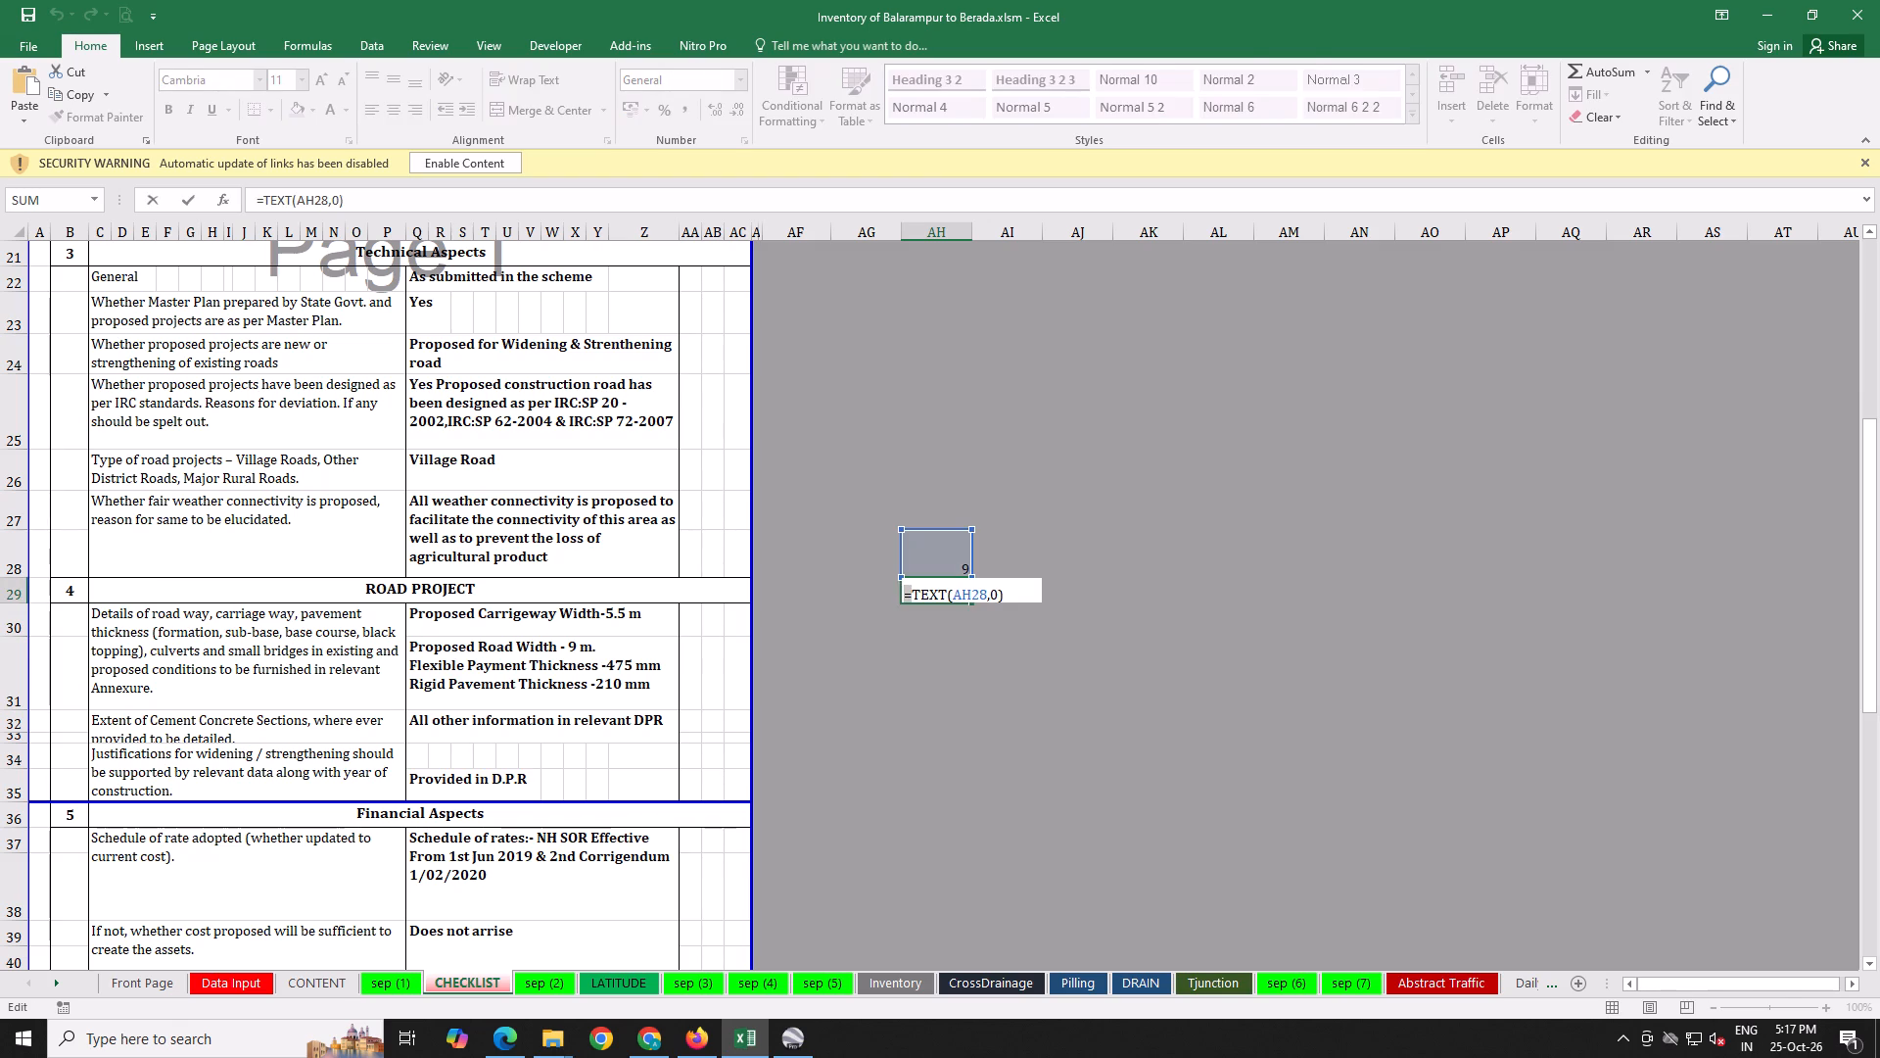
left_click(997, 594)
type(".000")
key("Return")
Put the format in quotes as "0.000" in the AH29 test formula, giving =TEXT(AH28,"0.000").
left_click(942, 594)
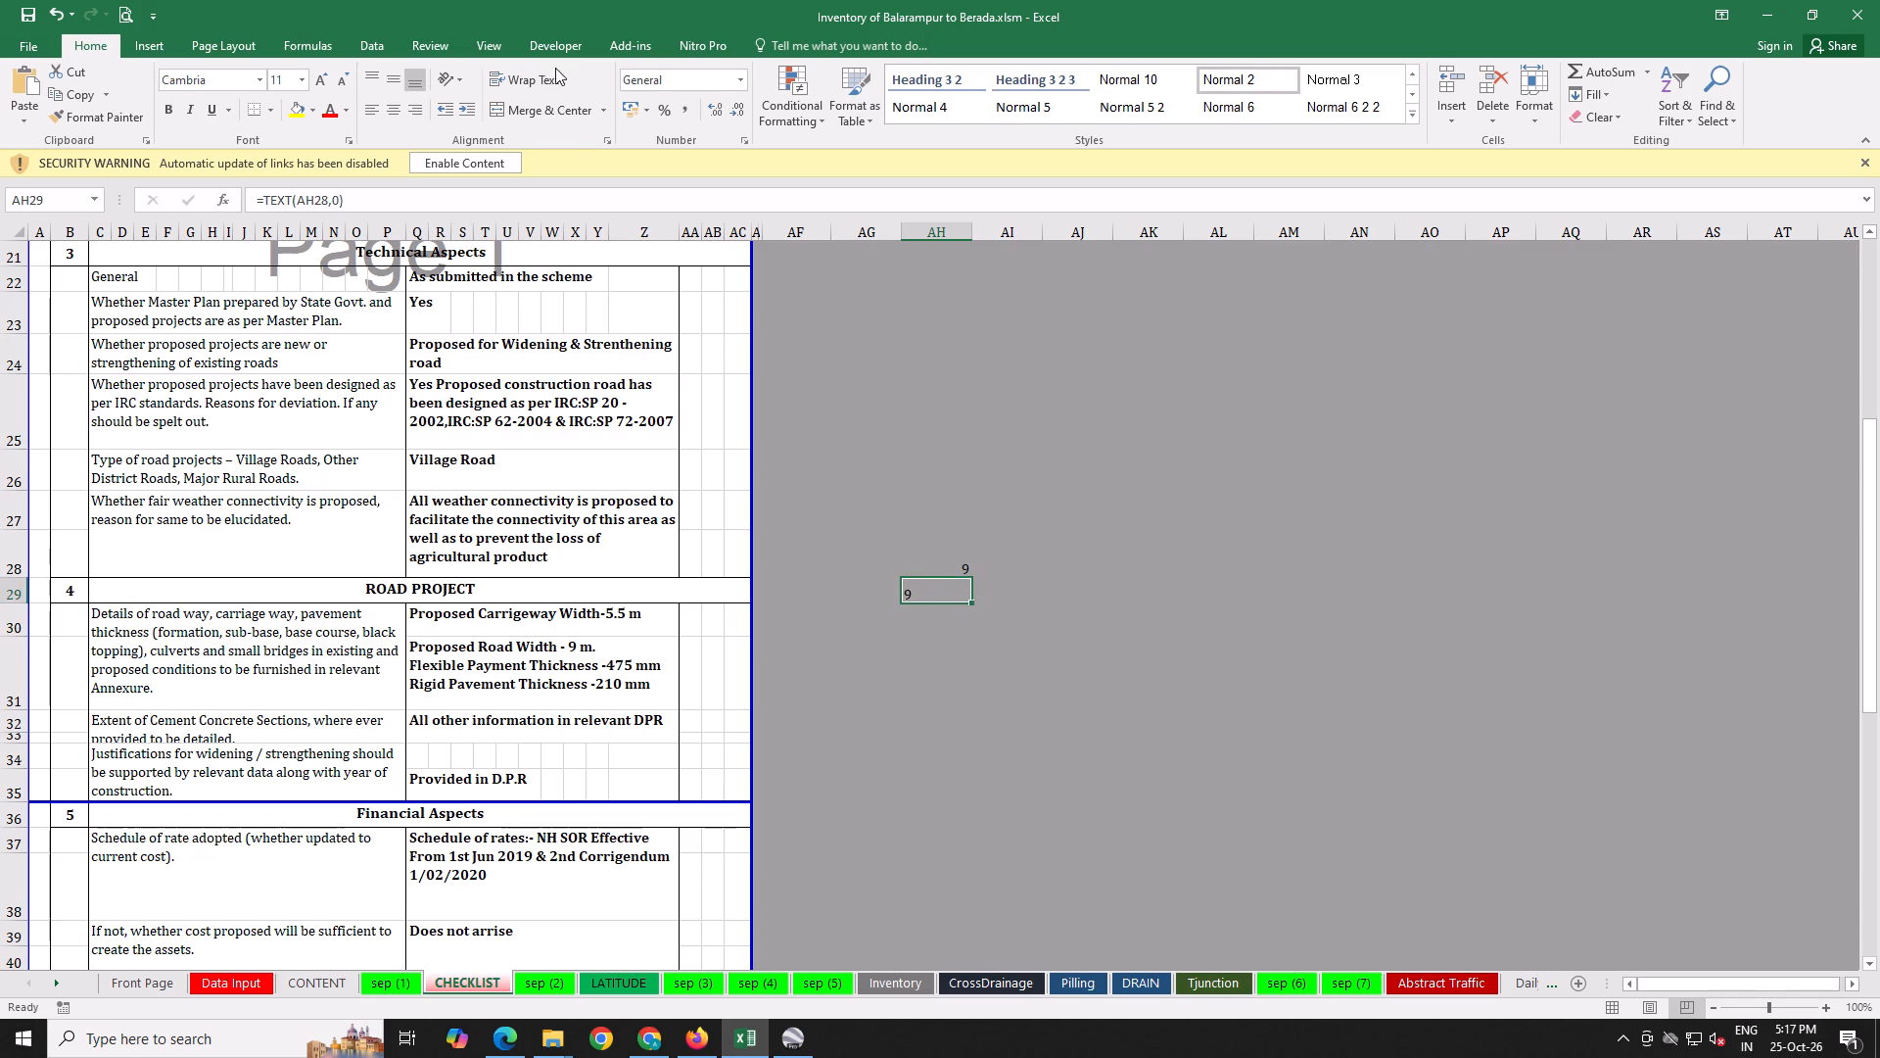
double_click(934, 586)
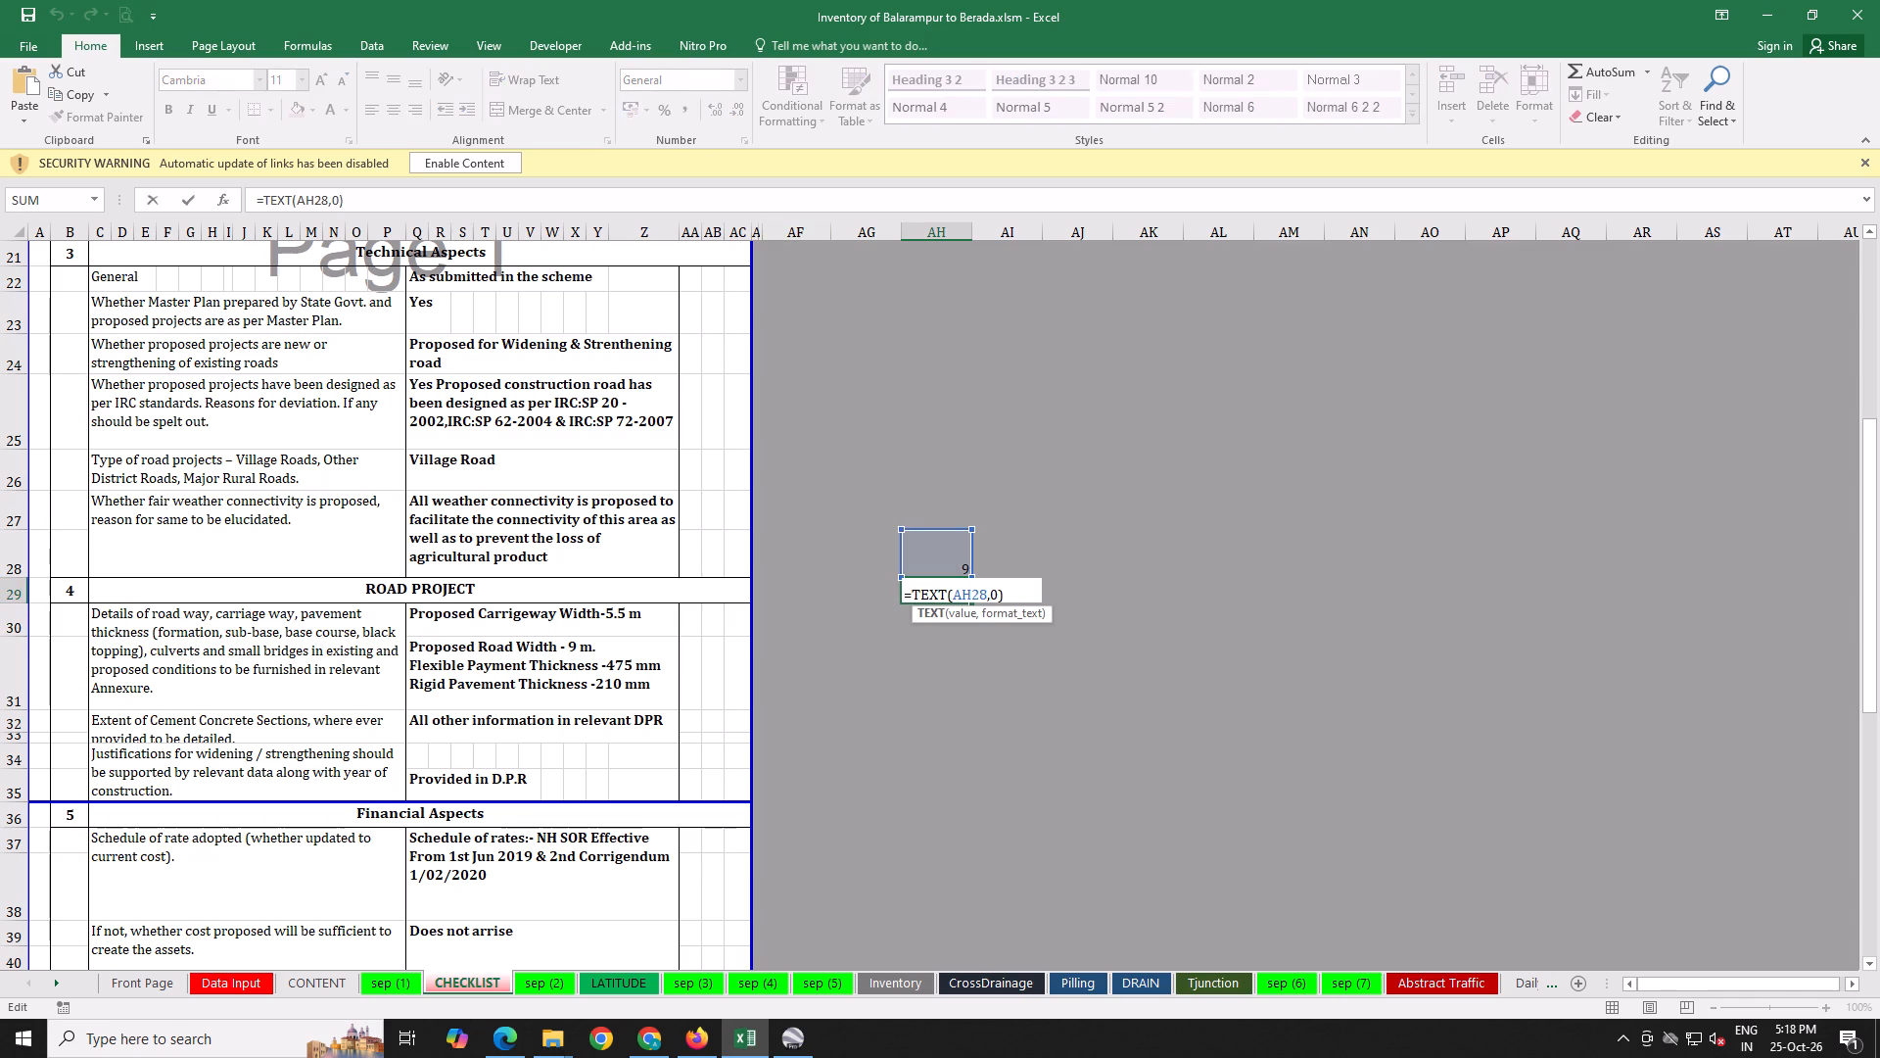
left_click(995, 593)
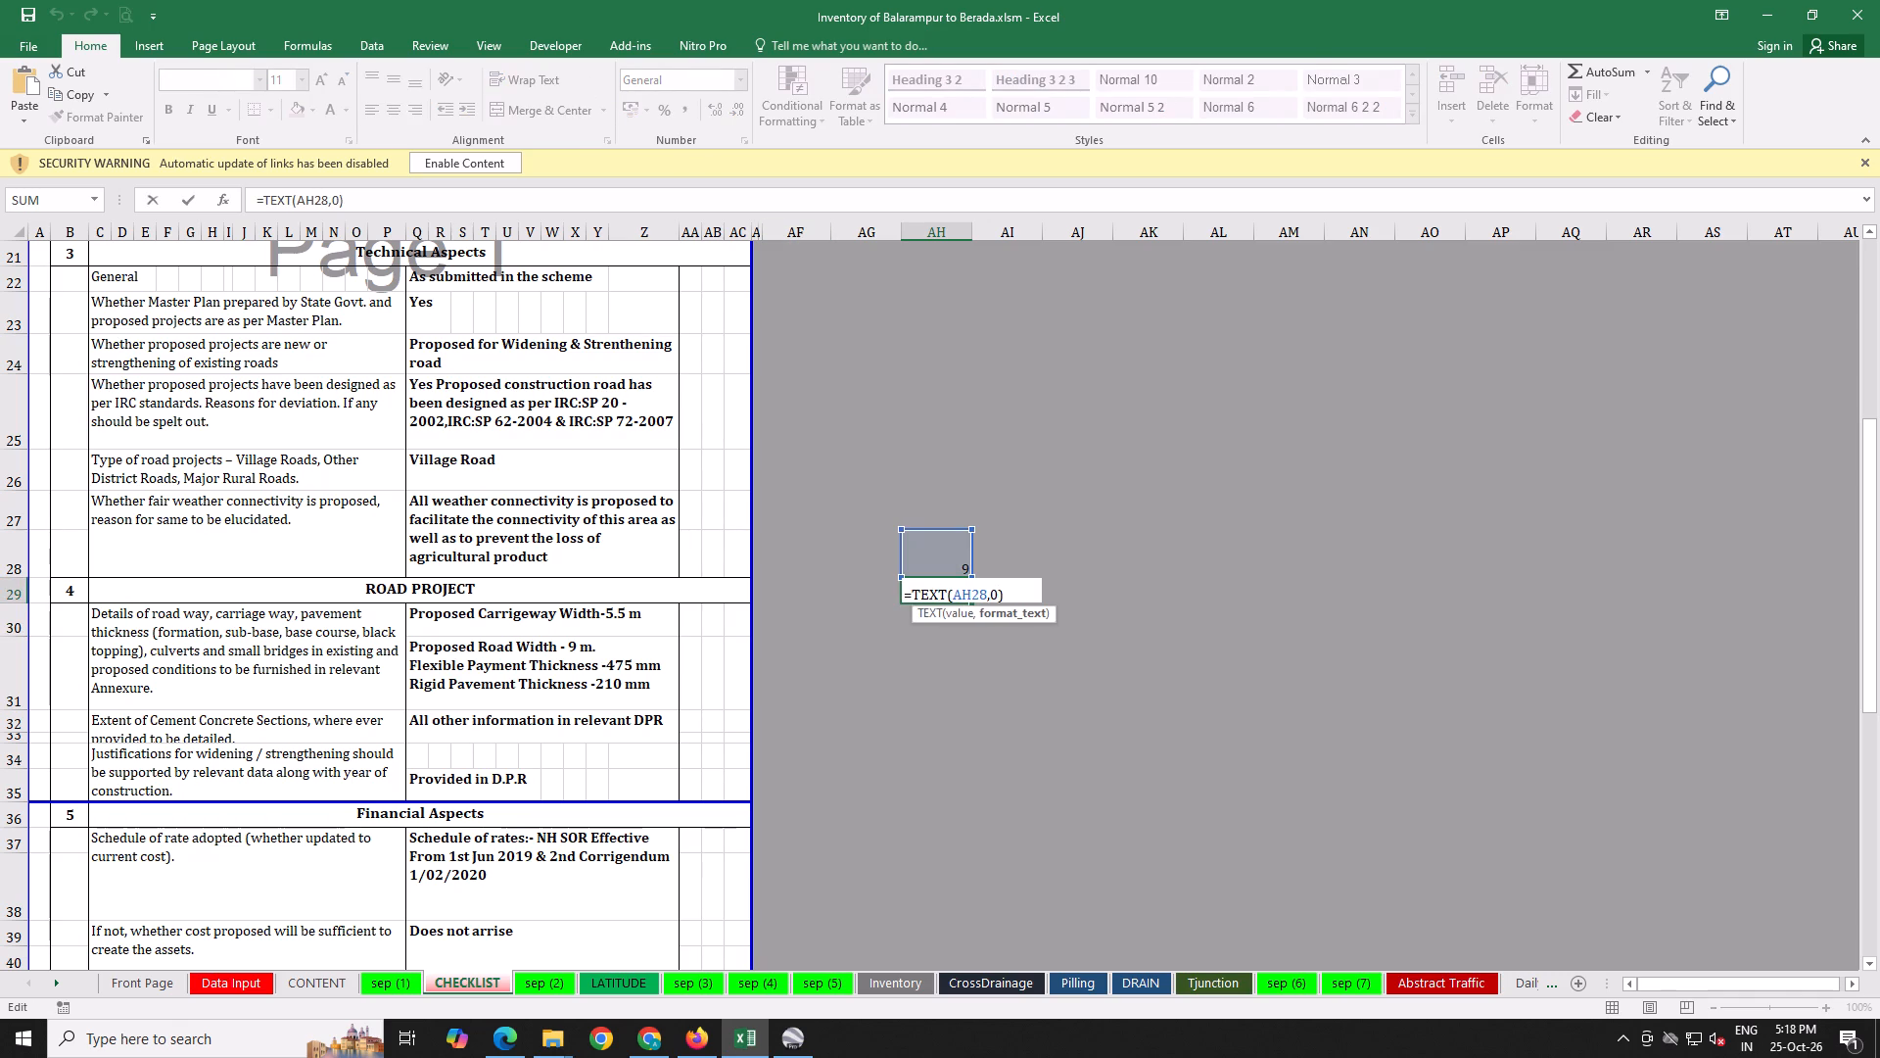
left_click(989, 594)
key("shift+quotedbl")
left_click(1004, 592)
type(".000")
key("shift+quotedbl")
key("Return")
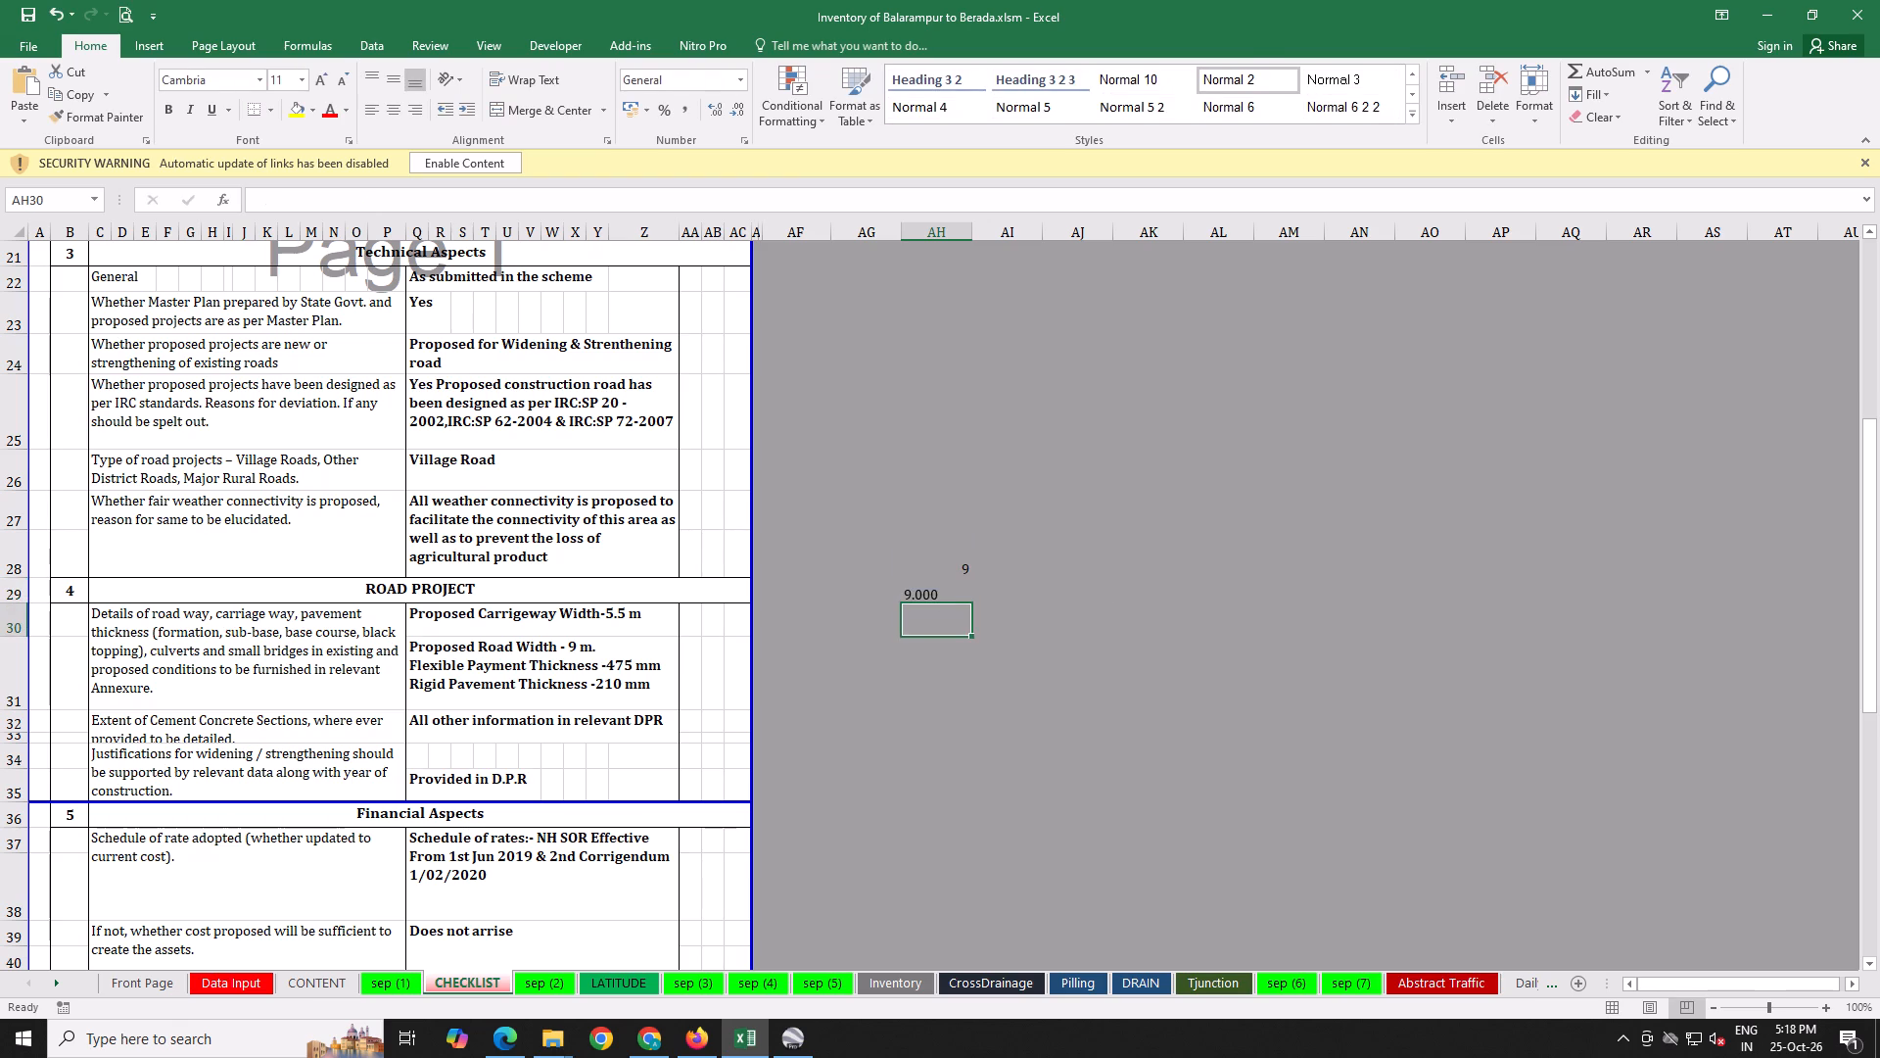
left_click(929, 580)
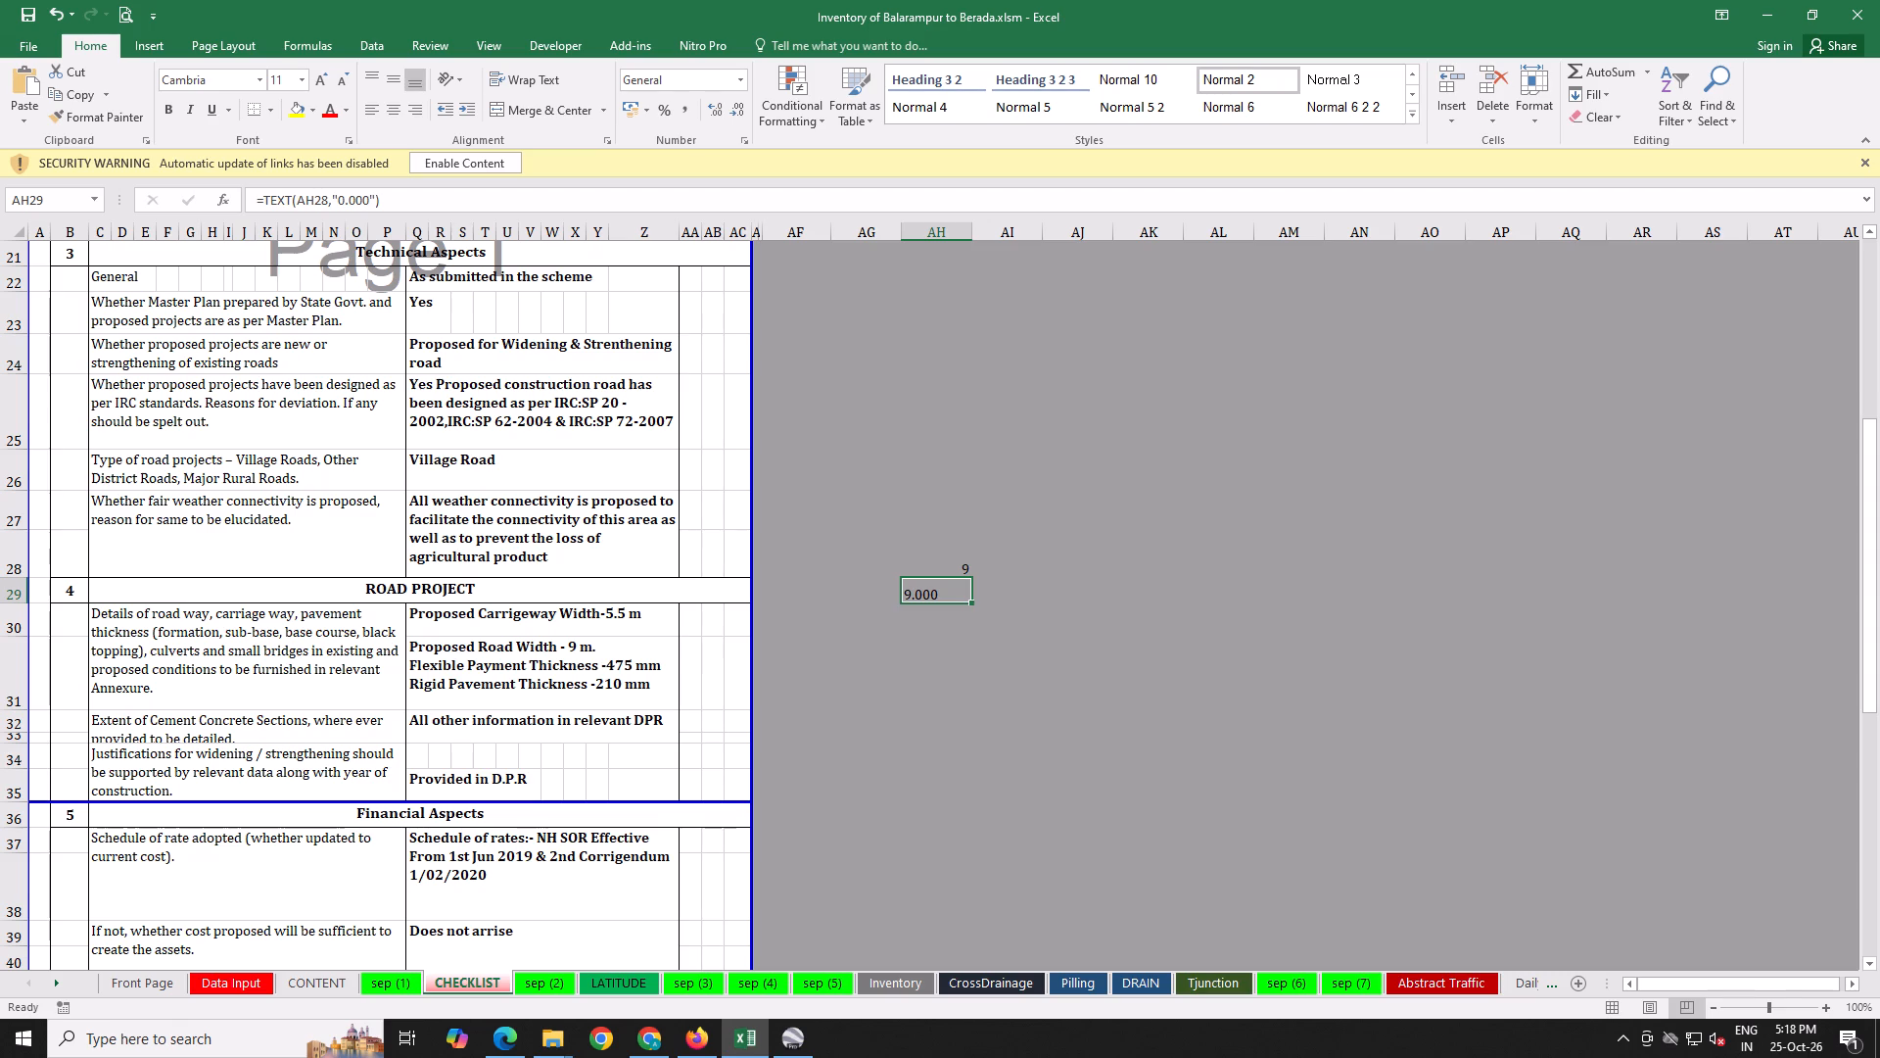
In the Q31 road width formula, wrap the 'Data Input'!C39 reference as TEXT('Data Input'!C39,"0.000"), keeping " m." as a separate argument.
left_click(545, 669)
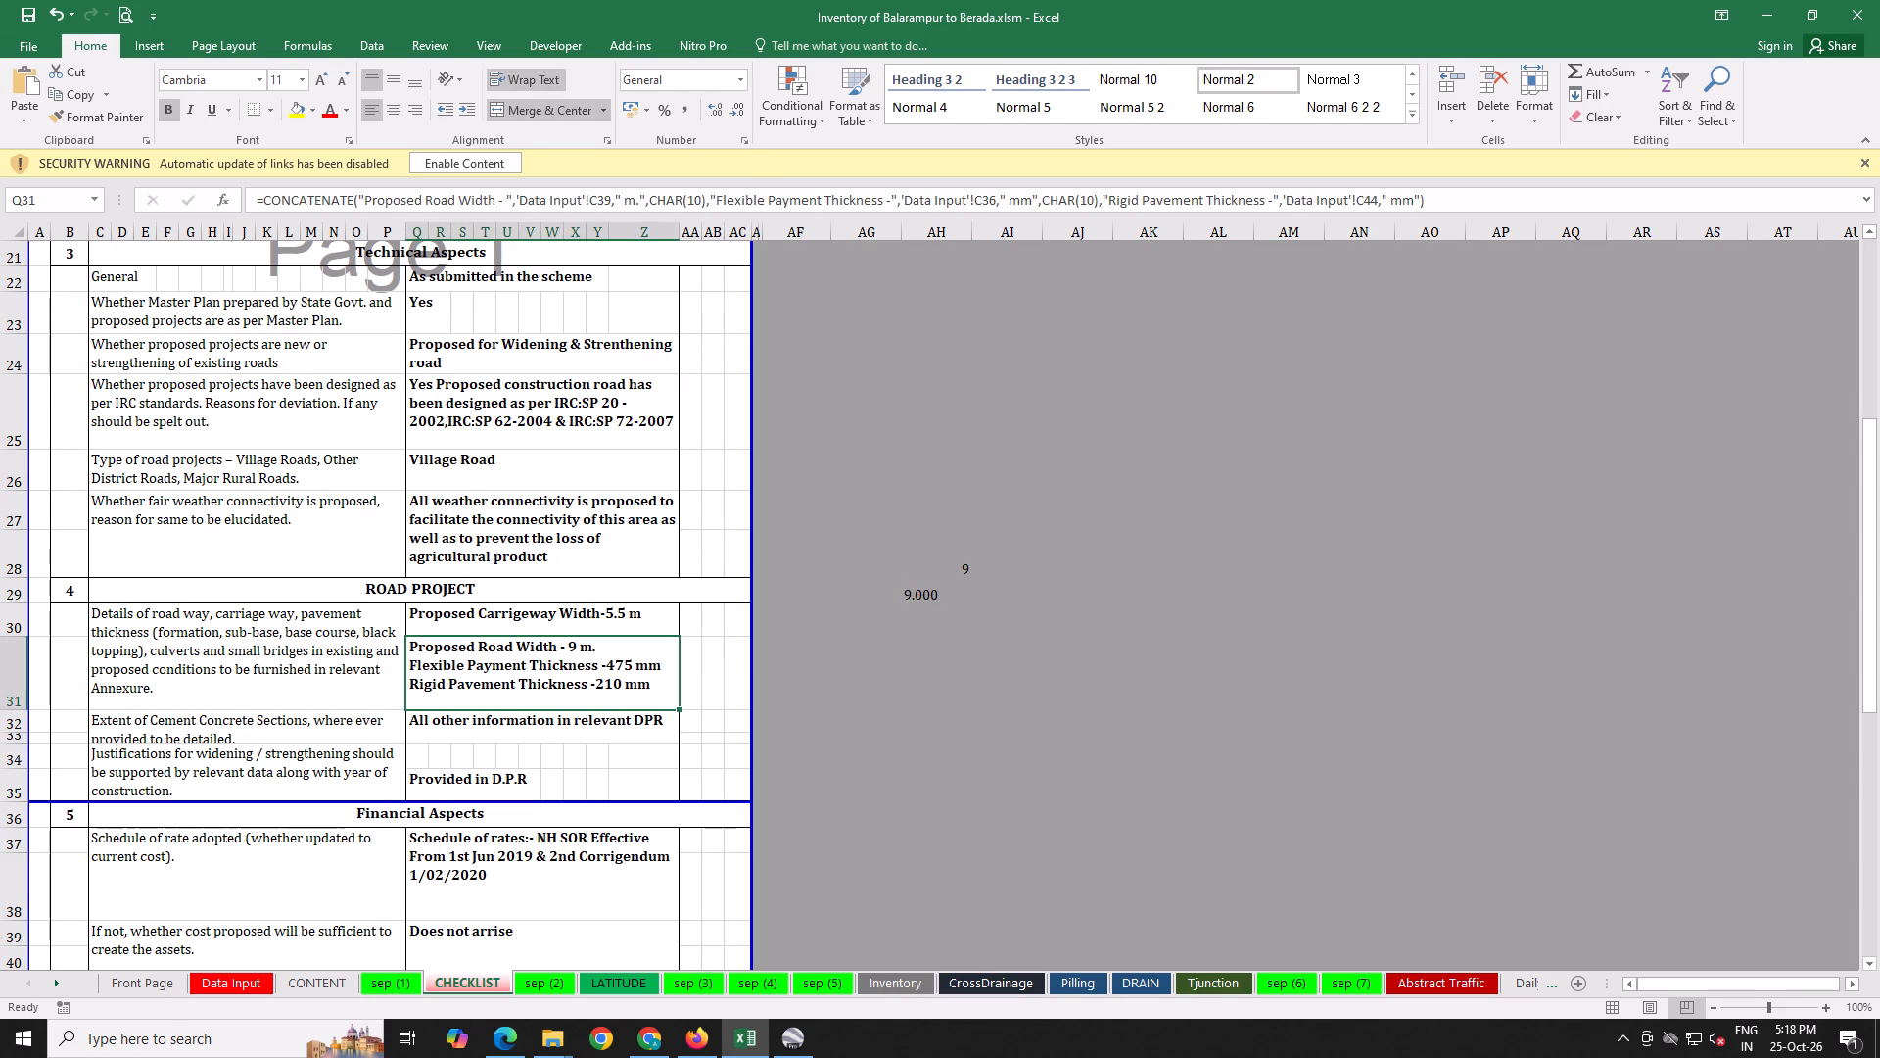
left_click(516, 198)
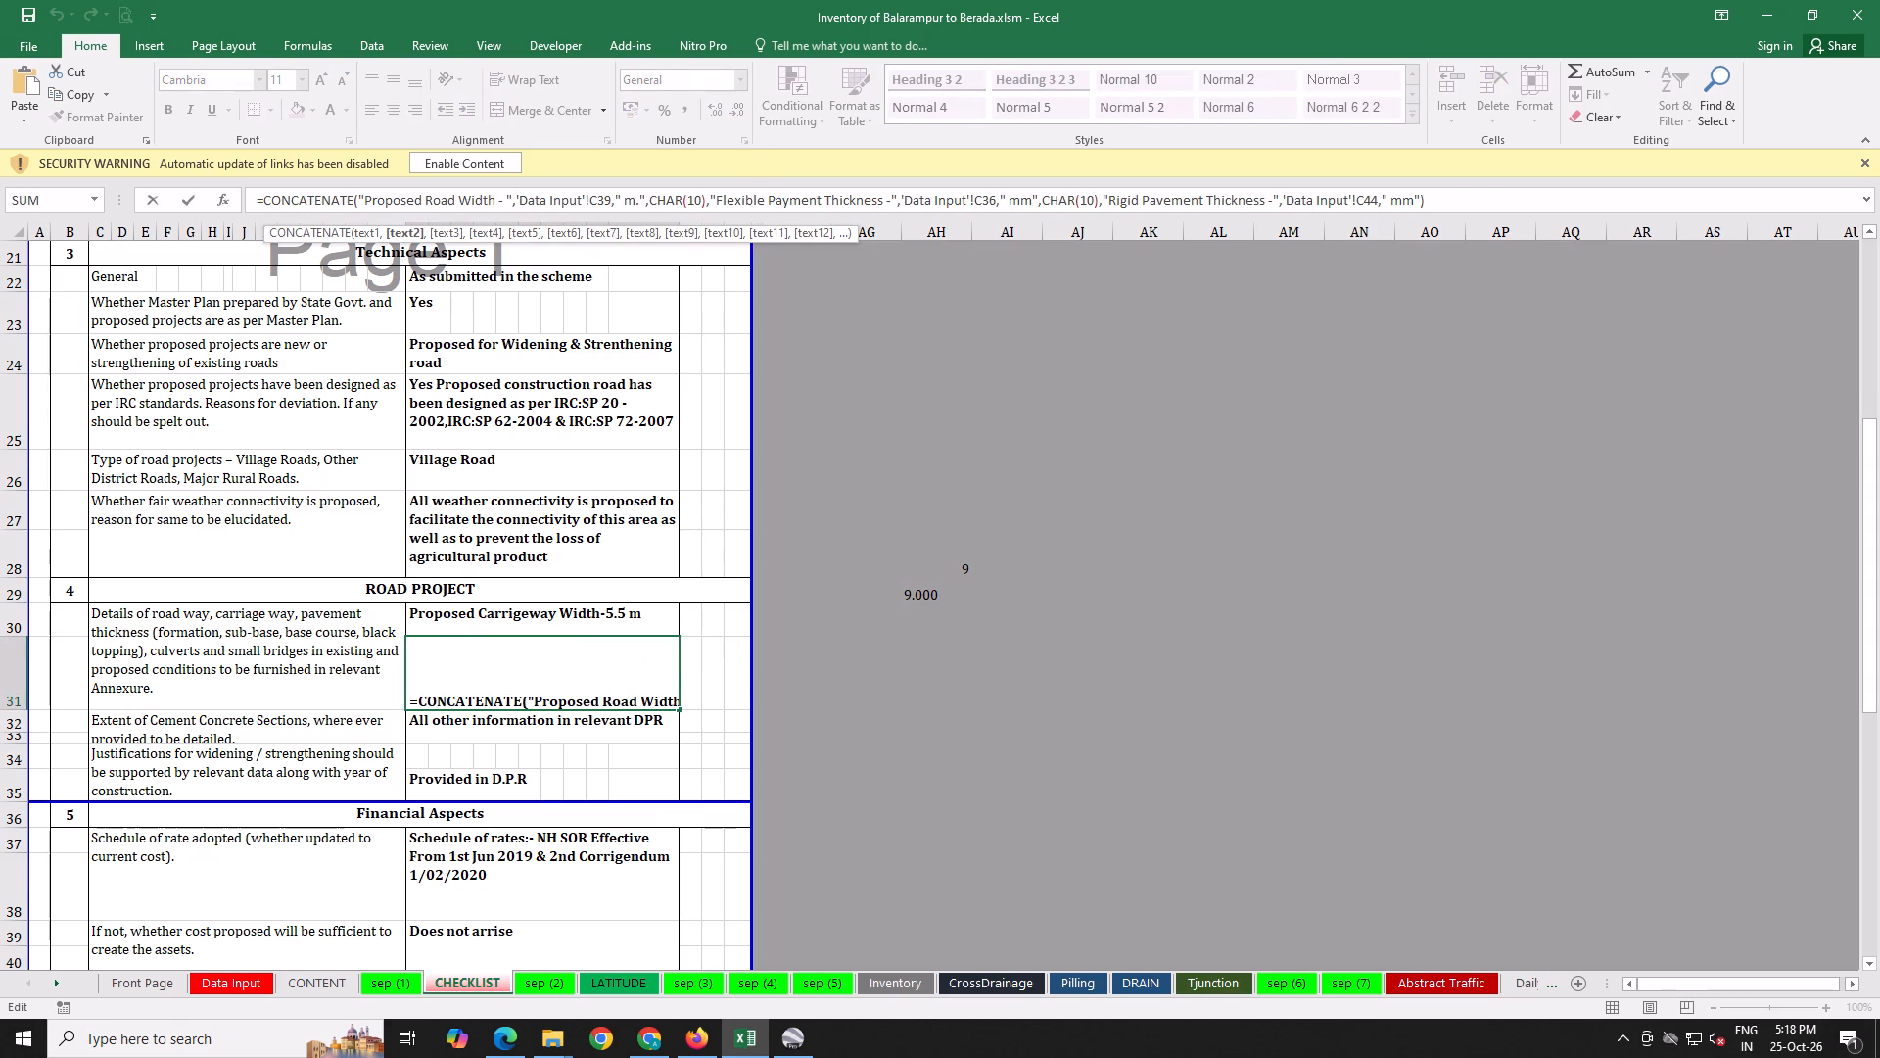
type("te")
type("xt")
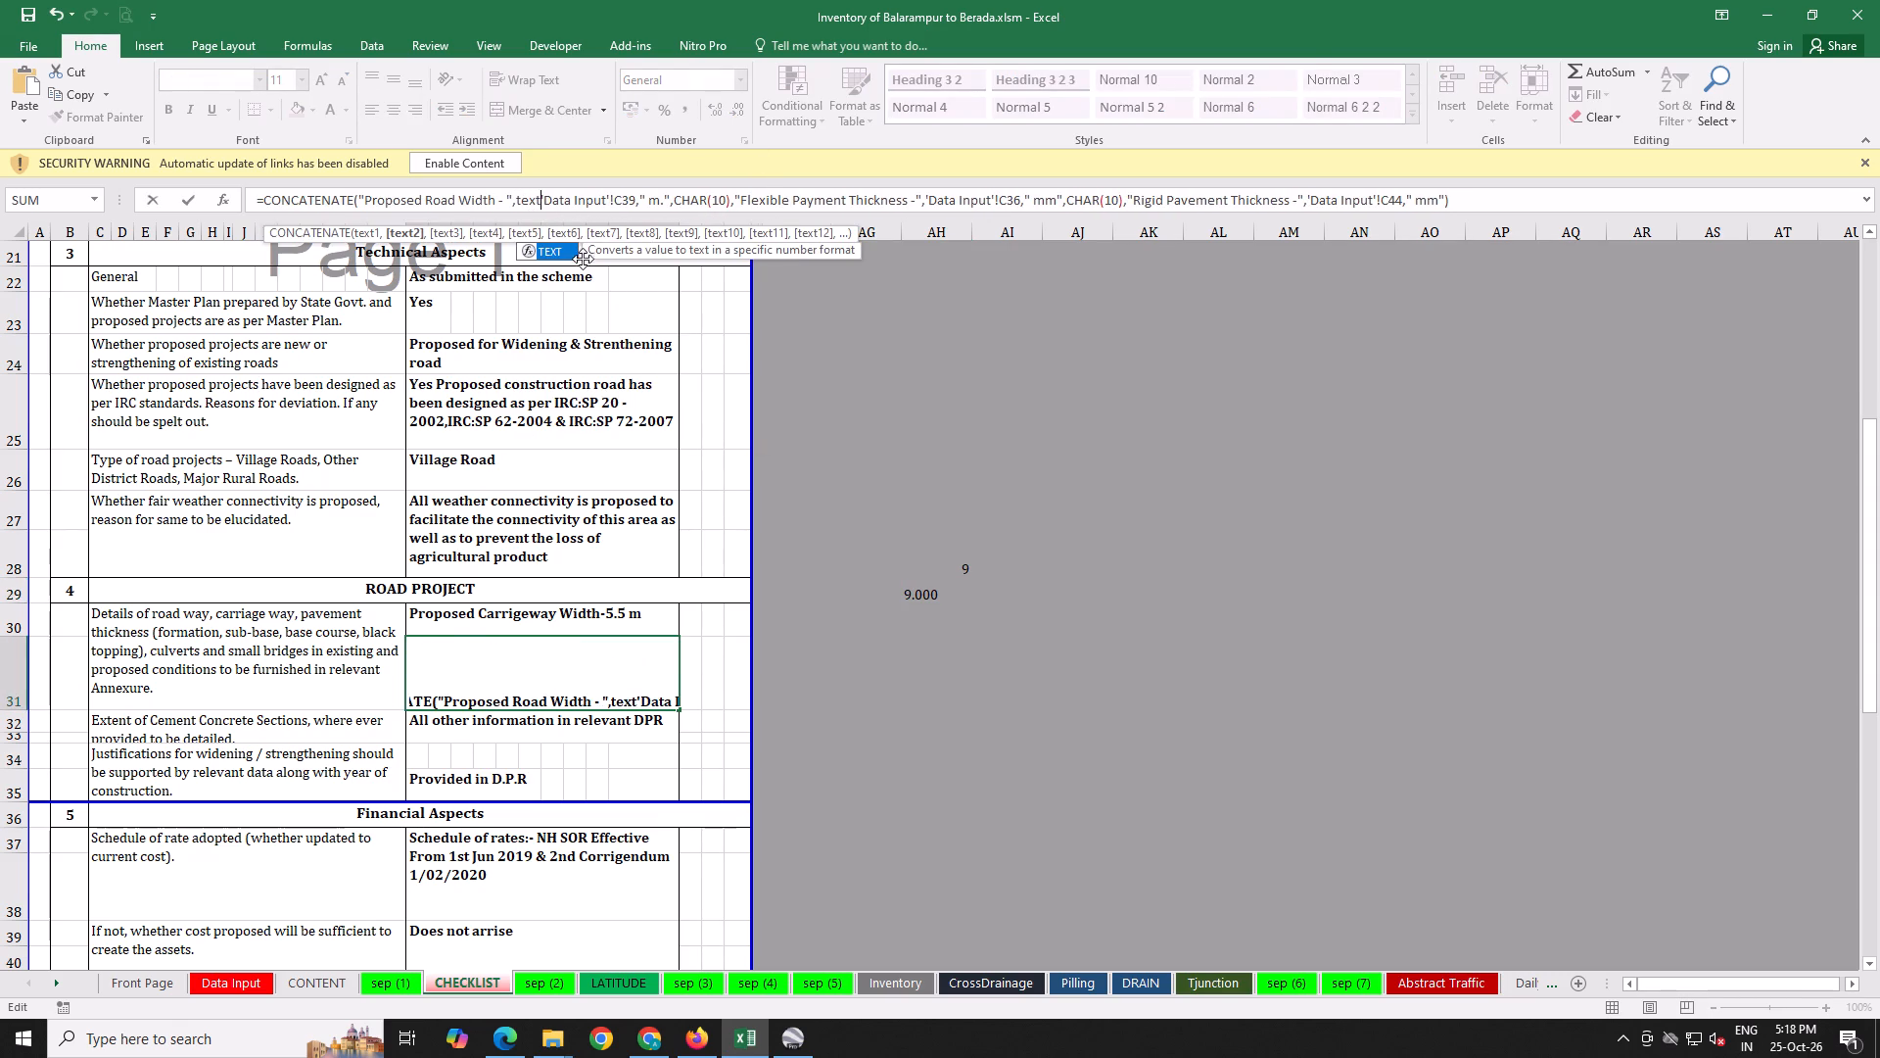
double_click(557, 248)
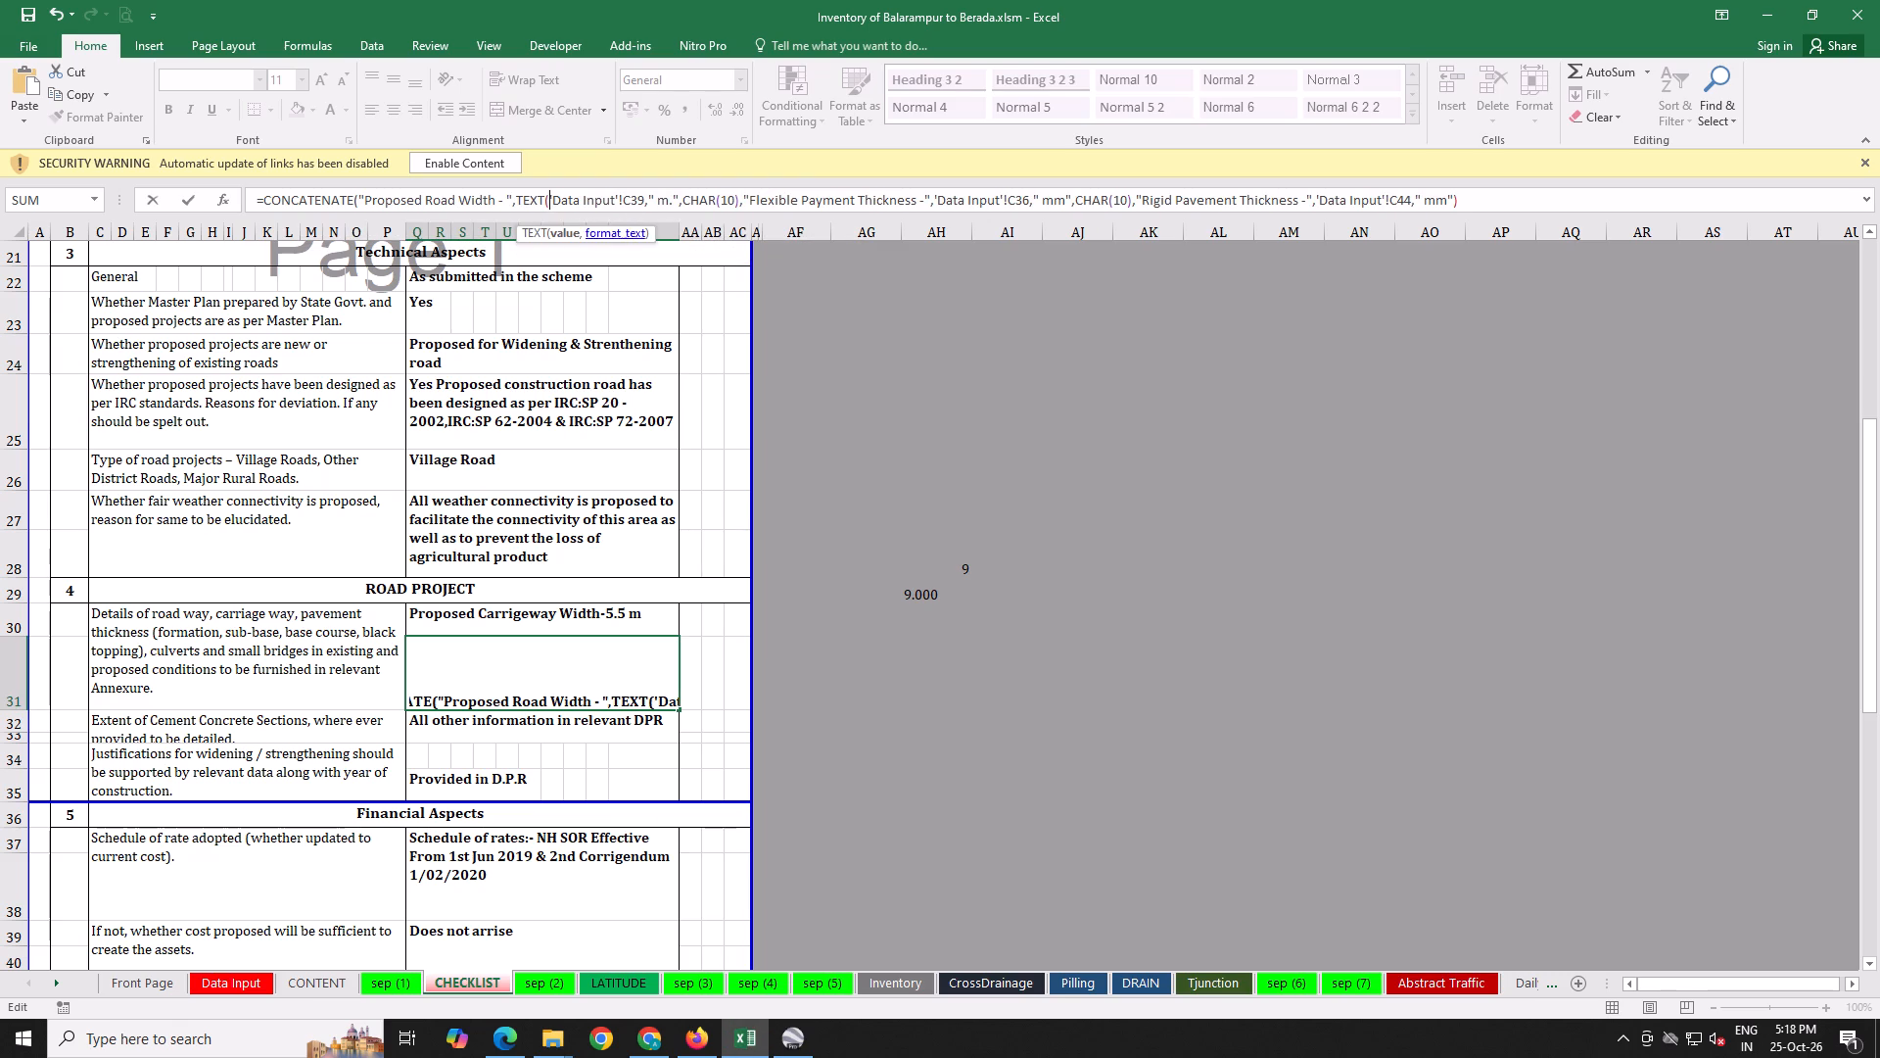
left_click(644, 200)
key("comma")
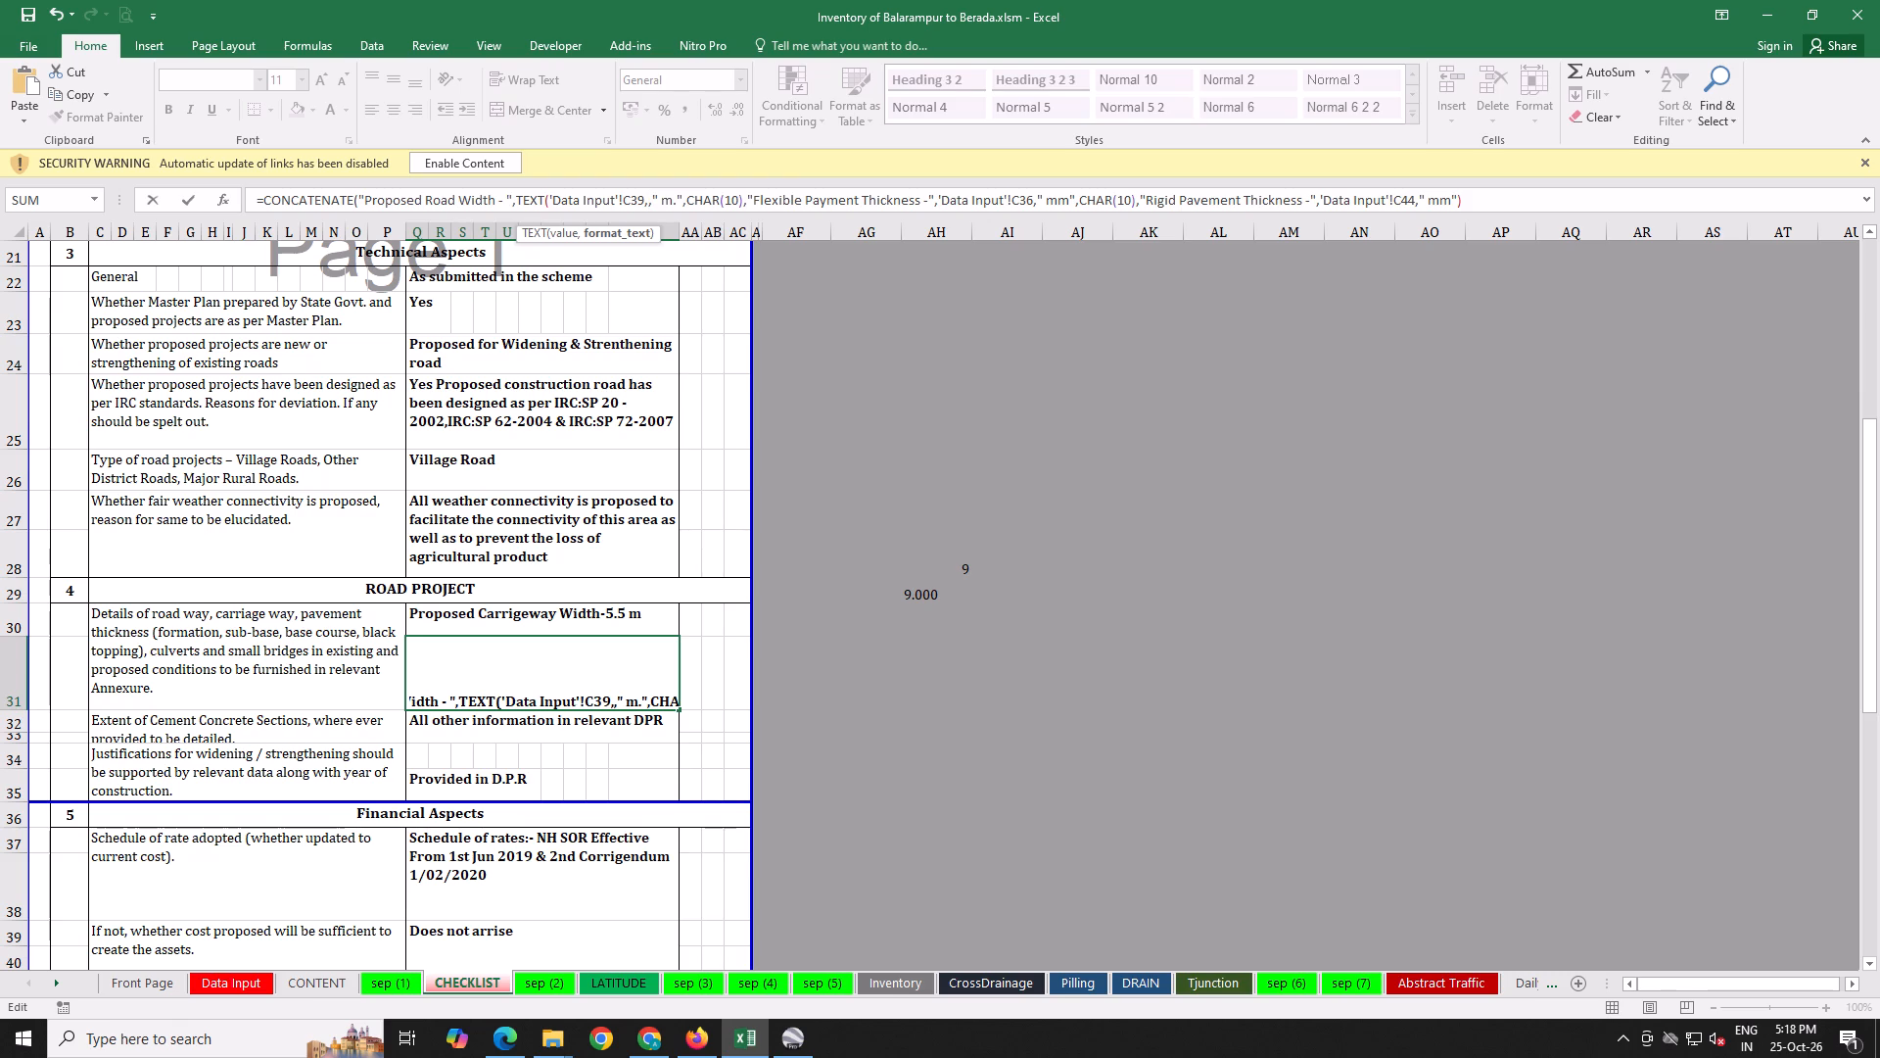
type("\".000")
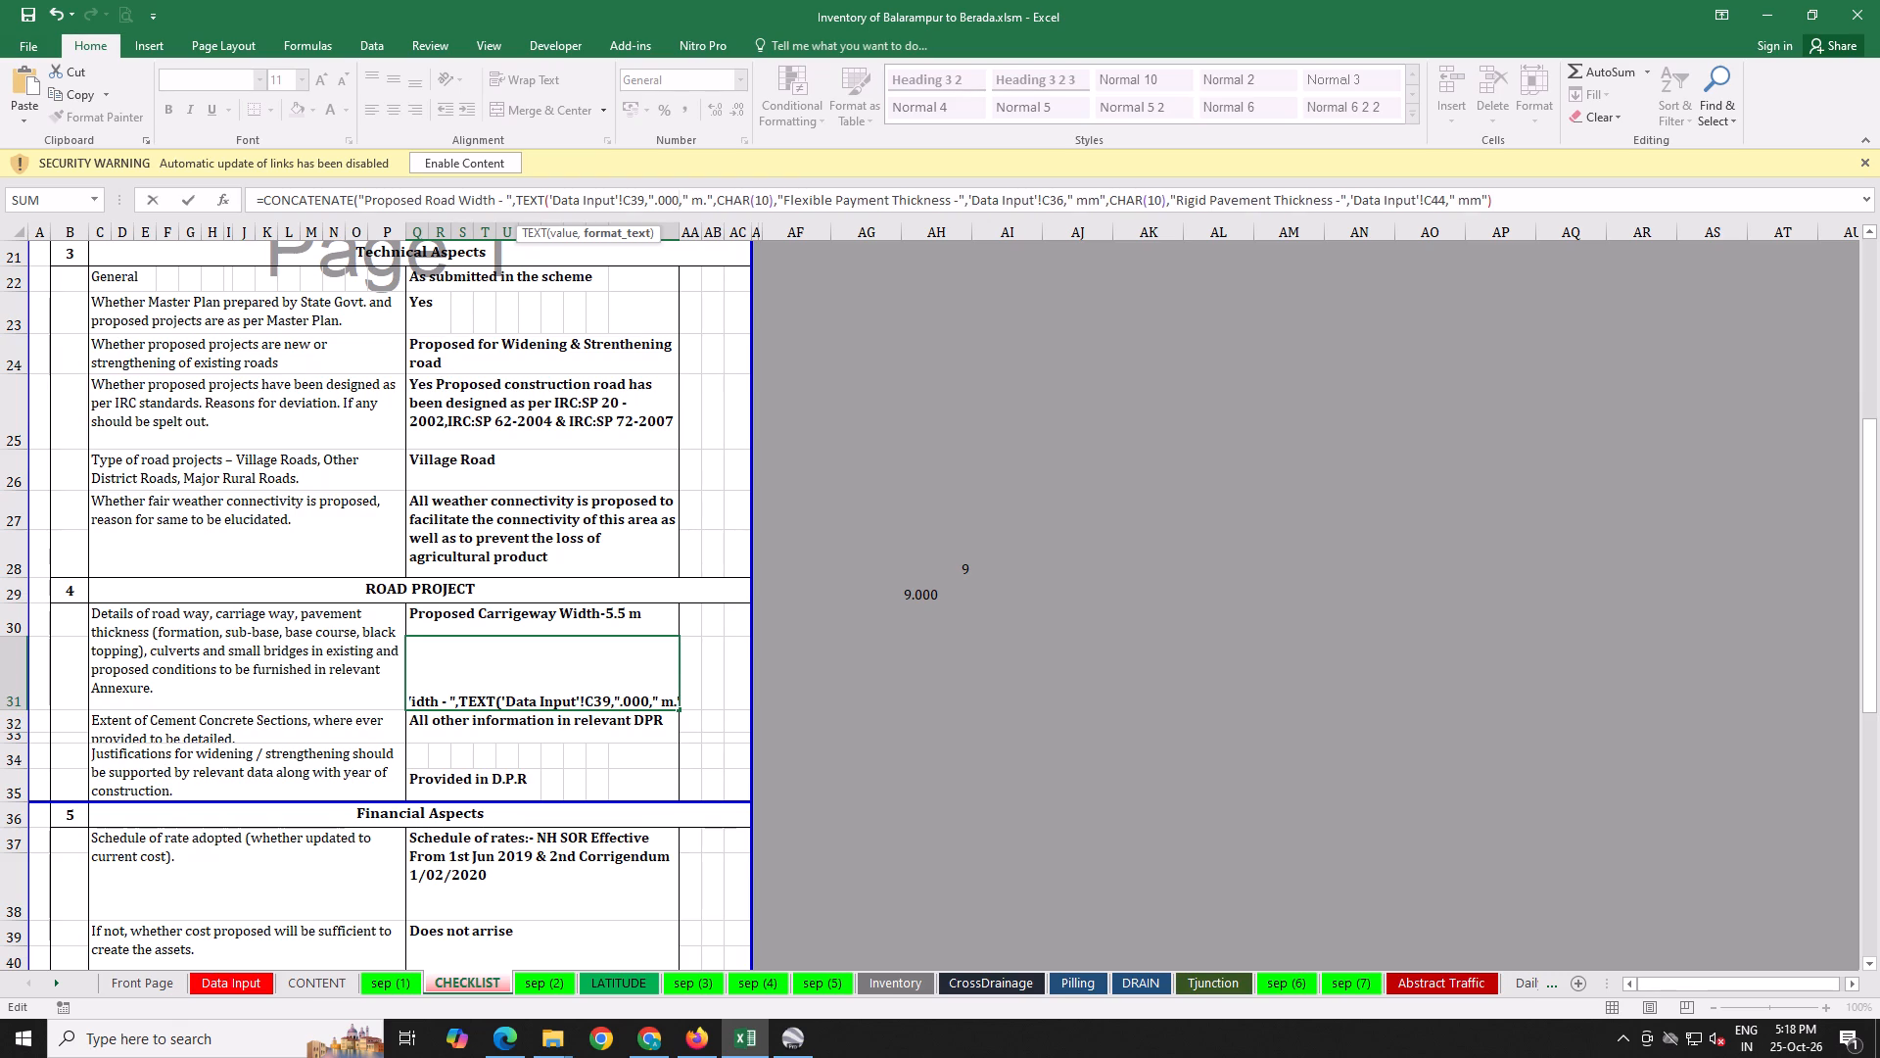
left_click(653, 208)
key("0")
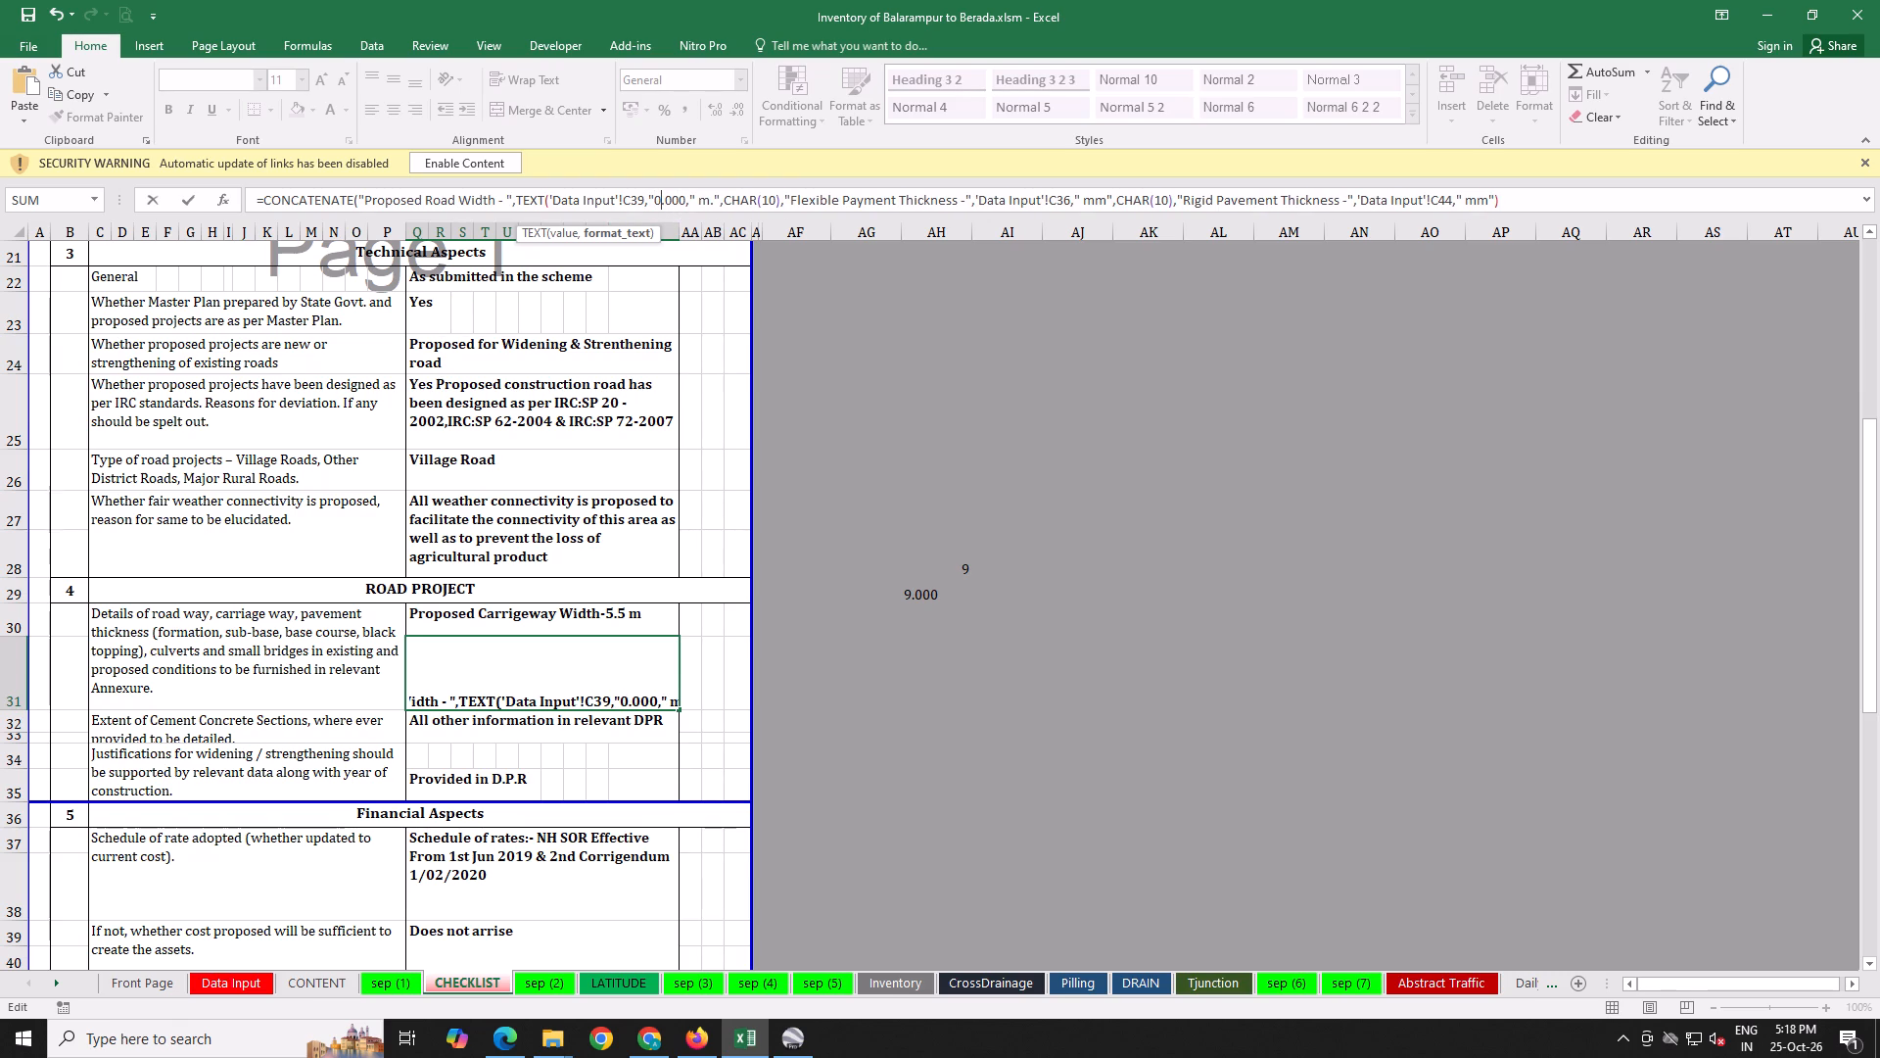
left_click(684, 202)
left_click(686, 200)
key("shift+quotedbl")
key("Return")
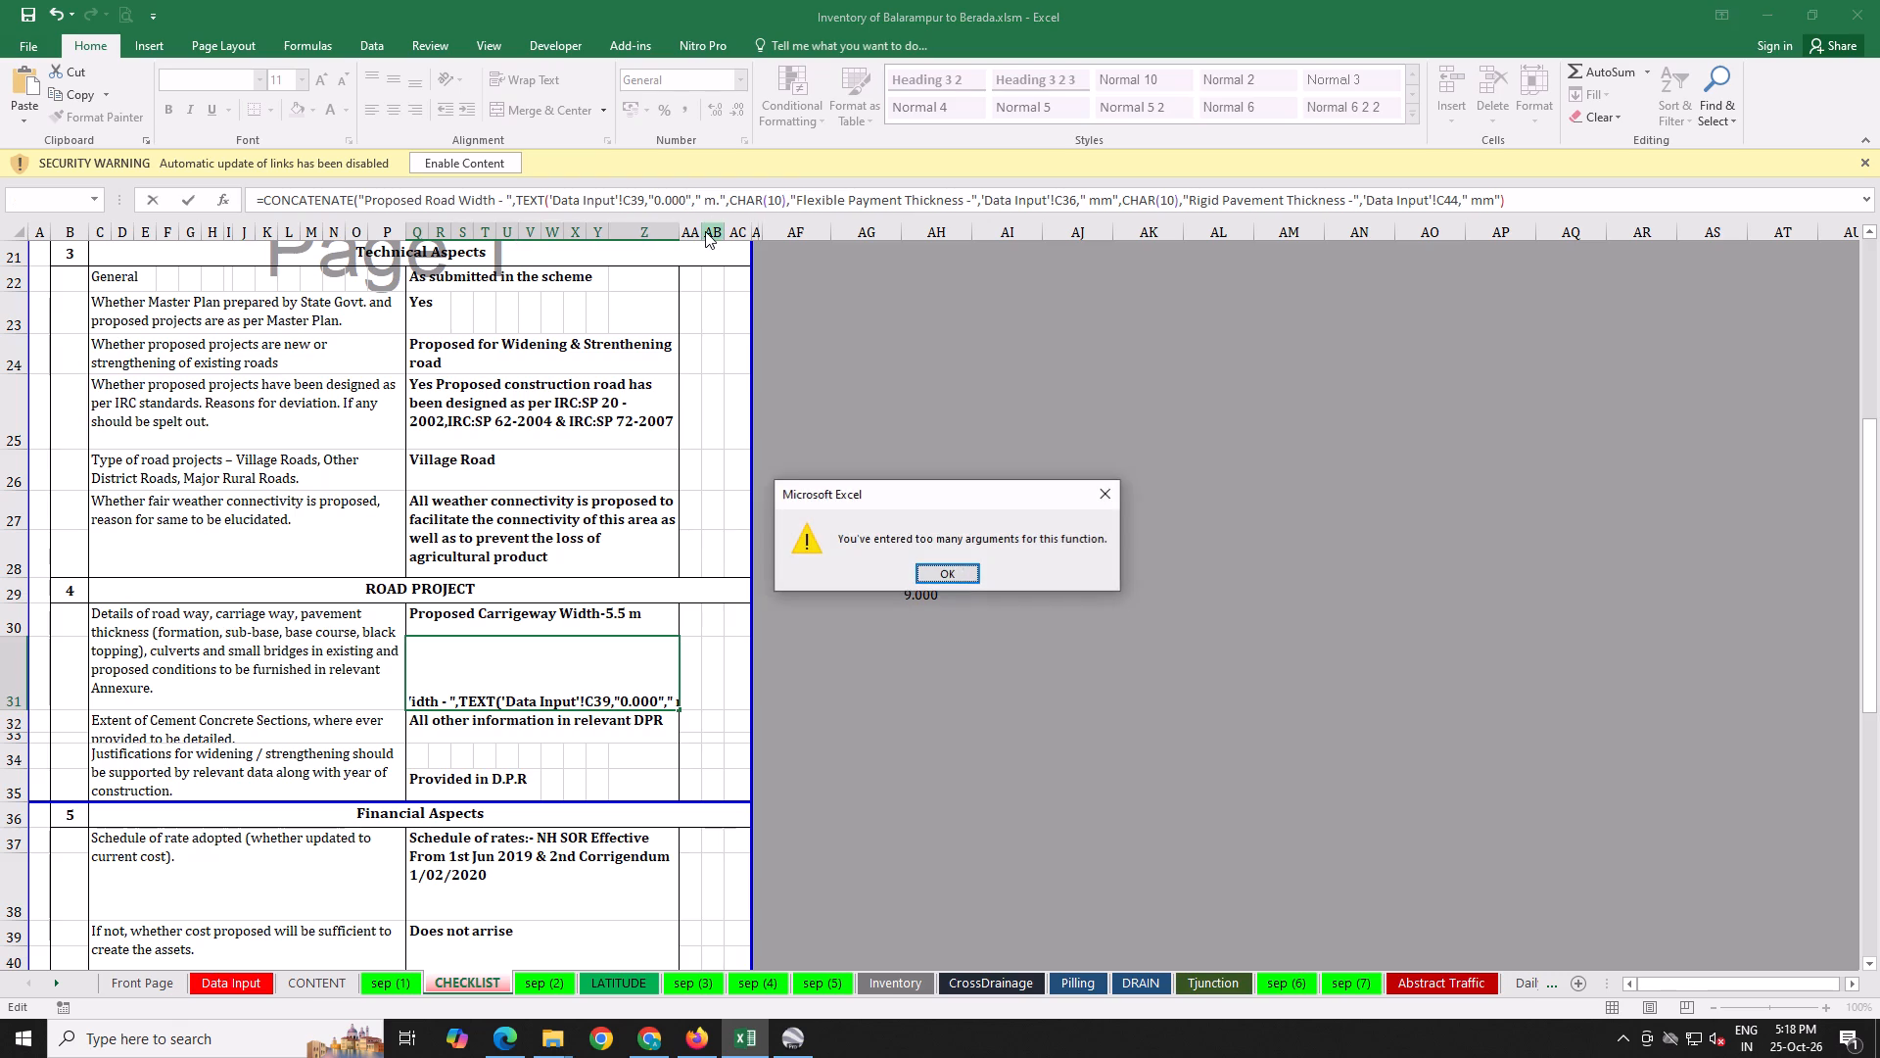
key("Return")
left_click(702, 206)
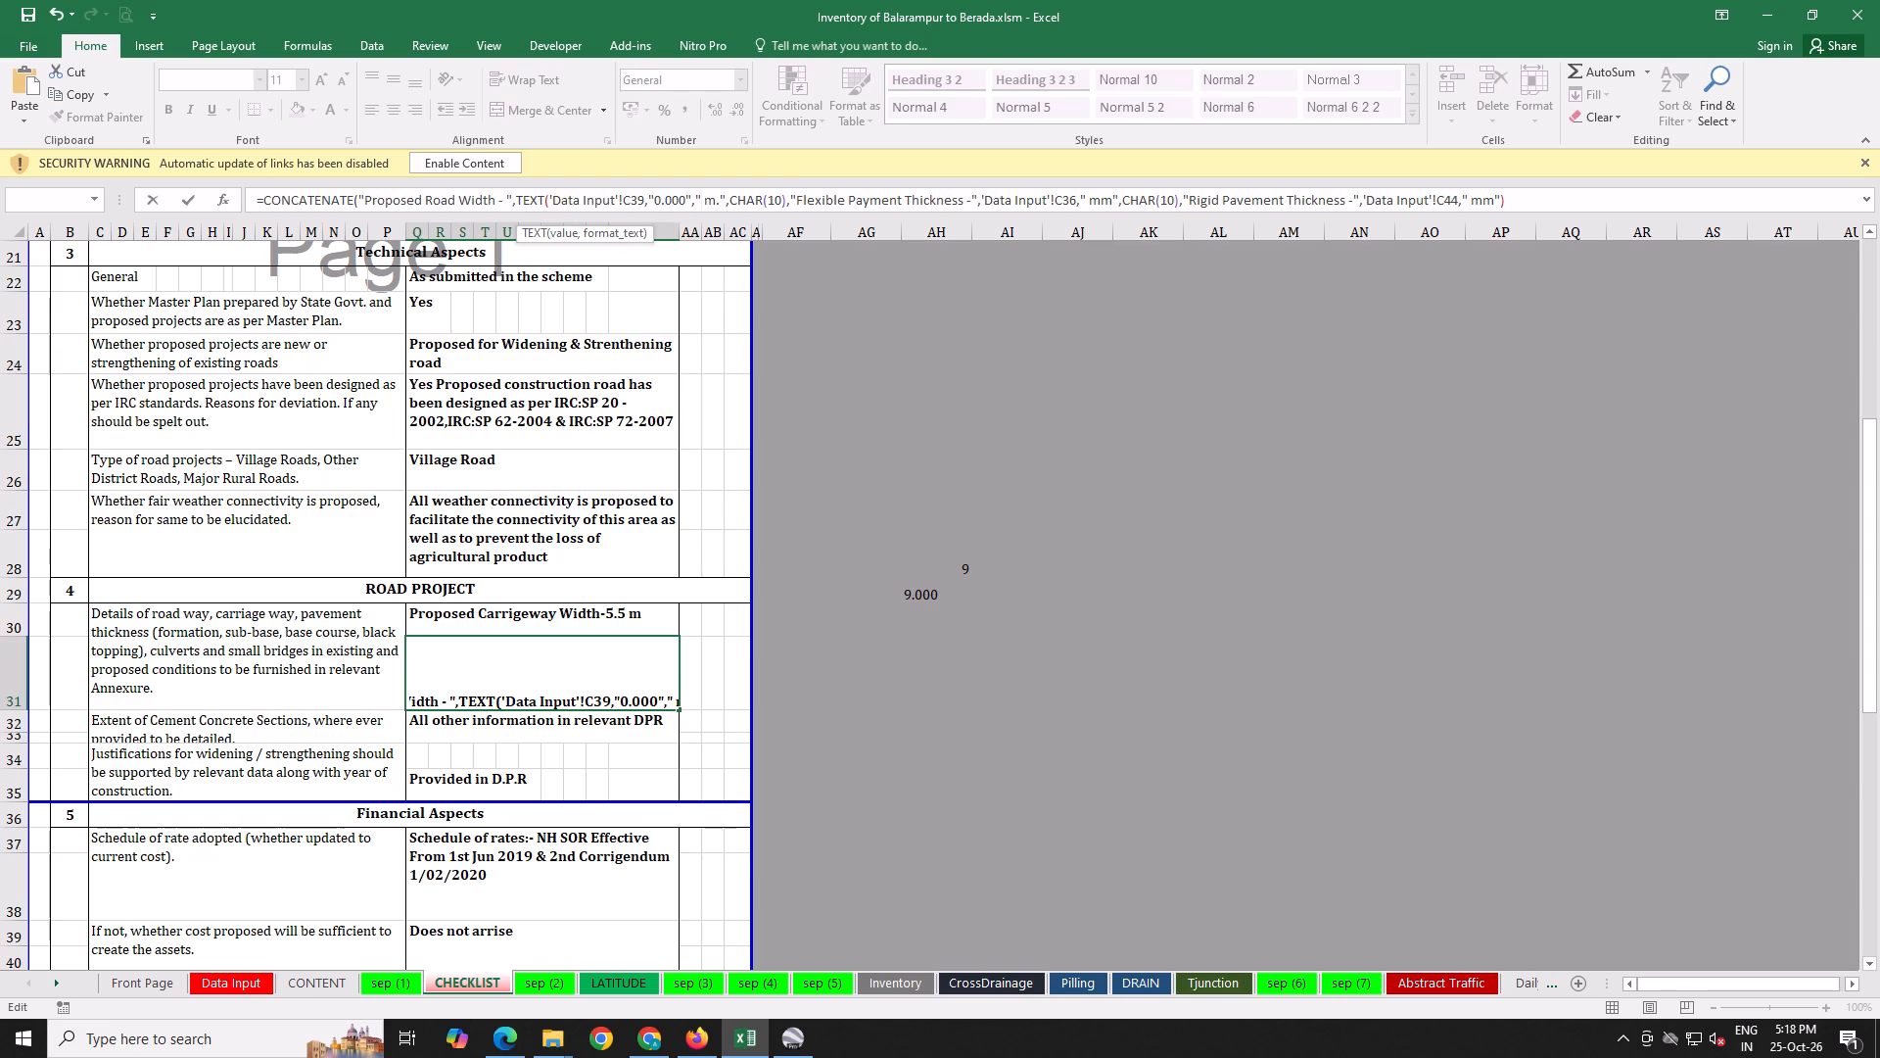
left_click(691, 203)
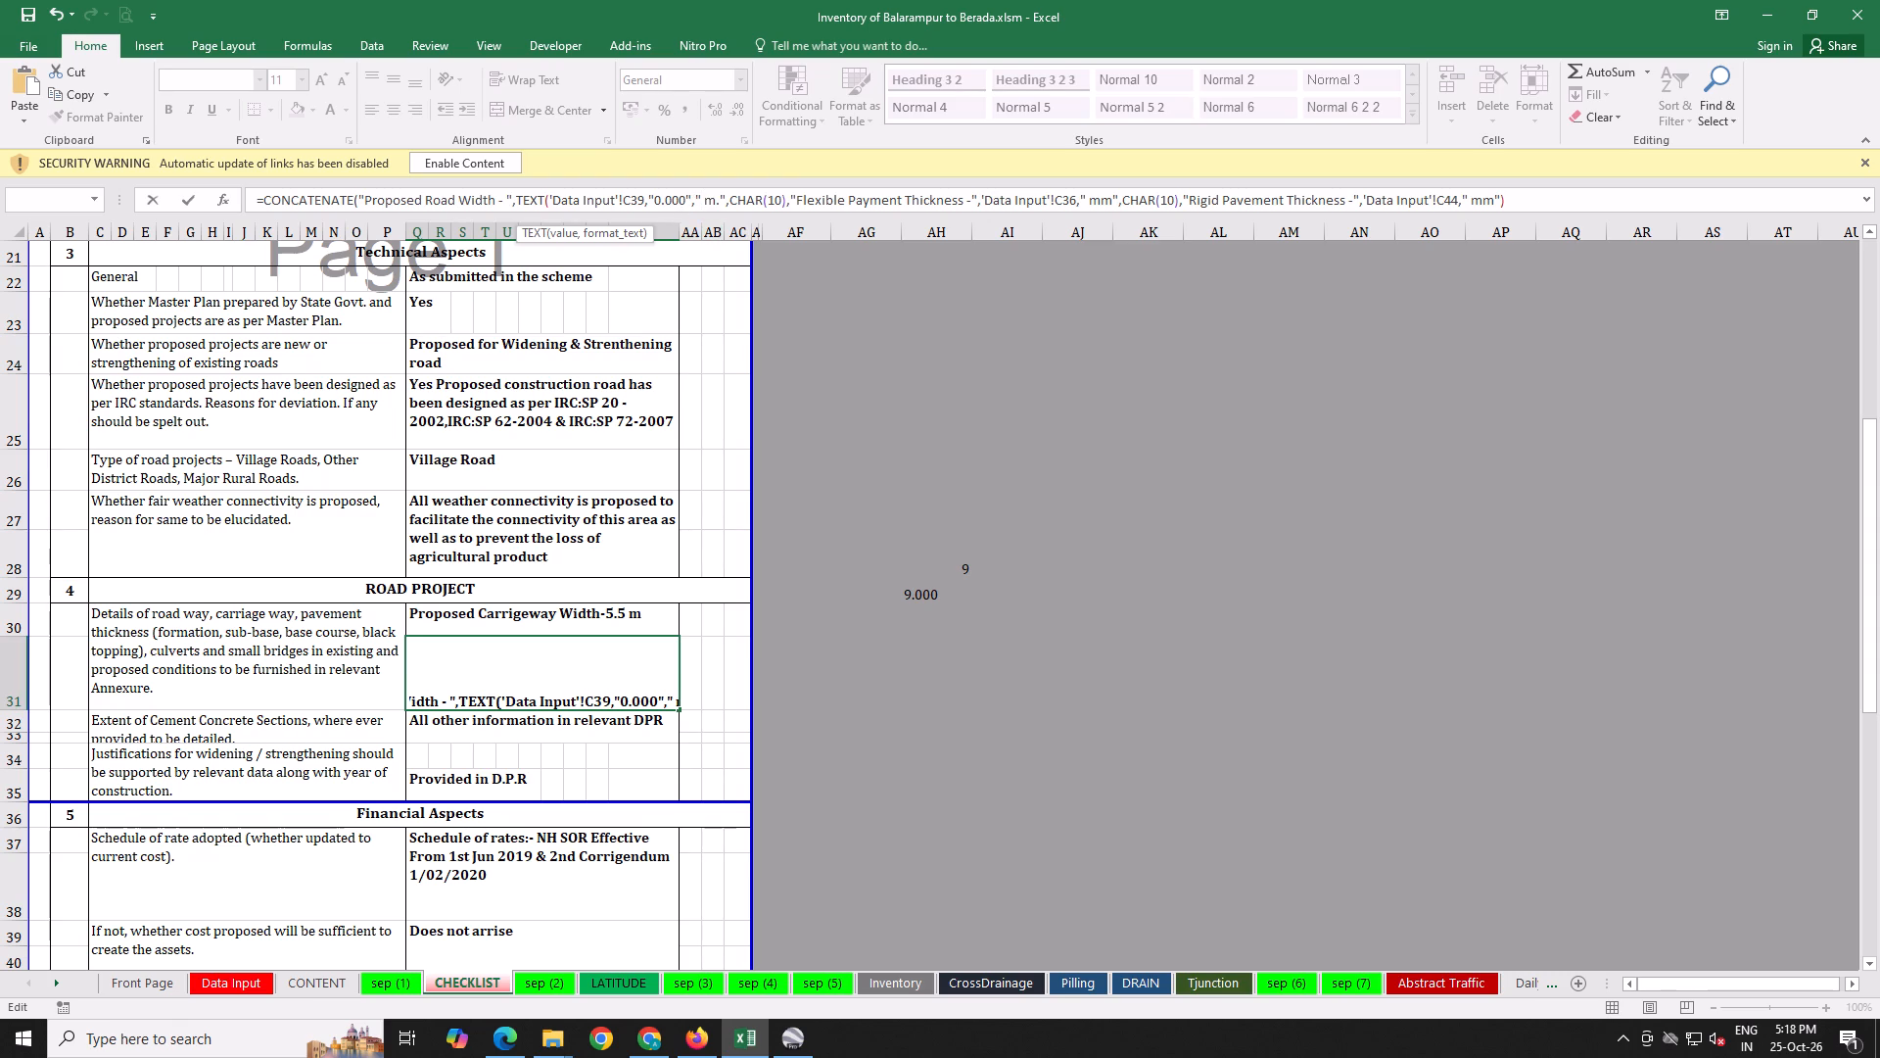
left_click(696, 200)
left_click(689, 202)
key("shift+parenright")
key("Return")
Shorten the TEXT format in the Q31 road width formula to "0.00".
left_click(596, 679)
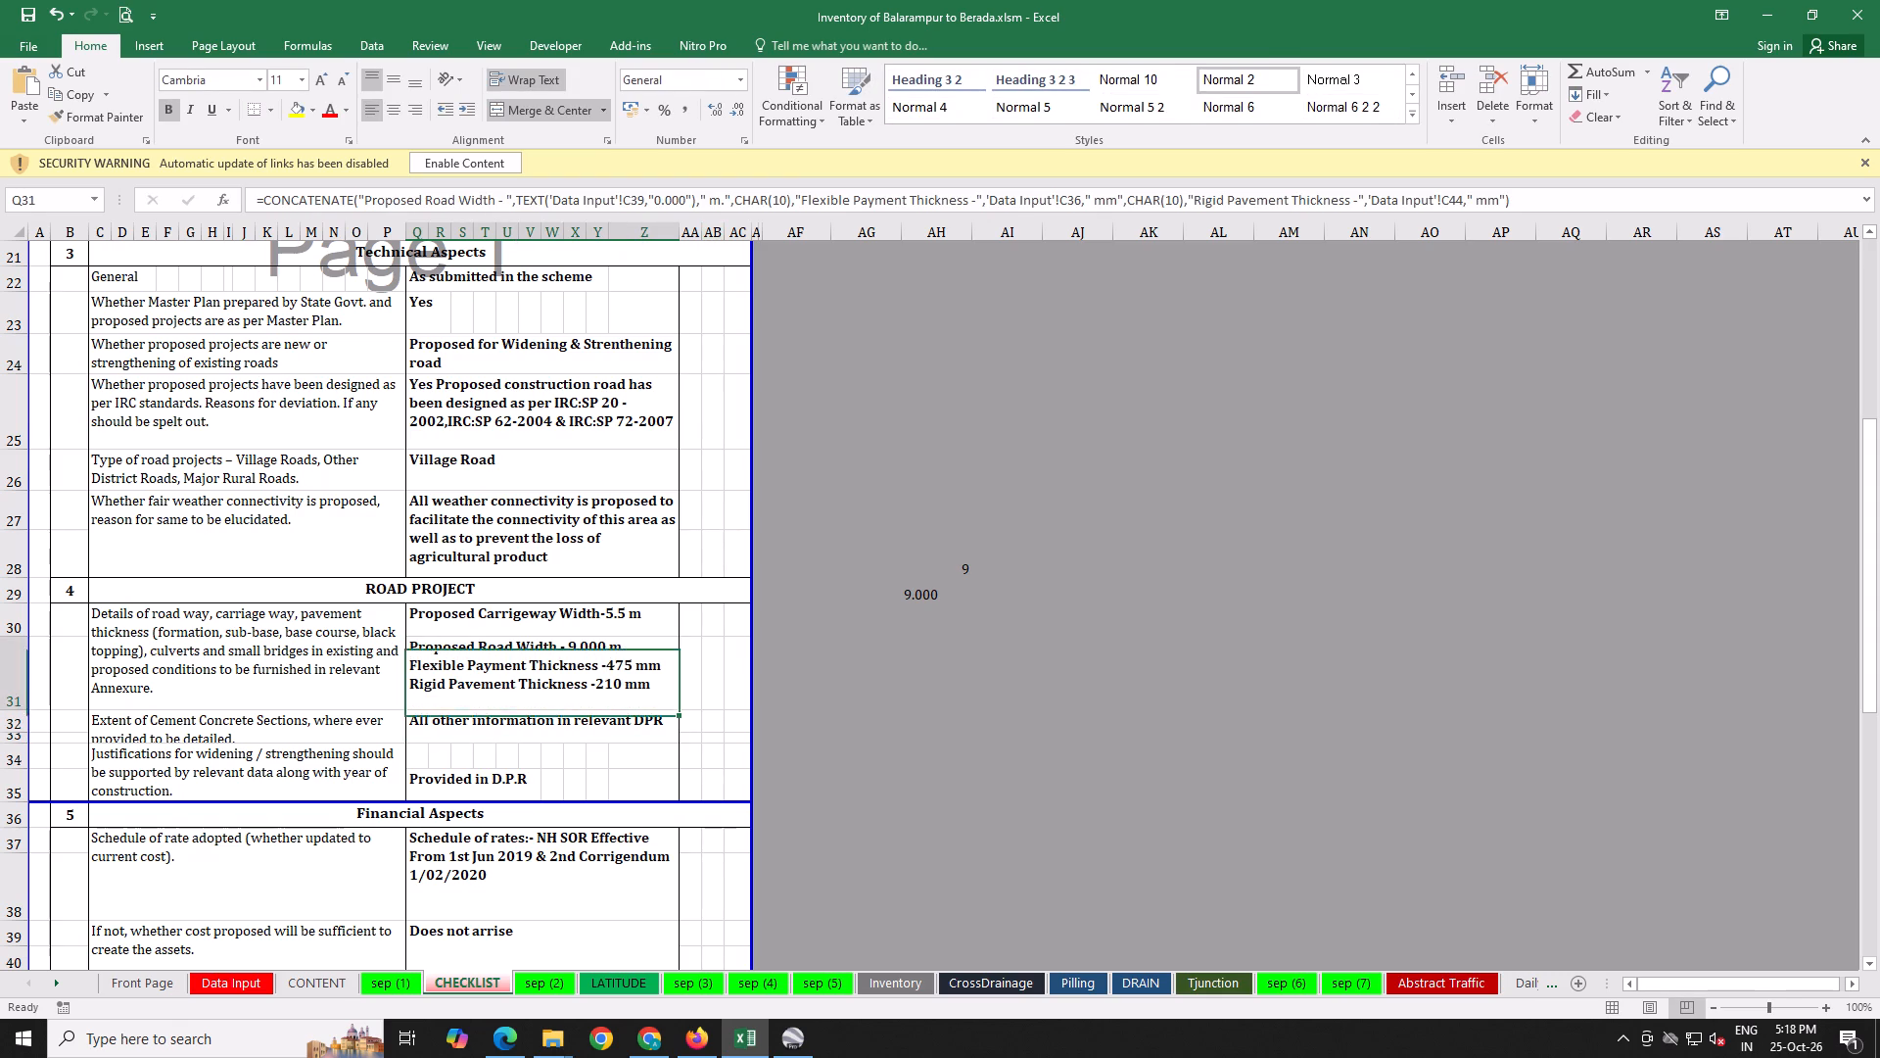
left_click(673, 205)
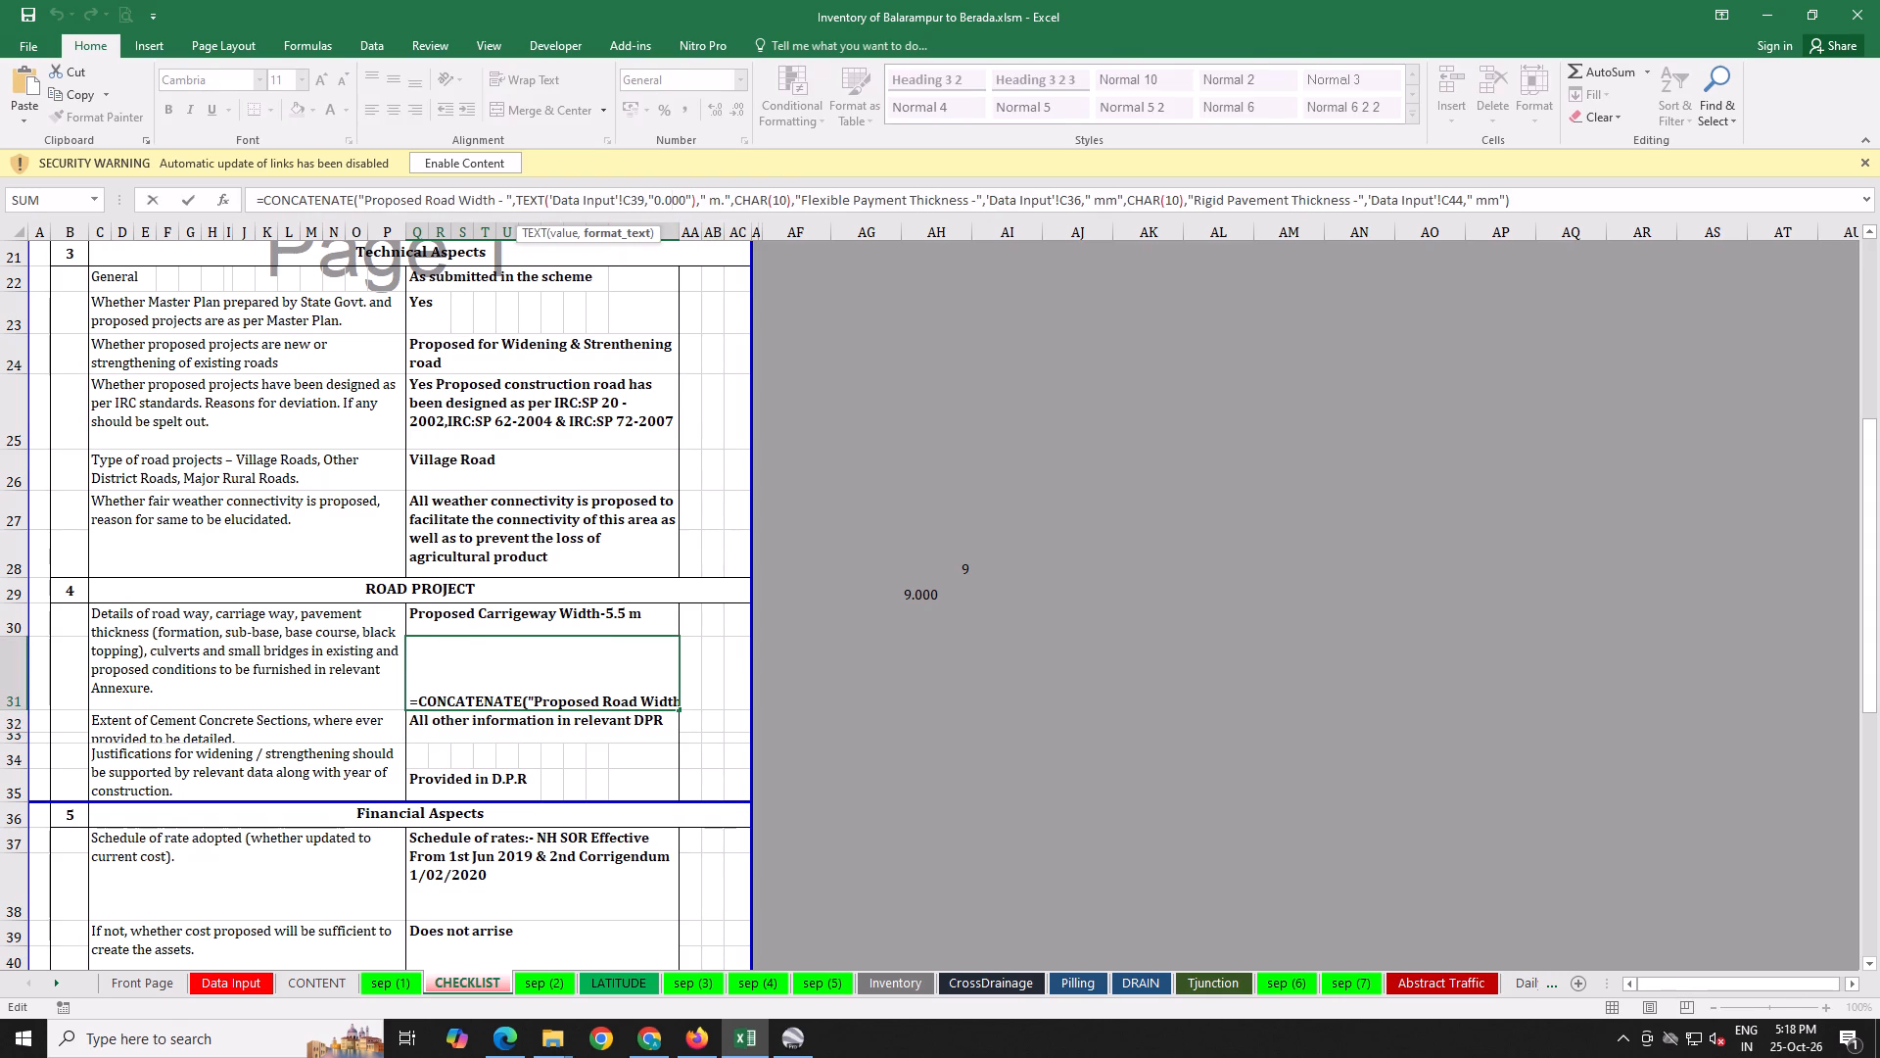
key("Delete")
key("Return")
left_click(570, 649)
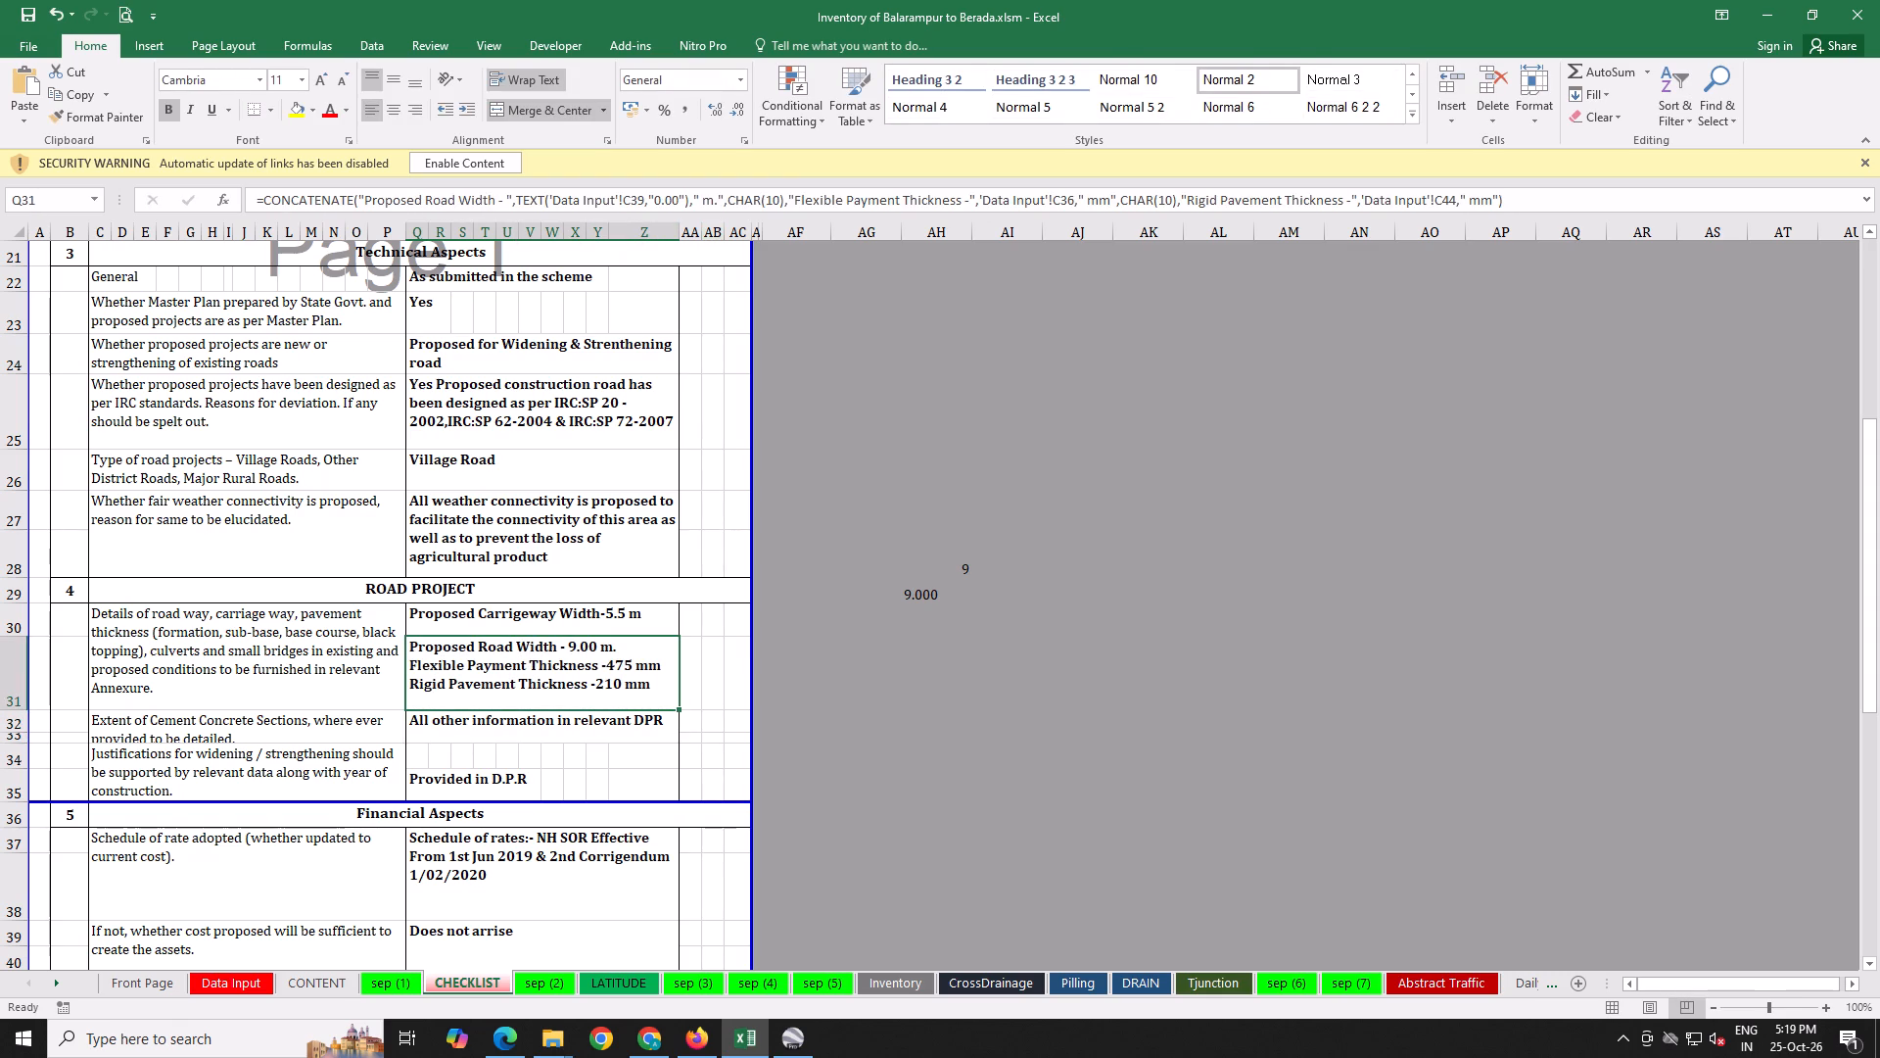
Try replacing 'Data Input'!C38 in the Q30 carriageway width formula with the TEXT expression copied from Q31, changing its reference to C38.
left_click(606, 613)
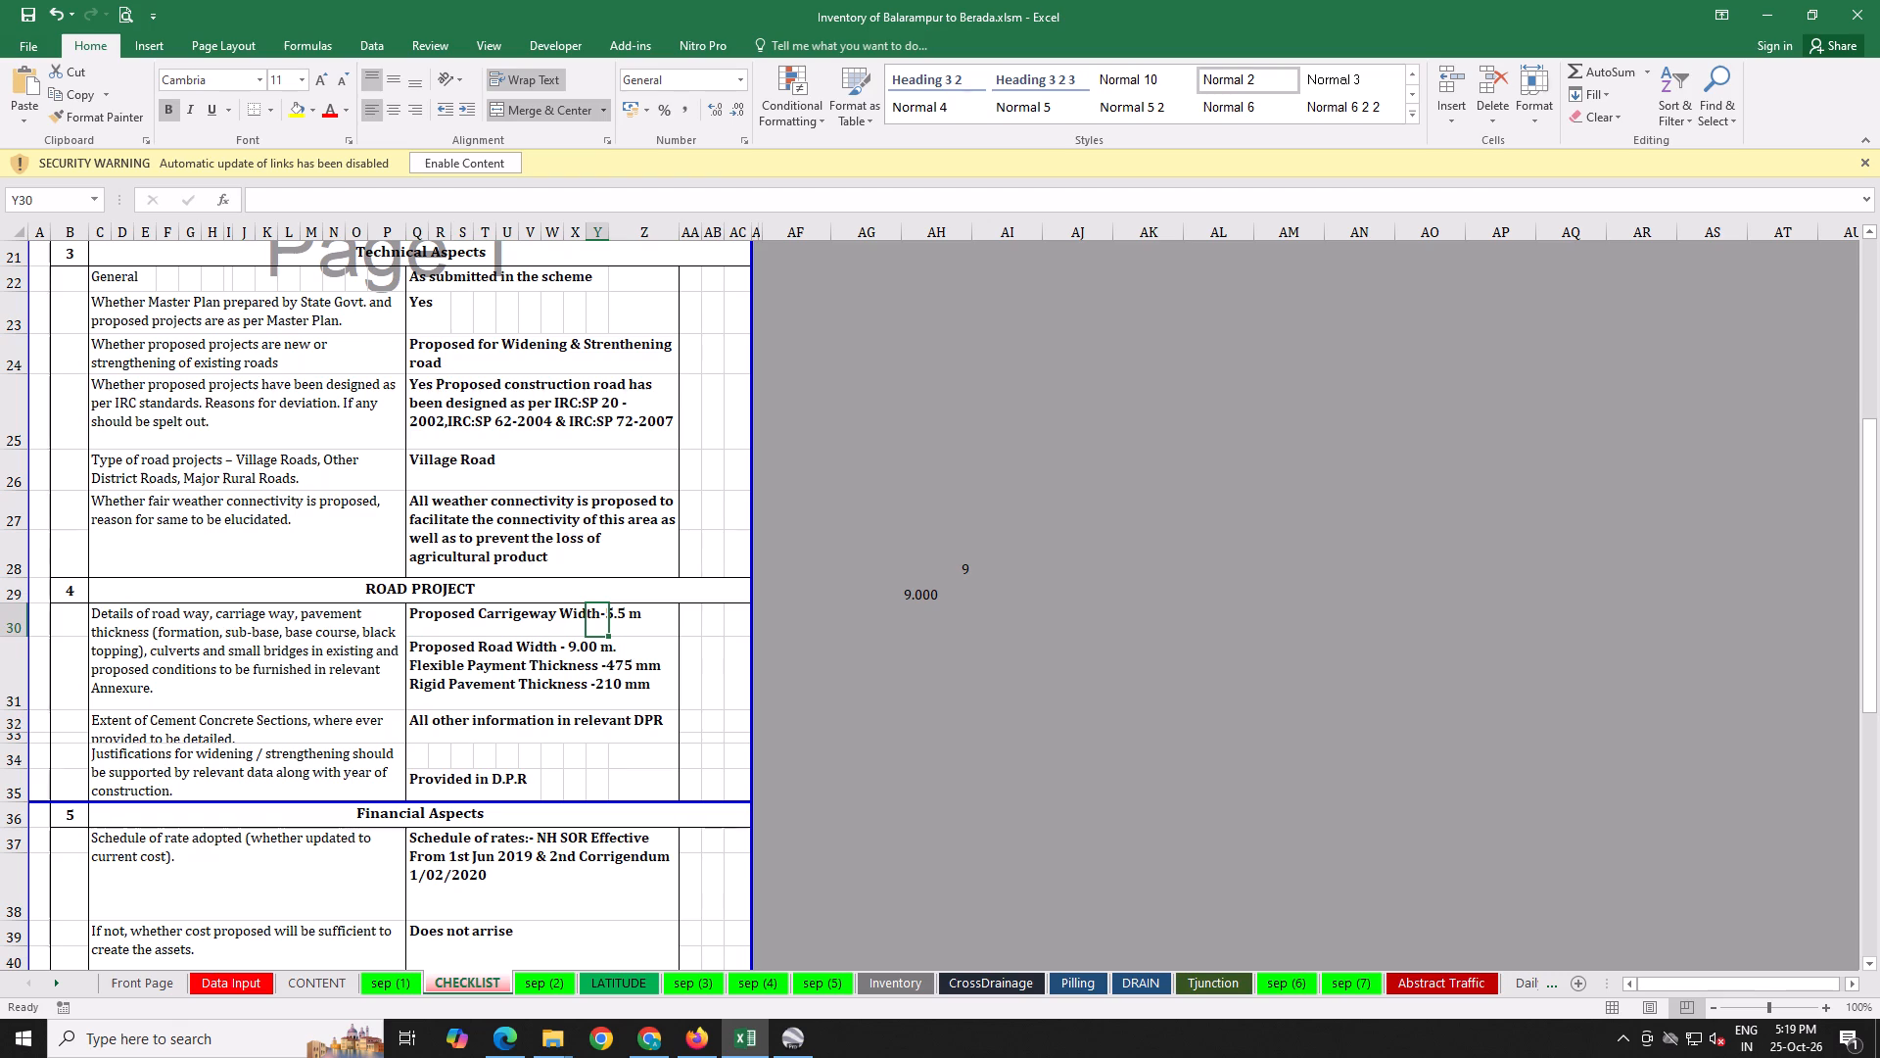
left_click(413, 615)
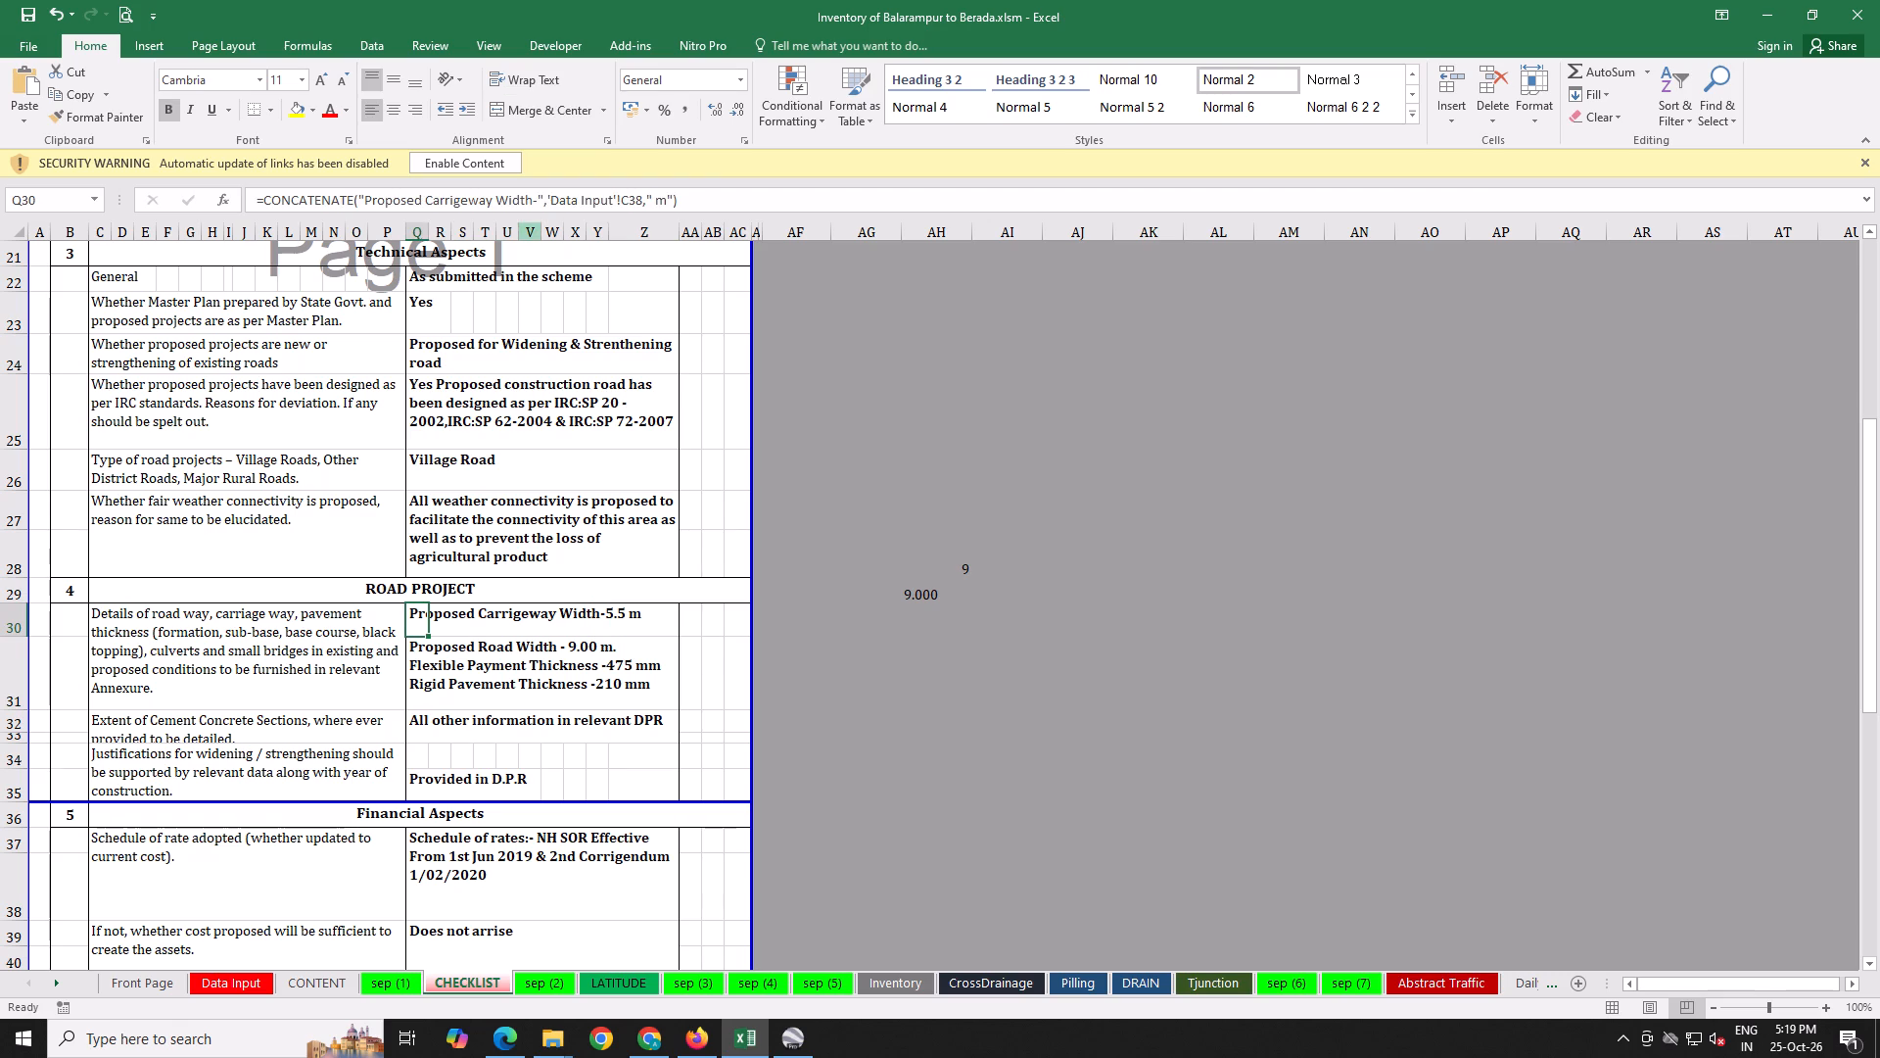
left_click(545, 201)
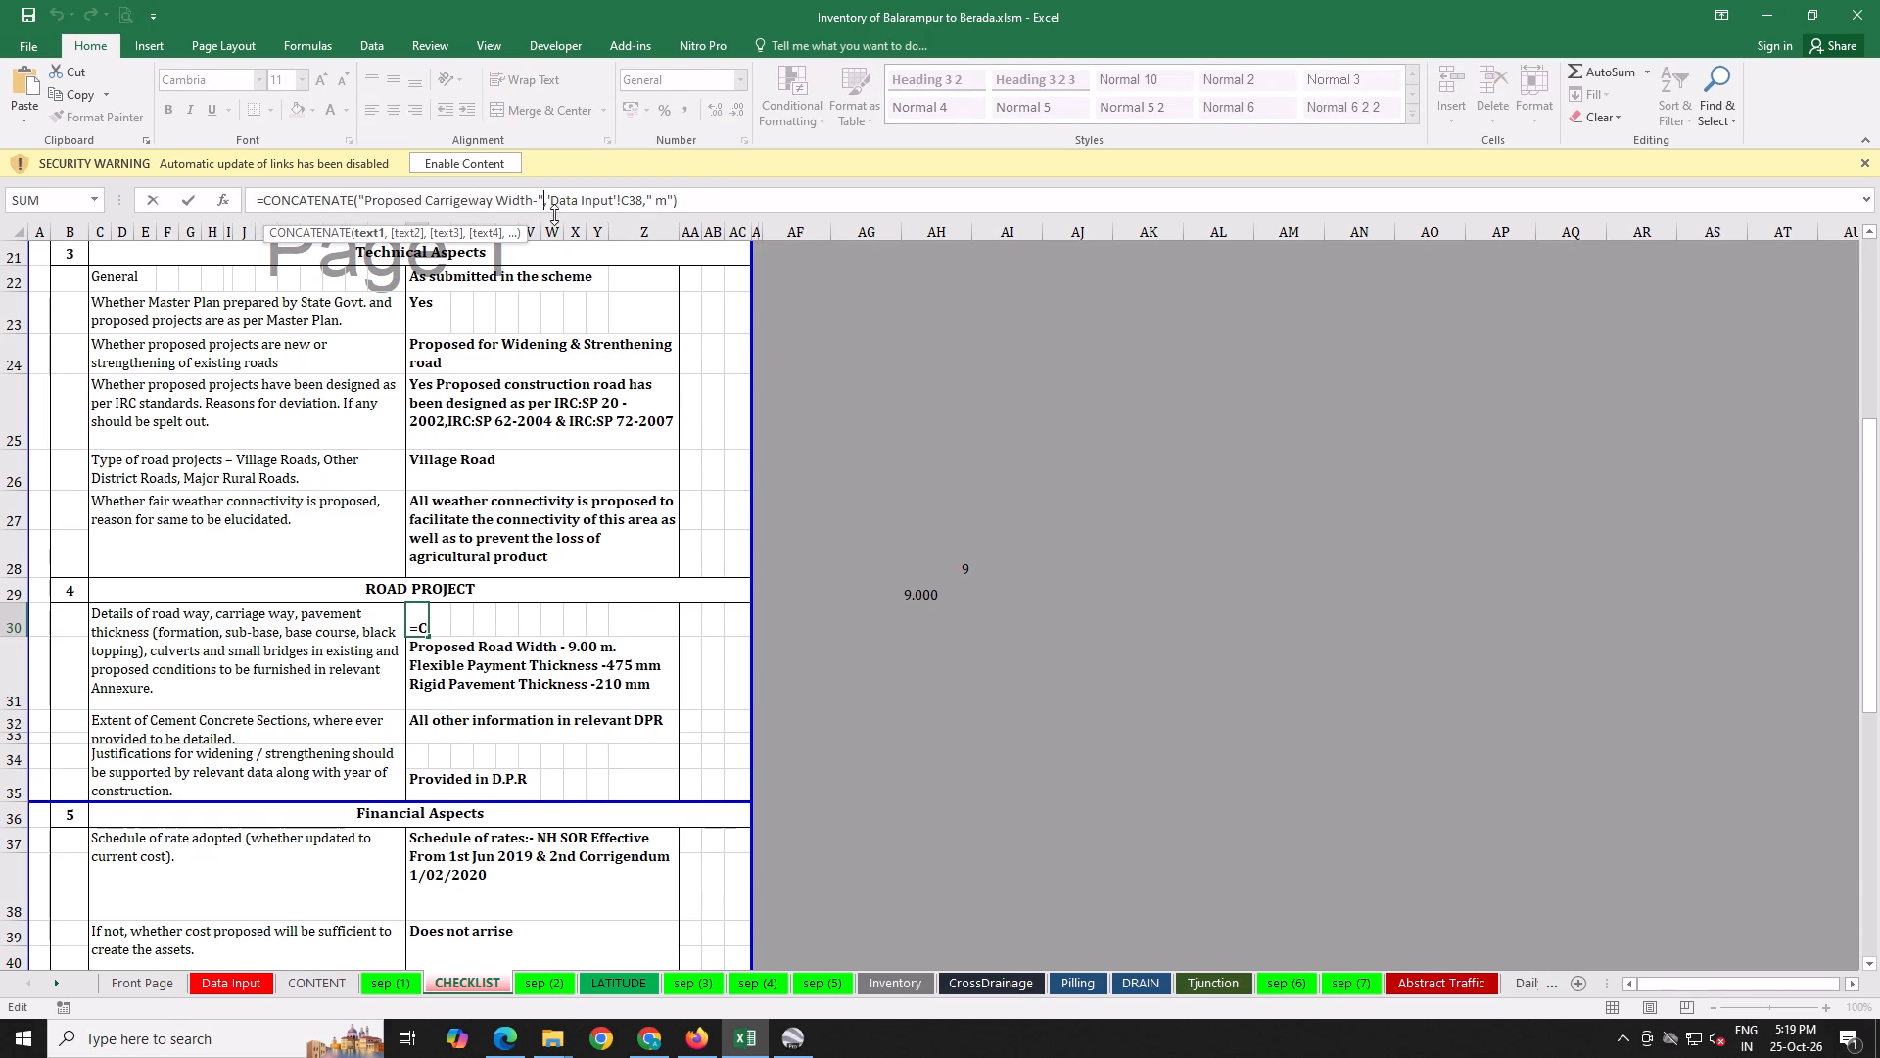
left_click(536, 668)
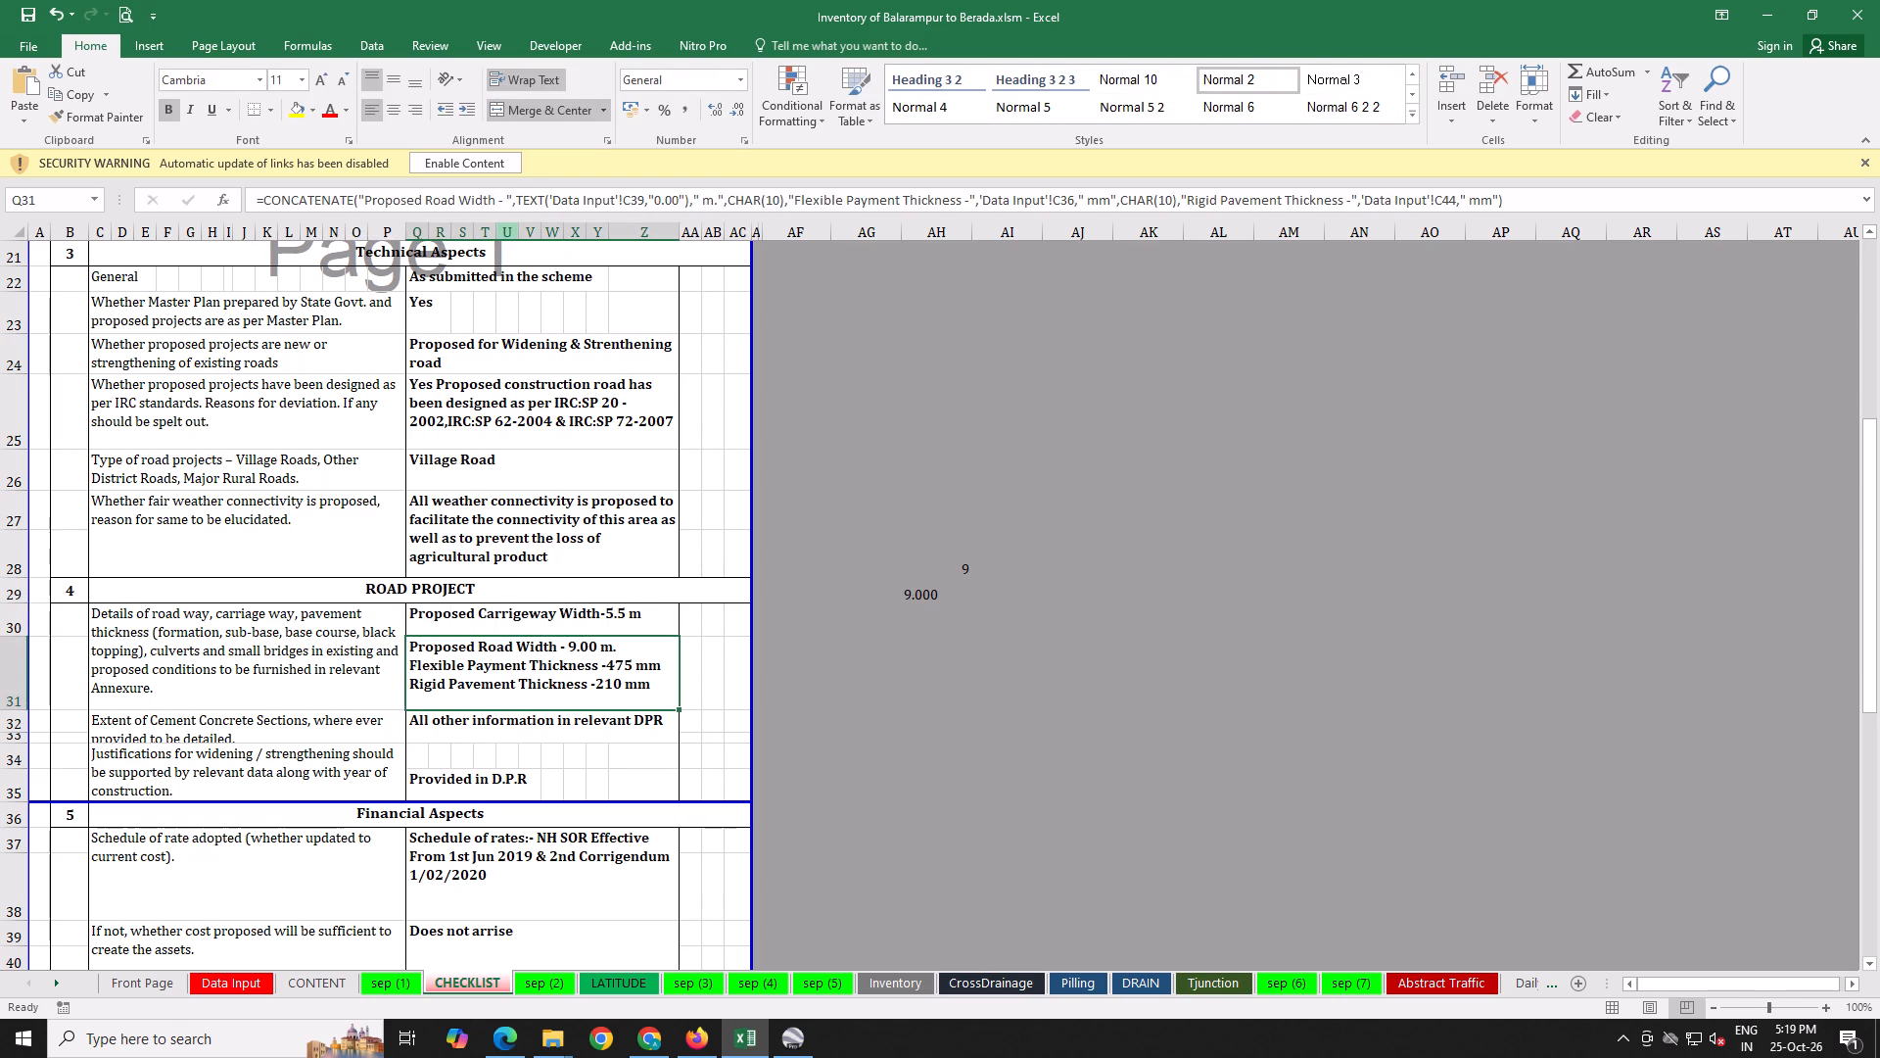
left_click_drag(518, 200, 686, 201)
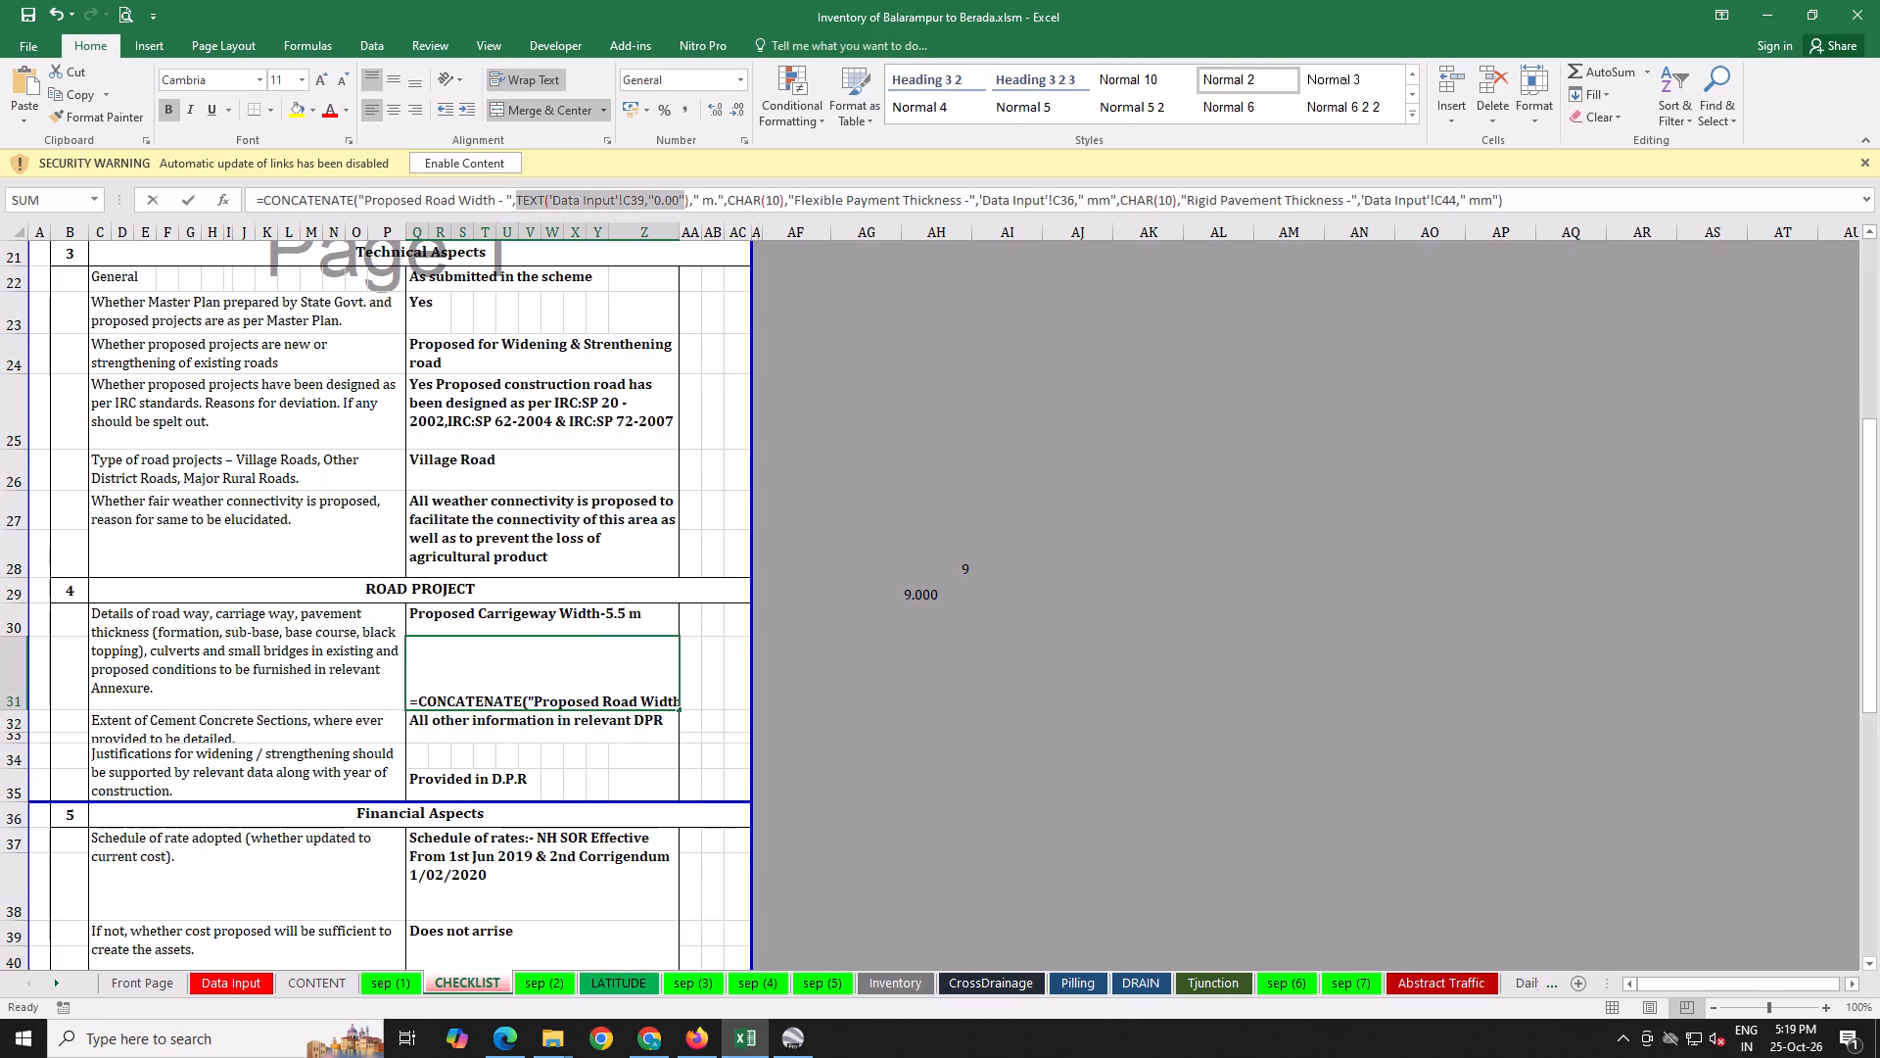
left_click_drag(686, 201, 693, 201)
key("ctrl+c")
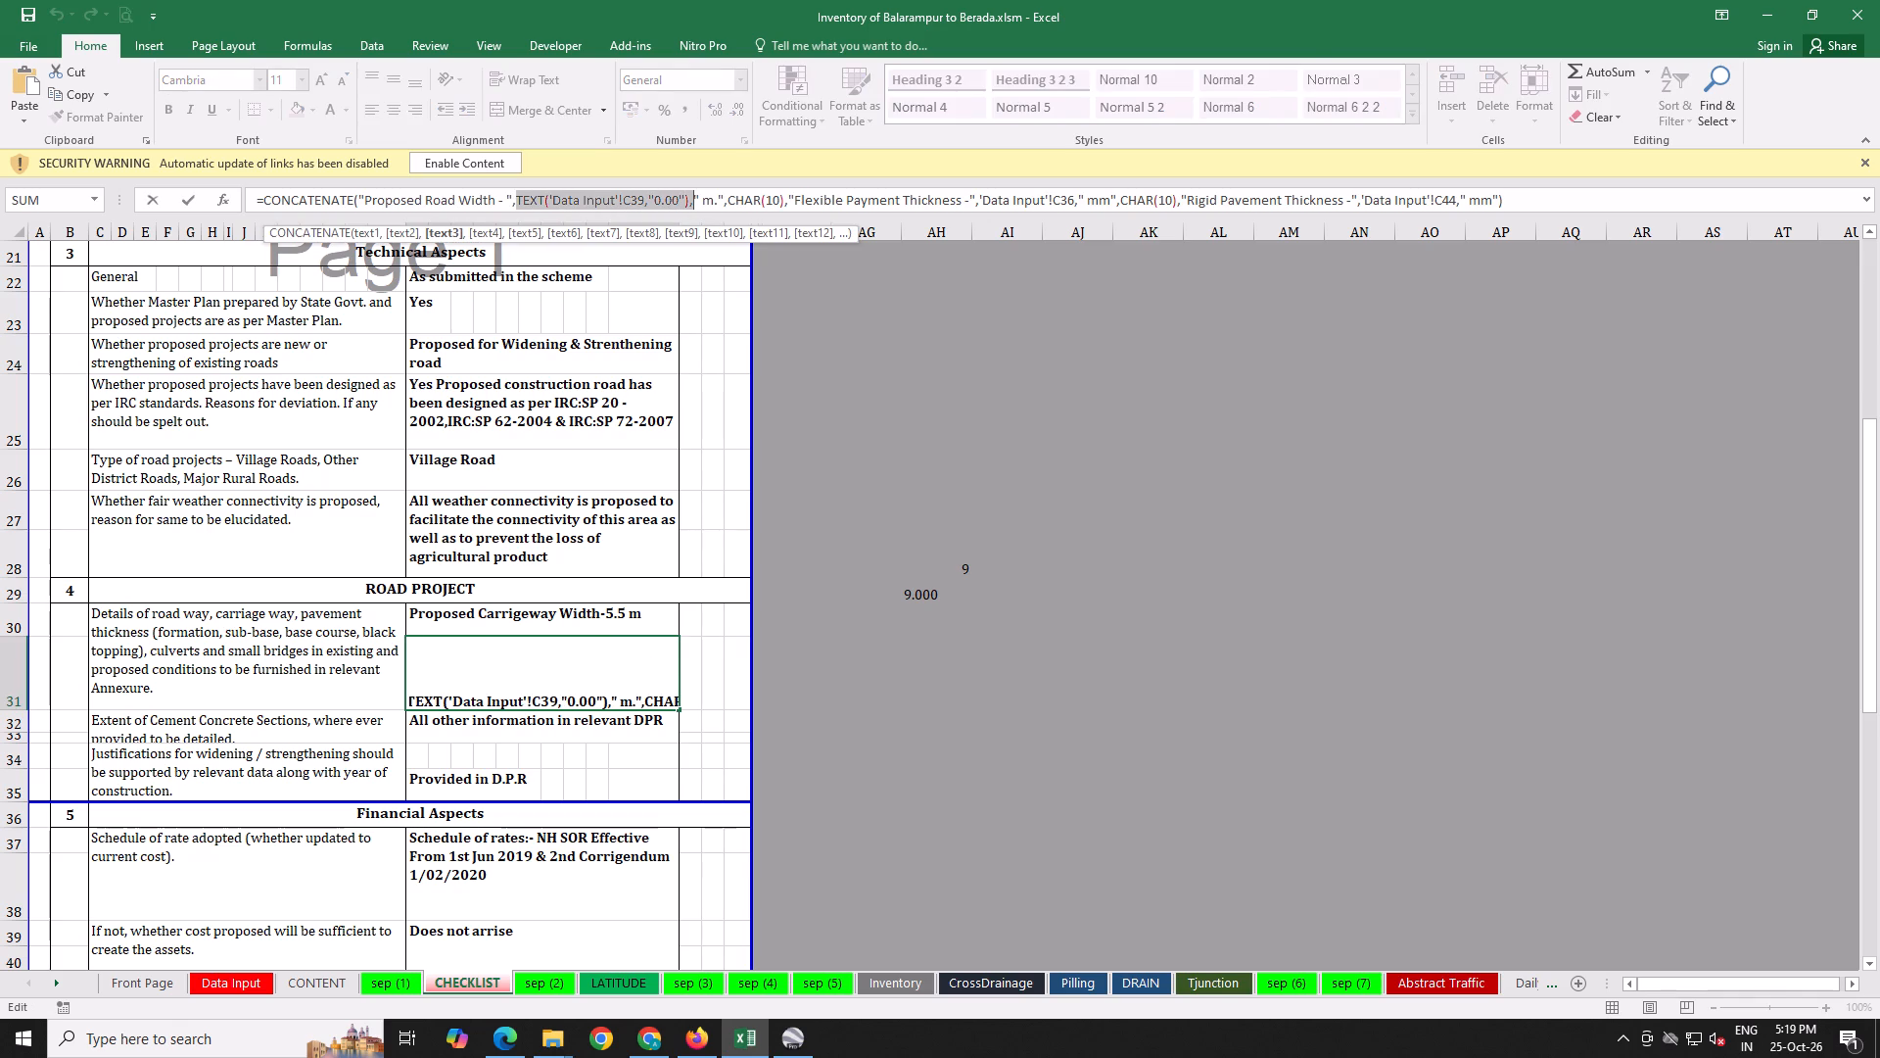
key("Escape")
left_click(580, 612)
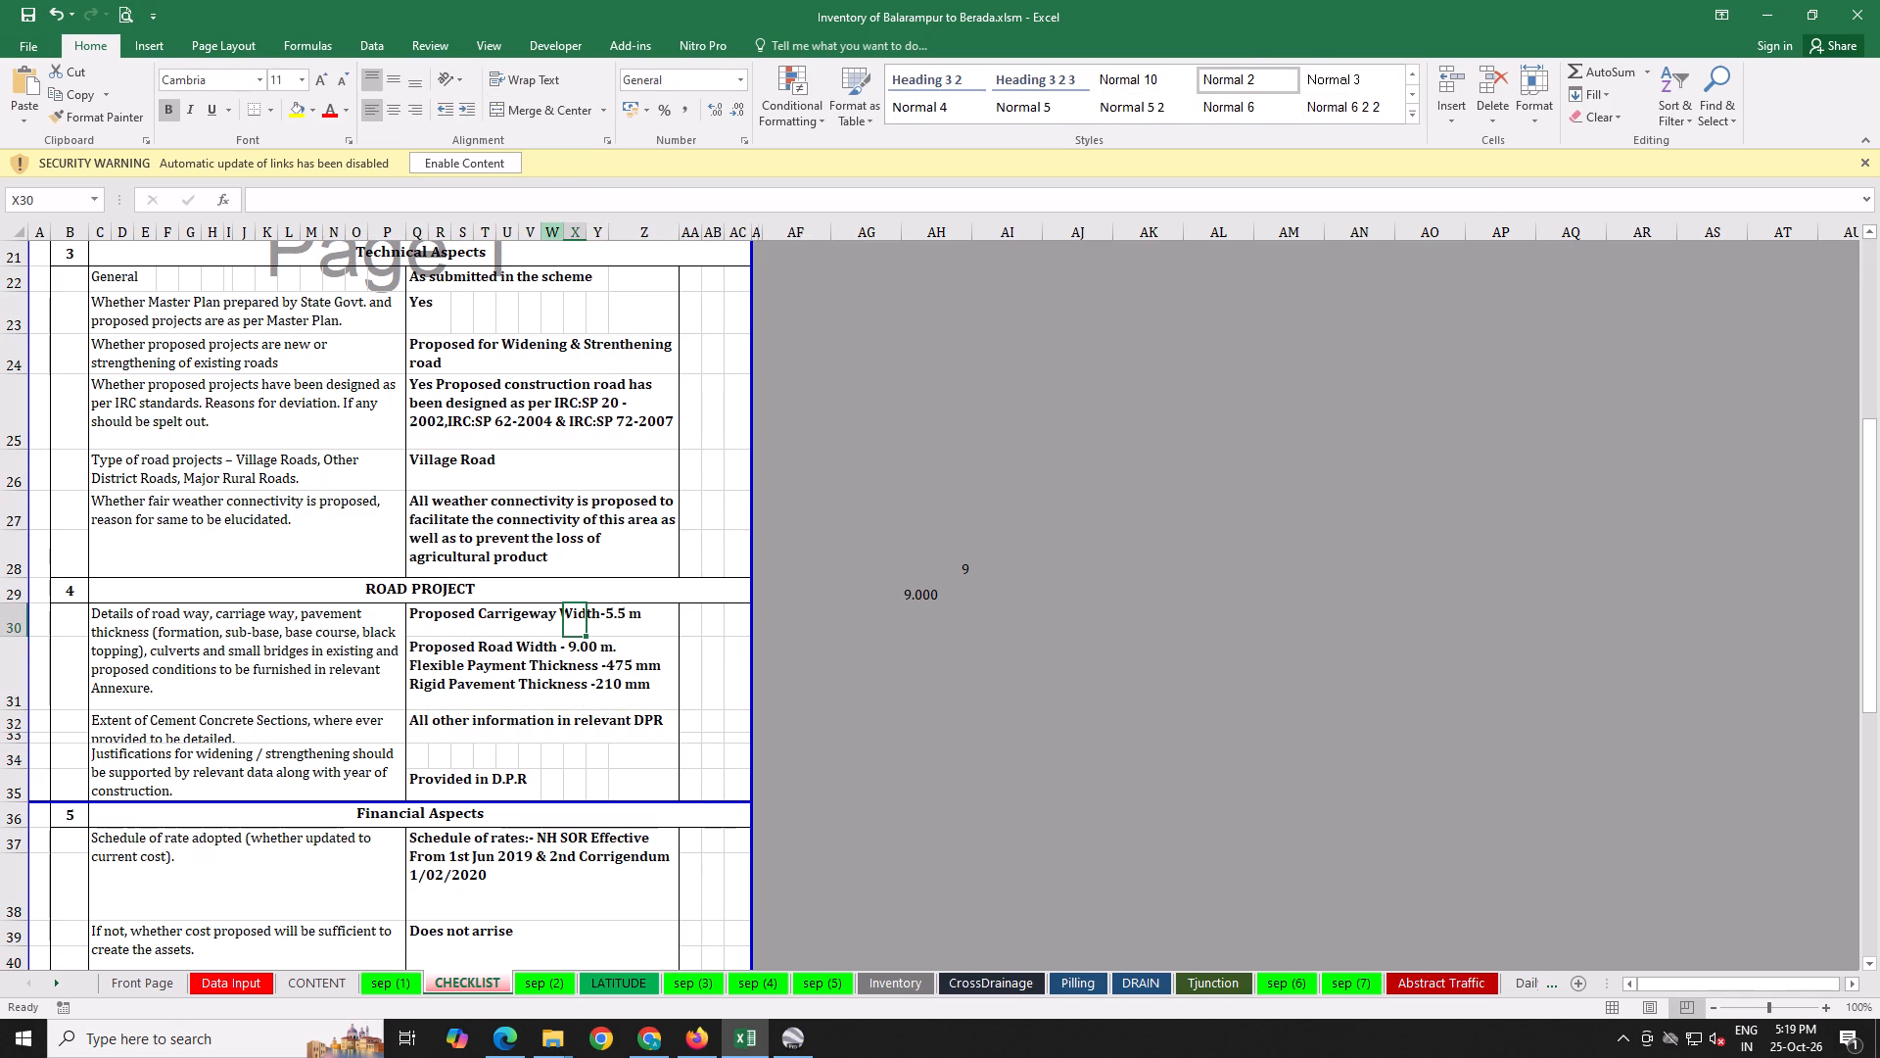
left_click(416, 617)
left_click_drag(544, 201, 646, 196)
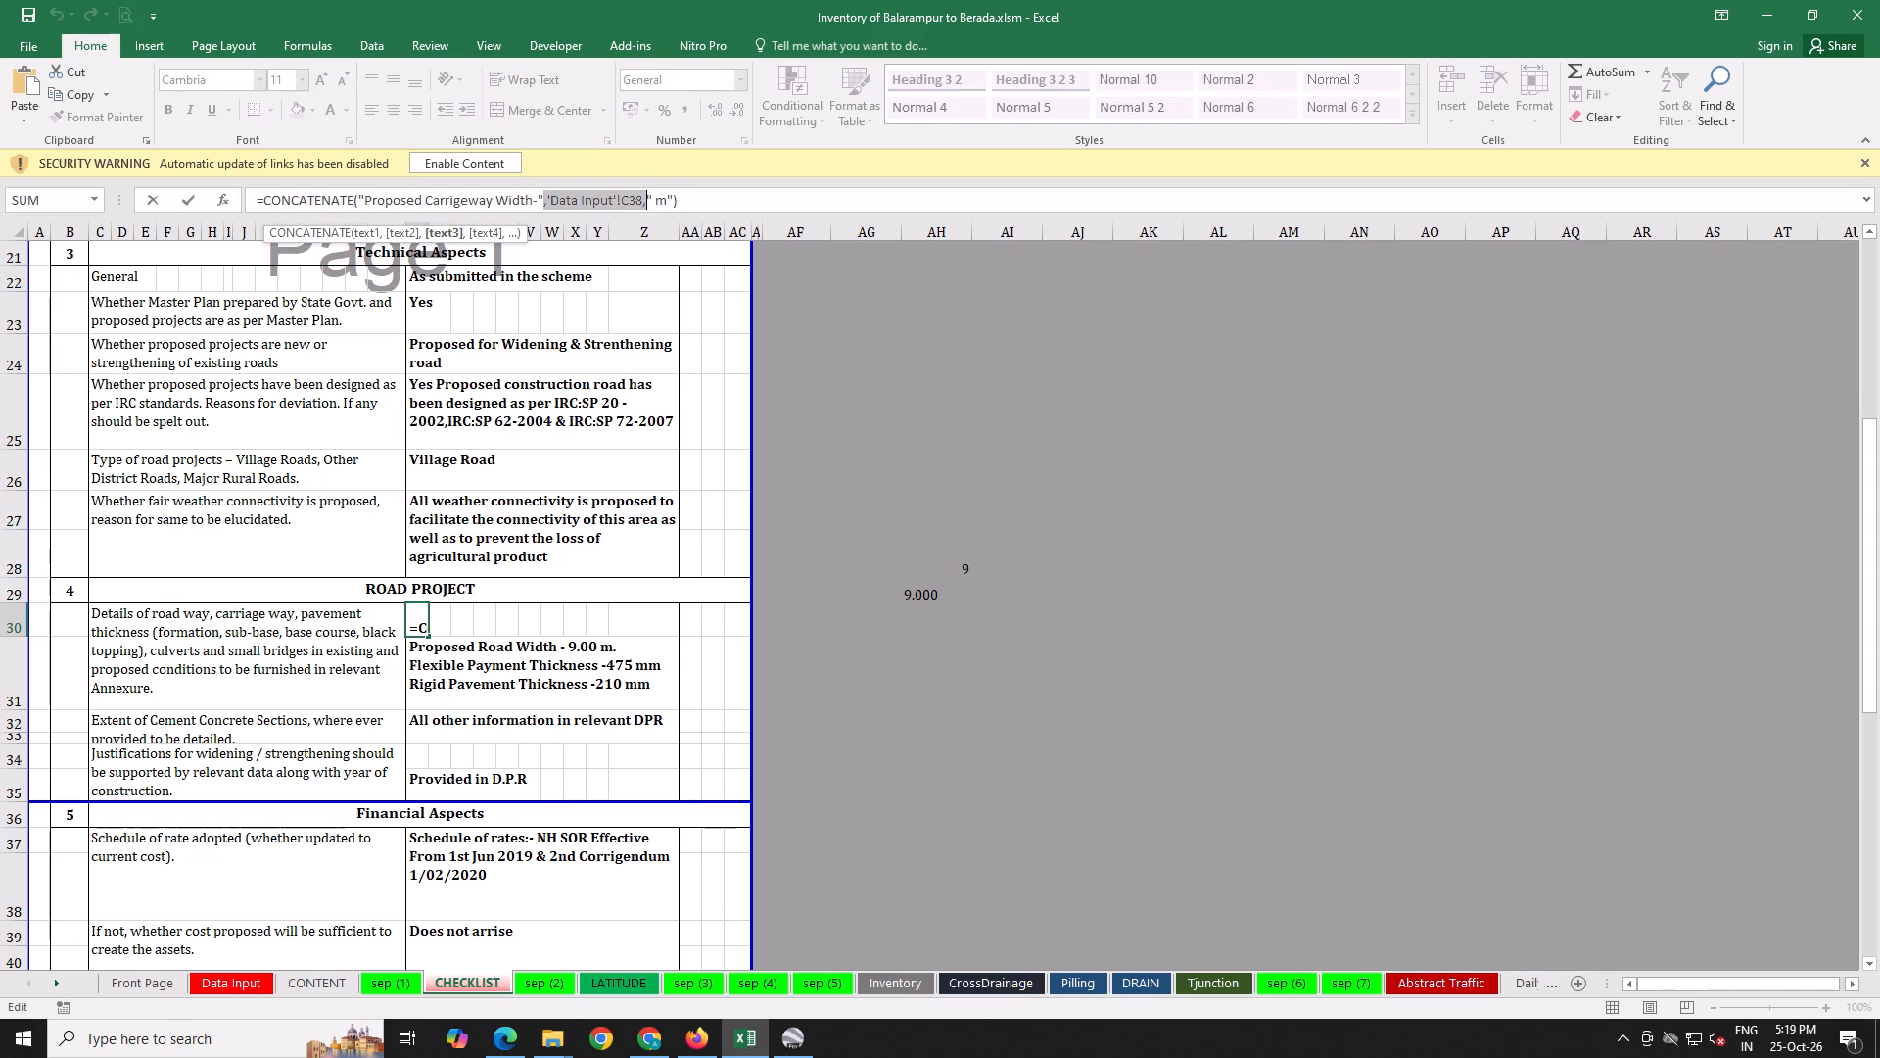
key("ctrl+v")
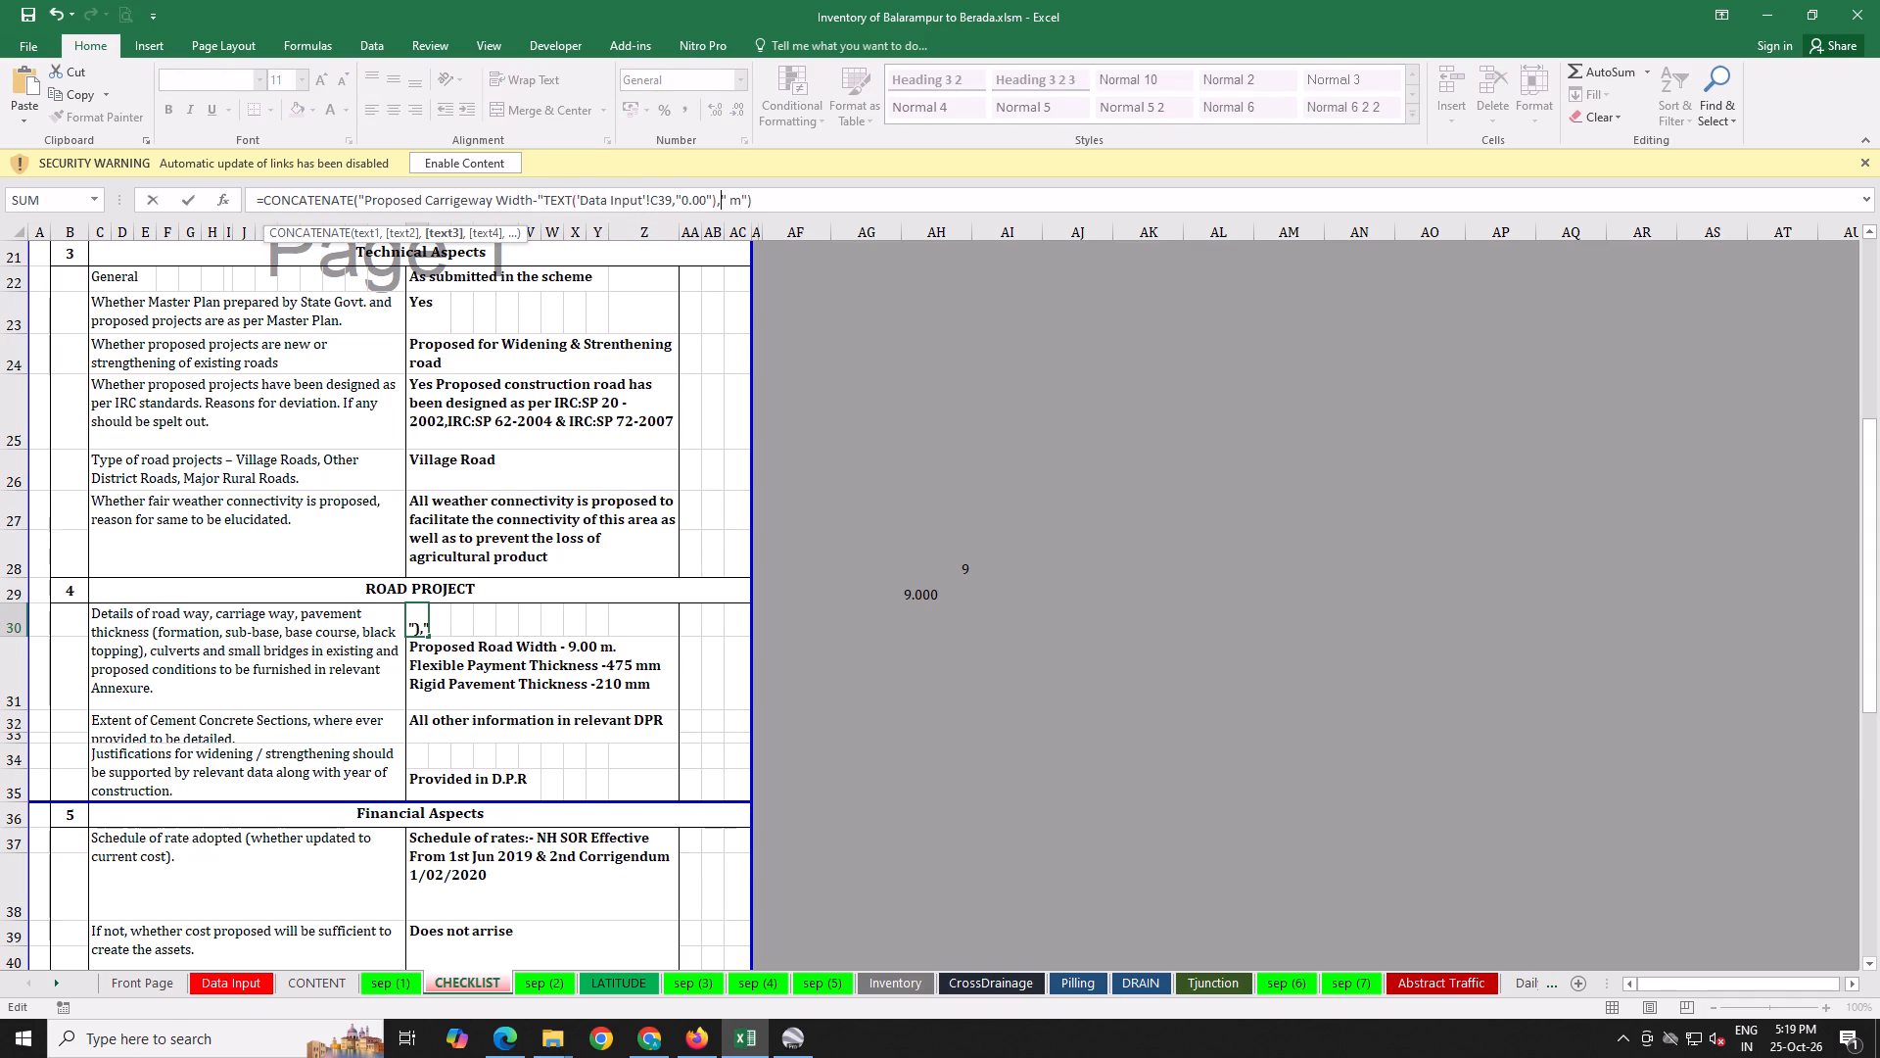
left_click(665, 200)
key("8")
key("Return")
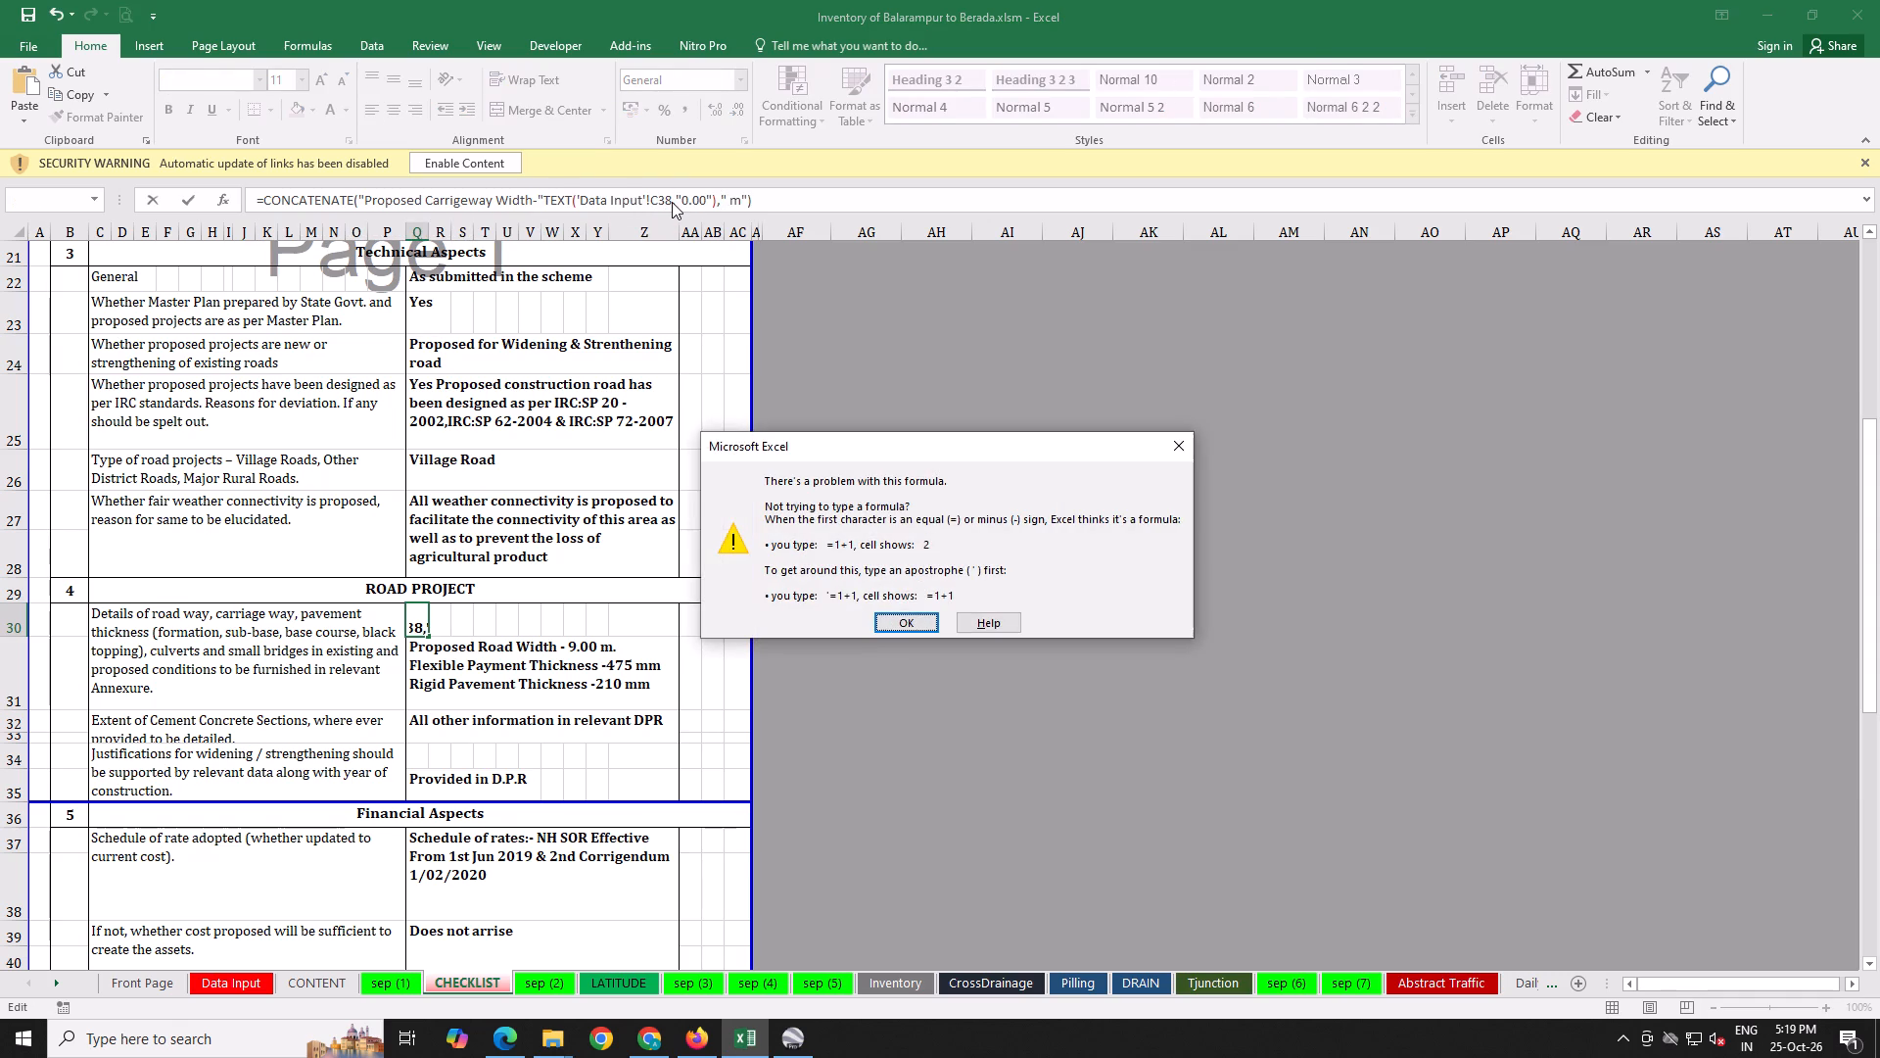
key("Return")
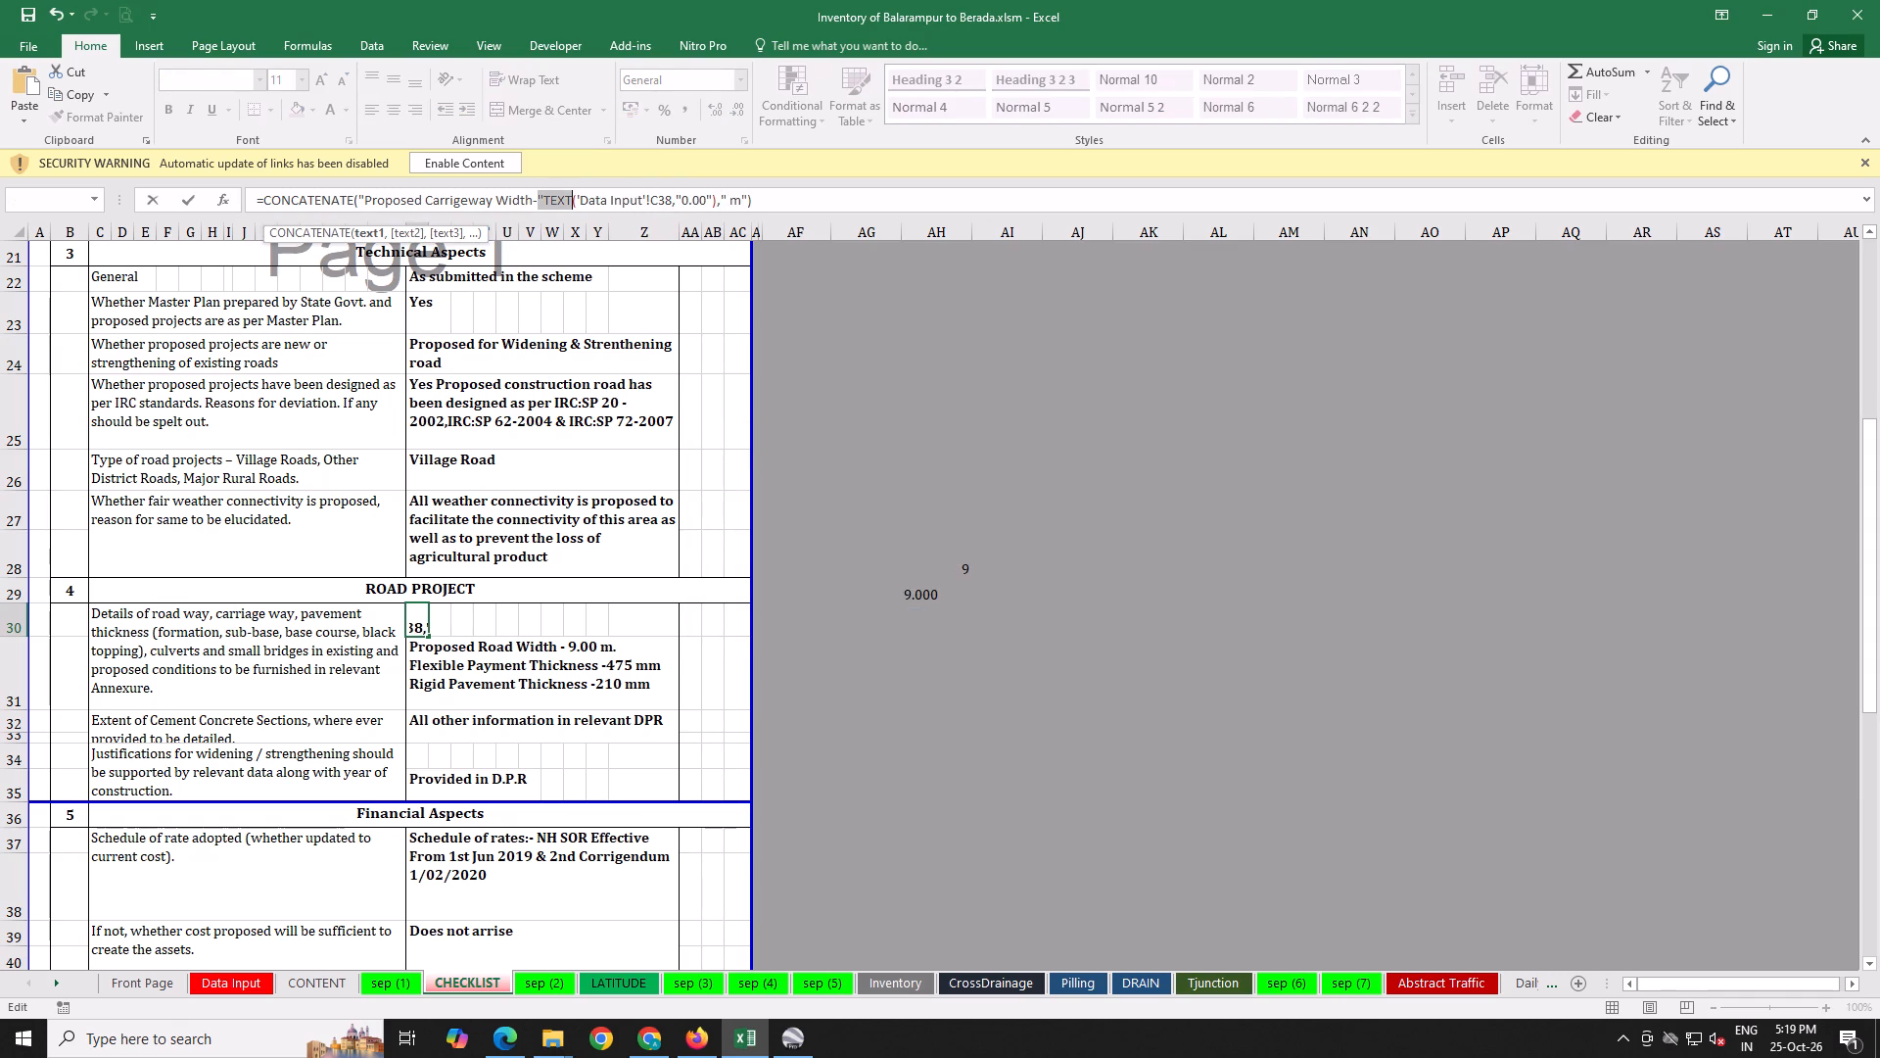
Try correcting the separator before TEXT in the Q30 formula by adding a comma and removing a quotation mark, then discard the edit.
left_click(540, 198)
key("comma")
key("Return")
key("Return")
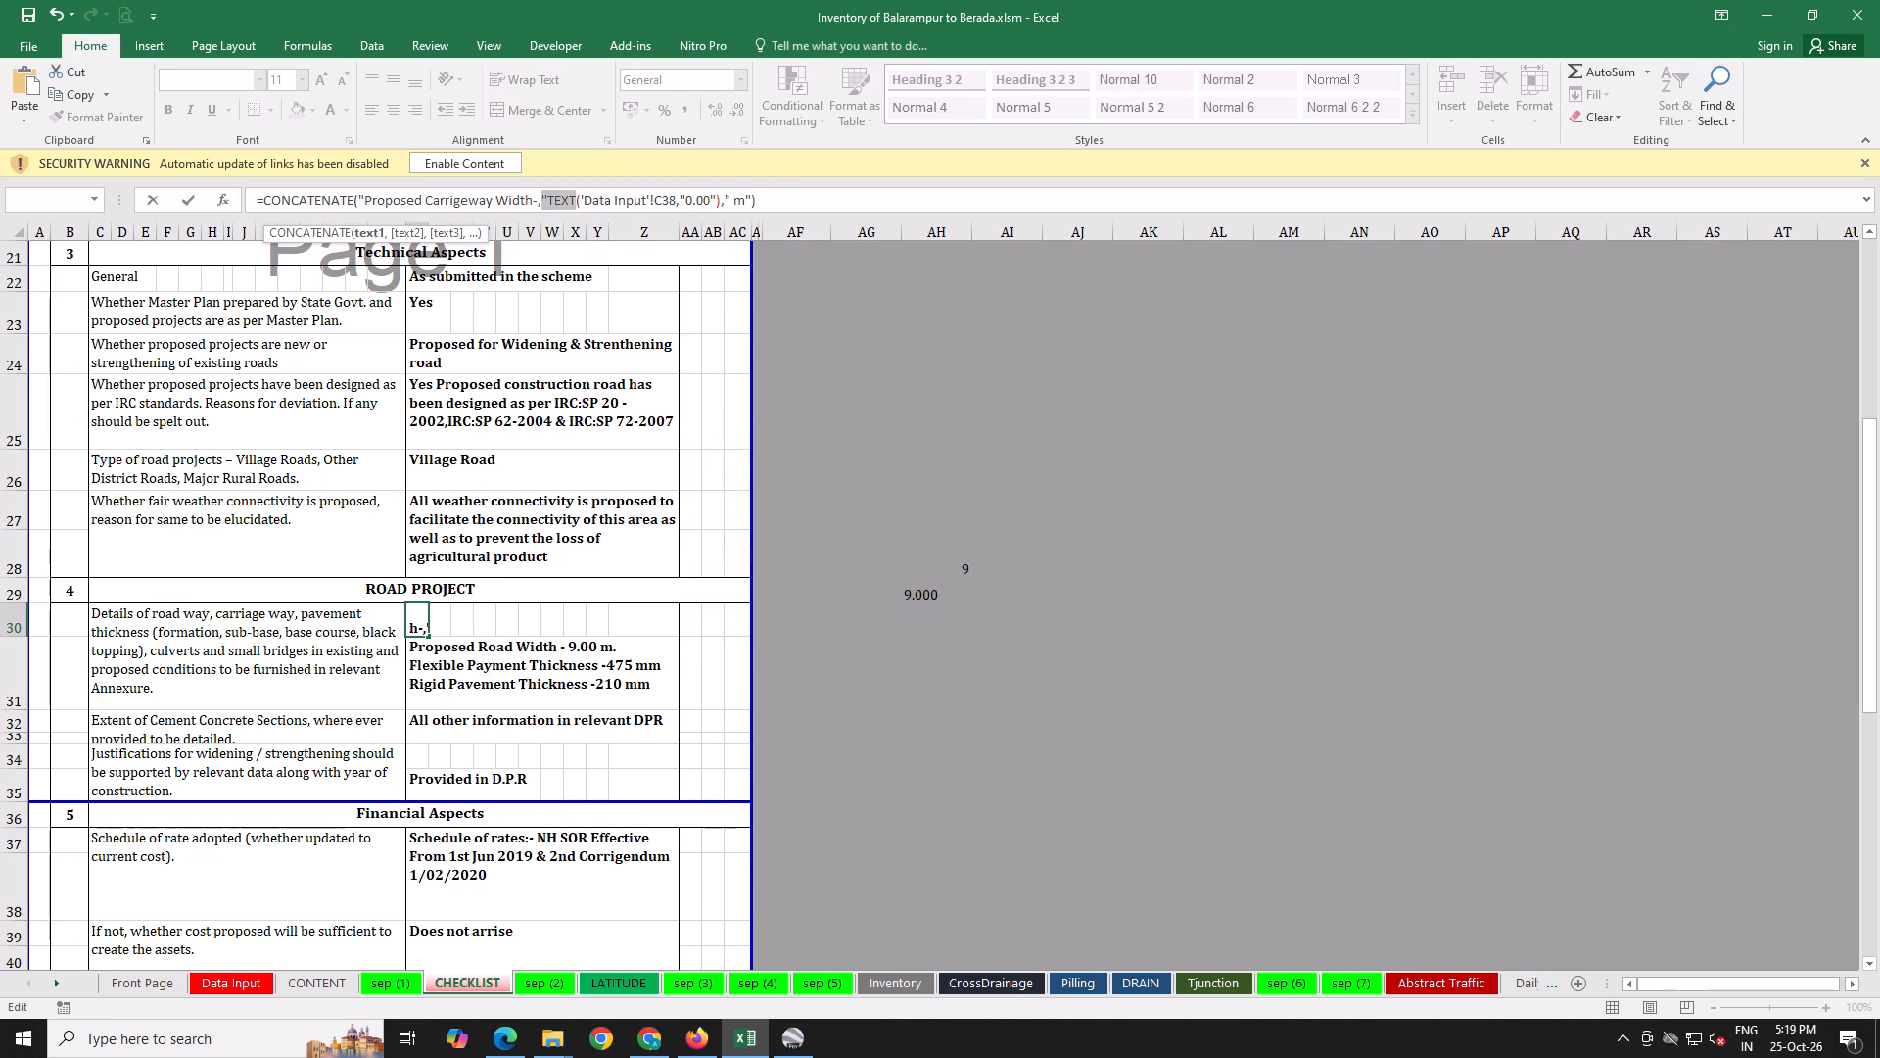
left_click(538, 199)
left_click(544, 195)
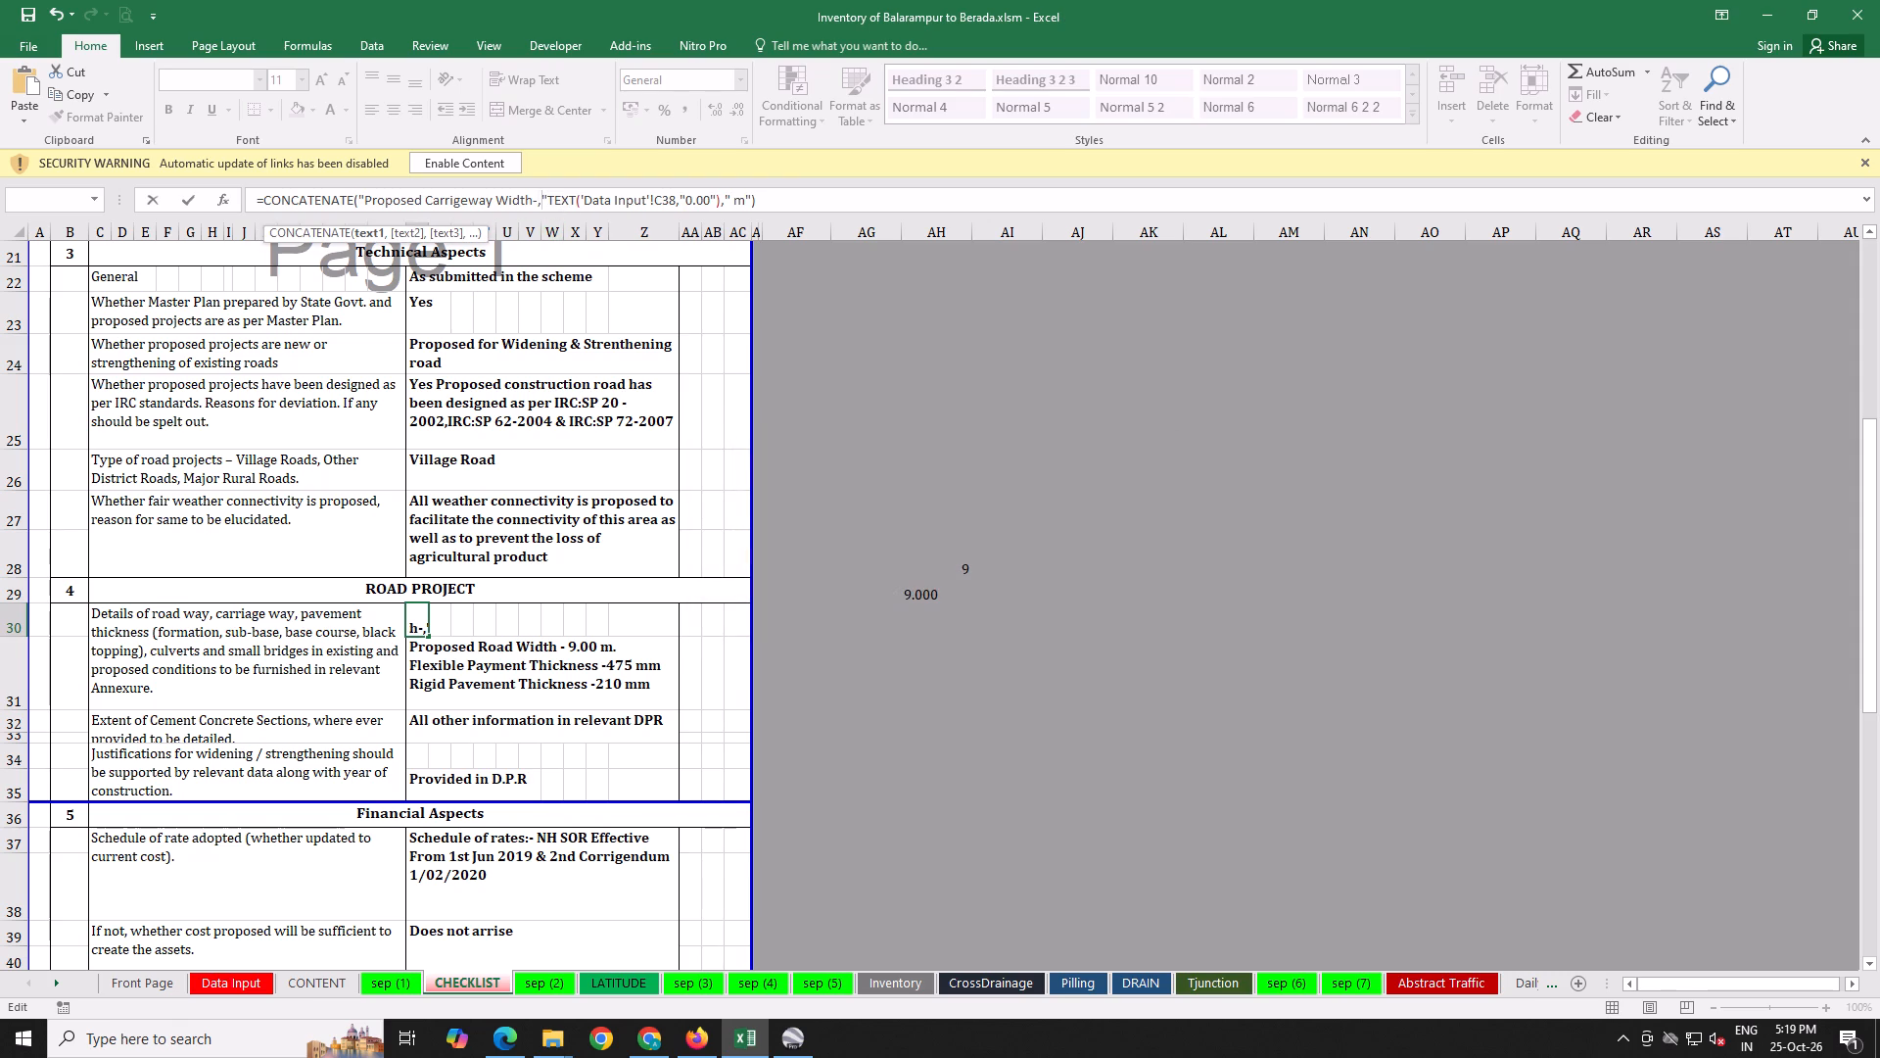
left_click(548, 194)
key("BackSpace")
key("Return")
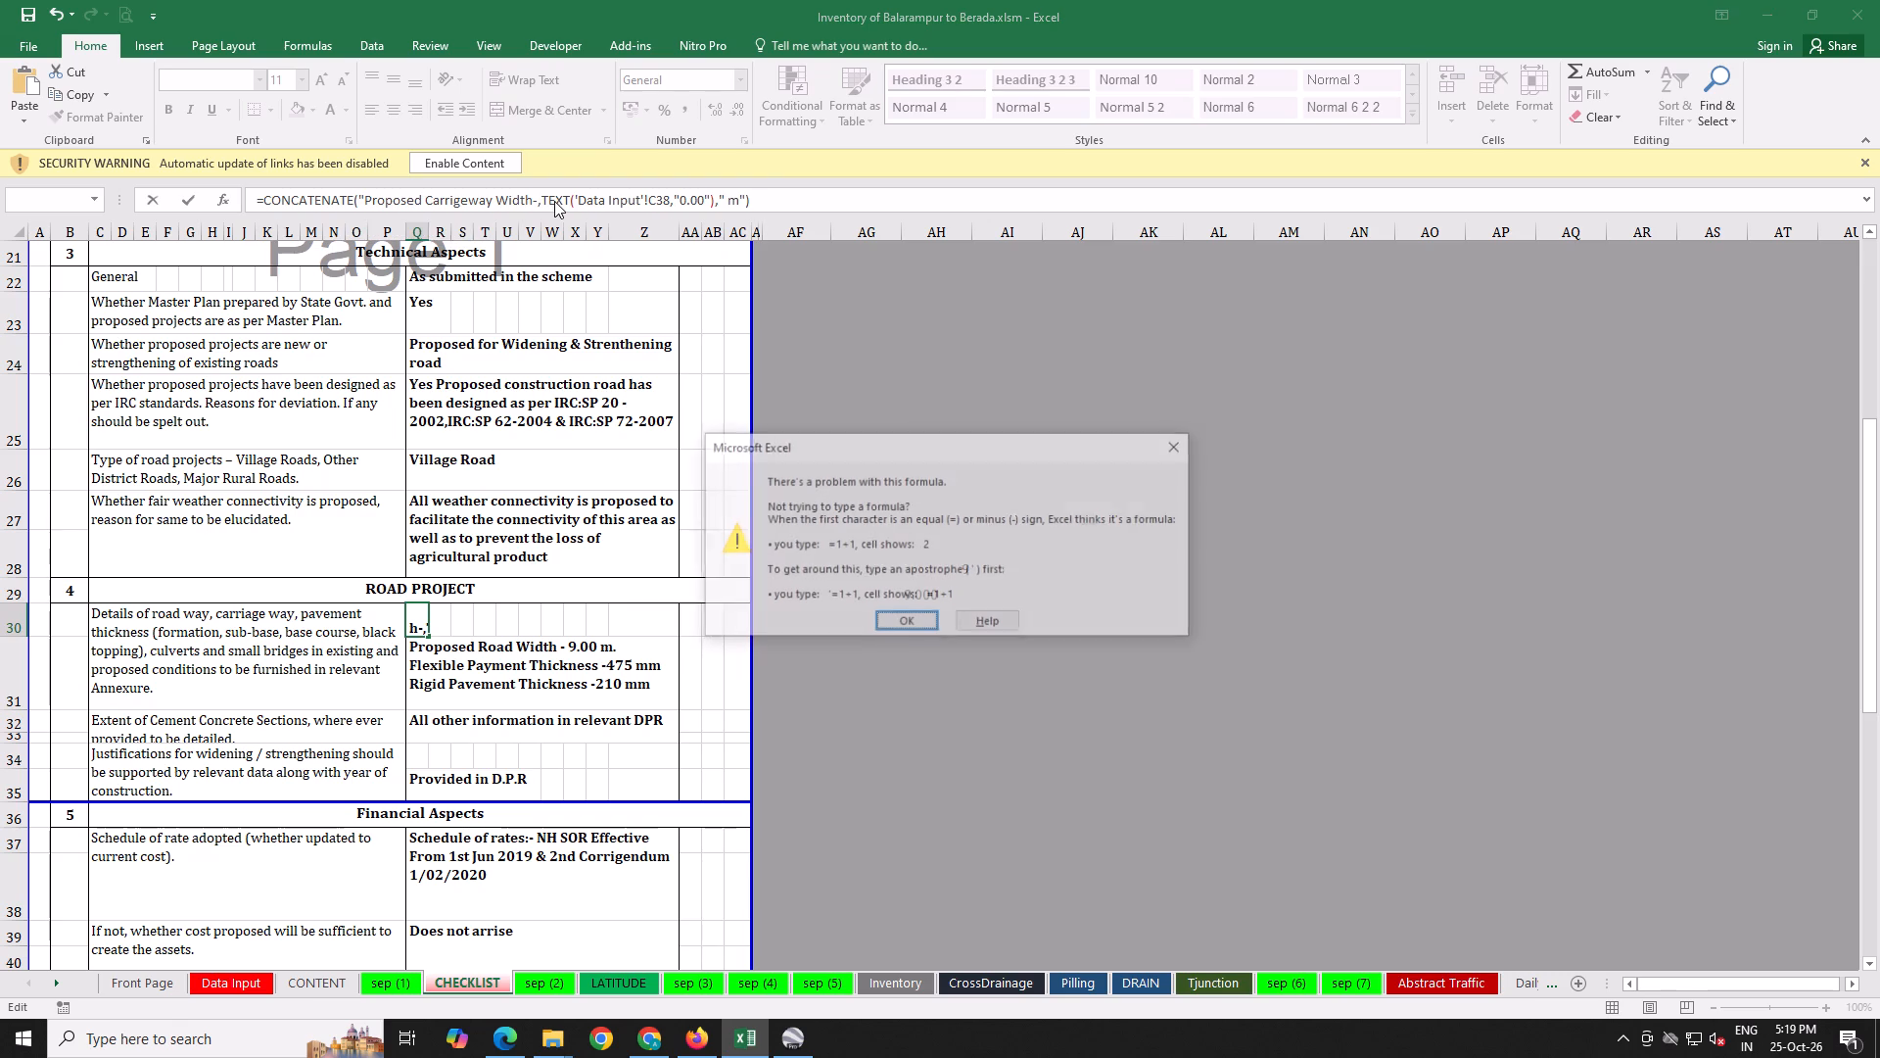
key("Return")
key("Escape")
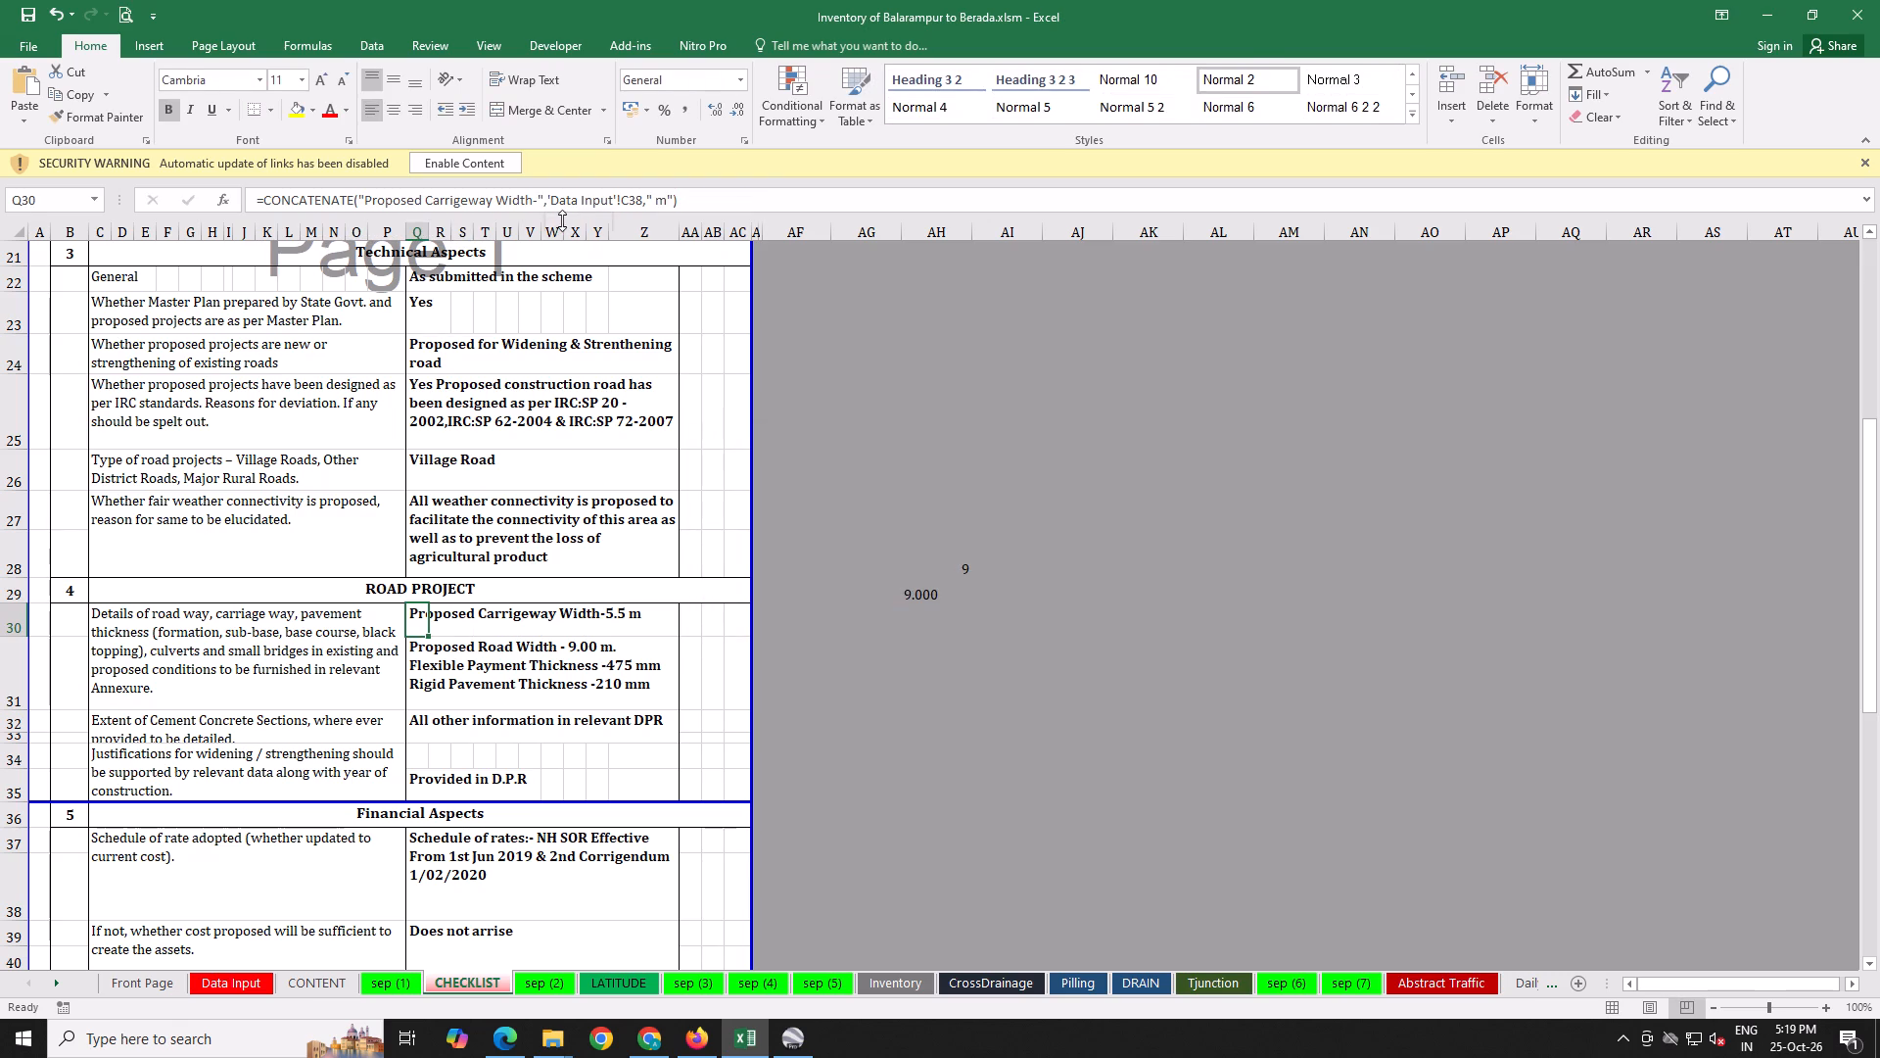
In the Q30 carriageway width formula, wrap the 'Data Input'!C38 reference as TEXT('Data Input'!C38,"0.00"), keeping " m" as a separate argument.
left_click(549, 202)
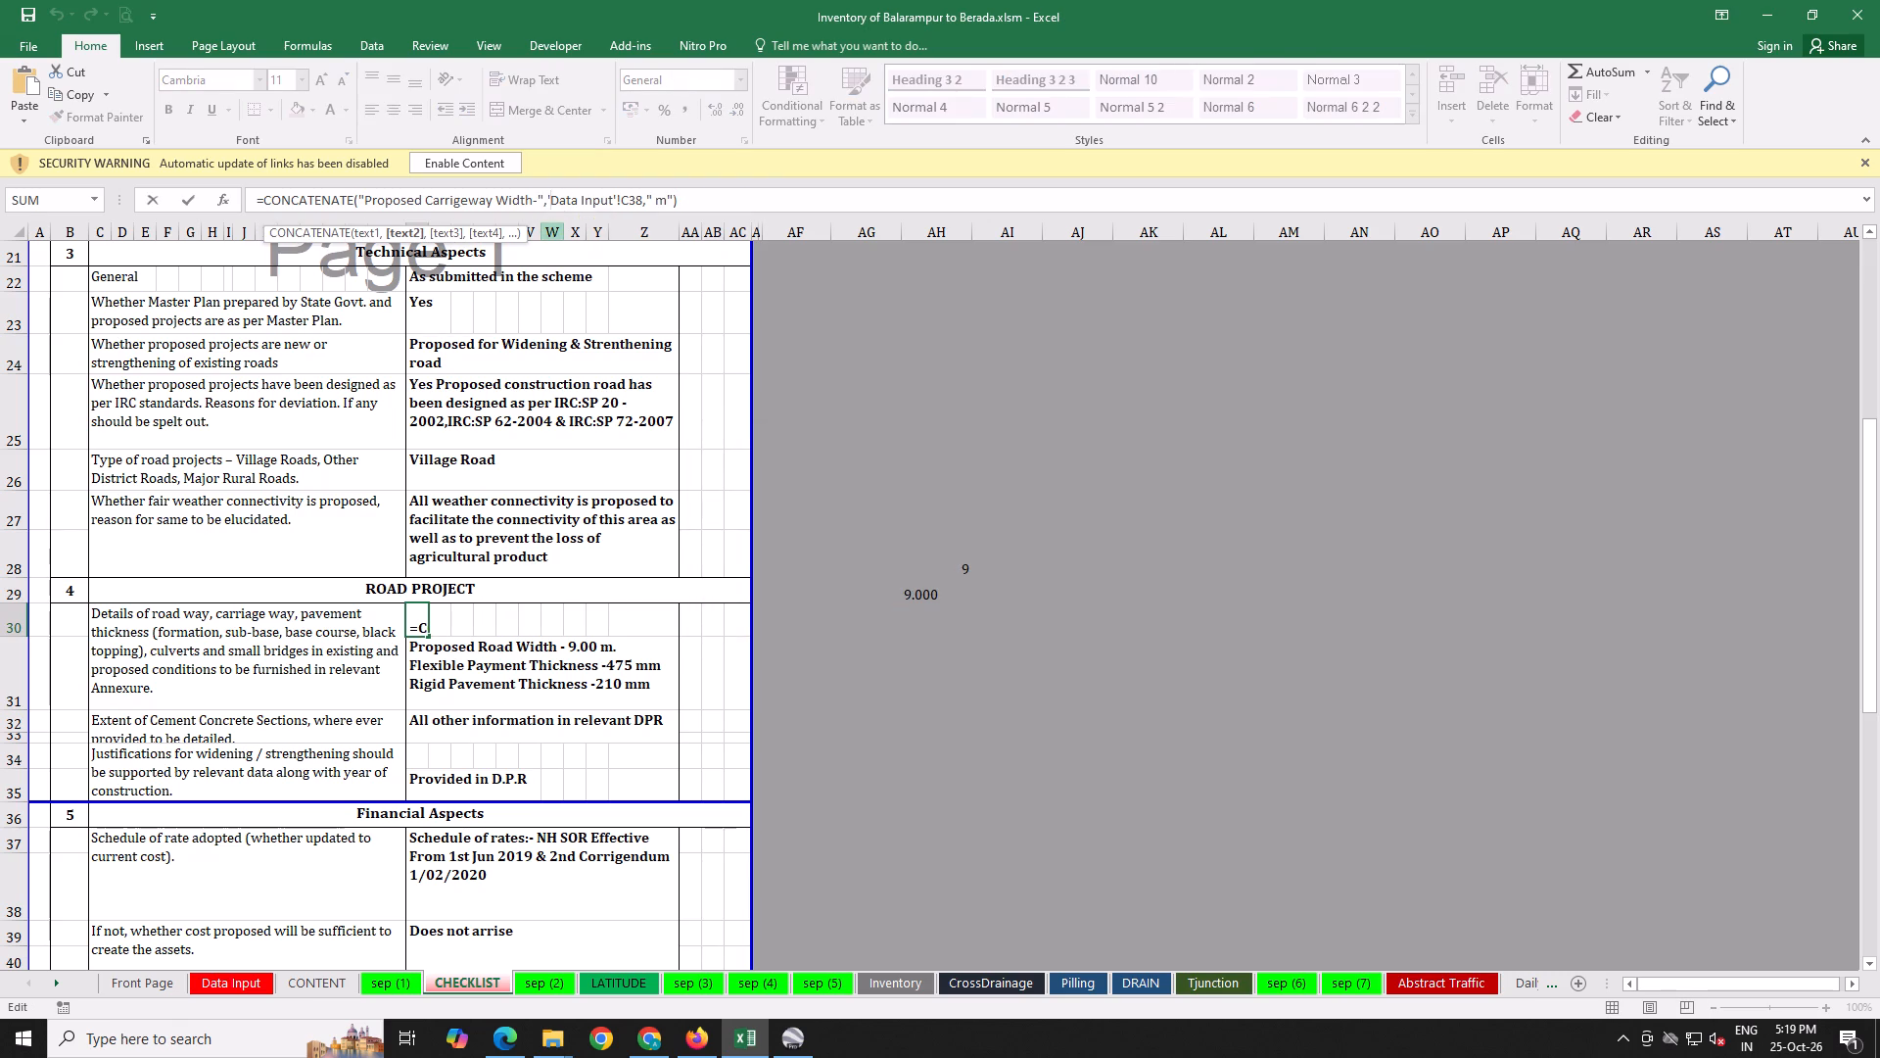
left_click(546, 203)
type("text")
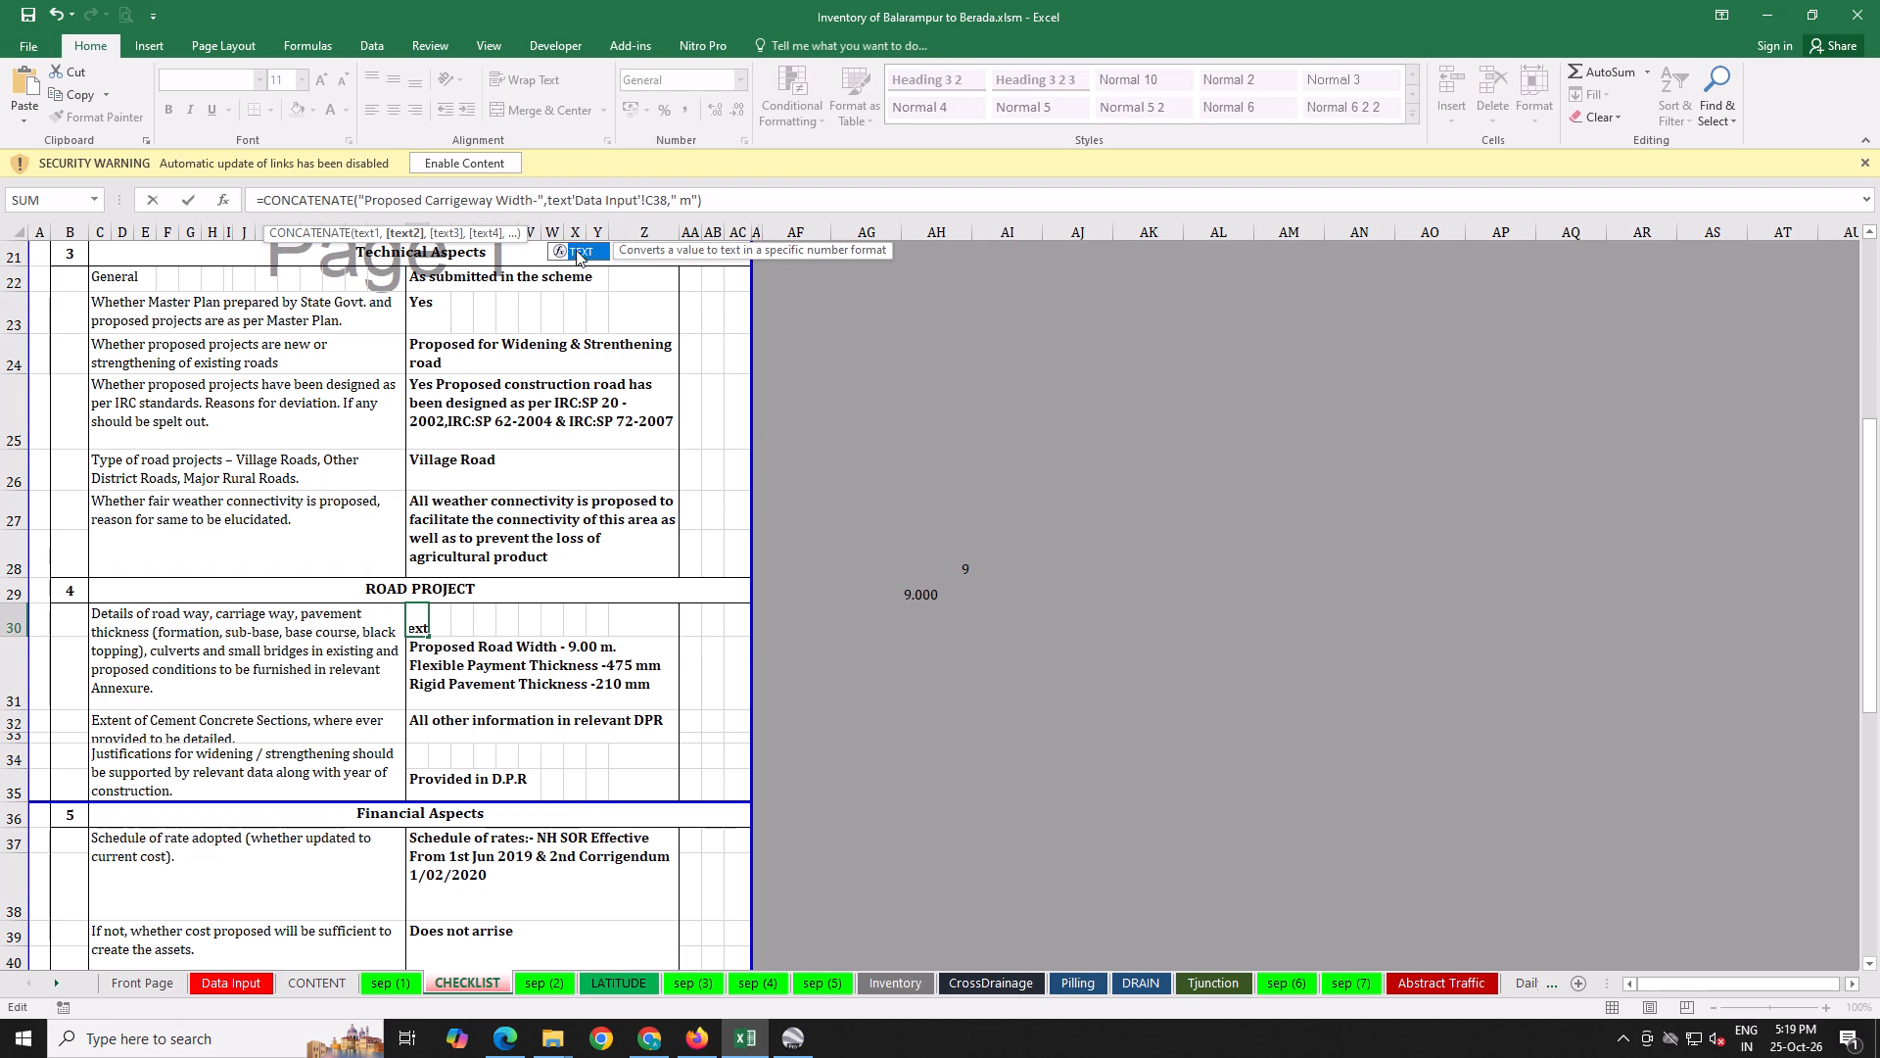
double_click(574, 258)
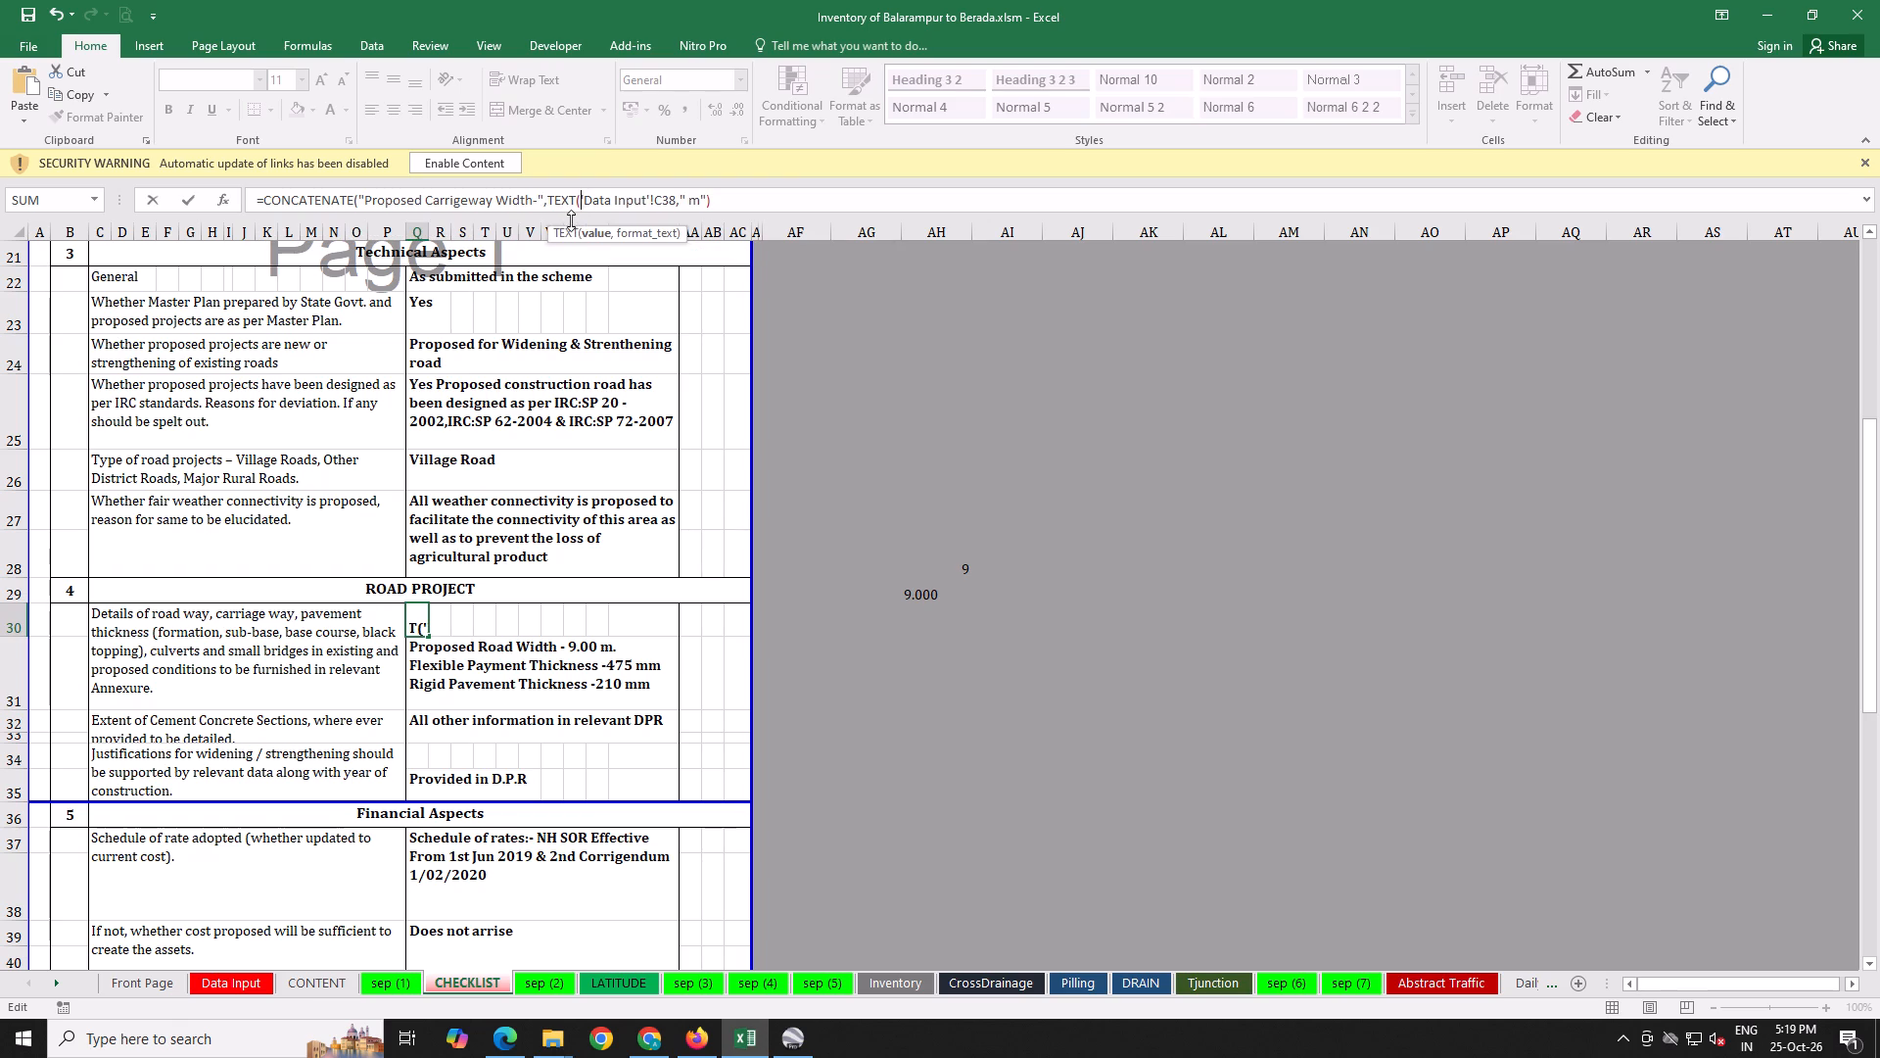
left_click(598, 237)
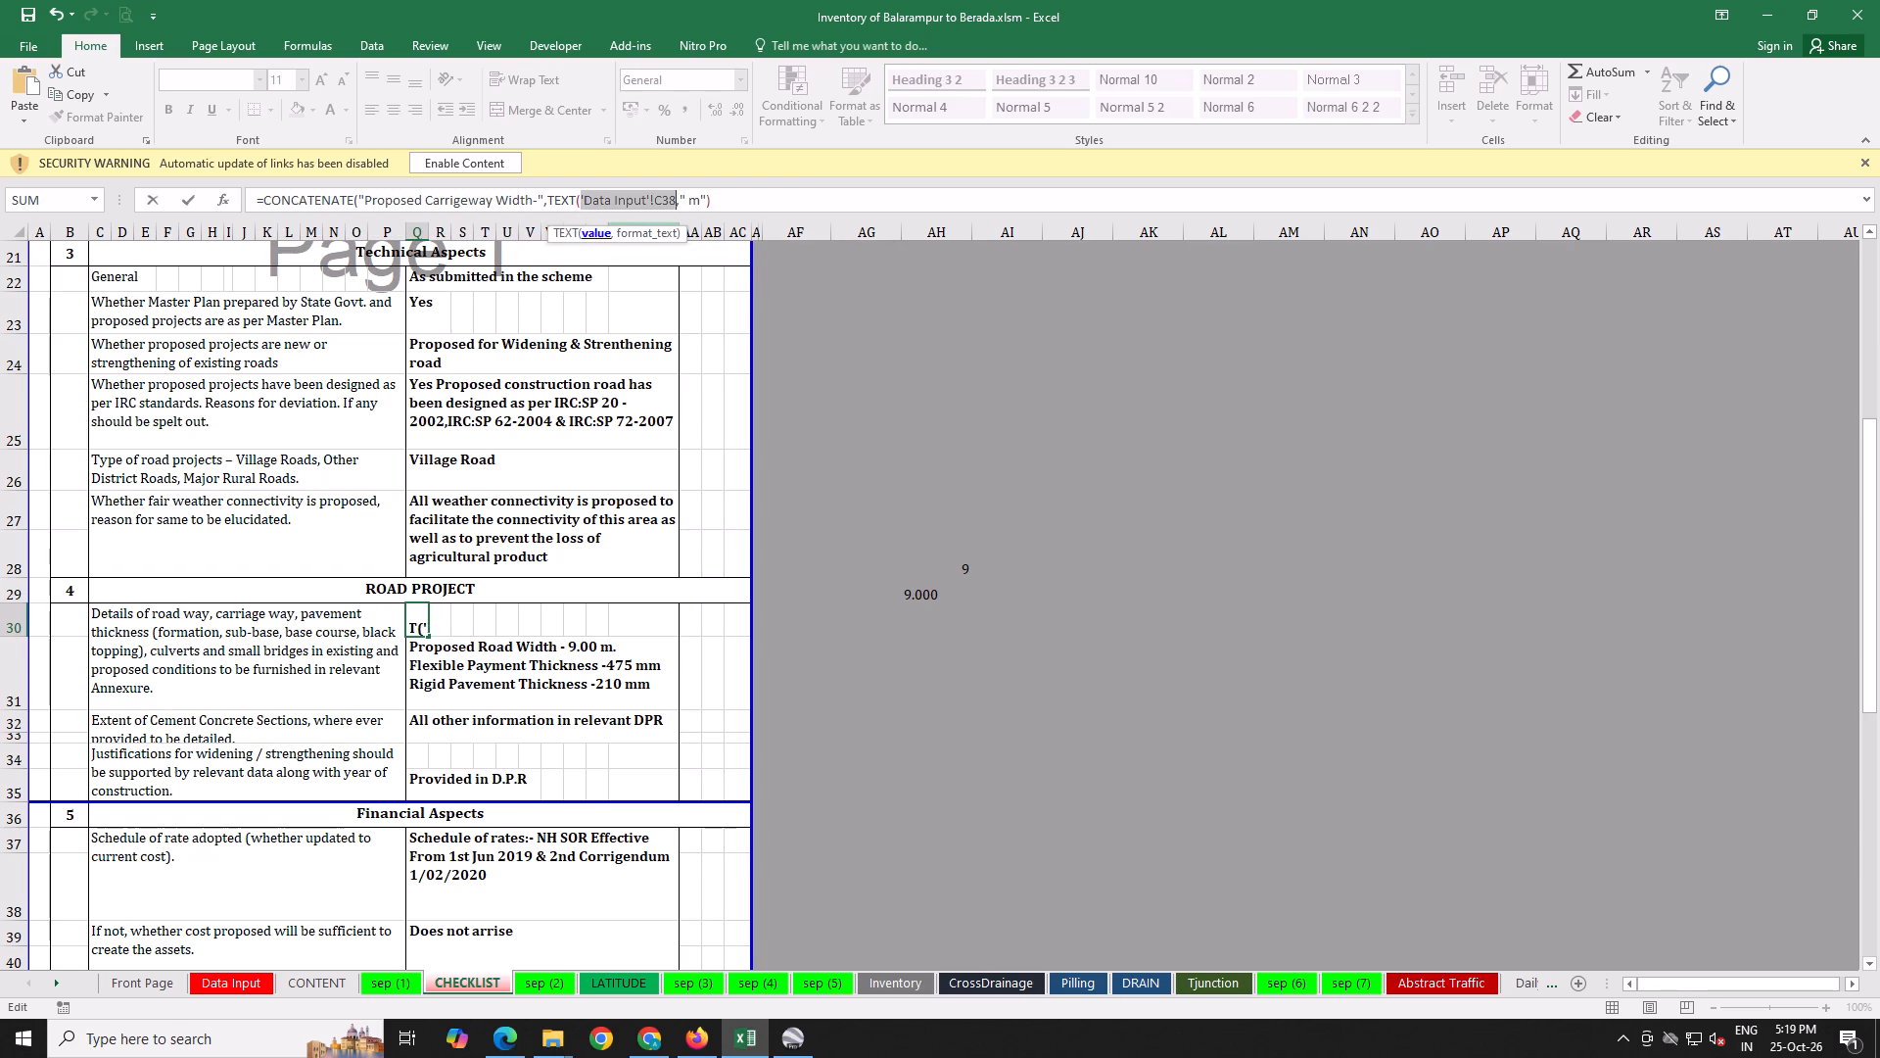
left_click(678, 202)
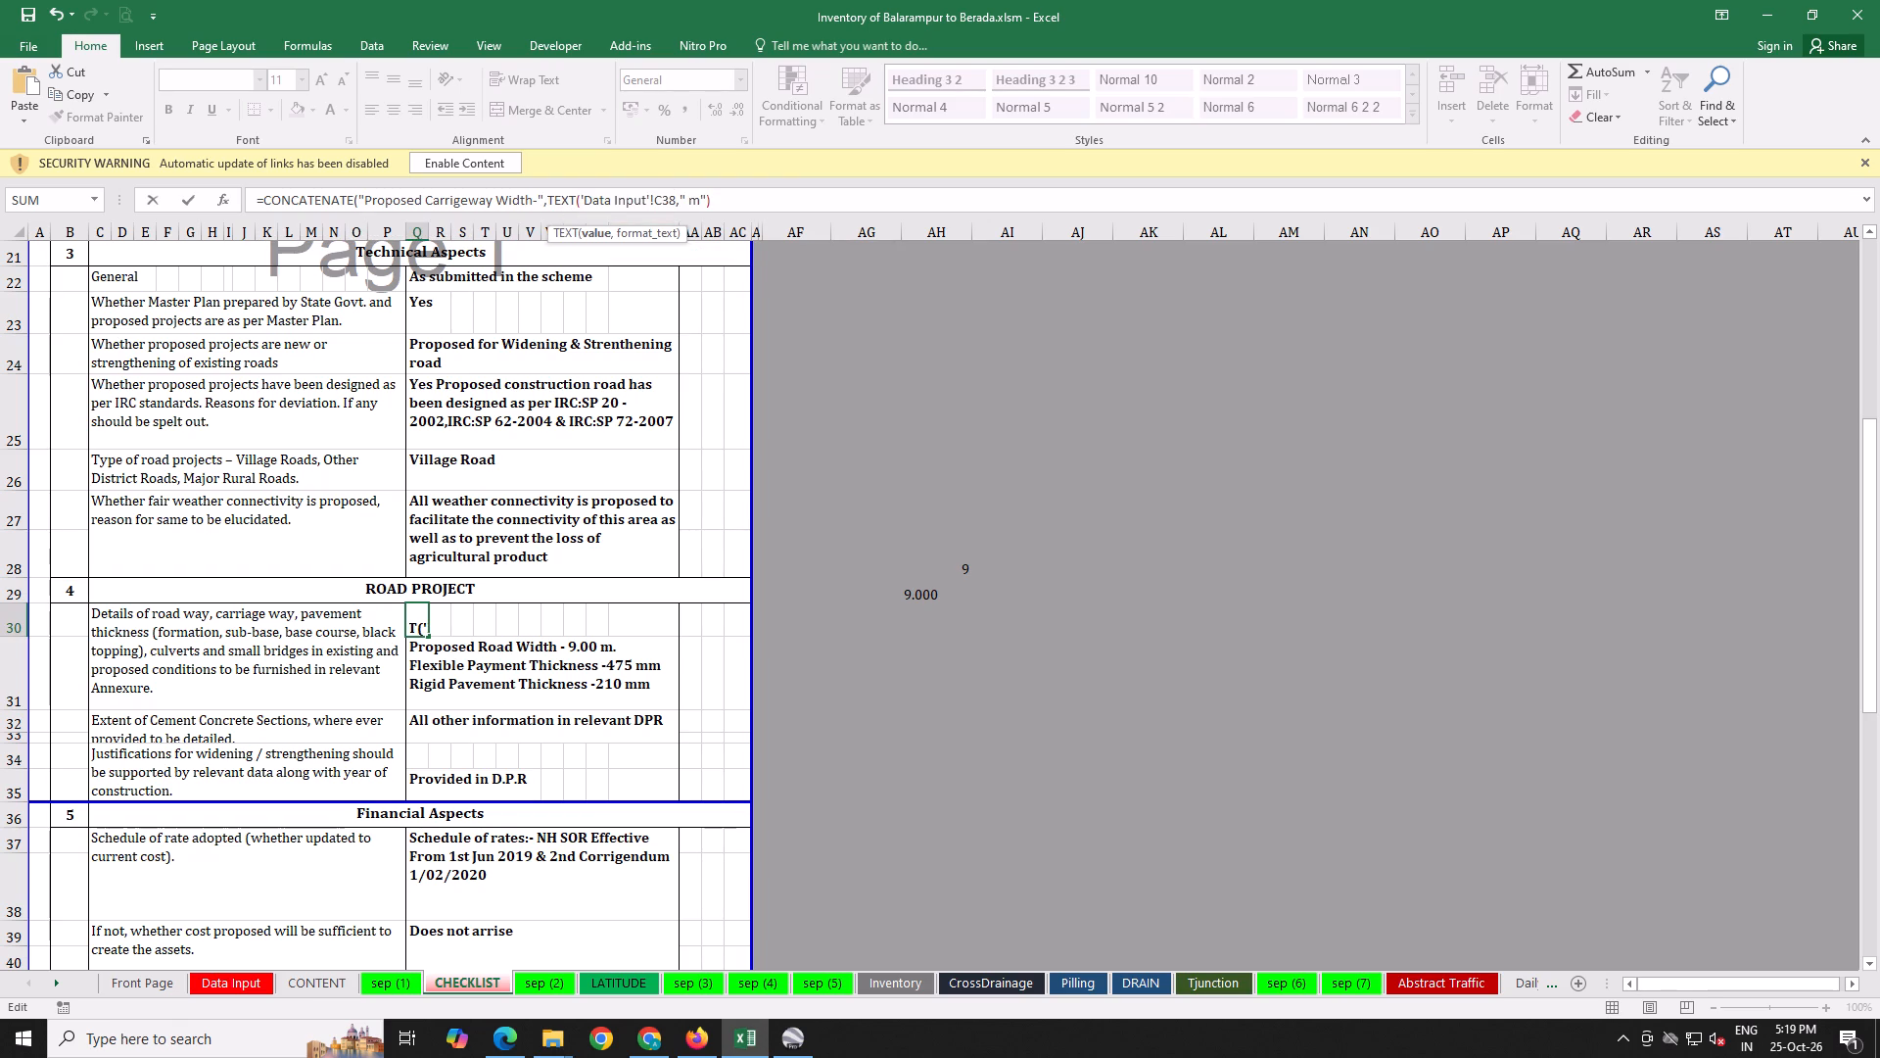
left_click(679, 204)
type("\"0.00")
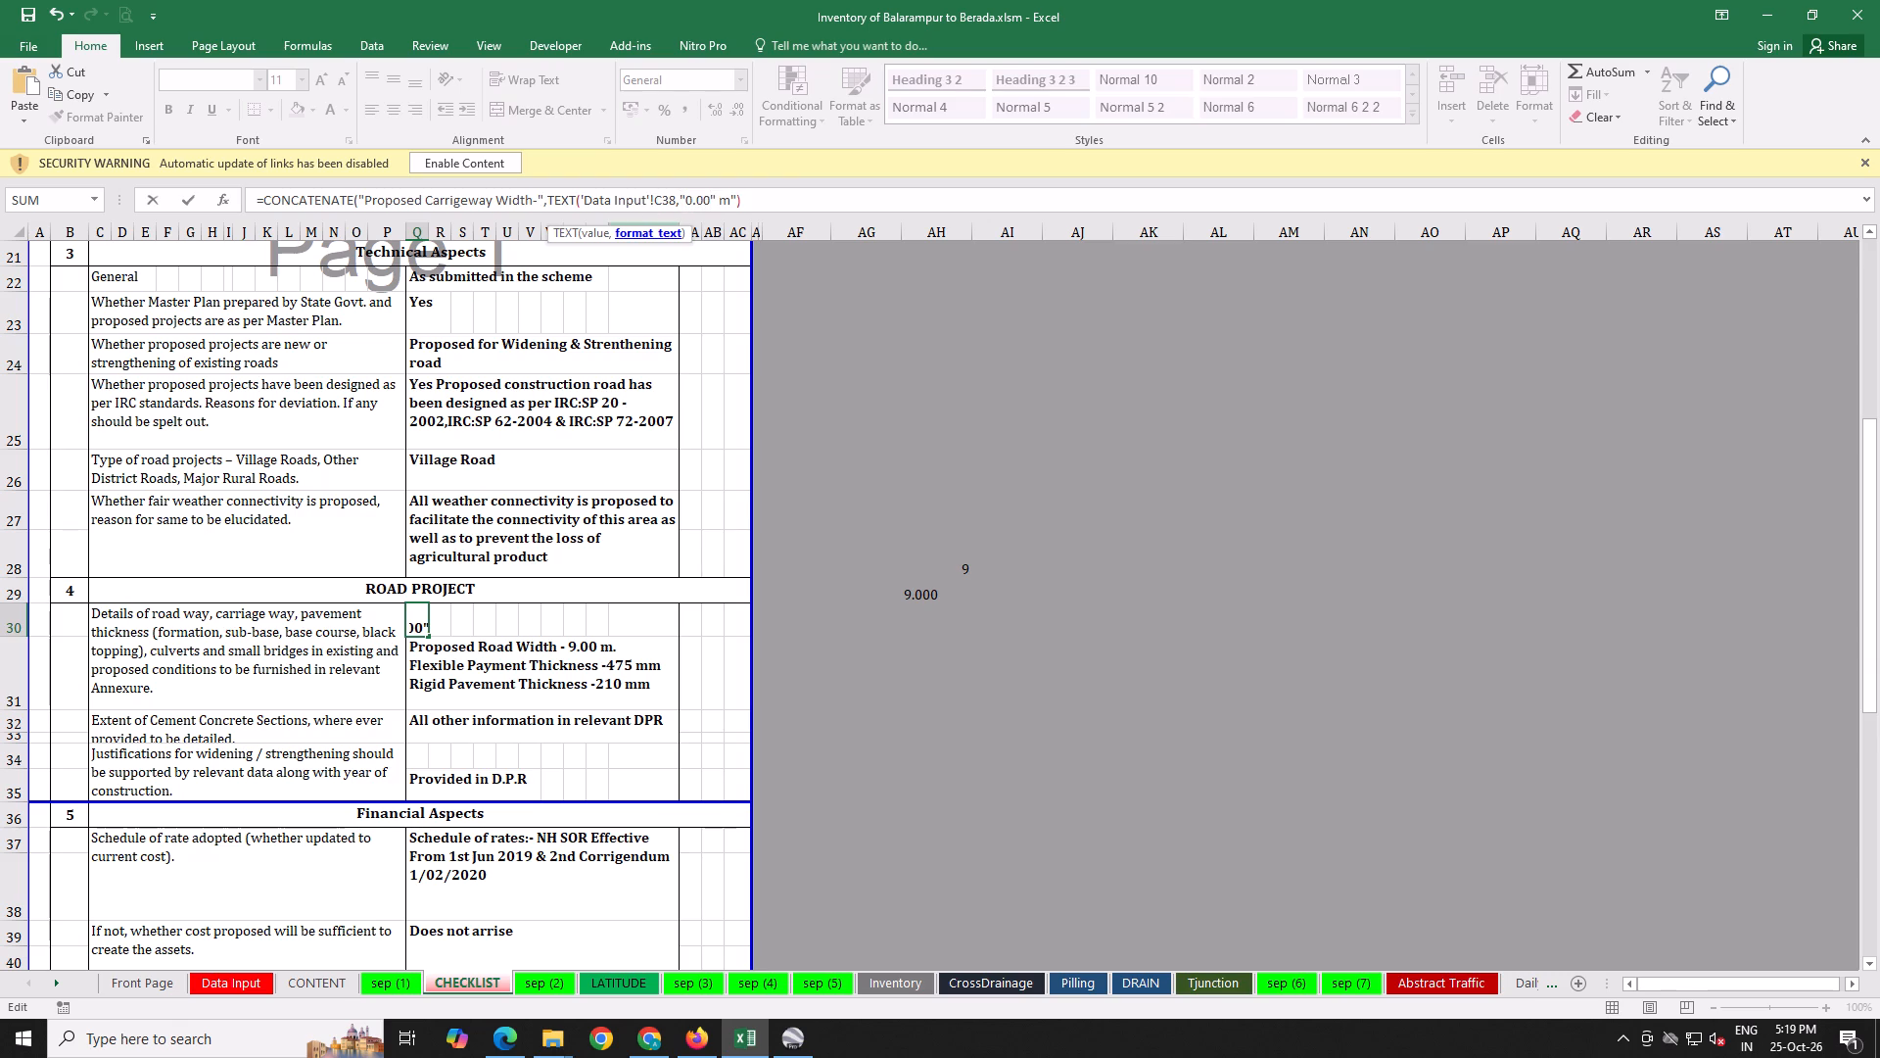
type("\")")
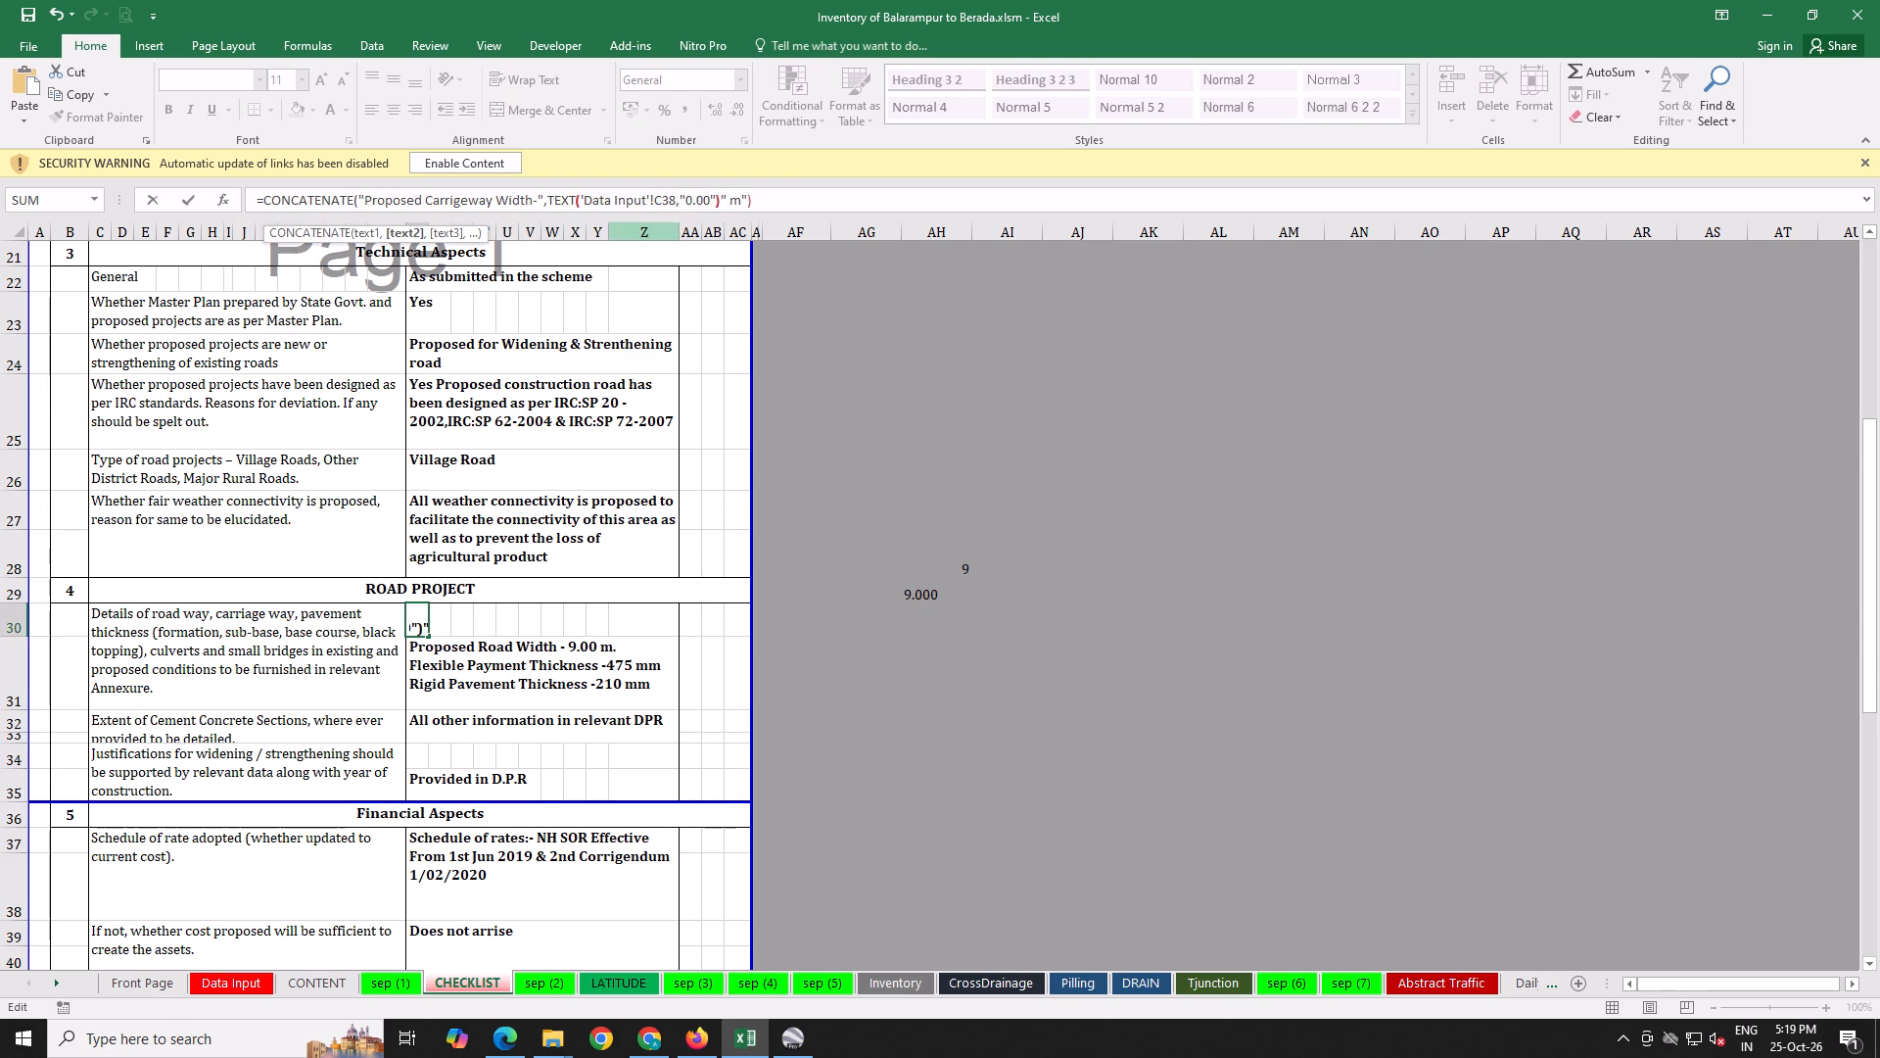
key("period")
key("BackSpace")
key("comma")
key("Return")
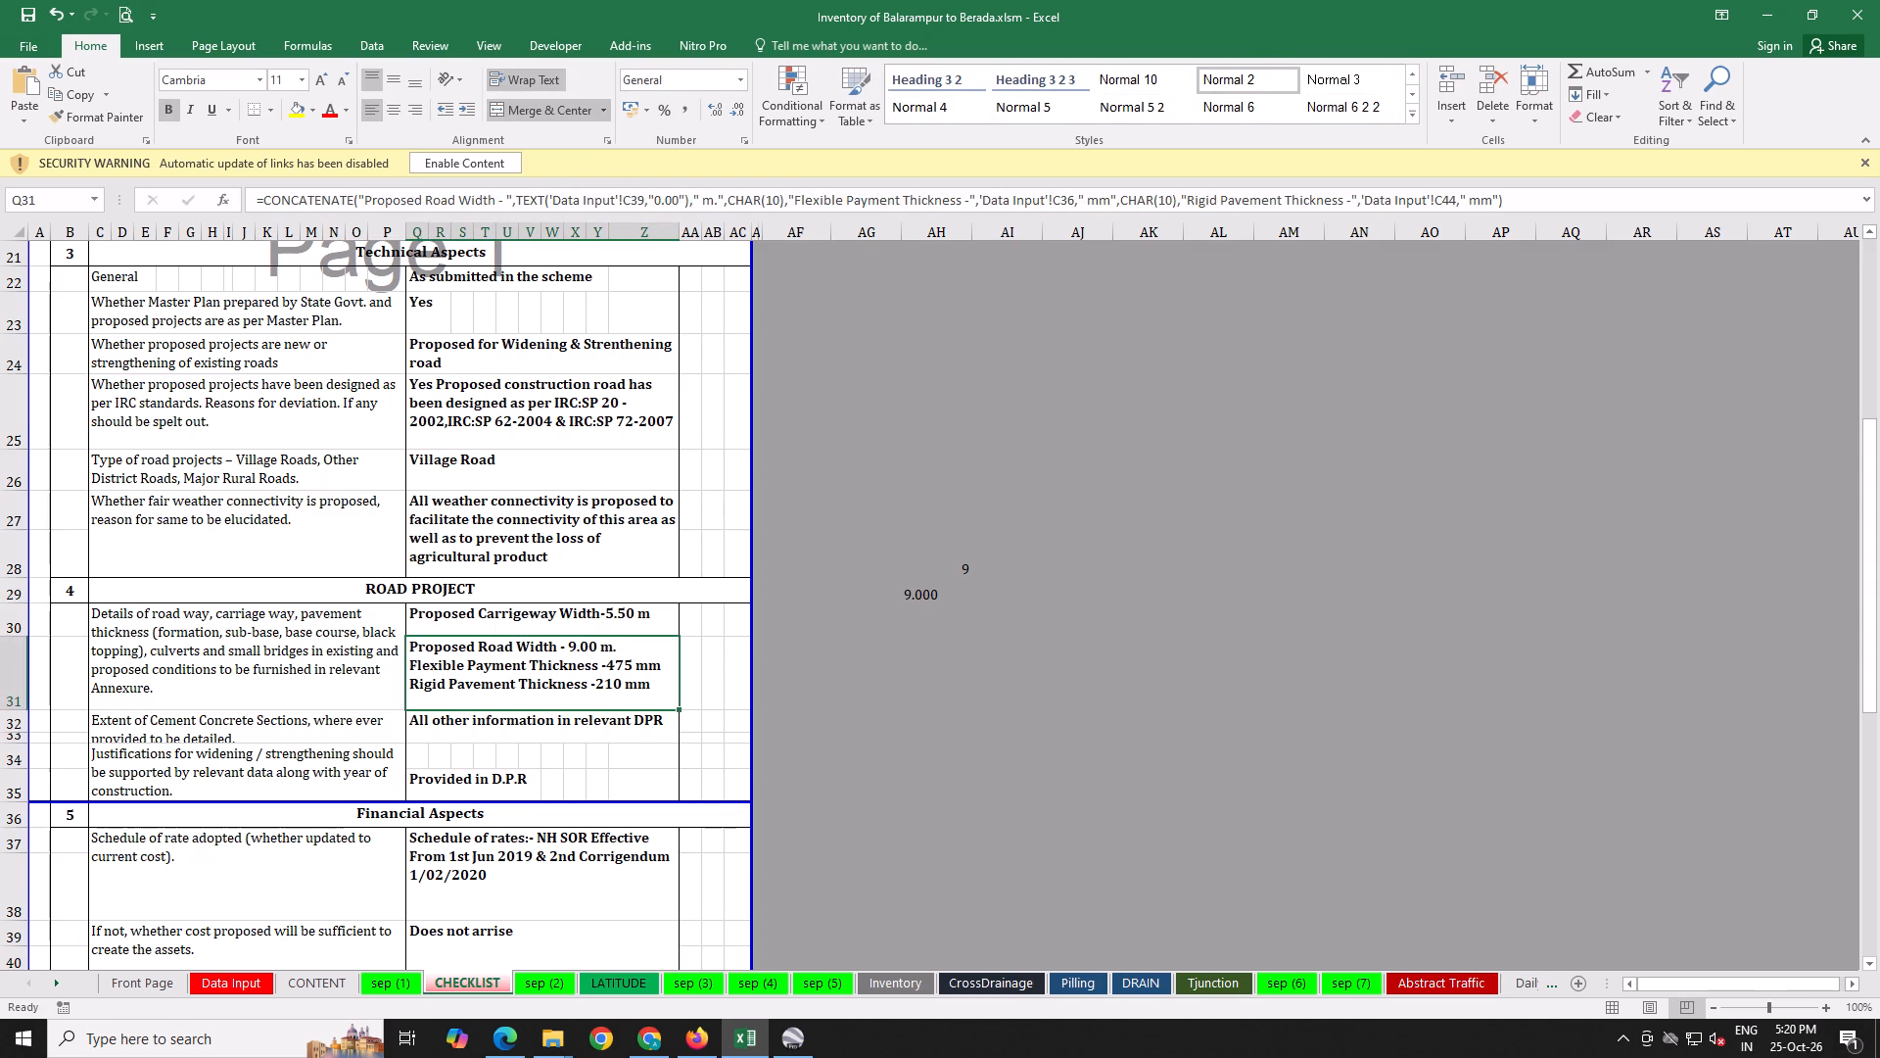
Clear the range AG28:AL32 beside the ROAD PROJECT section to remove the test value and test formula.
scroll(782, 512, "up", 2)
scroll(782, 512, "down", 5)
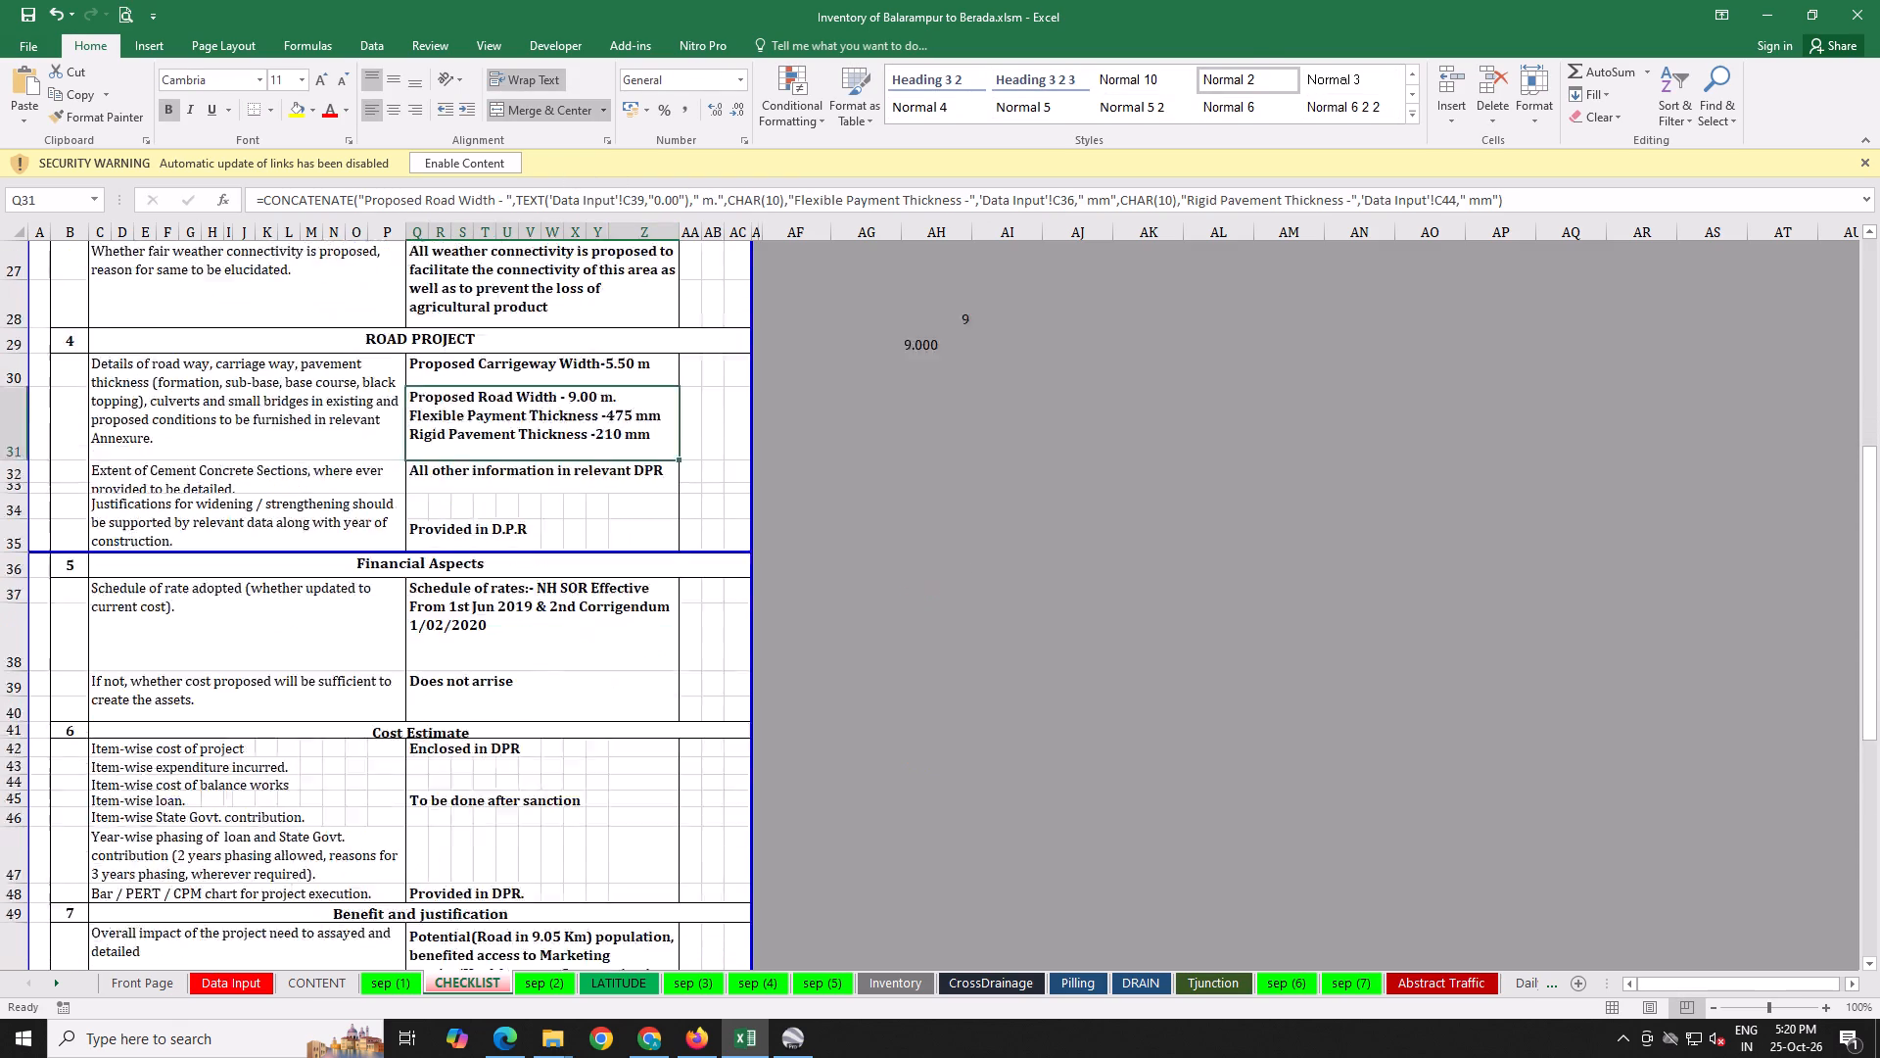
scroll(781, 511, "down", 7)
scroll(778, 511, "up", 9)
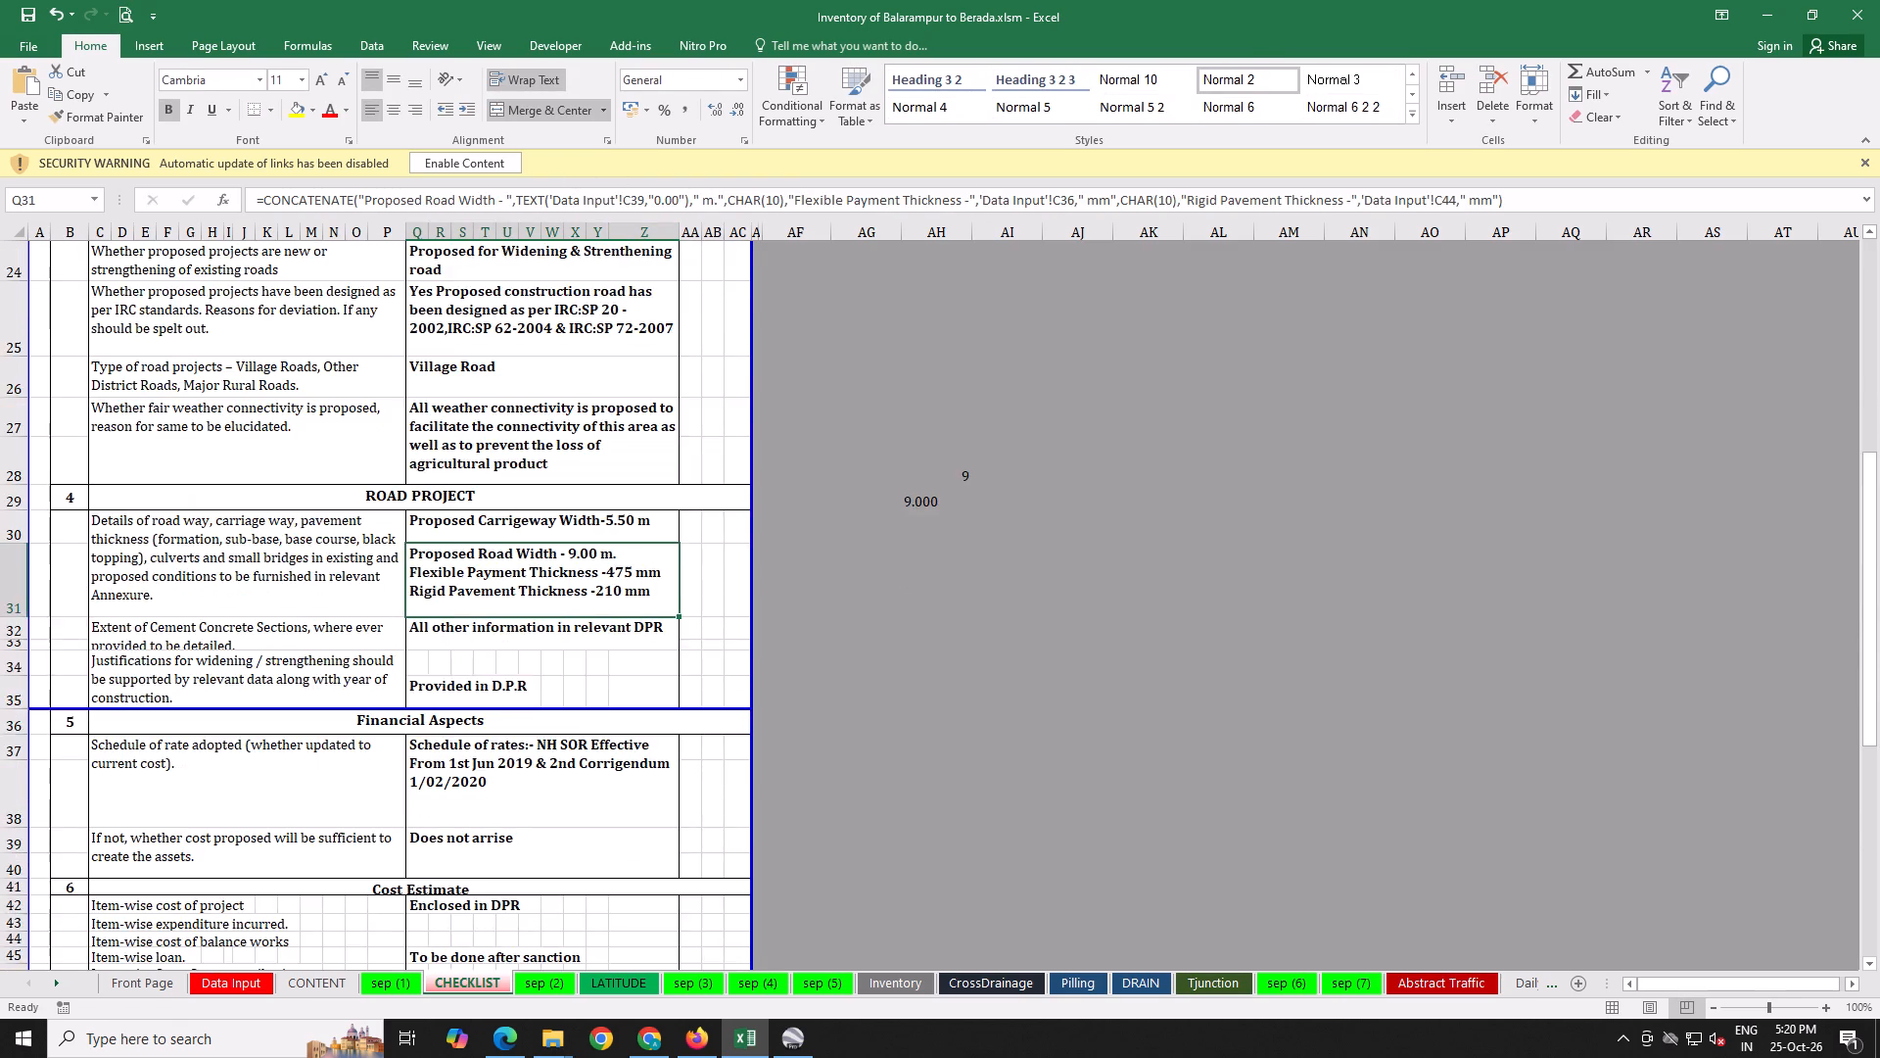
scroll(778, 511, "up", 6)
scroll(839, 608, "down", 5)
left_click_drag(855, 544, 977, 608)
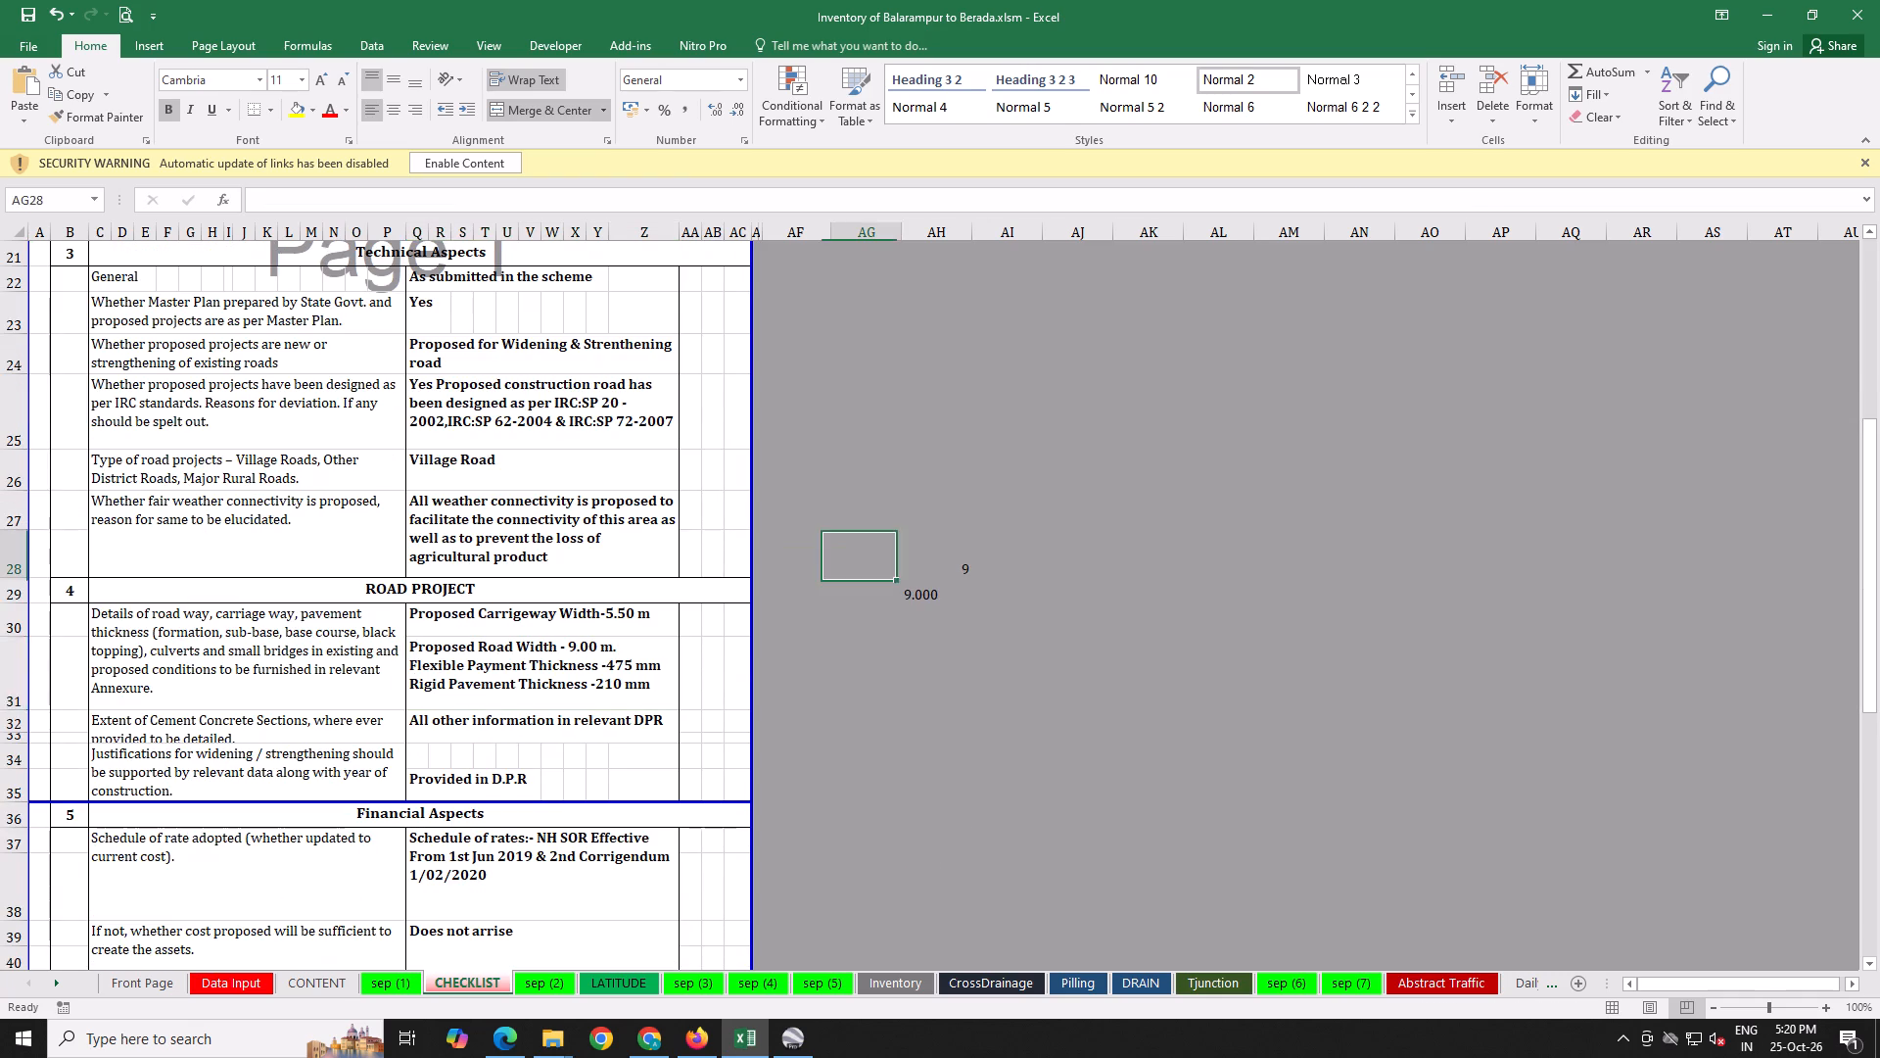
left_click_drag(977, 608, 1201, 724)
key("Delete")
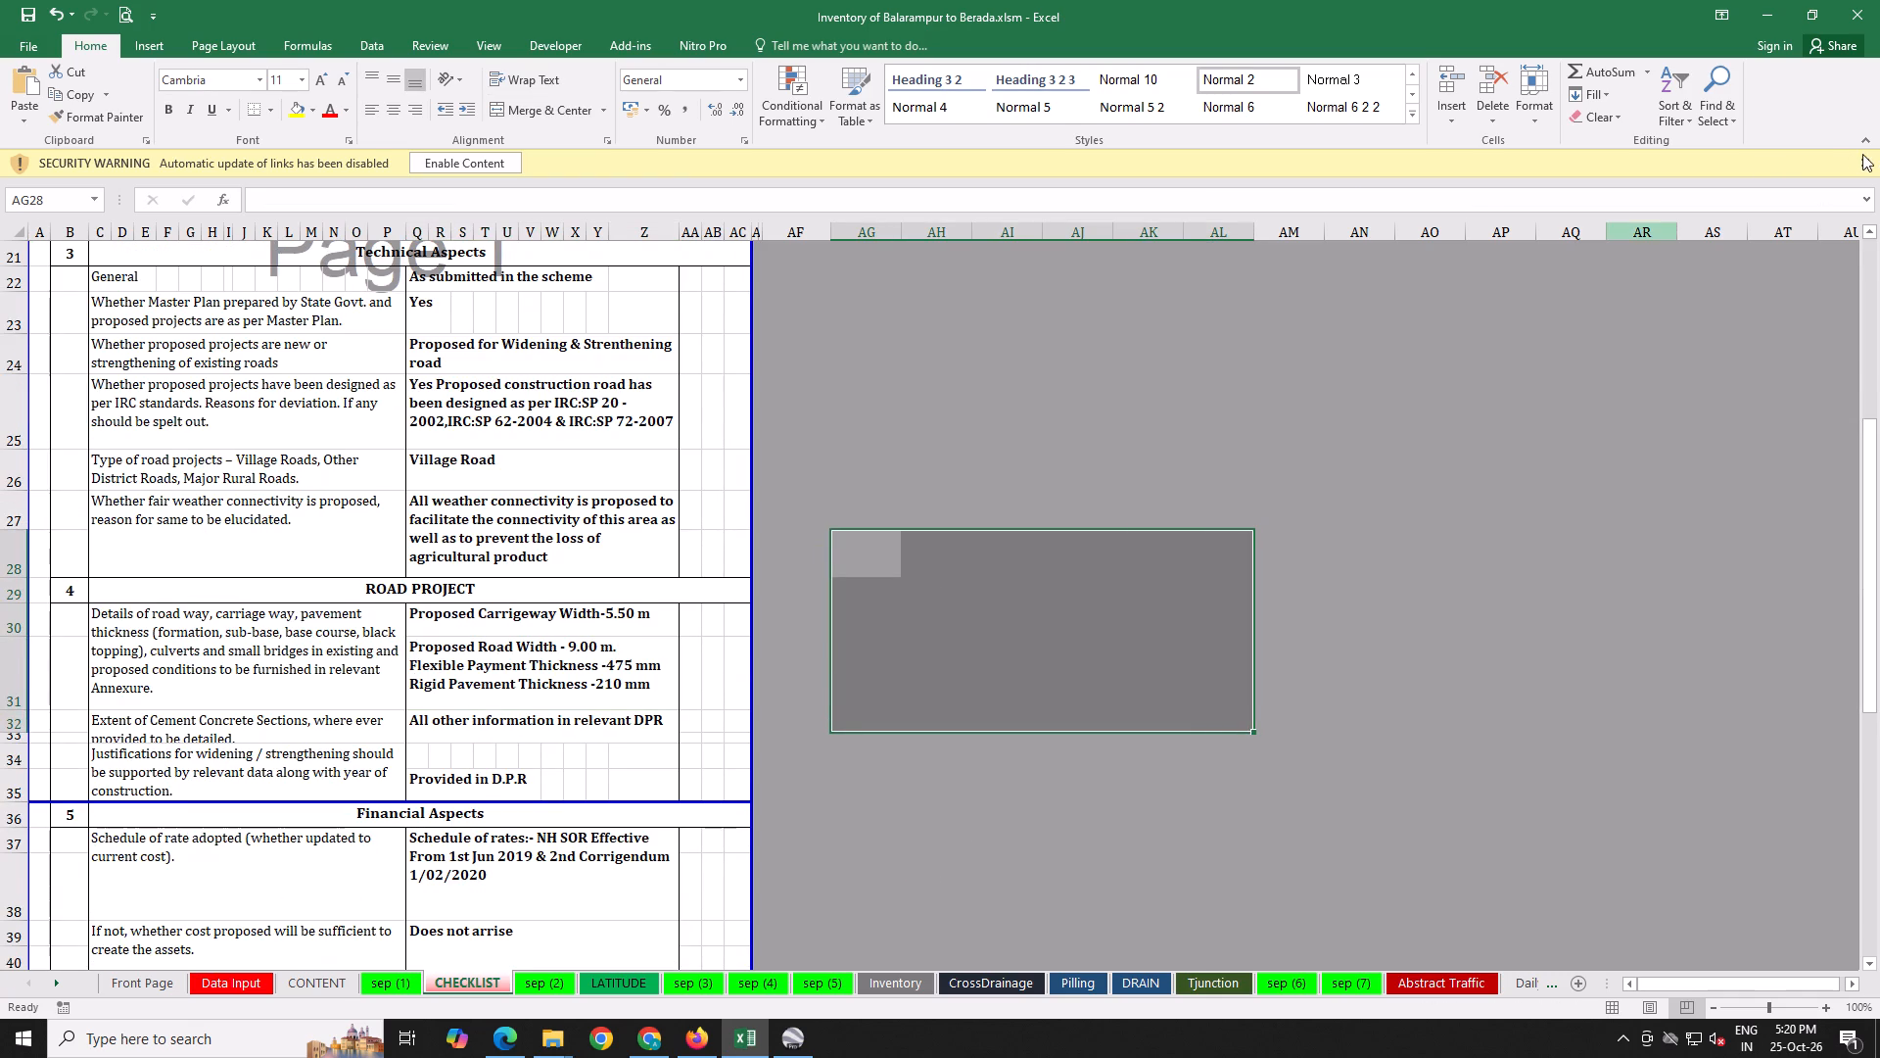
Dismiss the security warning about automatic link updates.
left_click(1862, 155)
Review the CHECKLIST sheet from the project heading down to the section on convergence with other programmes.
scroll(795, 356, "up", 7)
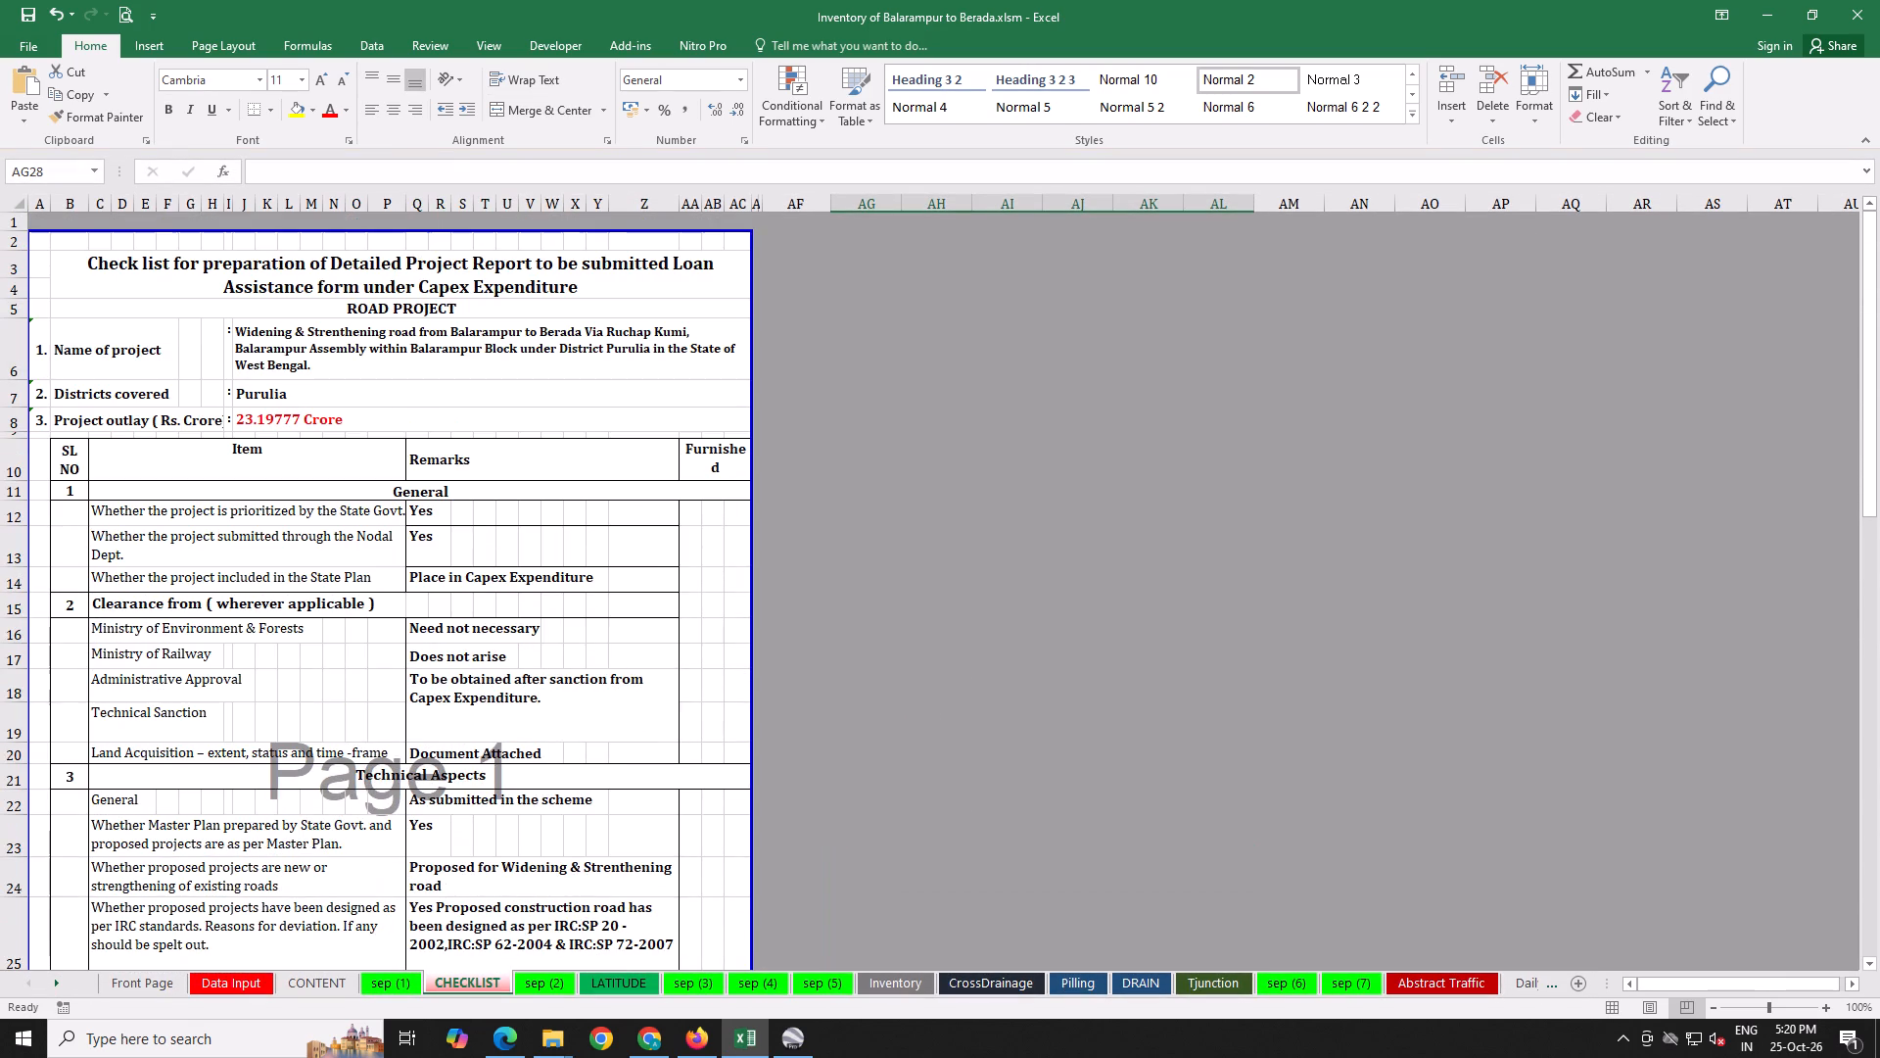
scroll(793, 357, "down", 5)
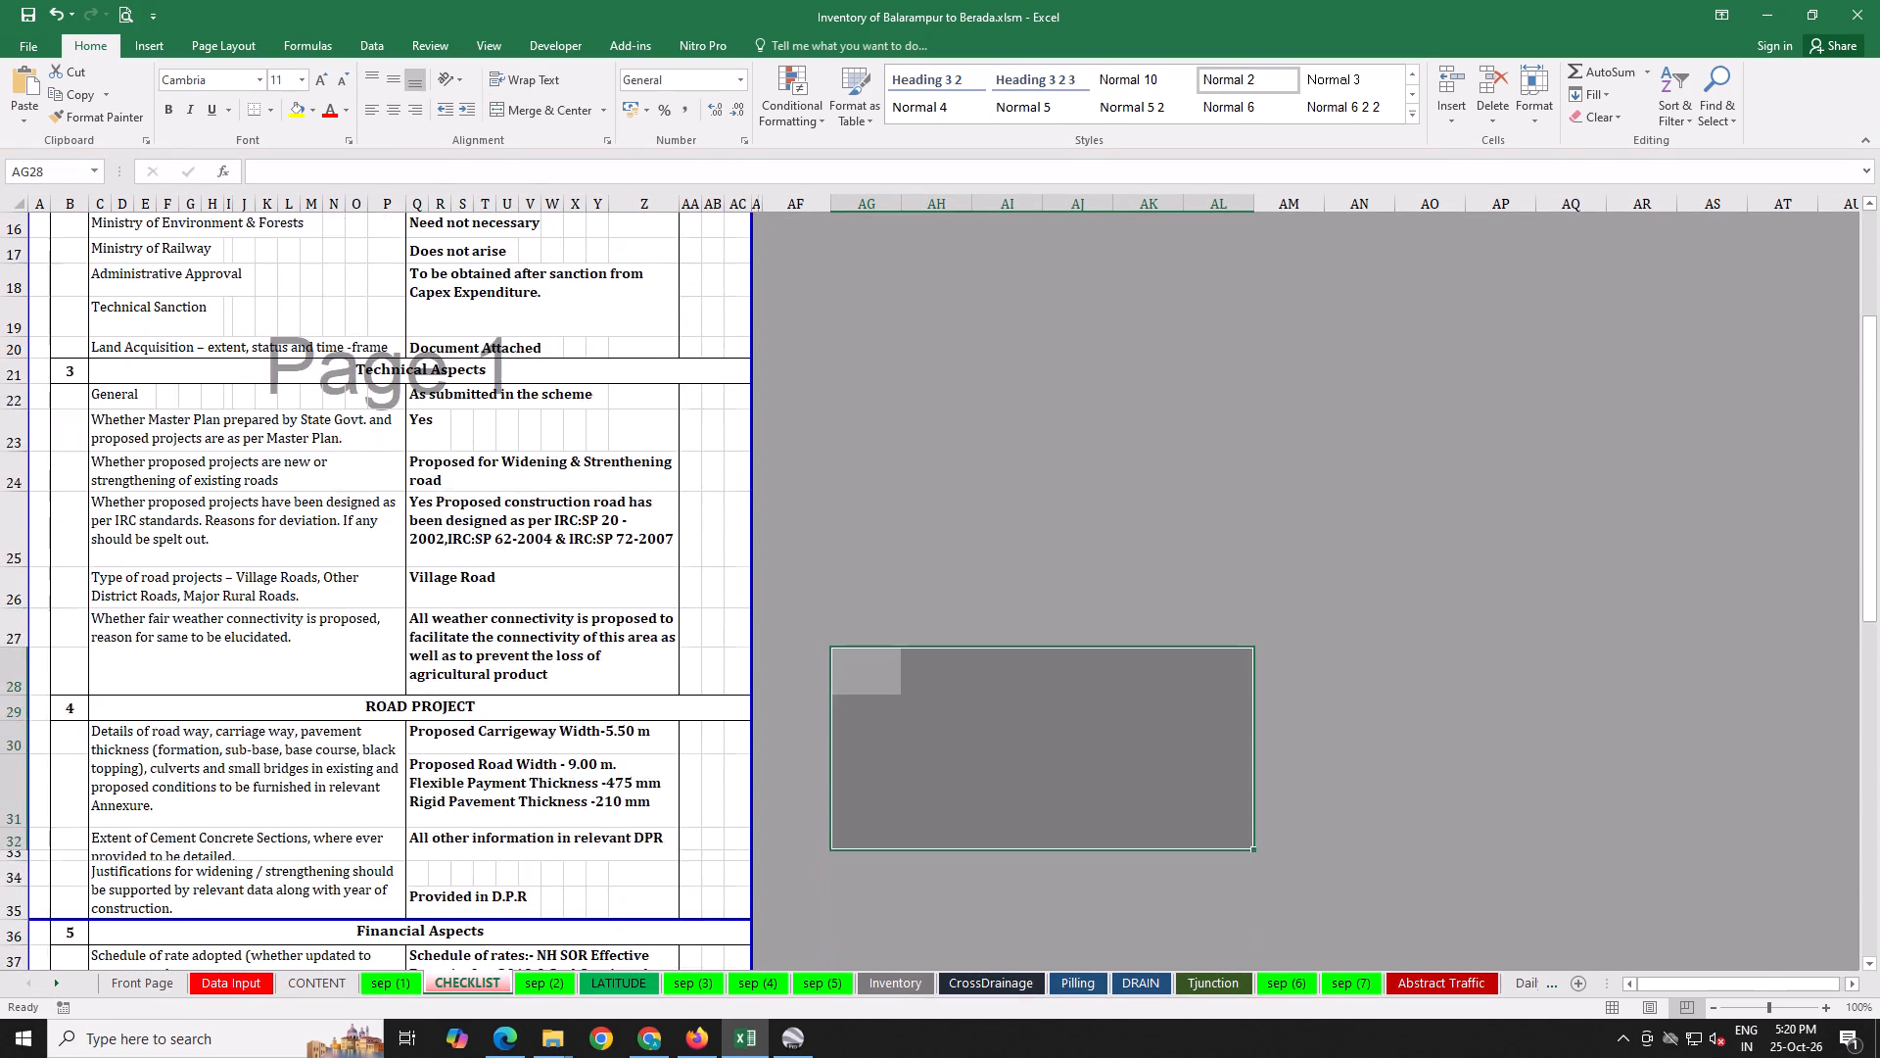
scroll(791, 358, "down", 9)
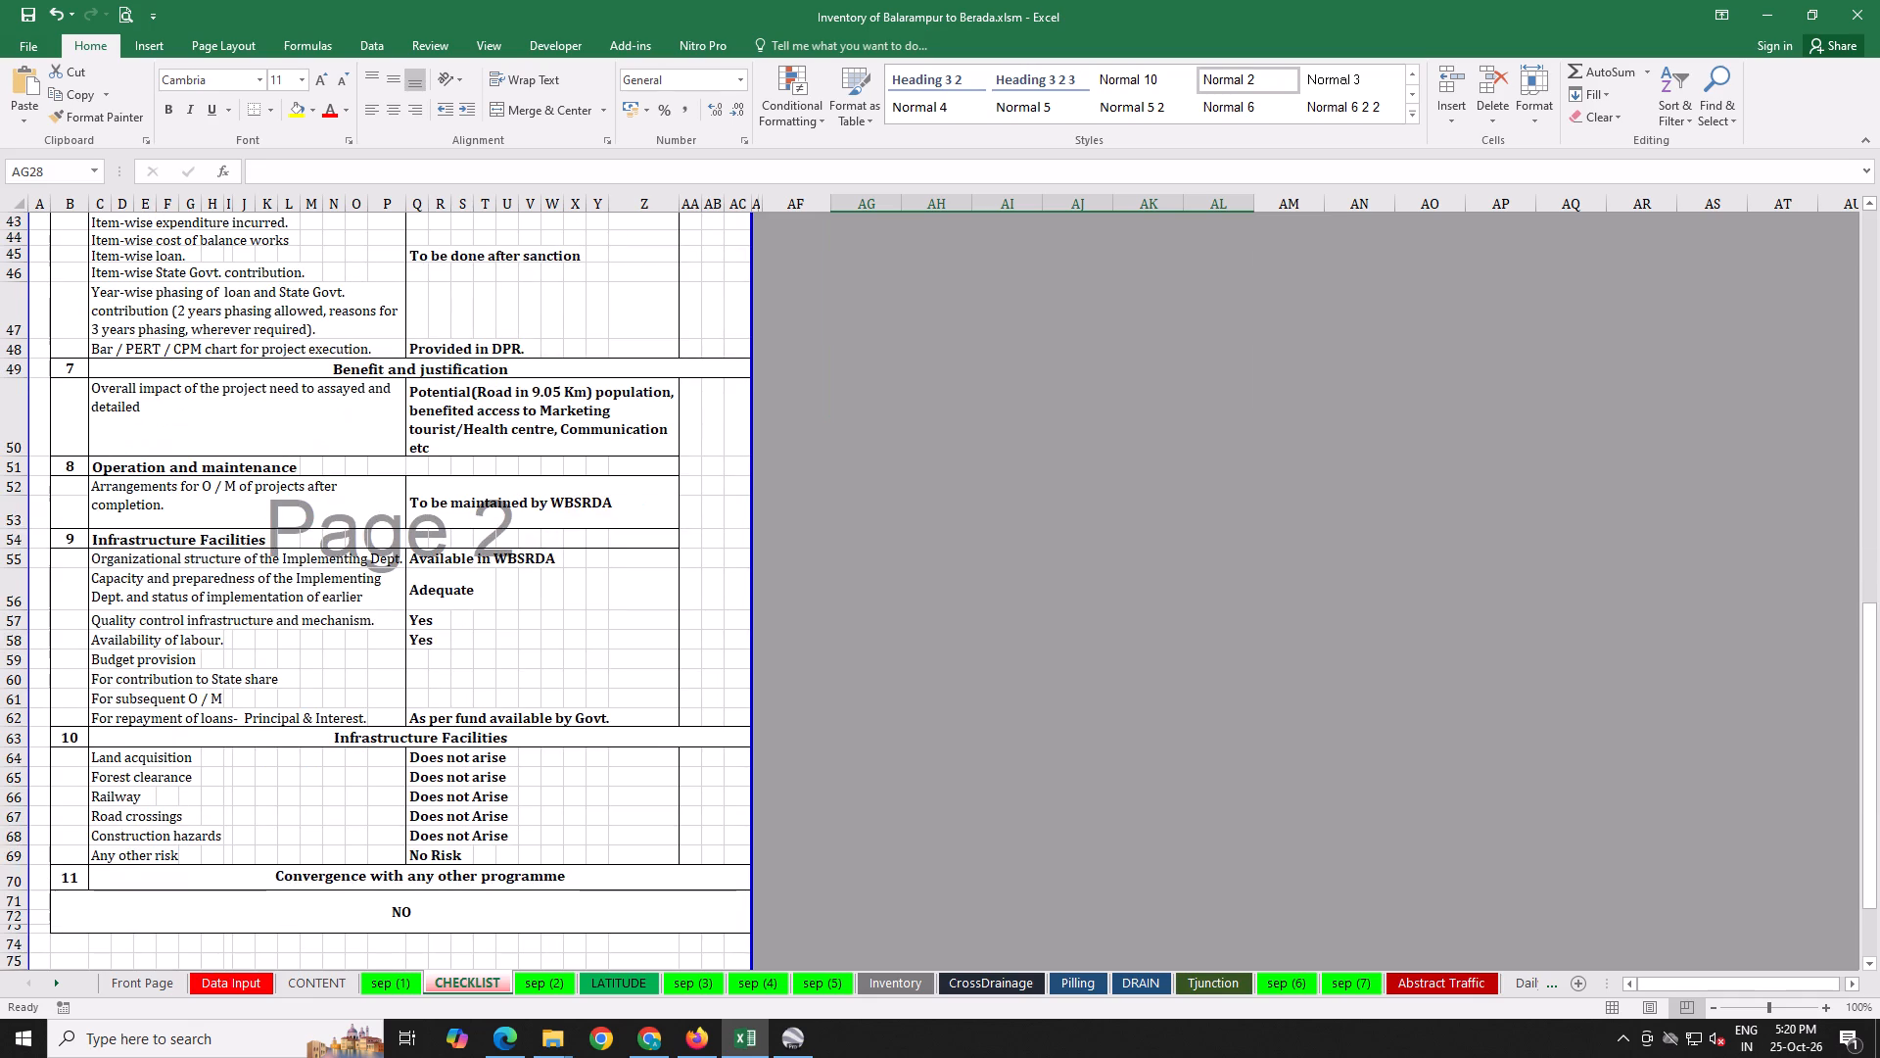
Examine the formula for the project's overall impact in Q50, under Benefit and justification on the CHECKLIST sheet.
scroll(791, 358, "down", 5)
scroll(787, 356, "up", 4)
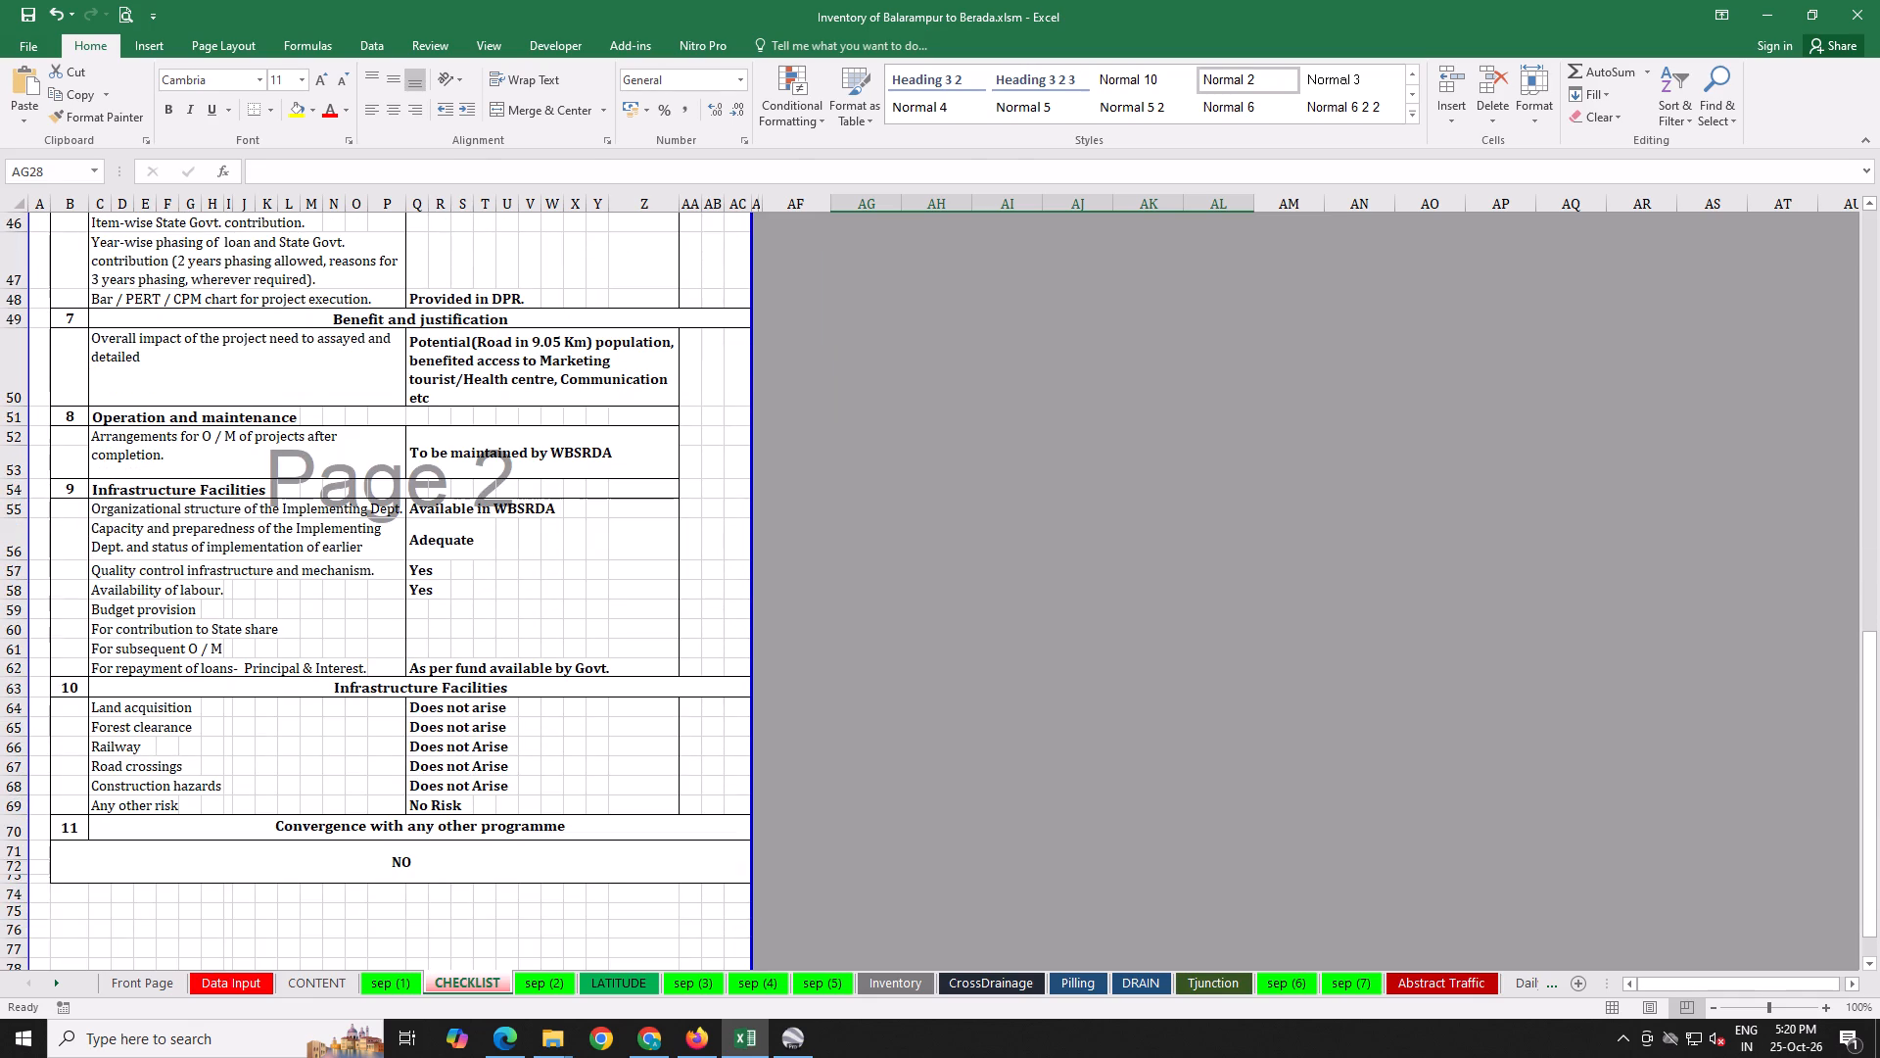
left_click(516, 372)
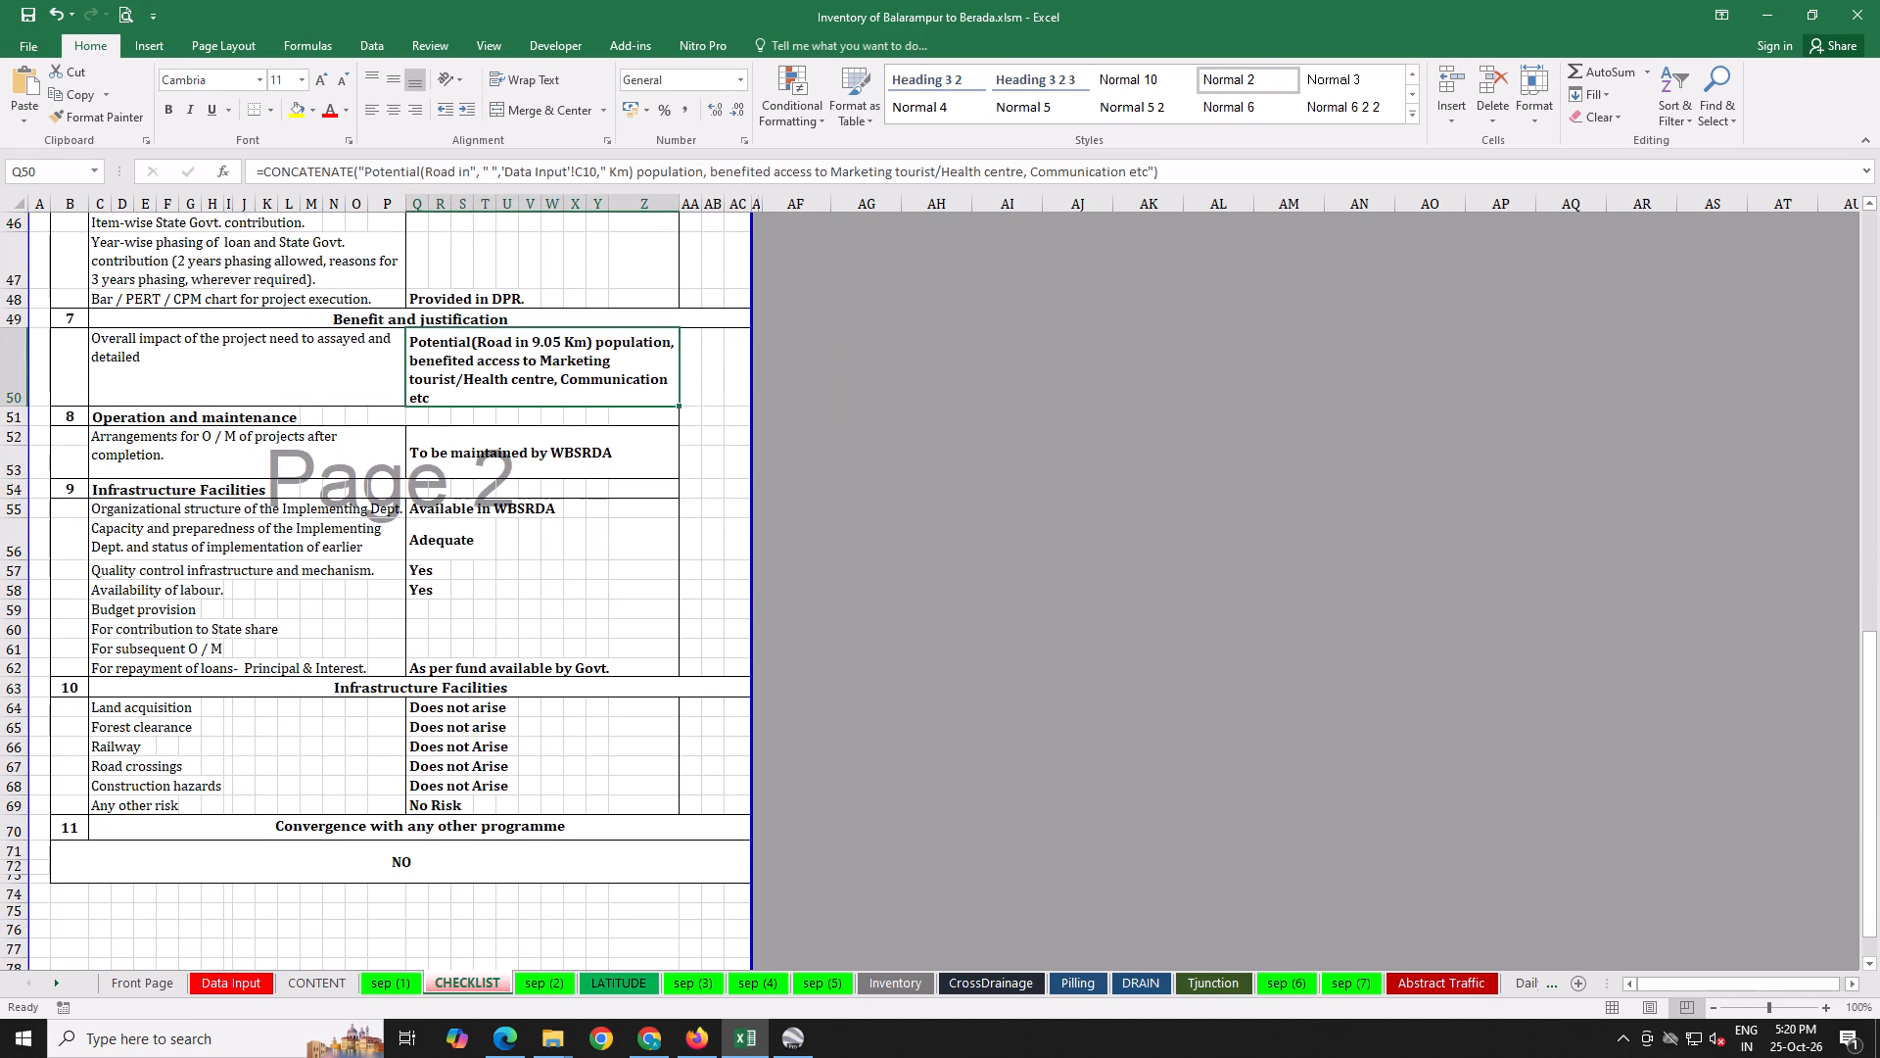
scroll(516, 372, "up", 5)
scroll(516, 372, "down", 5)
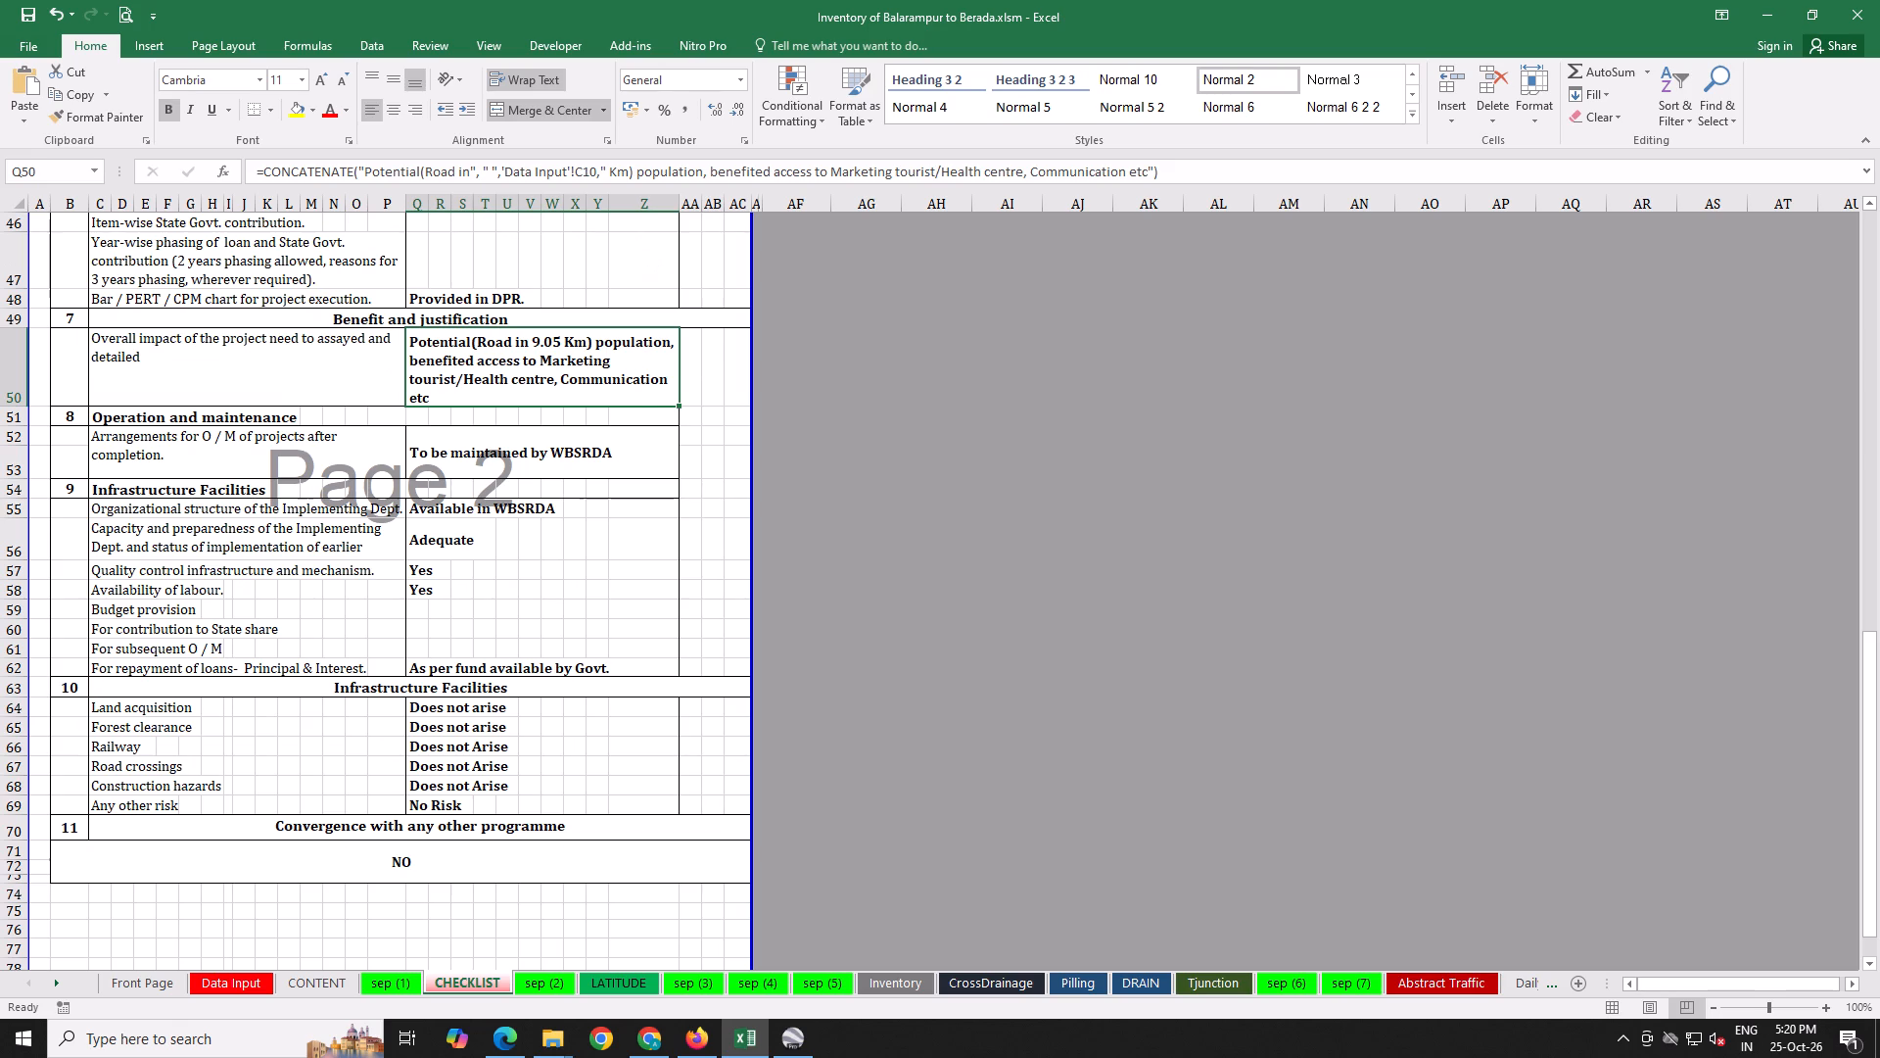
double_click(516, 372)
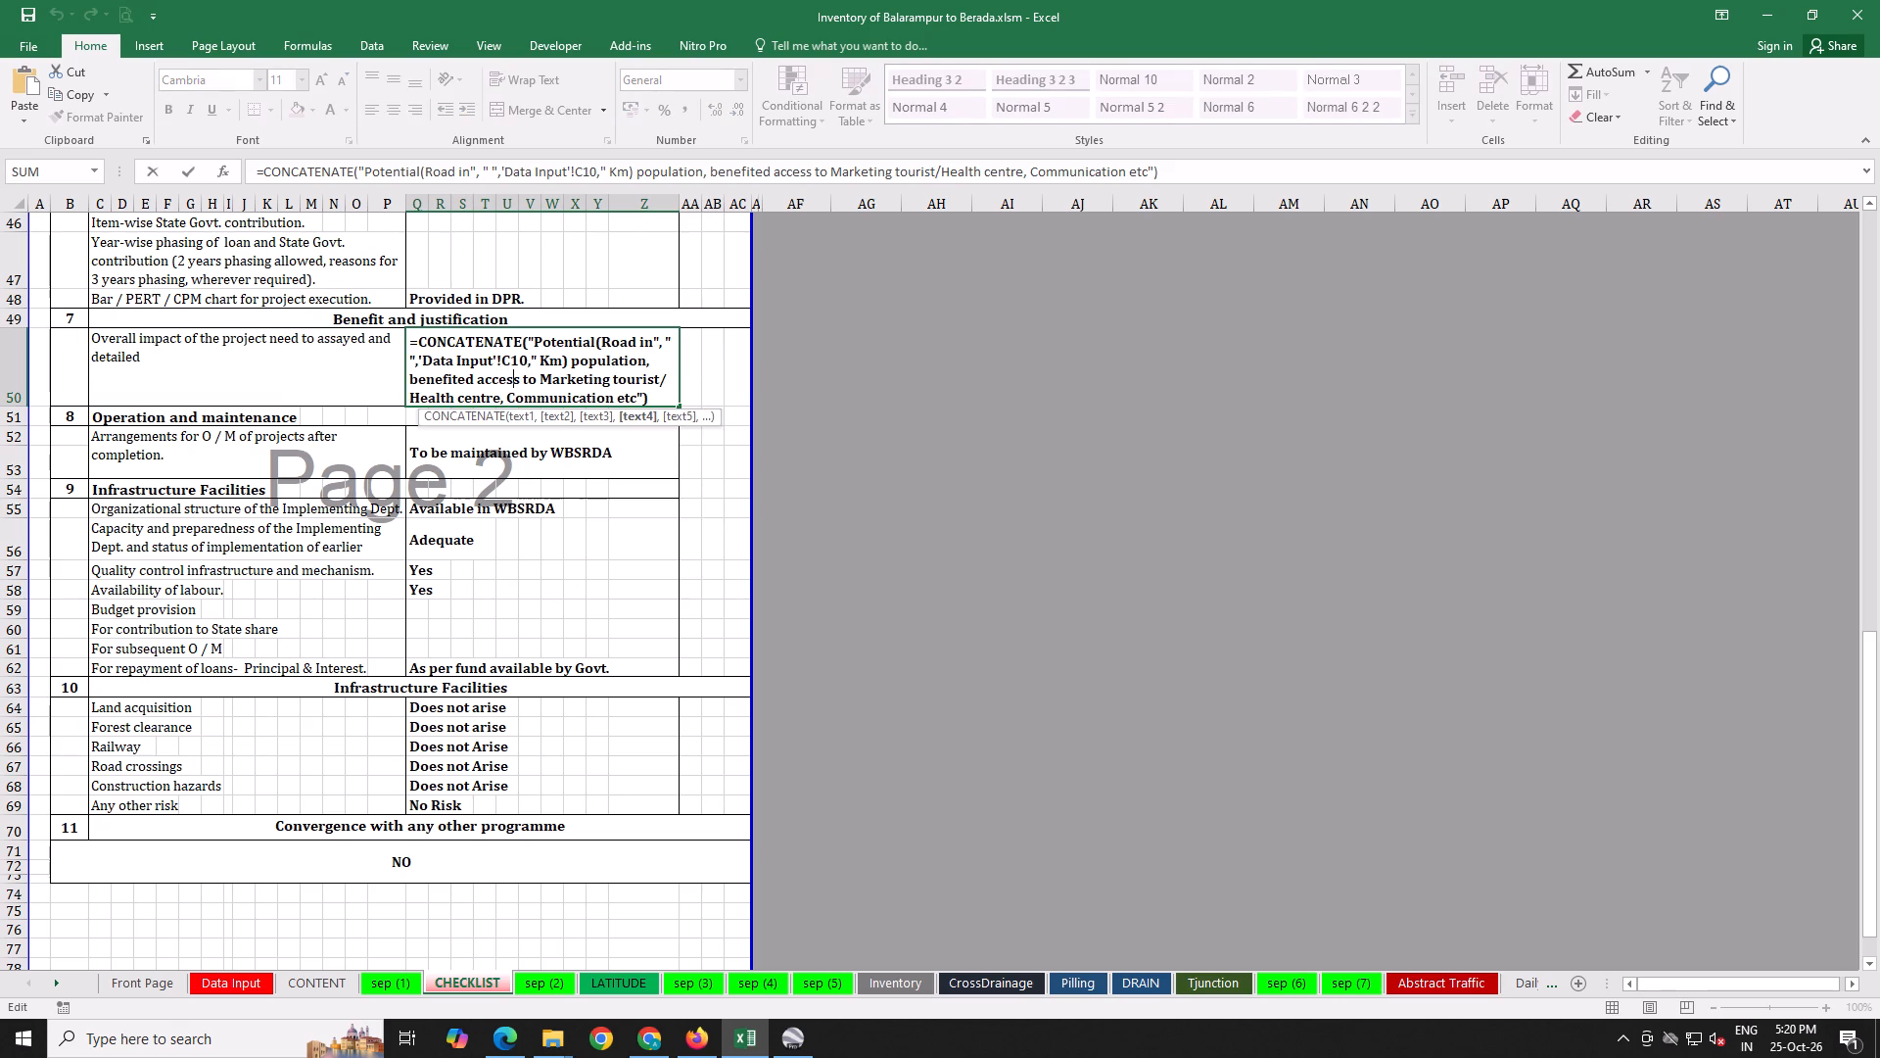
key("Escape")
scroll(516, 372, "down", 4)
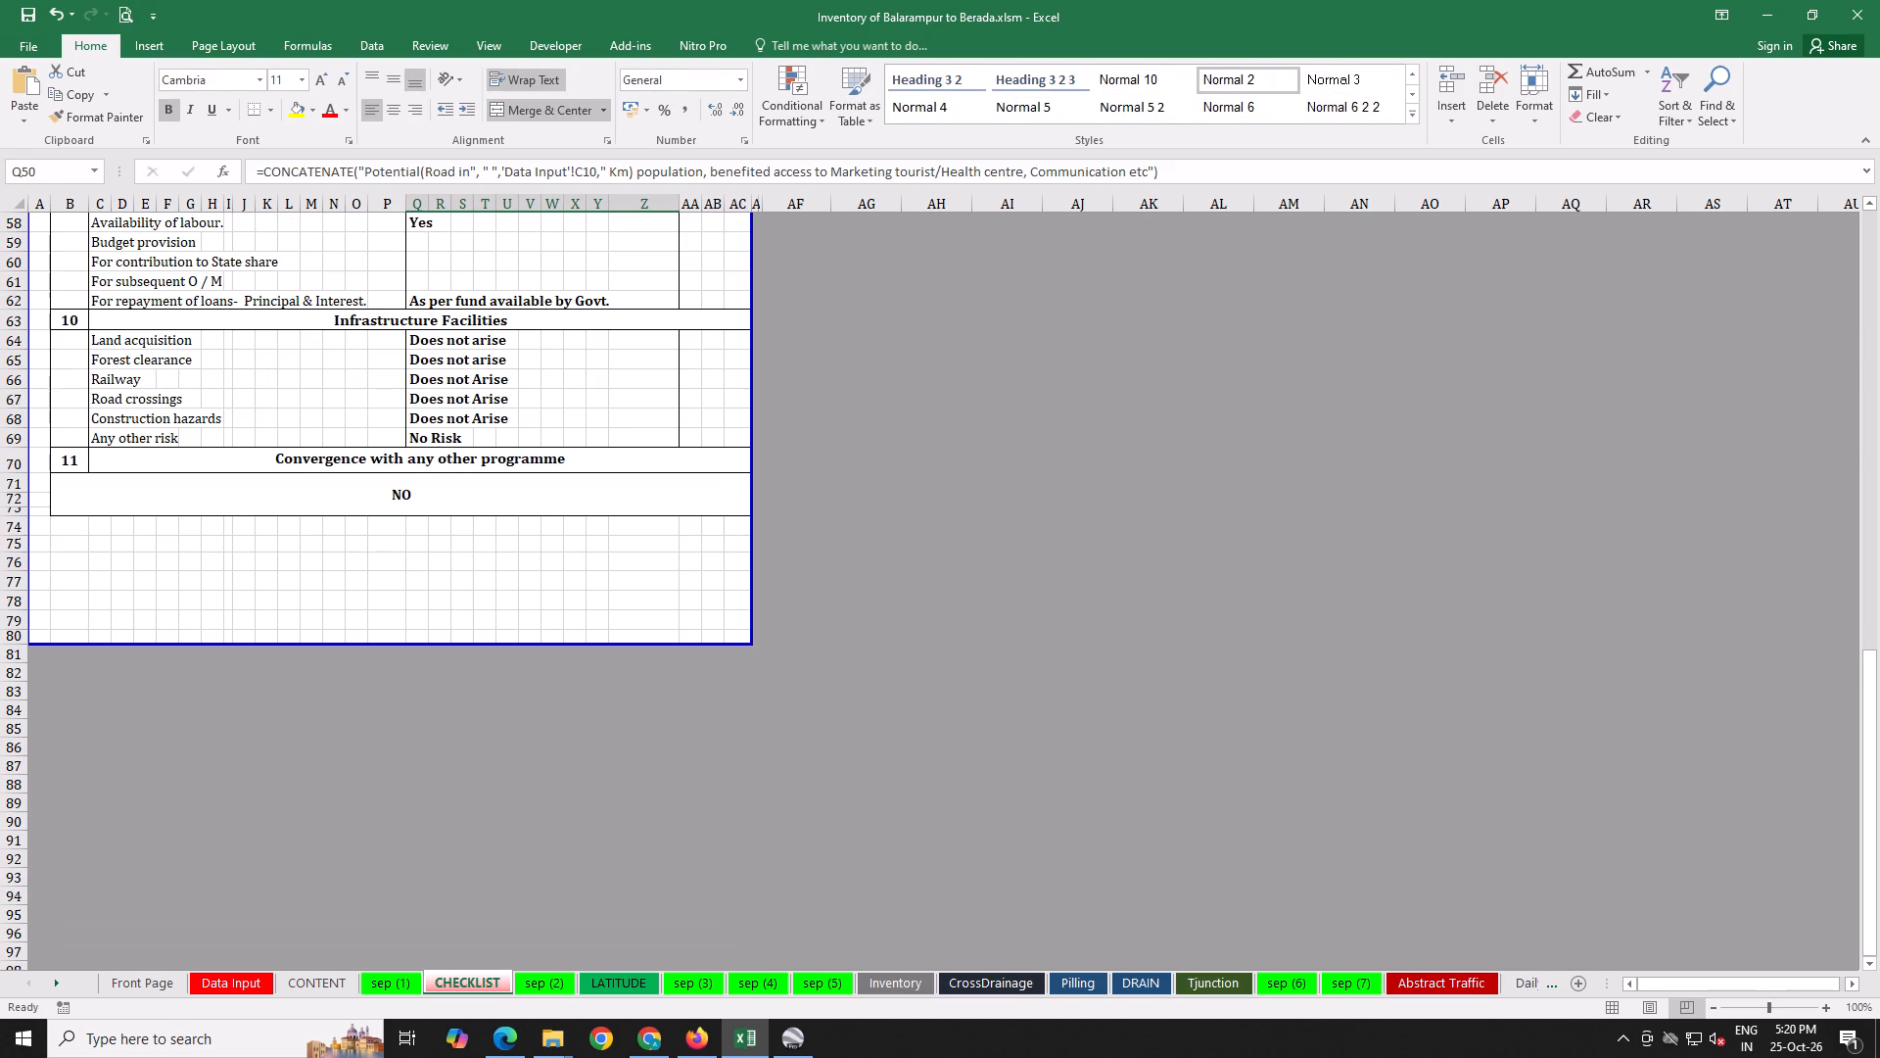
Review the LATITUDE sheet, covering the start and end coordinates, district and block codes, and the village table.
left_click(543, 982)
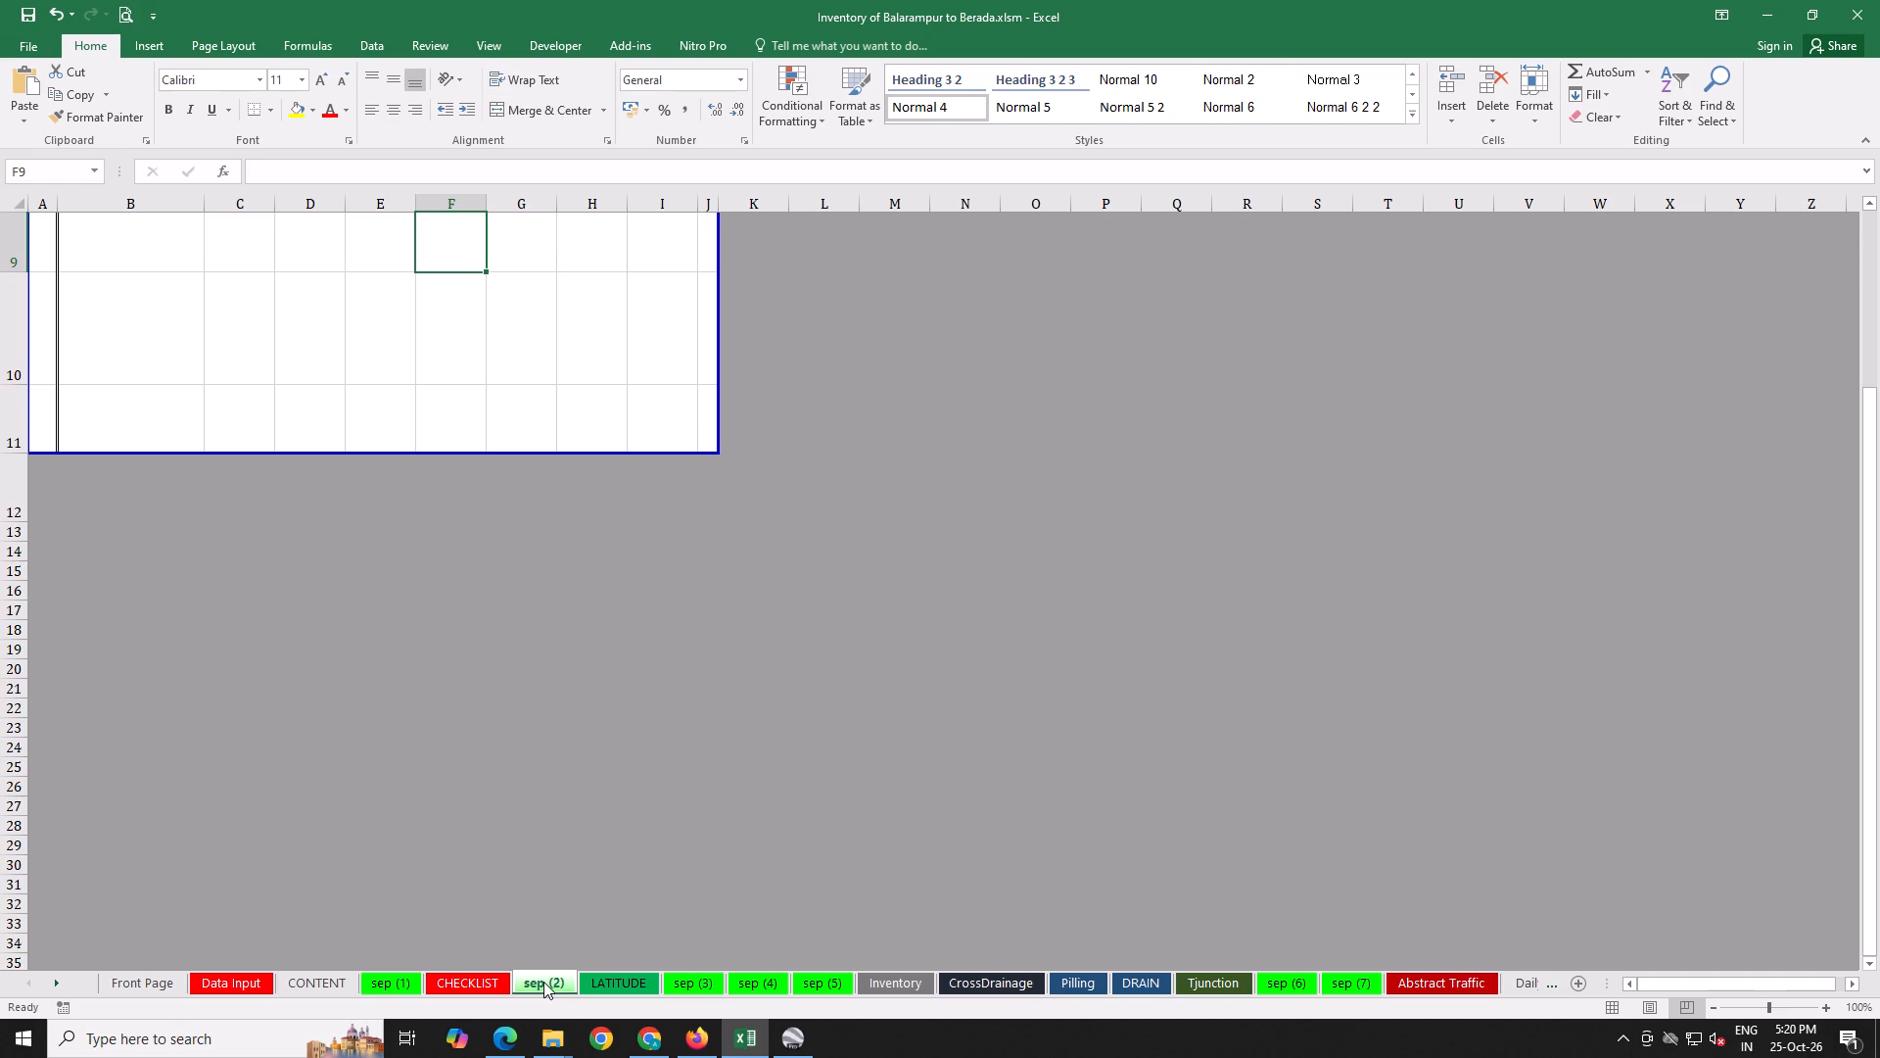
scroll(568, 932, "up", 8)
left_click(634, 975)
scroll(627, 957, "up", 2)
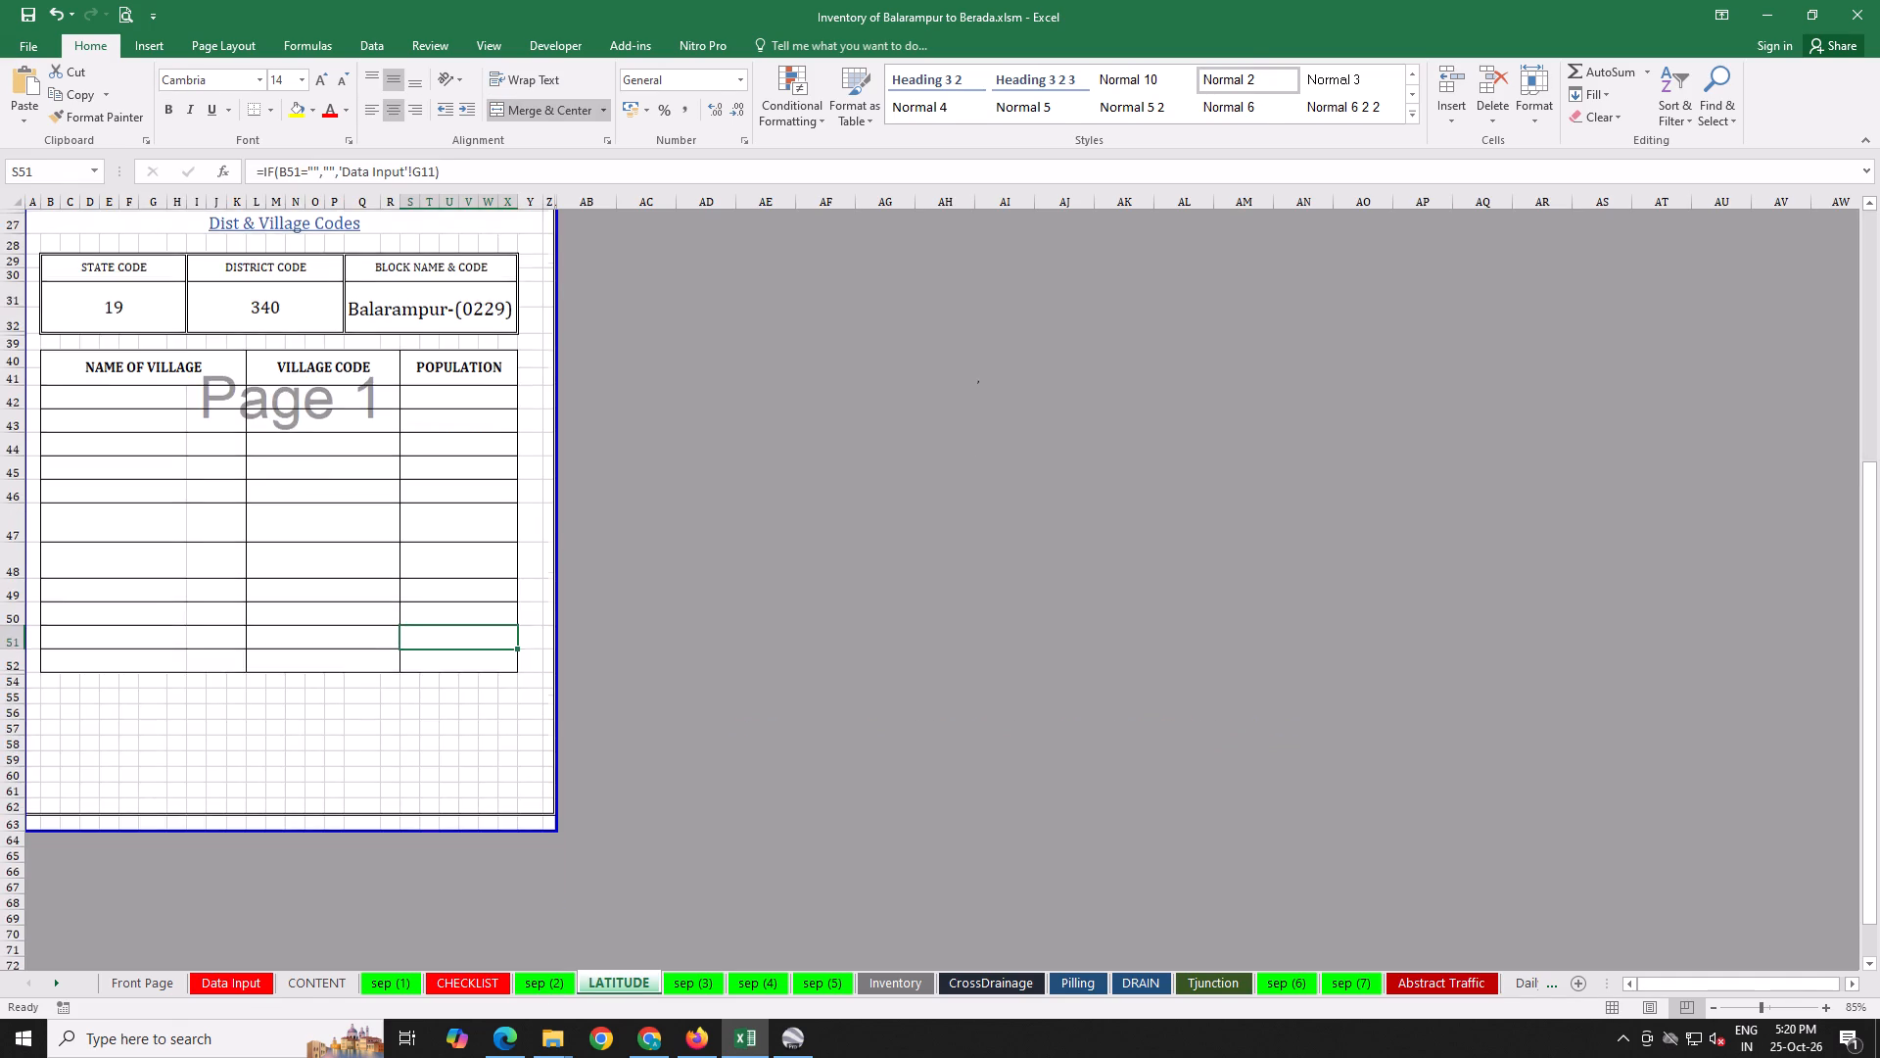
scroll(627, 957, "up", 3)
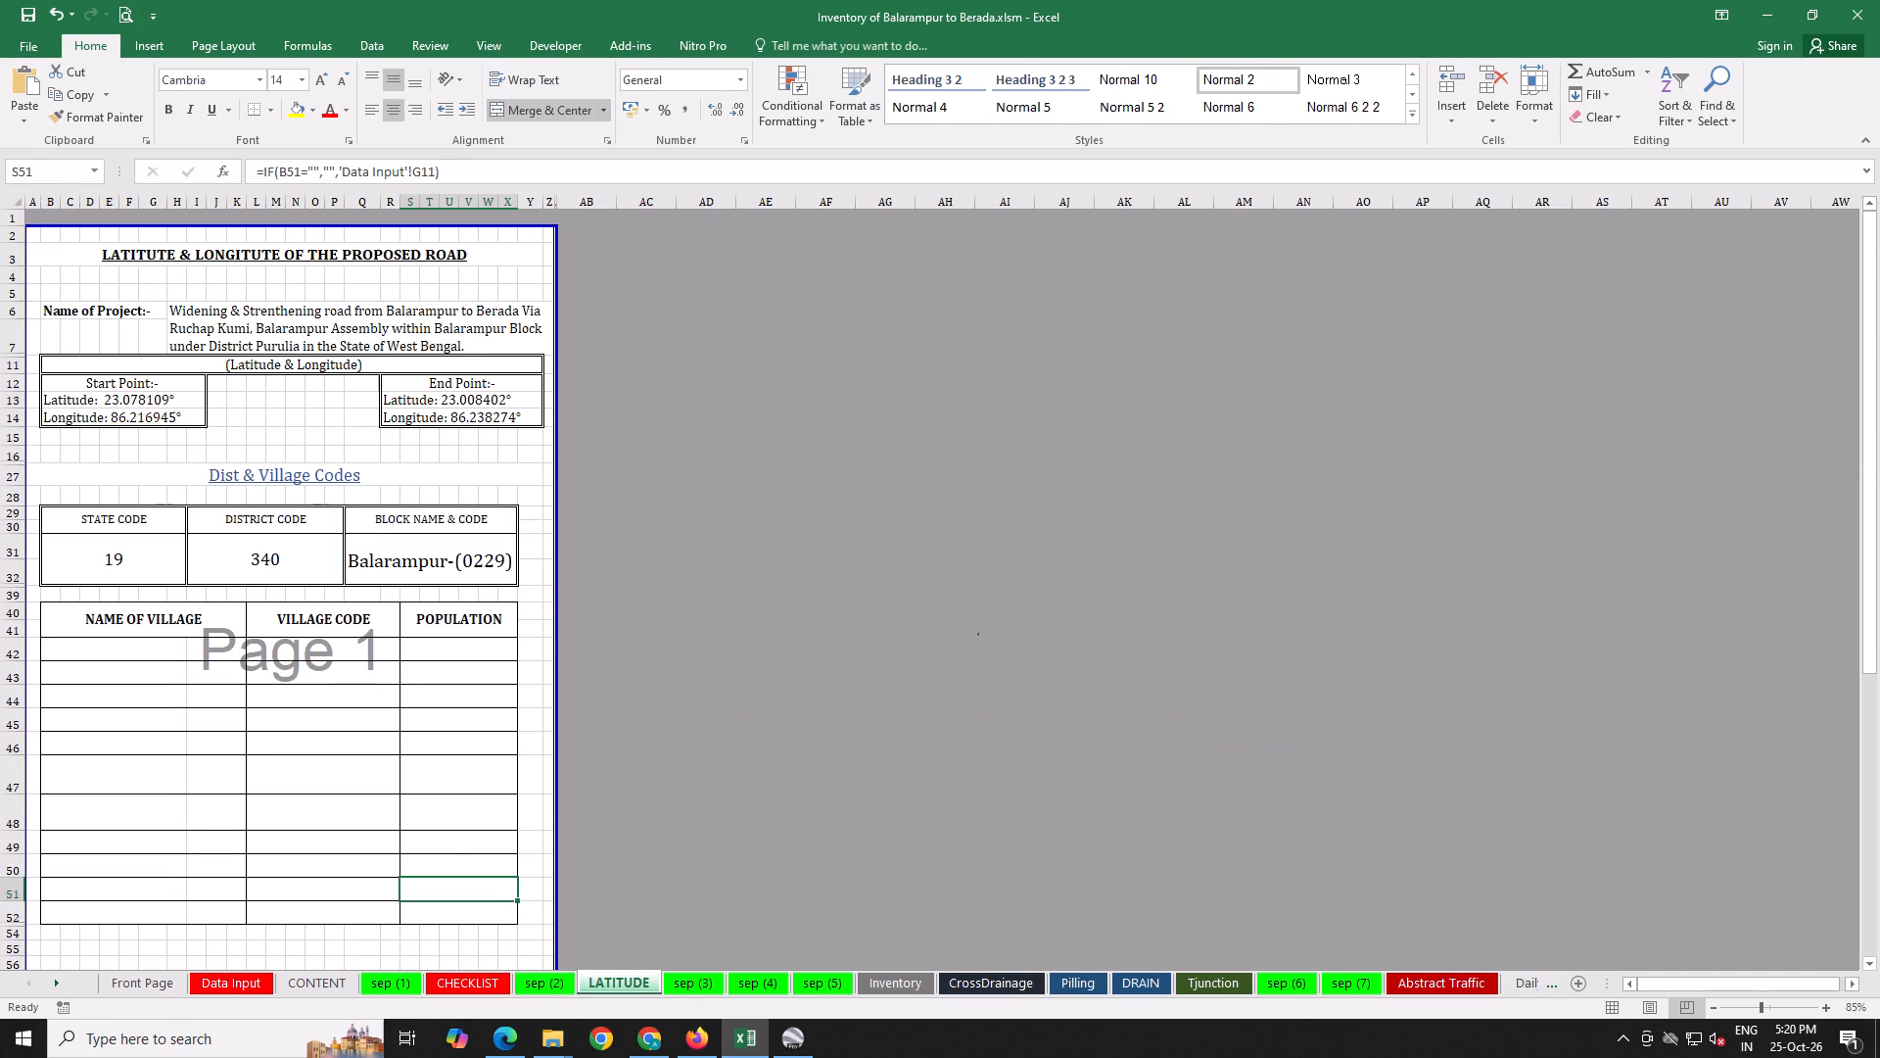
left_click(137, 713)
left_click(139, 645)
left_click(135, 613)
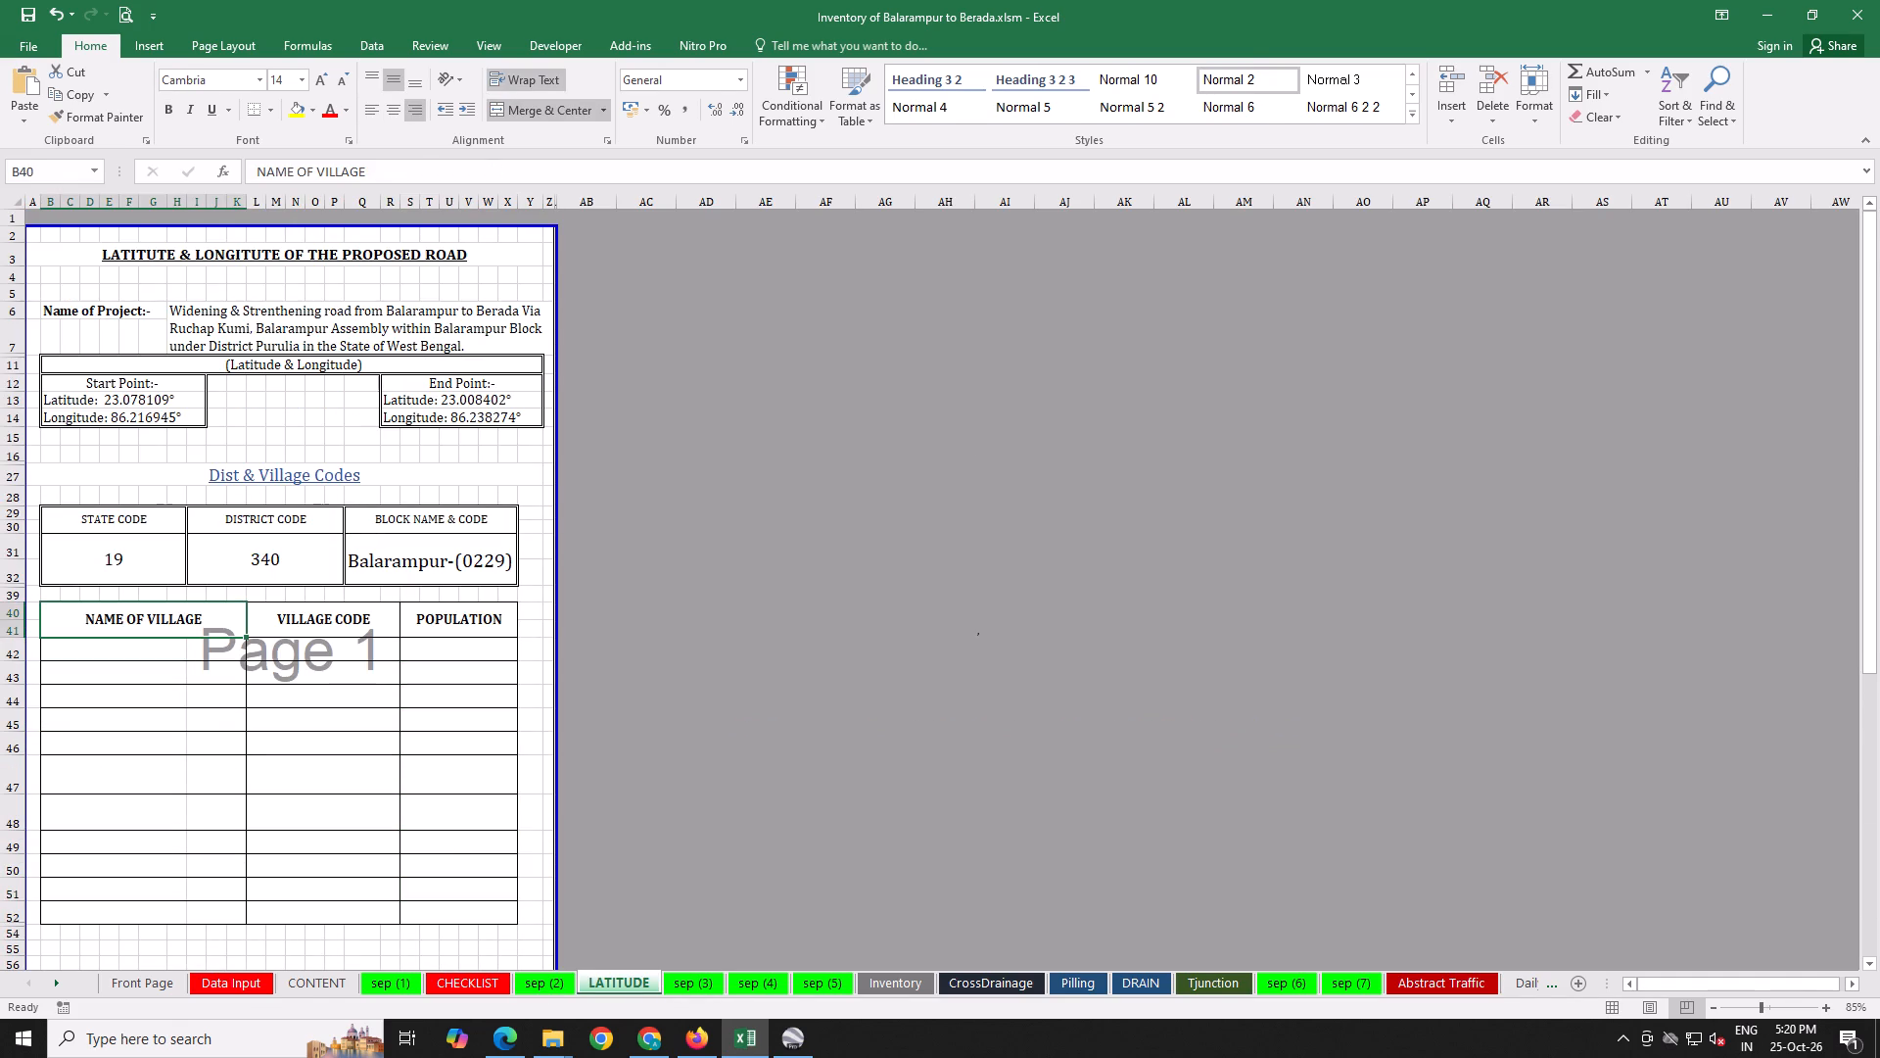
Look through the Inventory and CrossDrainage sheets, and review the Data Input sheet up to its first rows.
left_click(678, 983)
left_click(744, 988)
left_click(786, 990)
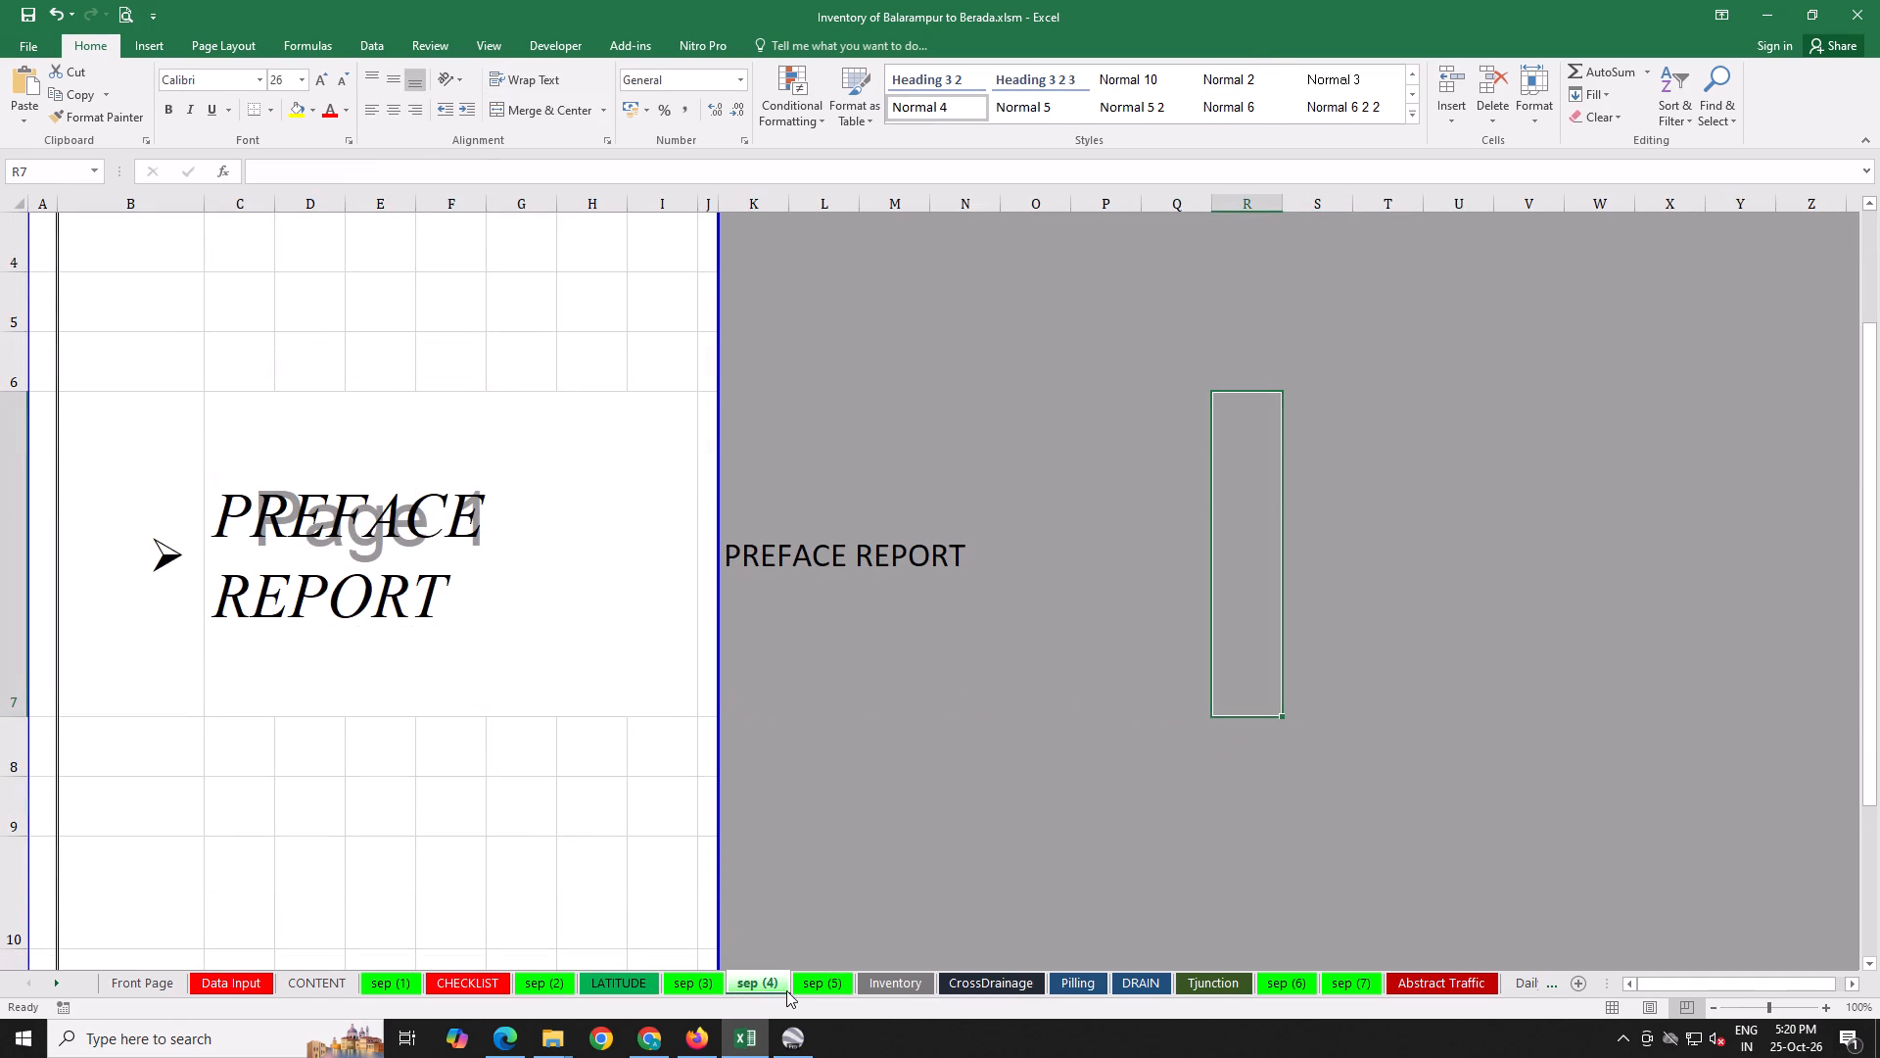
left_click(843, 990)
left_click(909, 986)
left_click(937, 980)
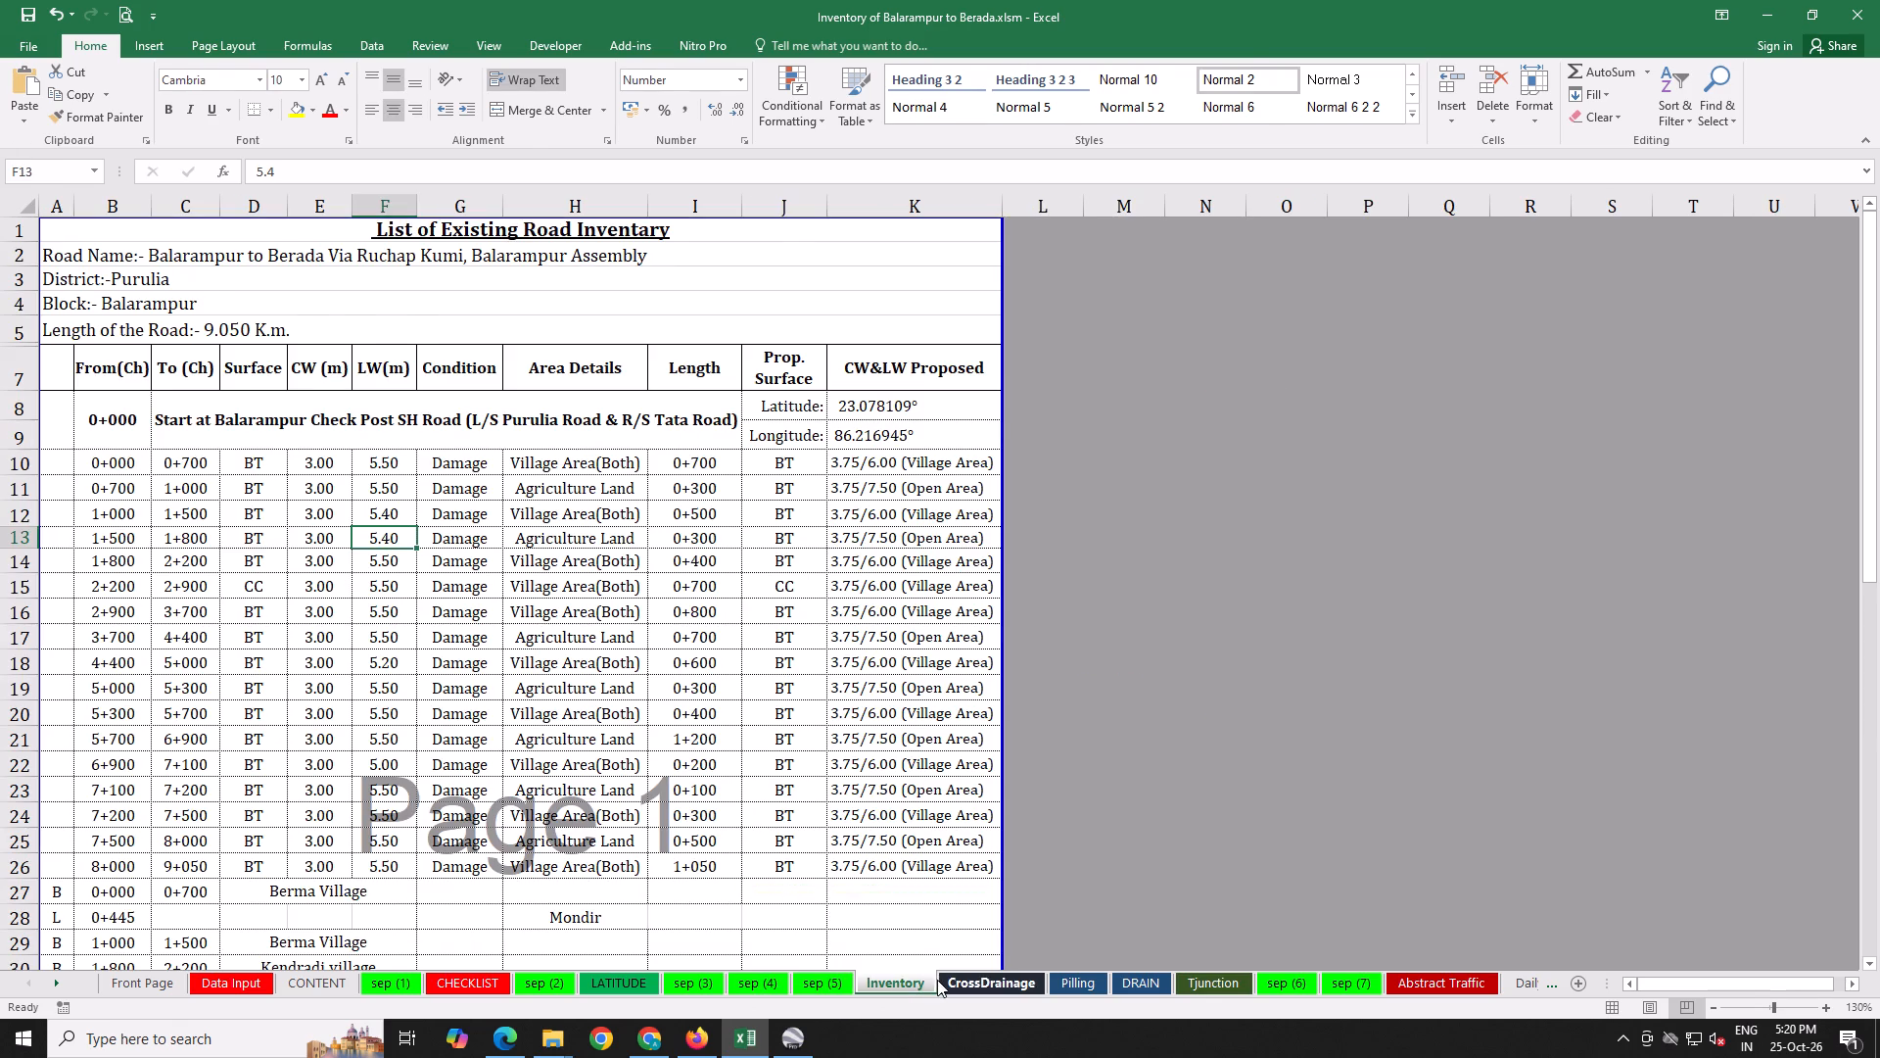
scroll(805, 836, "up", 9)
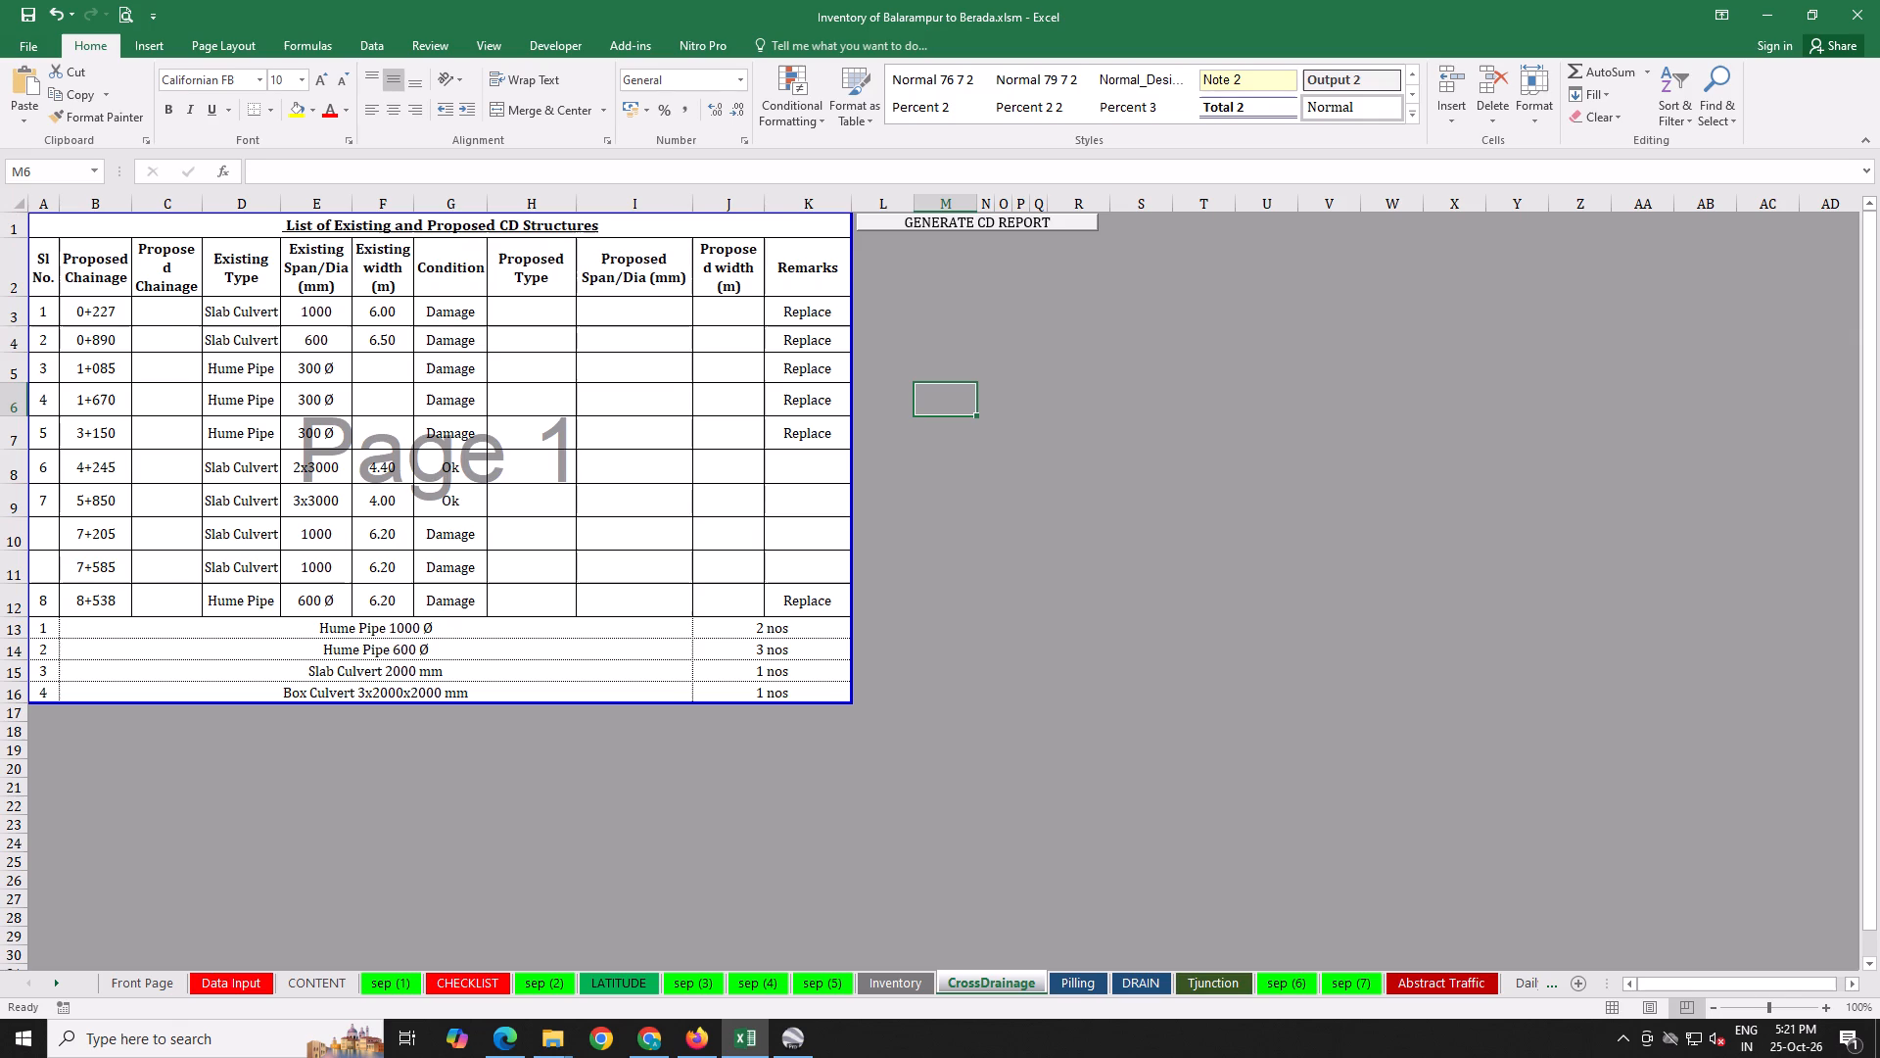
left_click(223, 982)
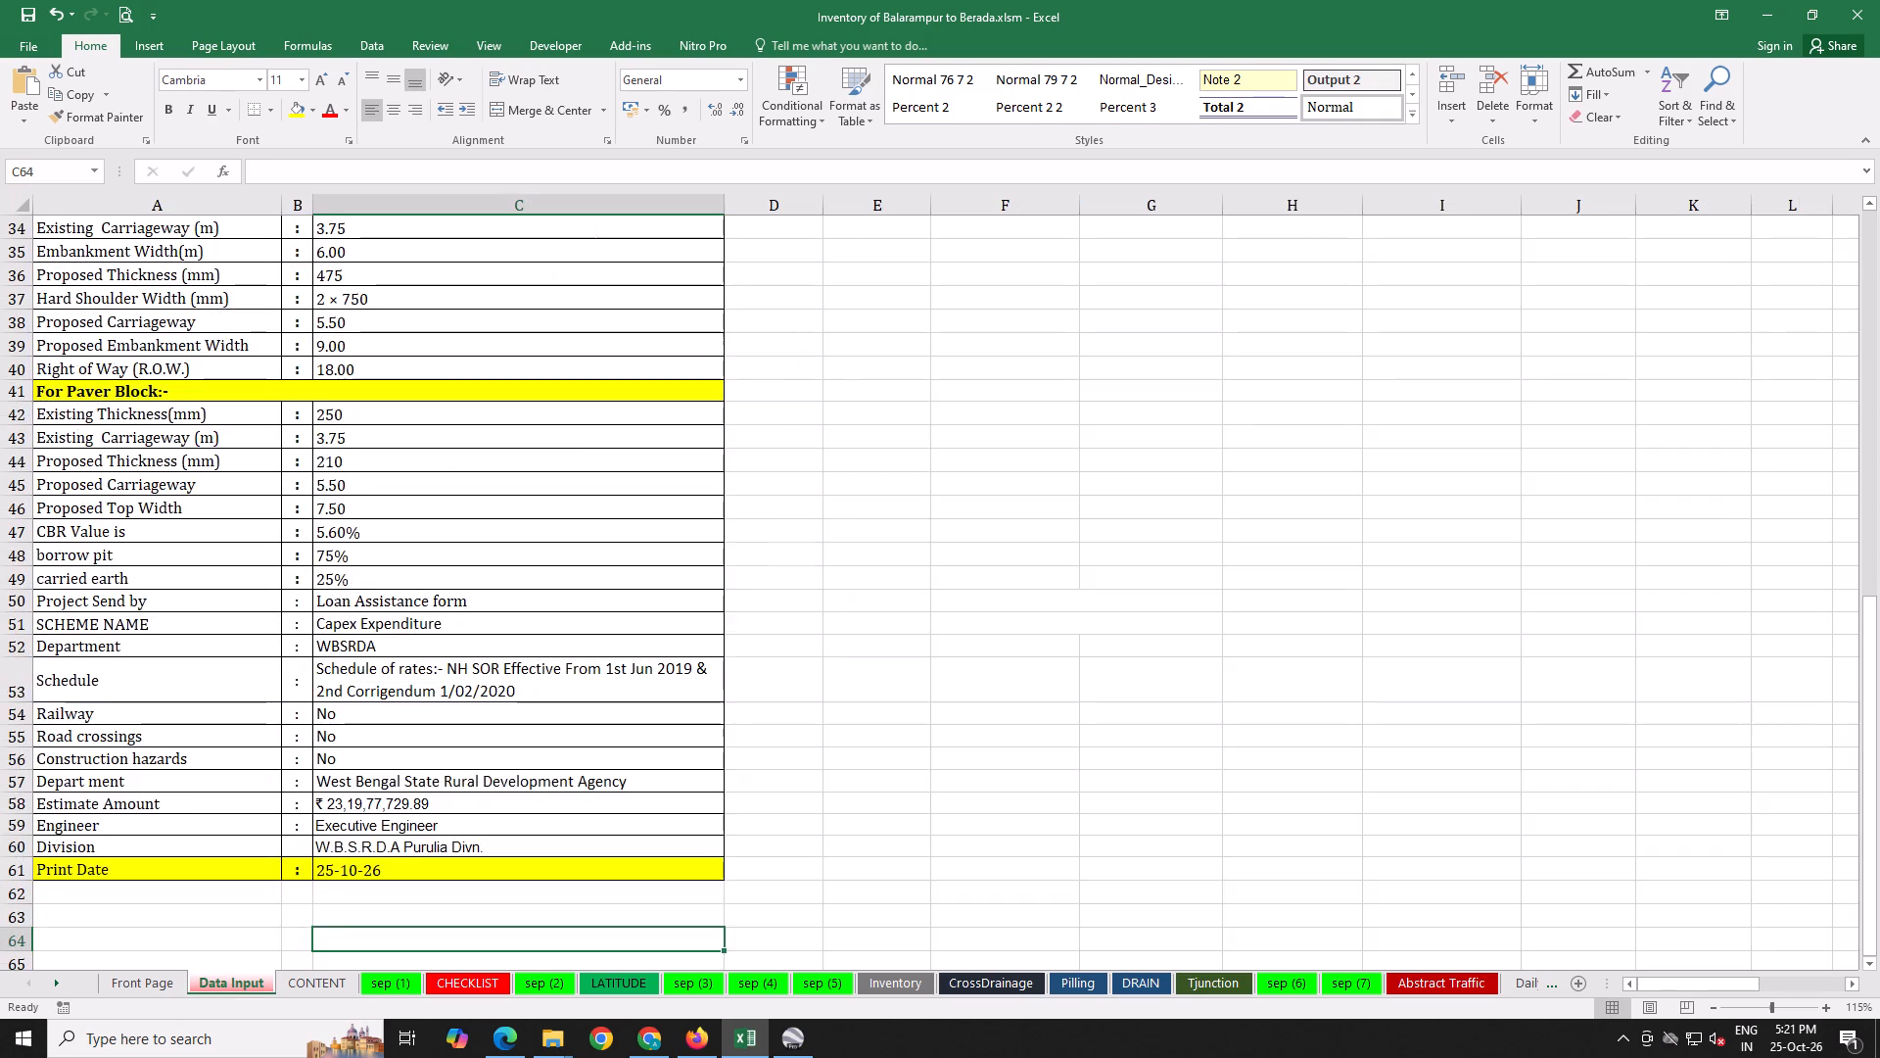
scroll(271, 890, "up", 13)
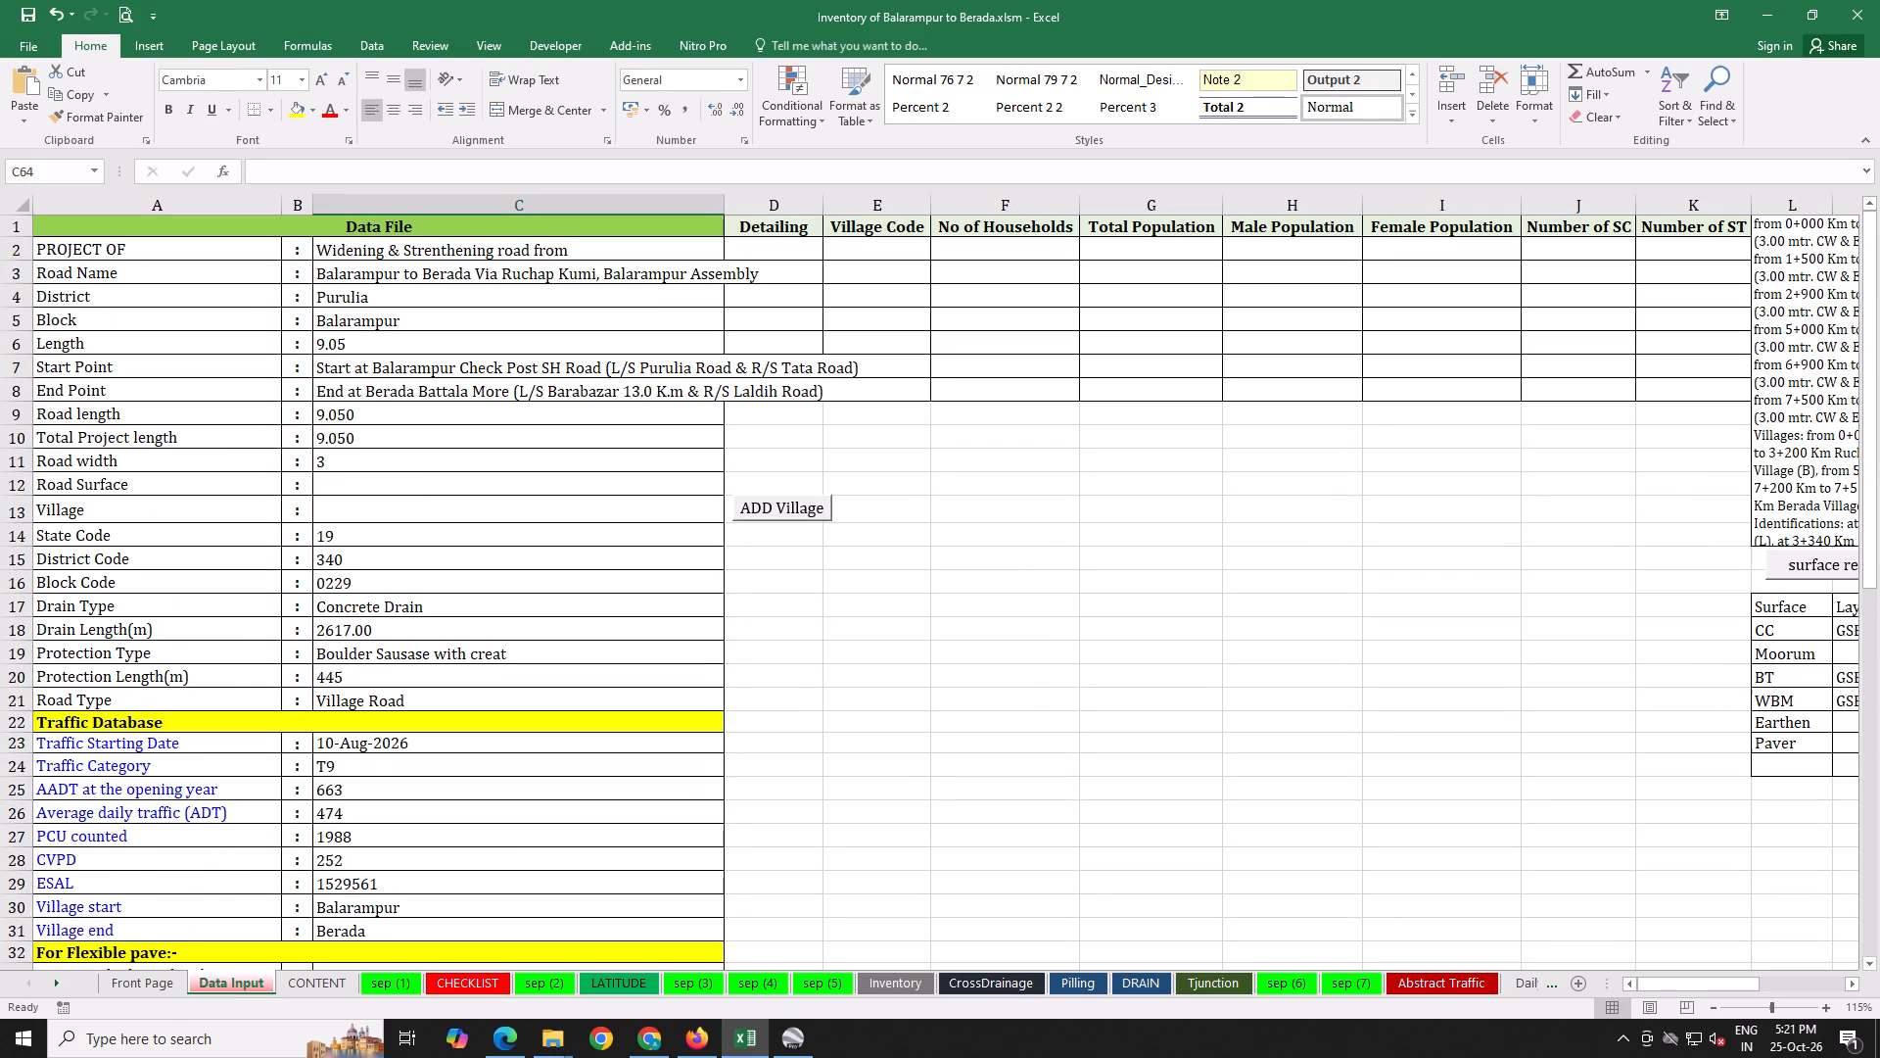
On the Front Page sheet, enlarge the PROJECT COST text on the cover to font size 32.
left_click(117, 995)
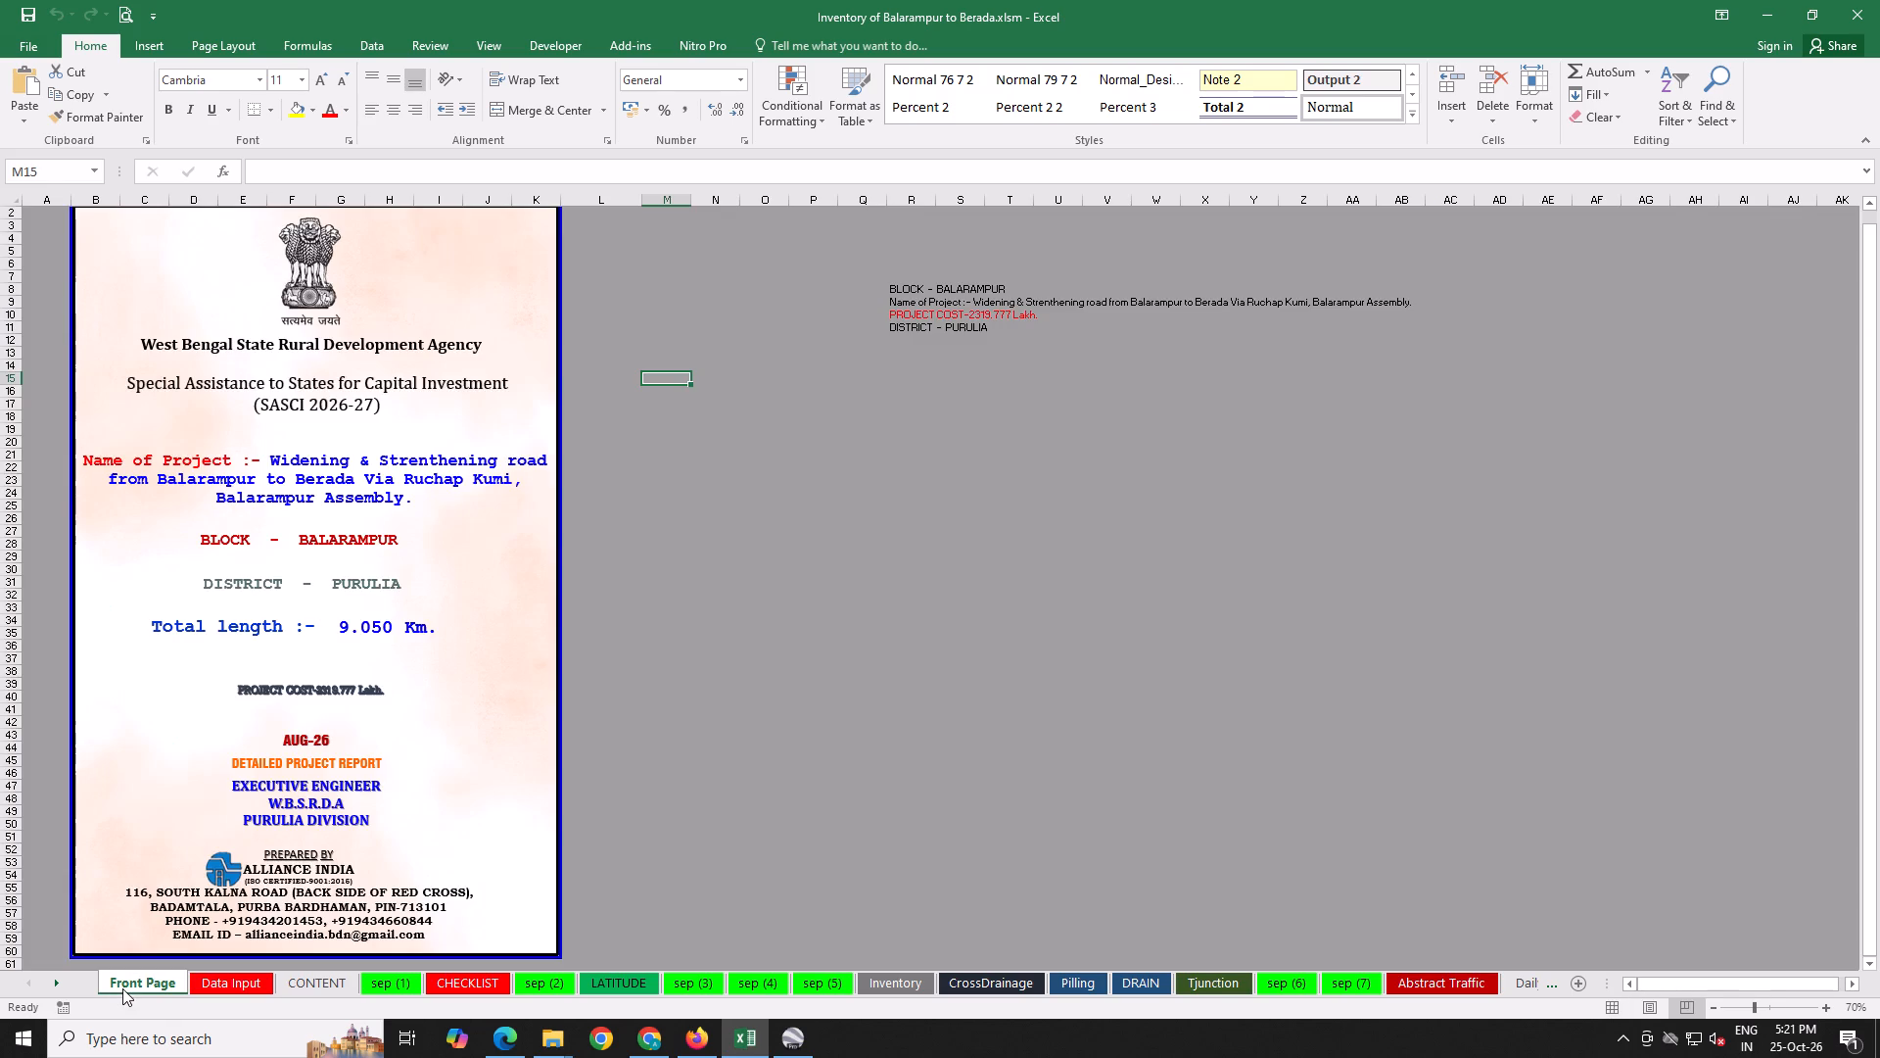
left_click(250, 692)
left_click(323, 81)
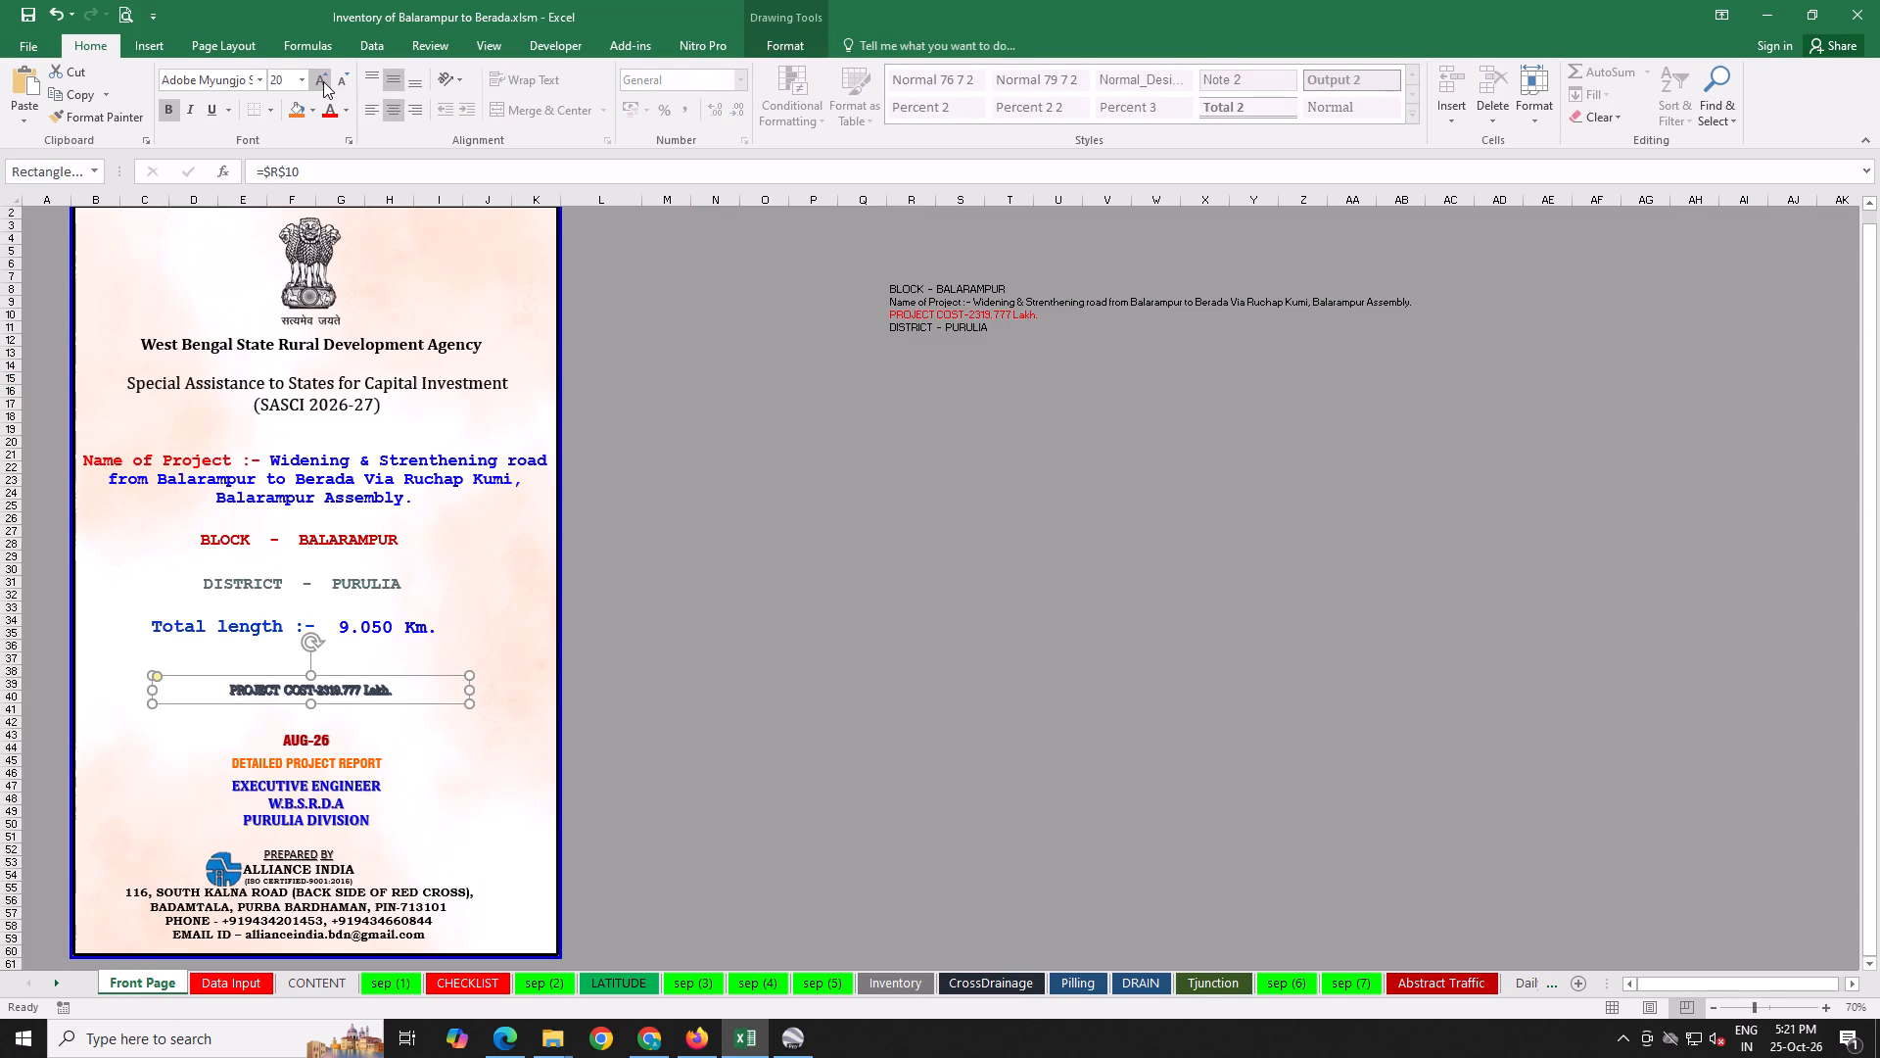
left_click(323, 81)
left_click(323, 81)
left_click(323, 81)
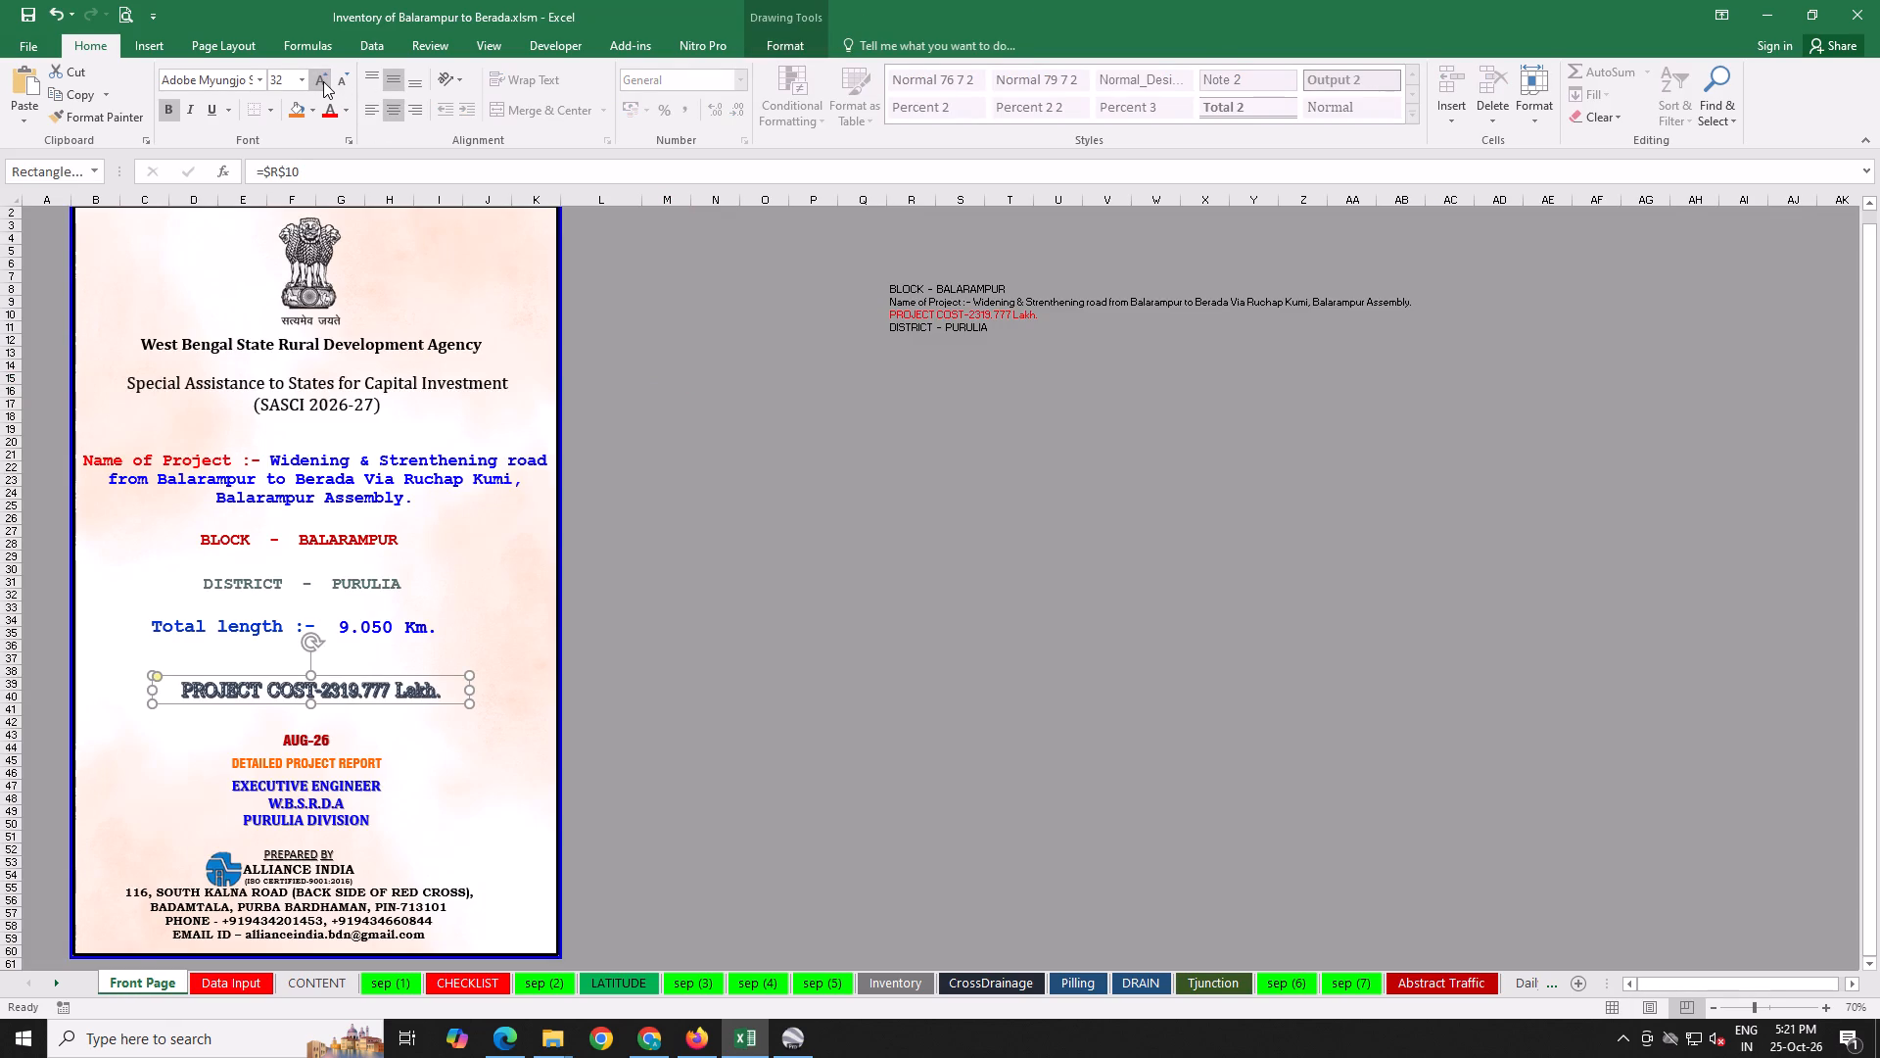
left_click(1139, 476)
Save the workbook.
left_click(35, 2)
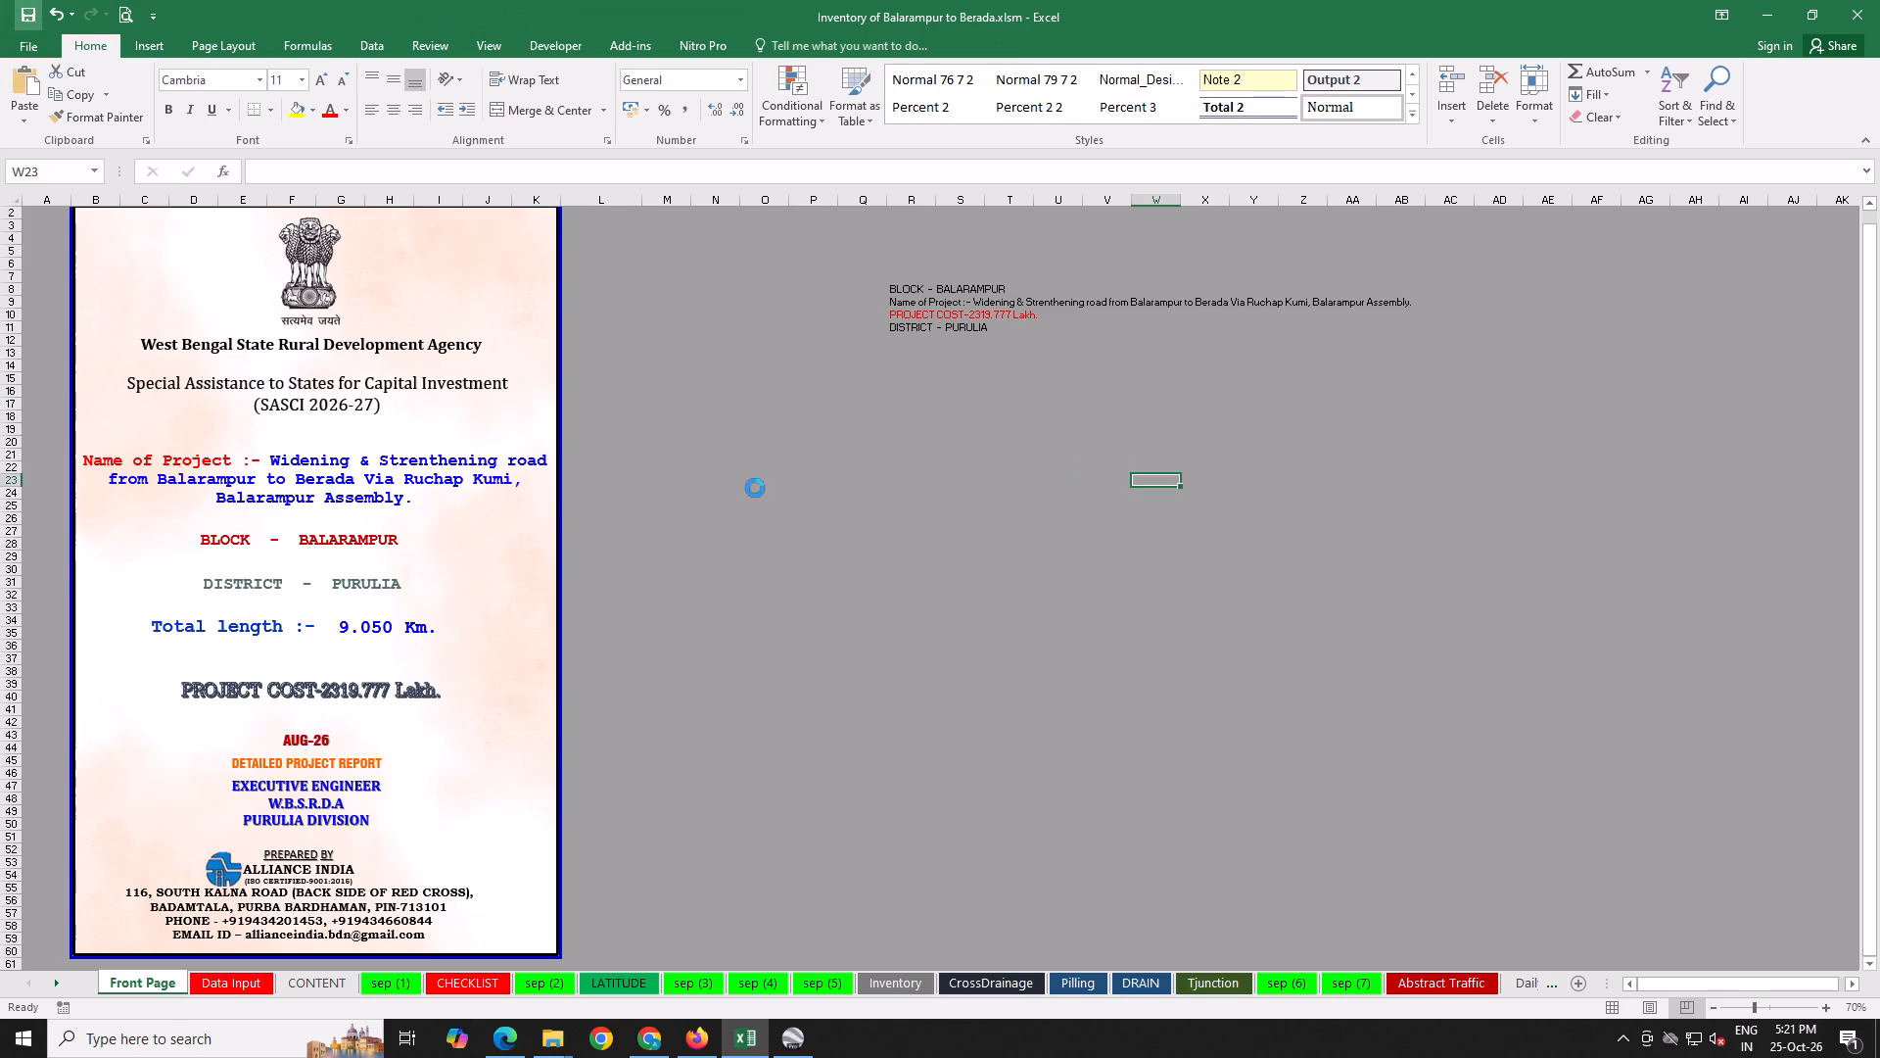
left_click(755, 488)
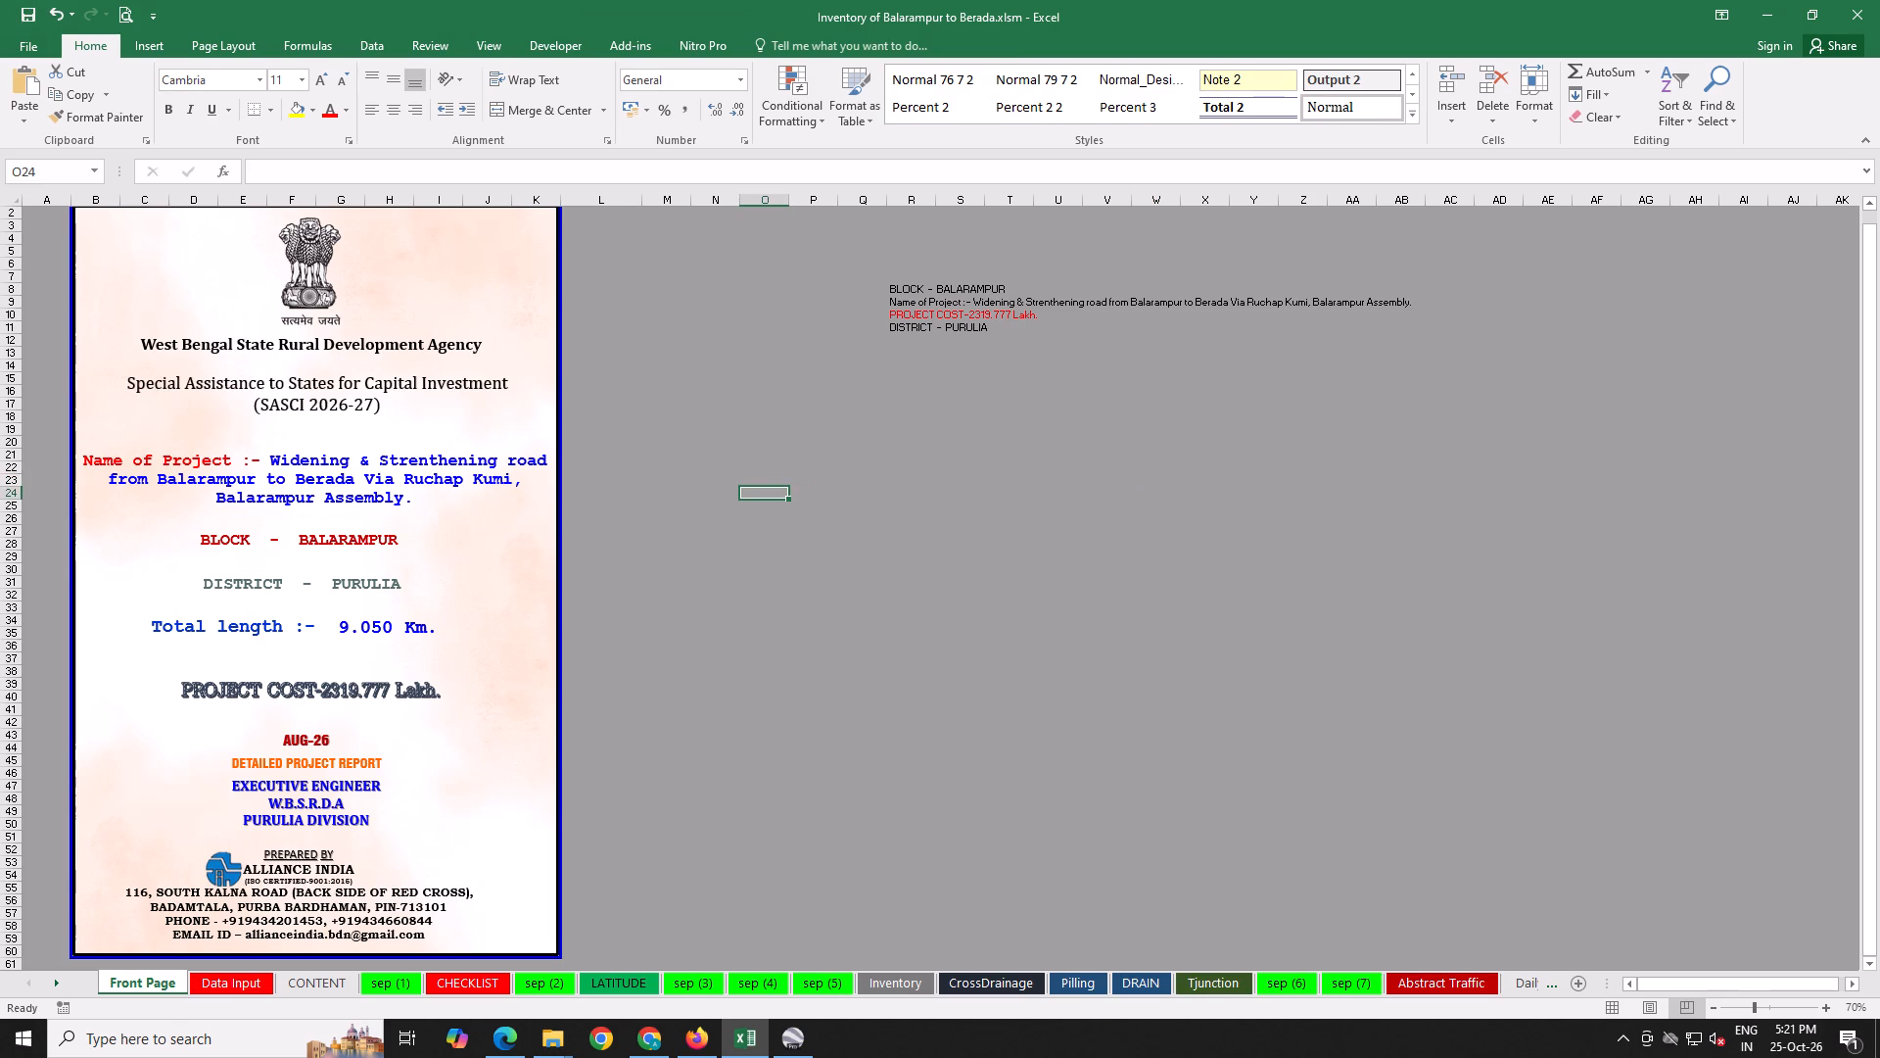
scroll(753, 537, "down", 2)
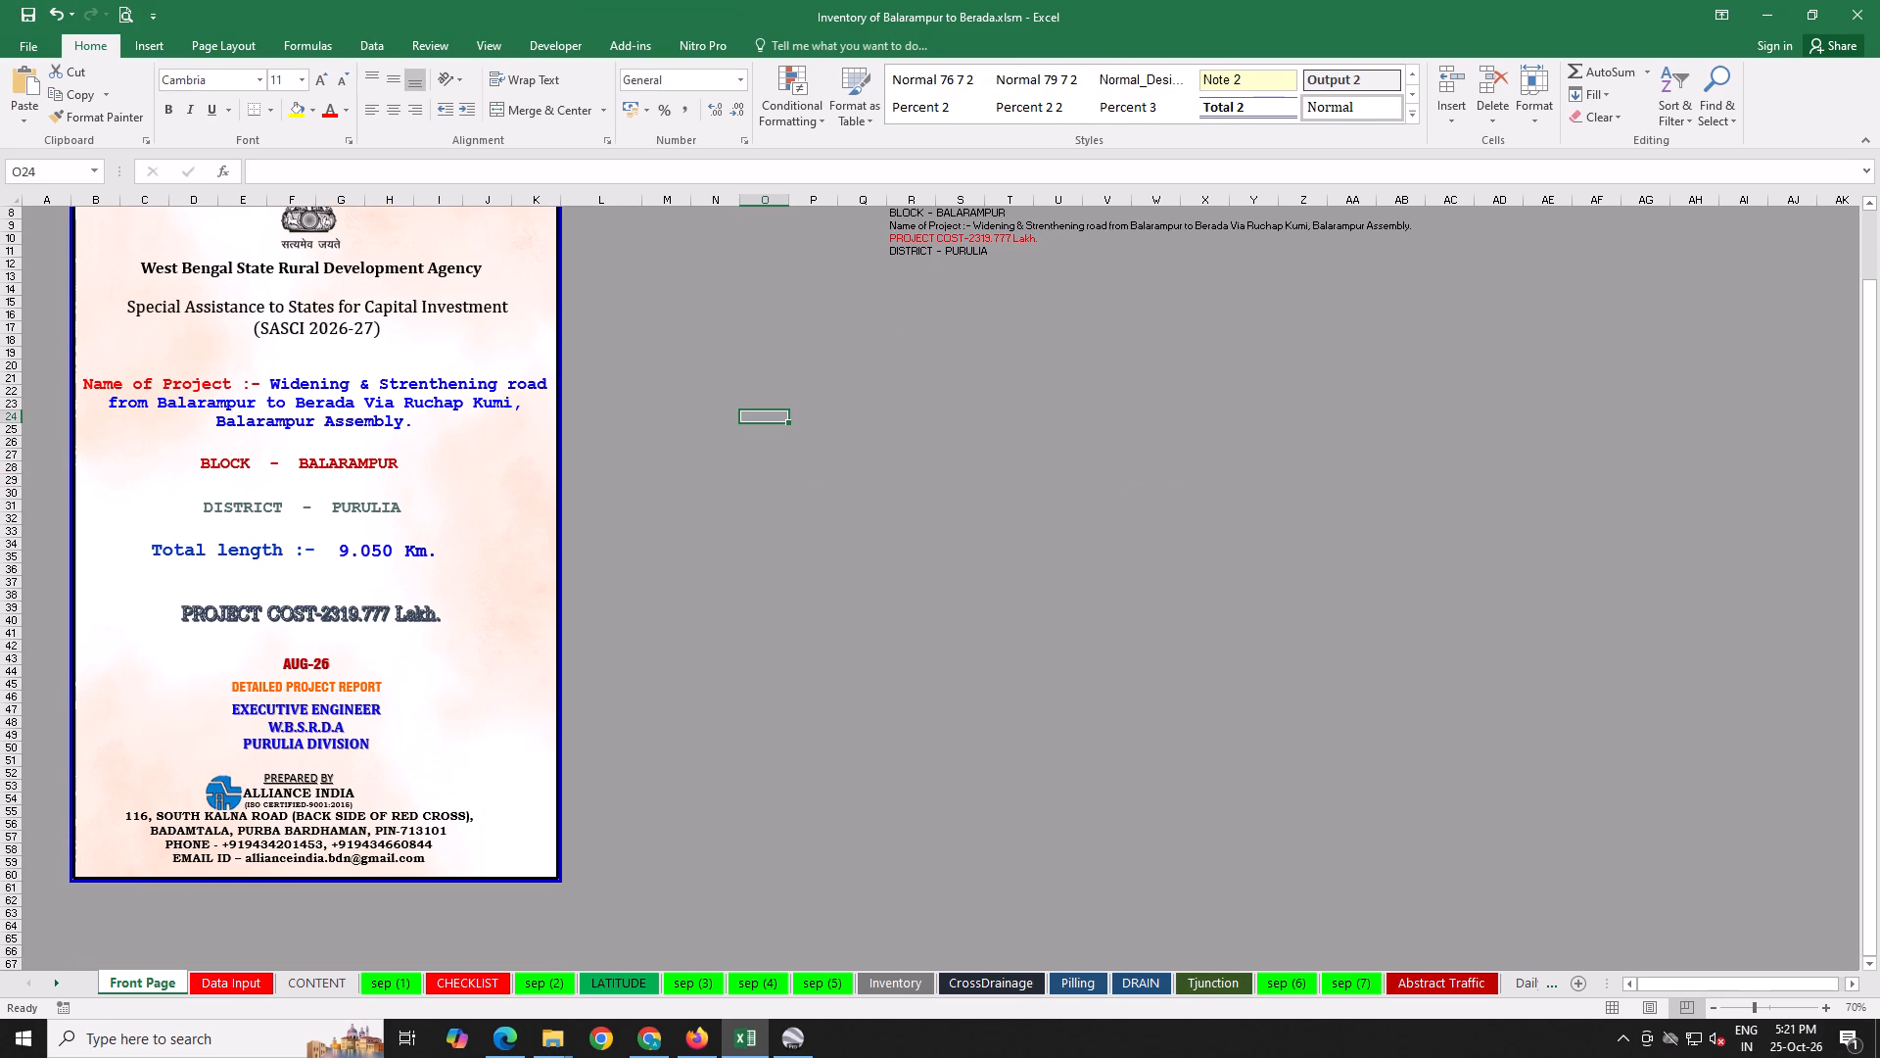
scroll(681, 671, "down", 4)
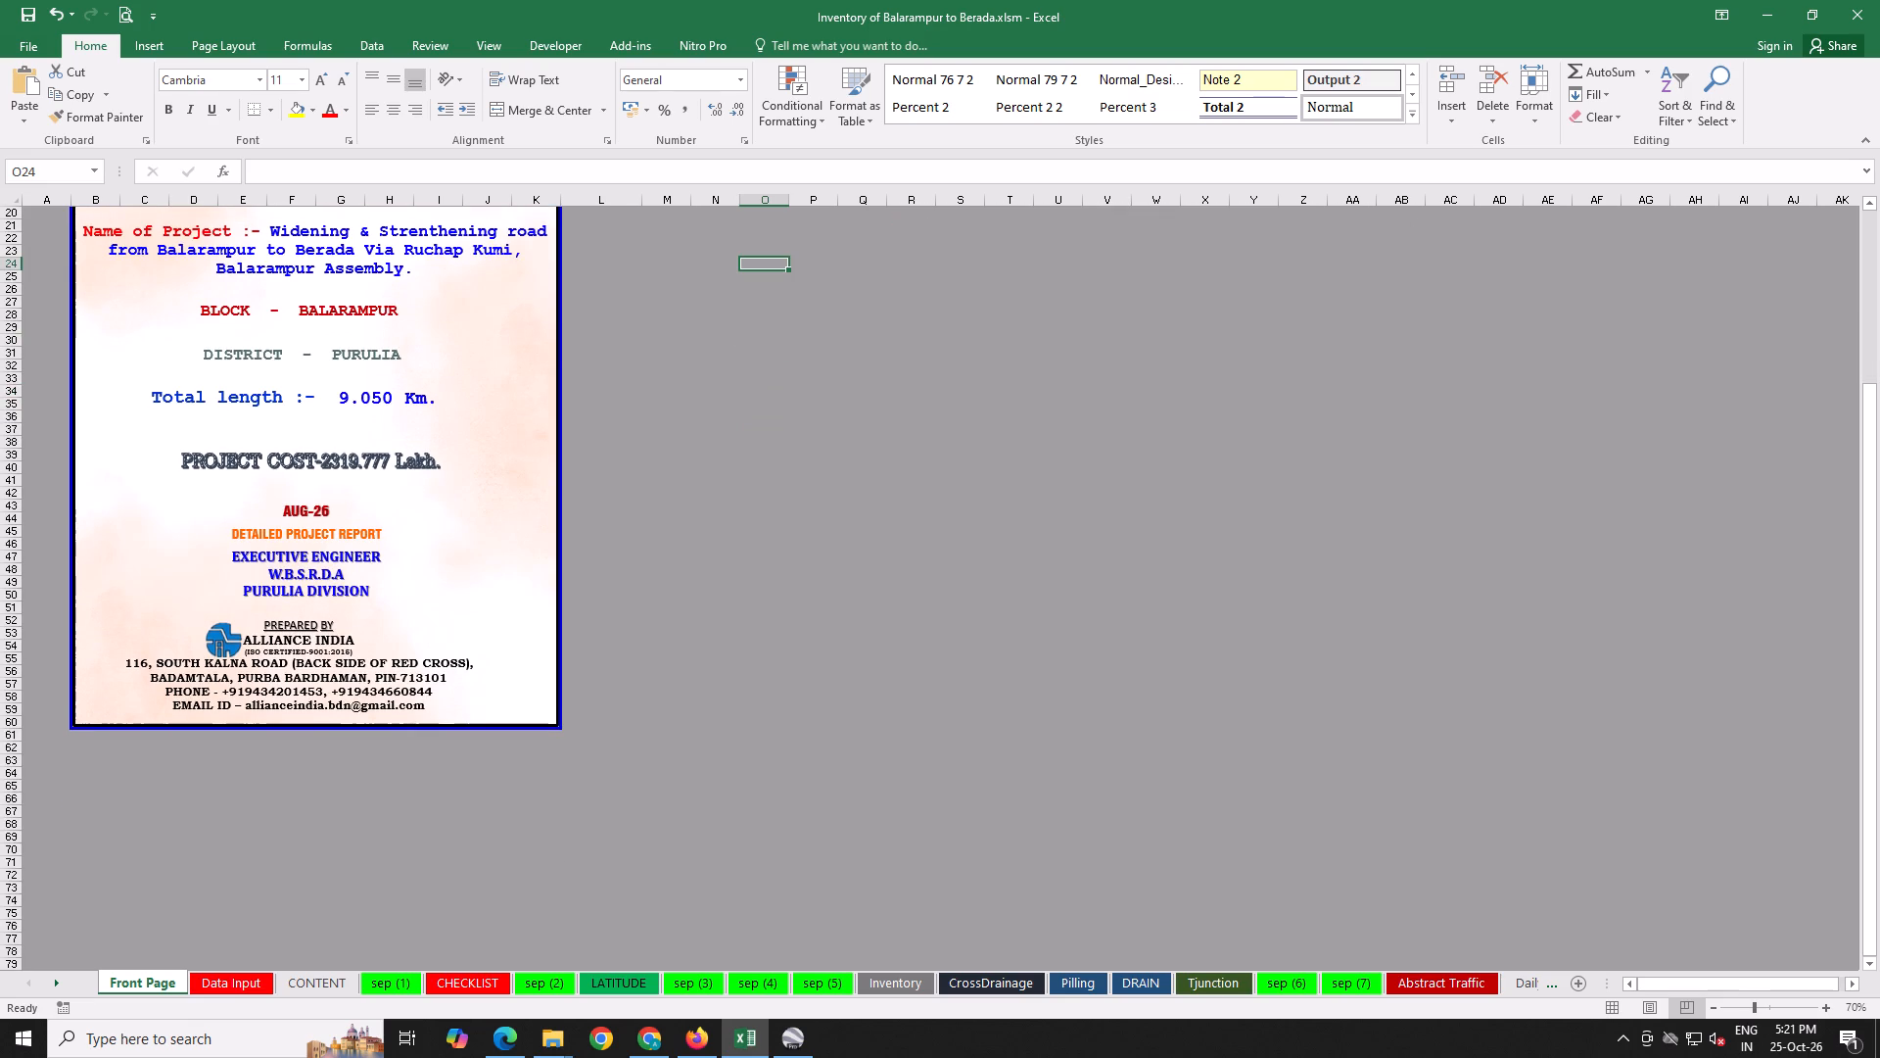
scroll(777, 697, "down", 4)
On the Data Input sheet, set the flexible pavement's existing thickness to 175 mm, existing carriageway to 3.00 m and embankment width to 5.50 m.
left_click(229, 980)
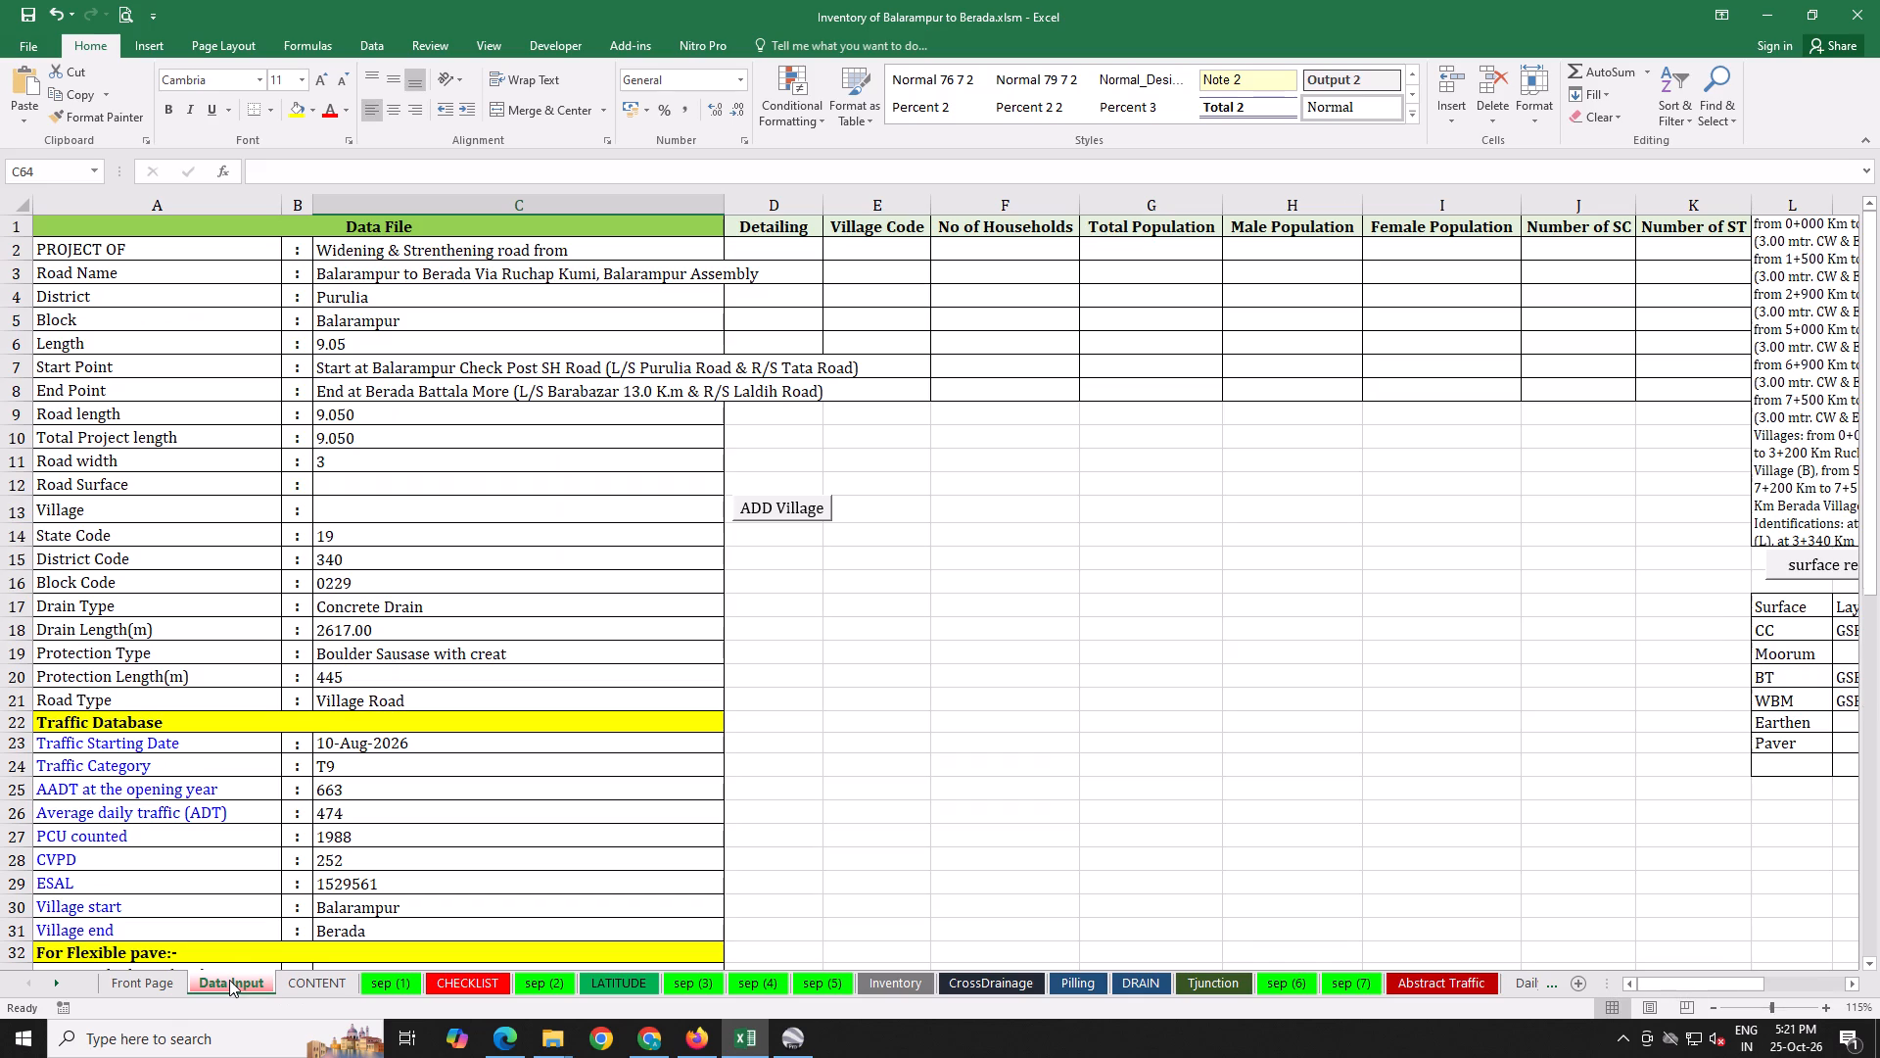
scroll(681, 843, "down", 9)
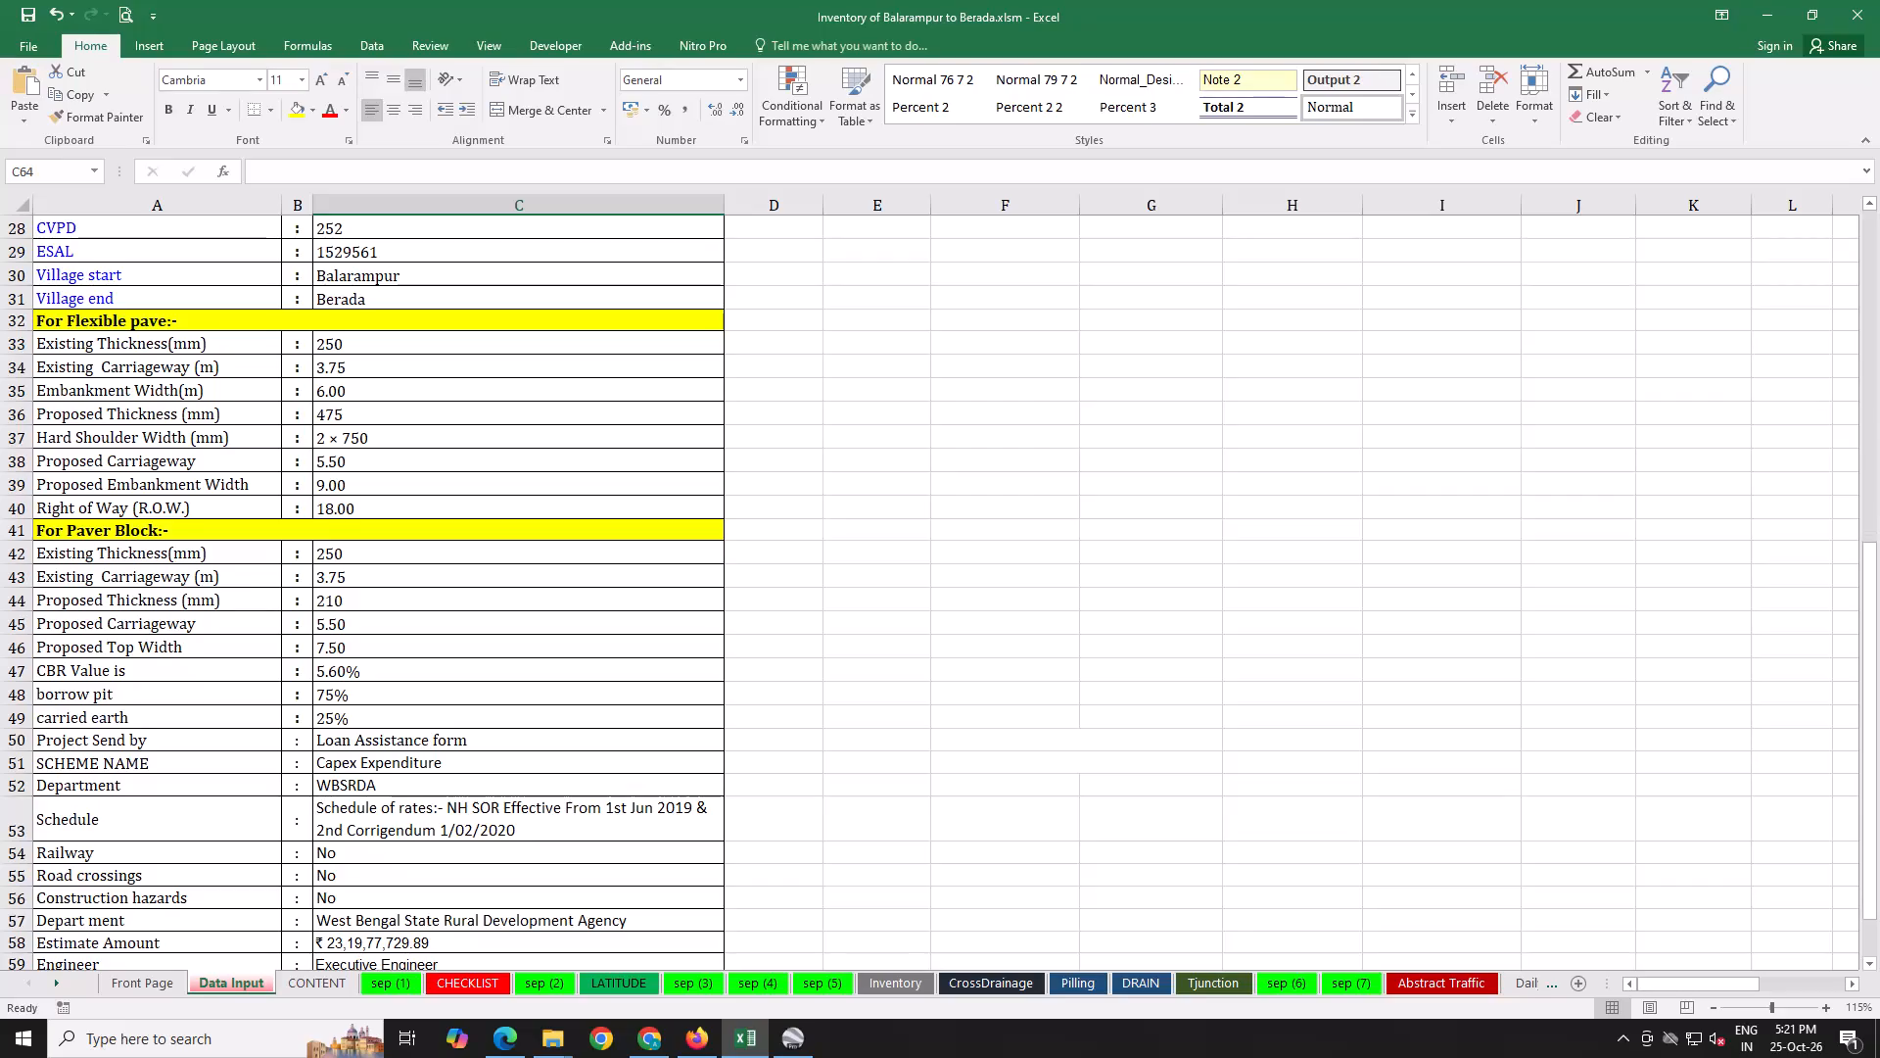
scroll(681, 843, "up", 3)
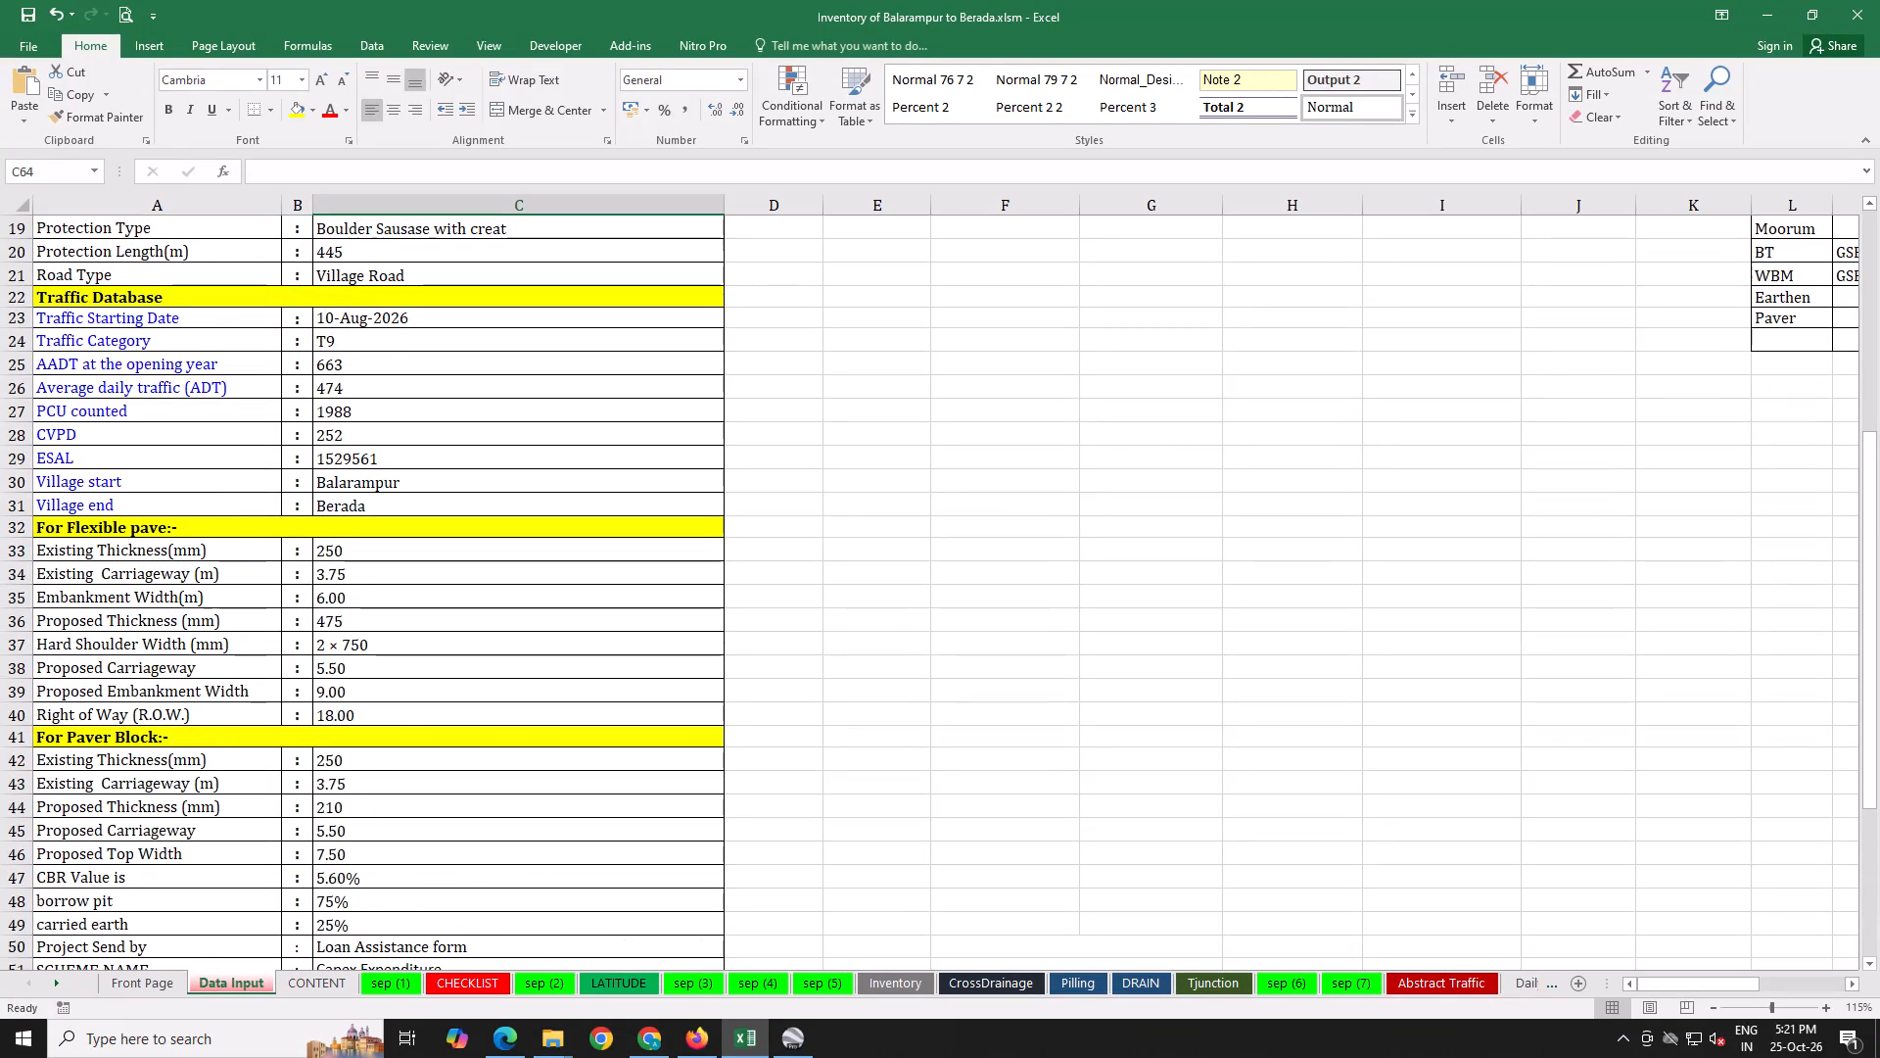
left_click(306, 561)
left_click(342, 549)
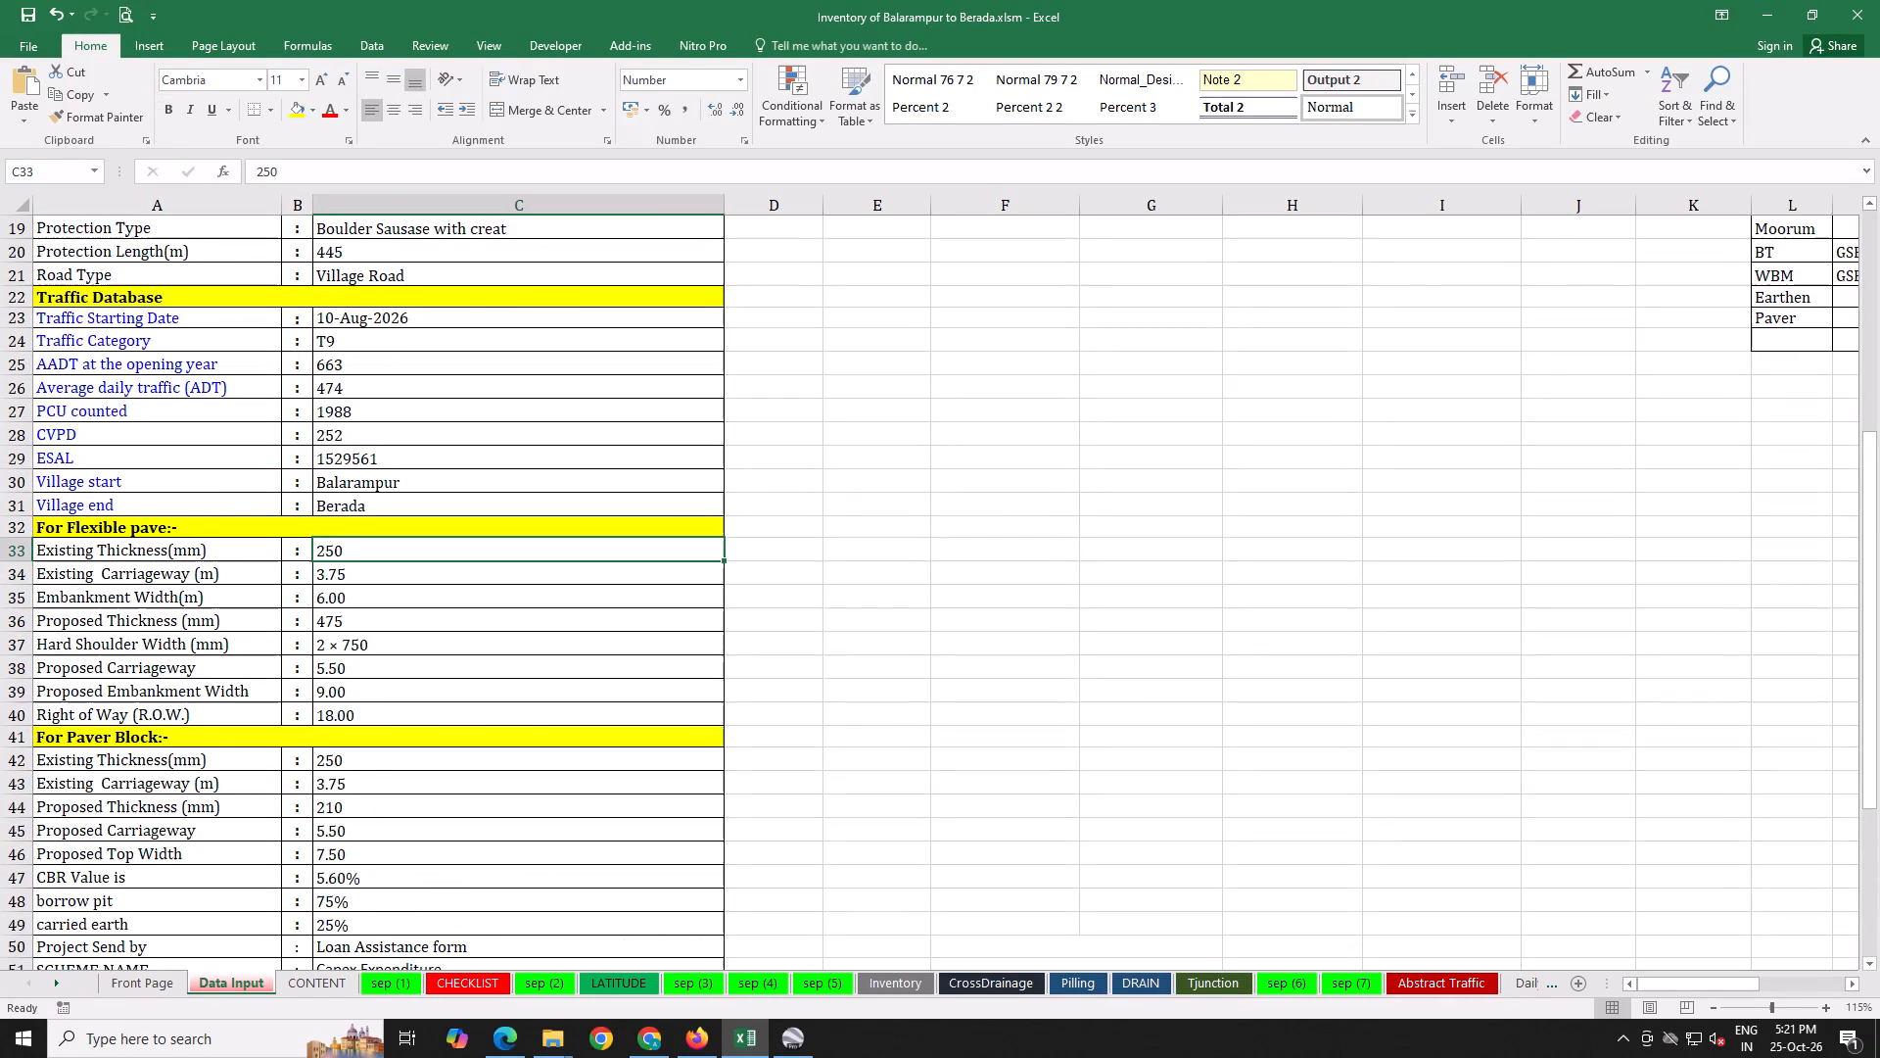
type("175")
key("Return")
key("3")
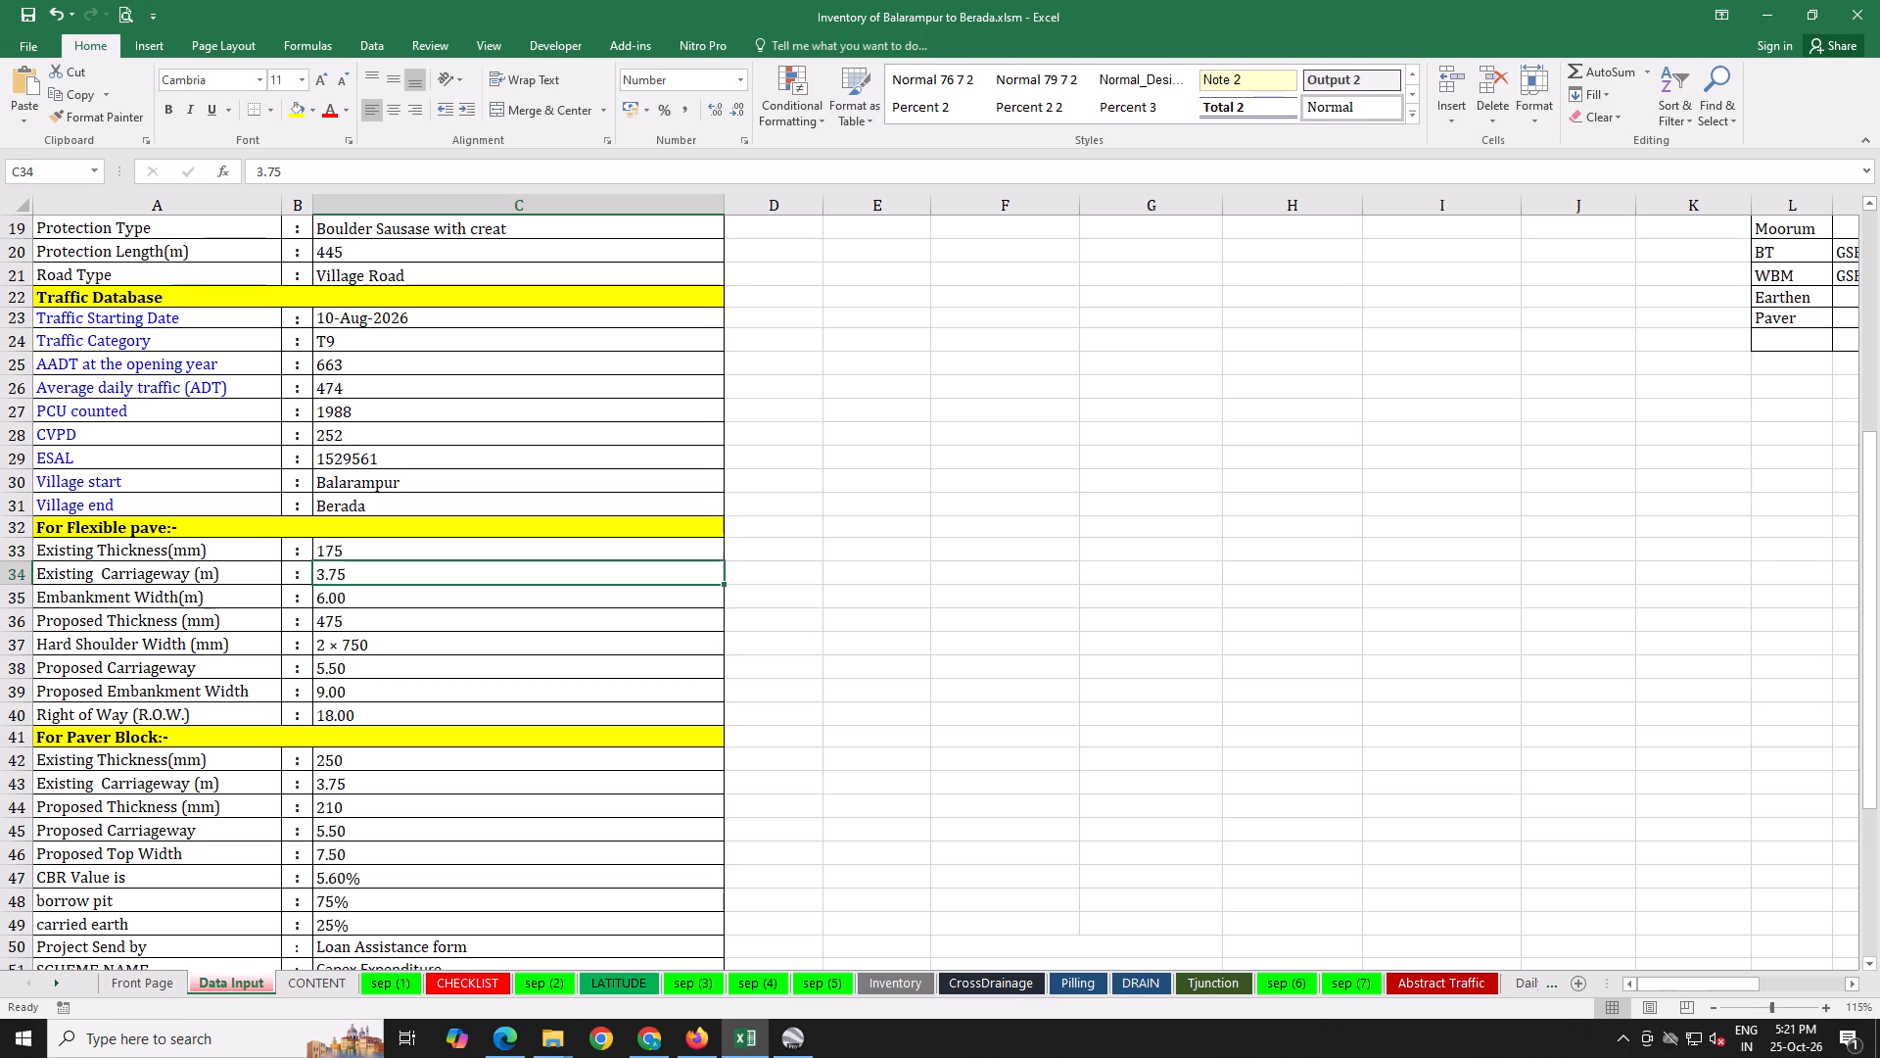
type(".00")
key("Return")
type("5.50")
key("Return")
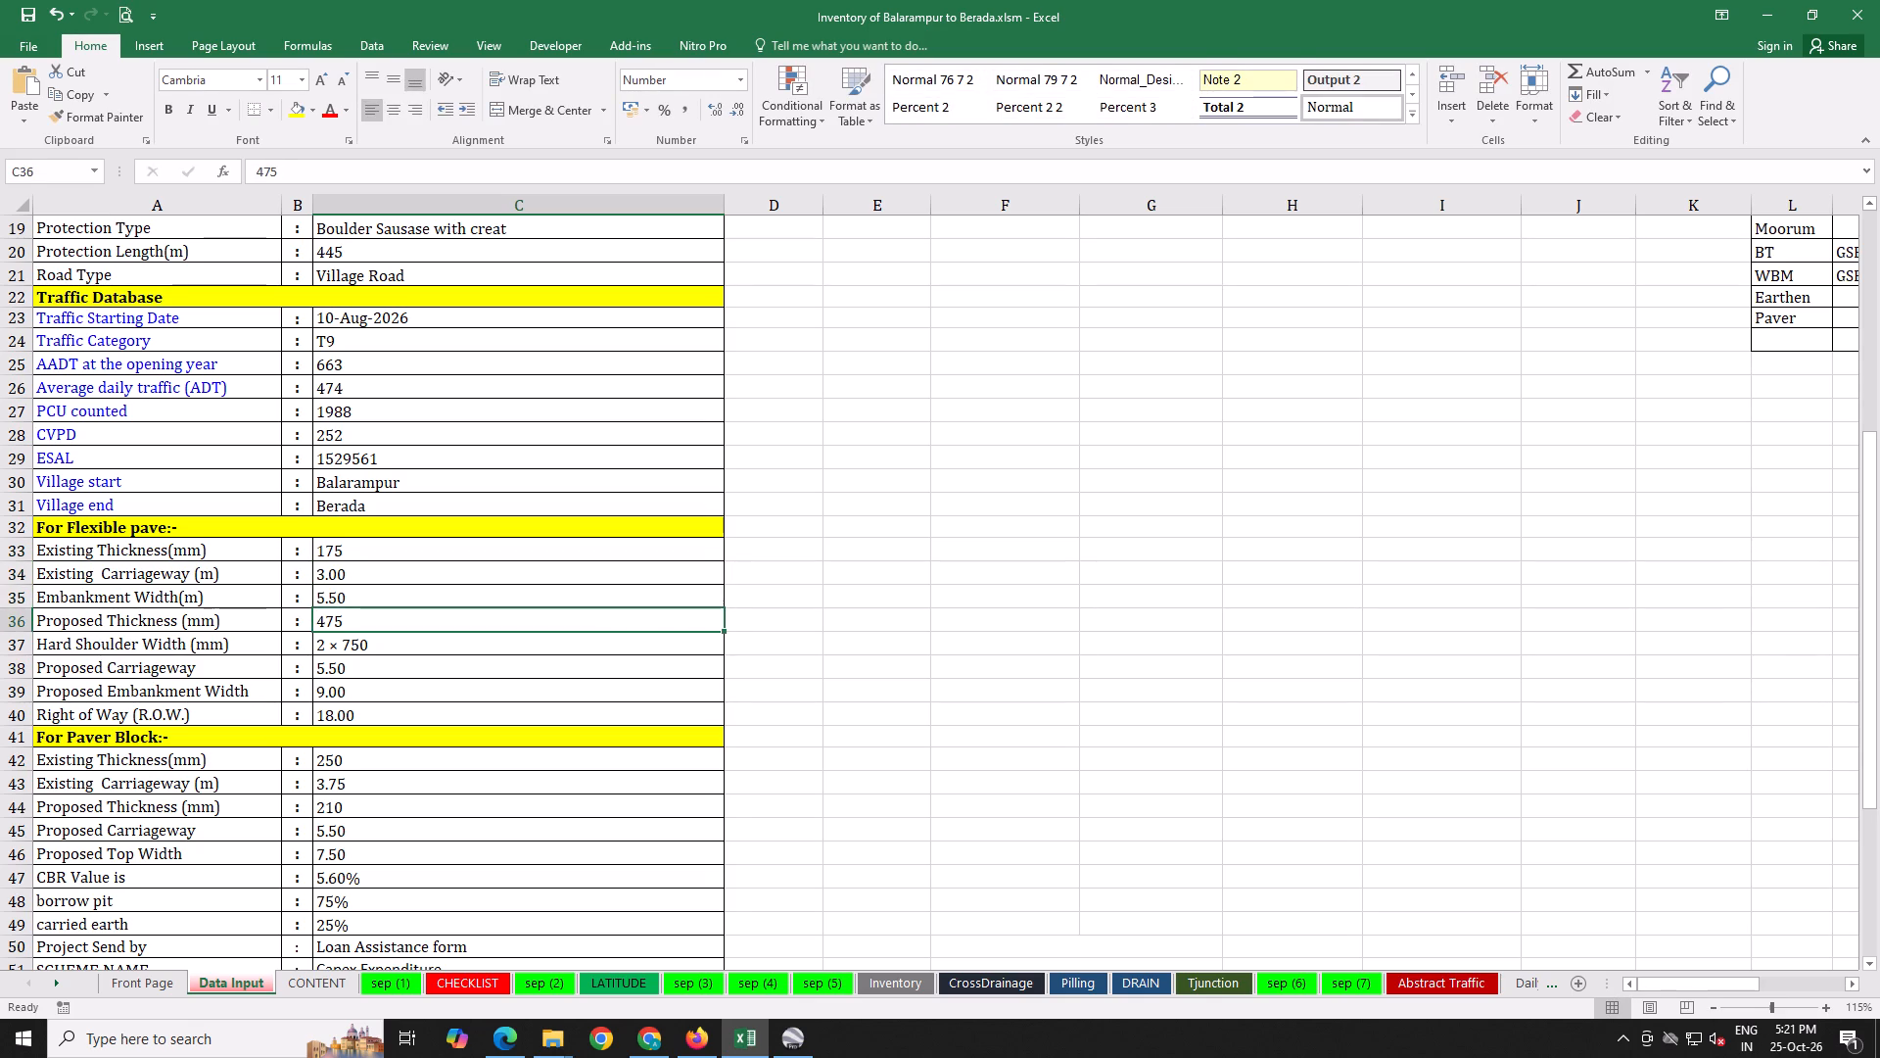
Under For Paver Block, set the existing thickness to 200 mm and the existing carriageway to 3.00 m.
key("Return")
key("Return")
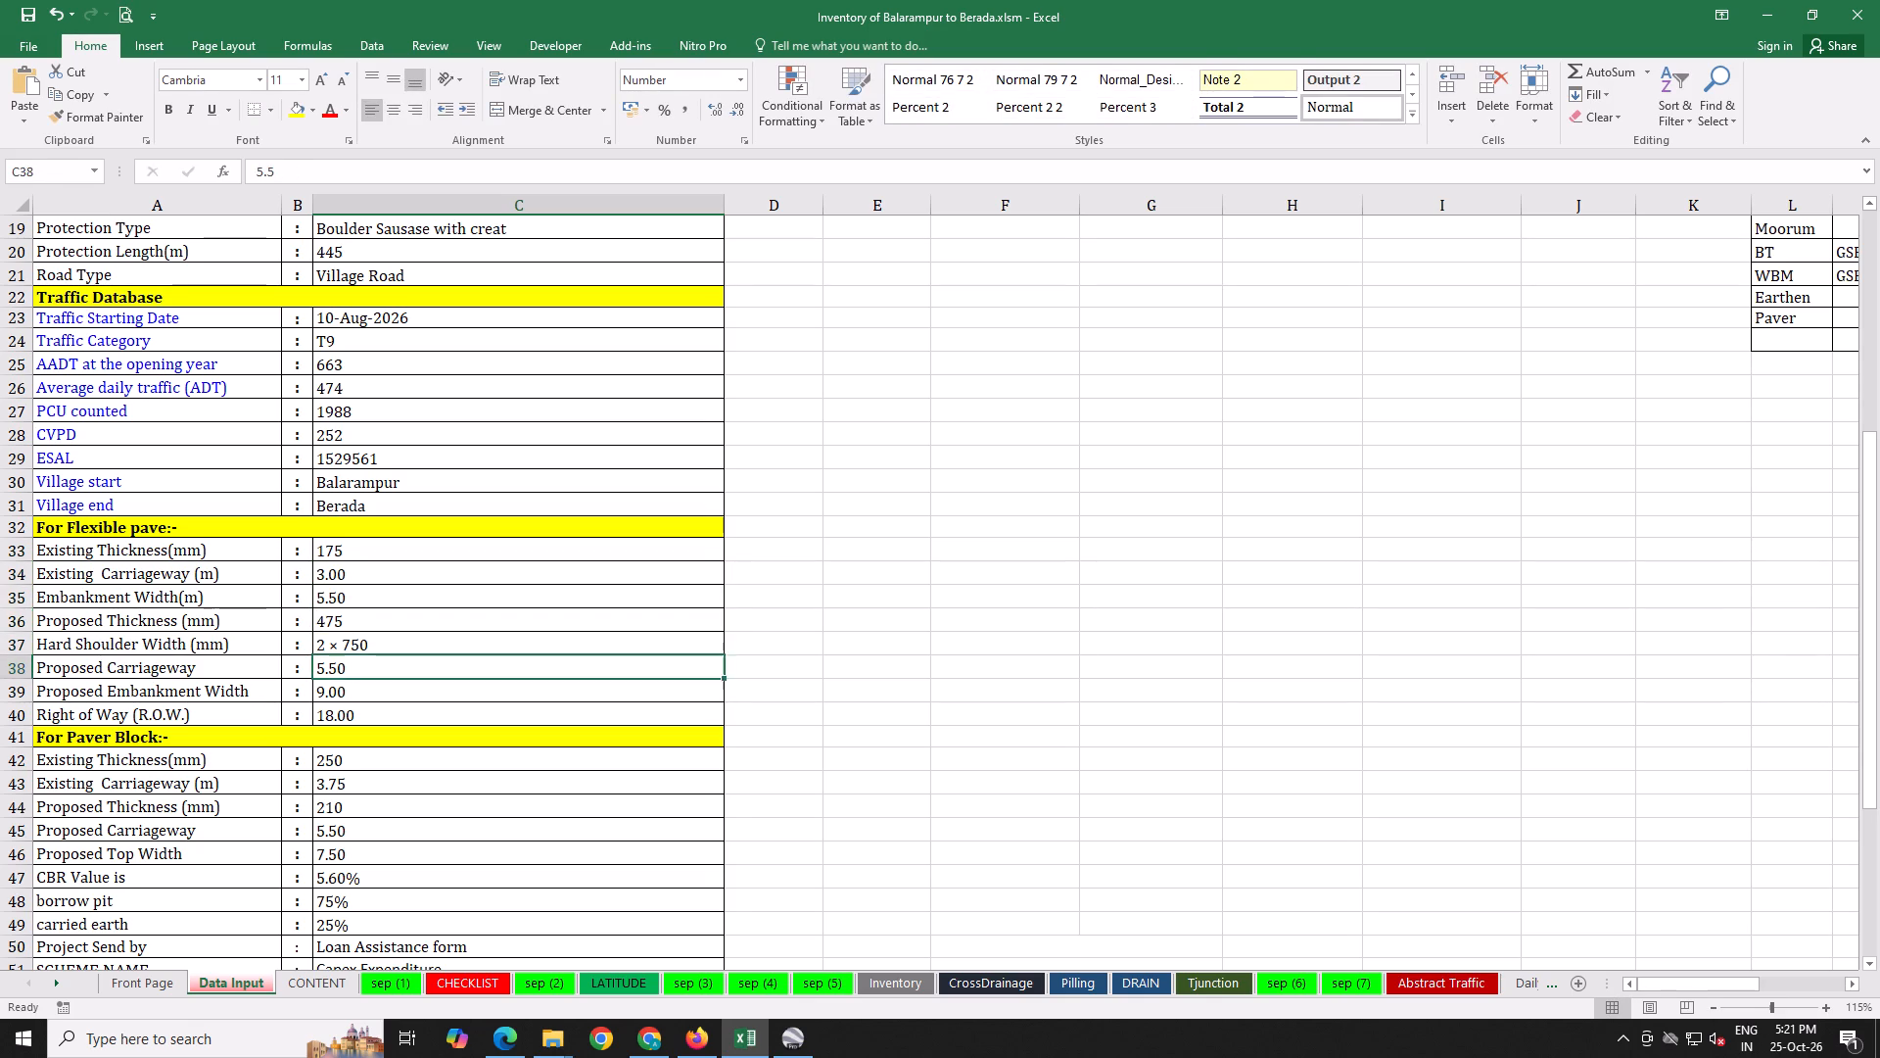
key("Return")
key("Return")
key("Return")
key("Return")
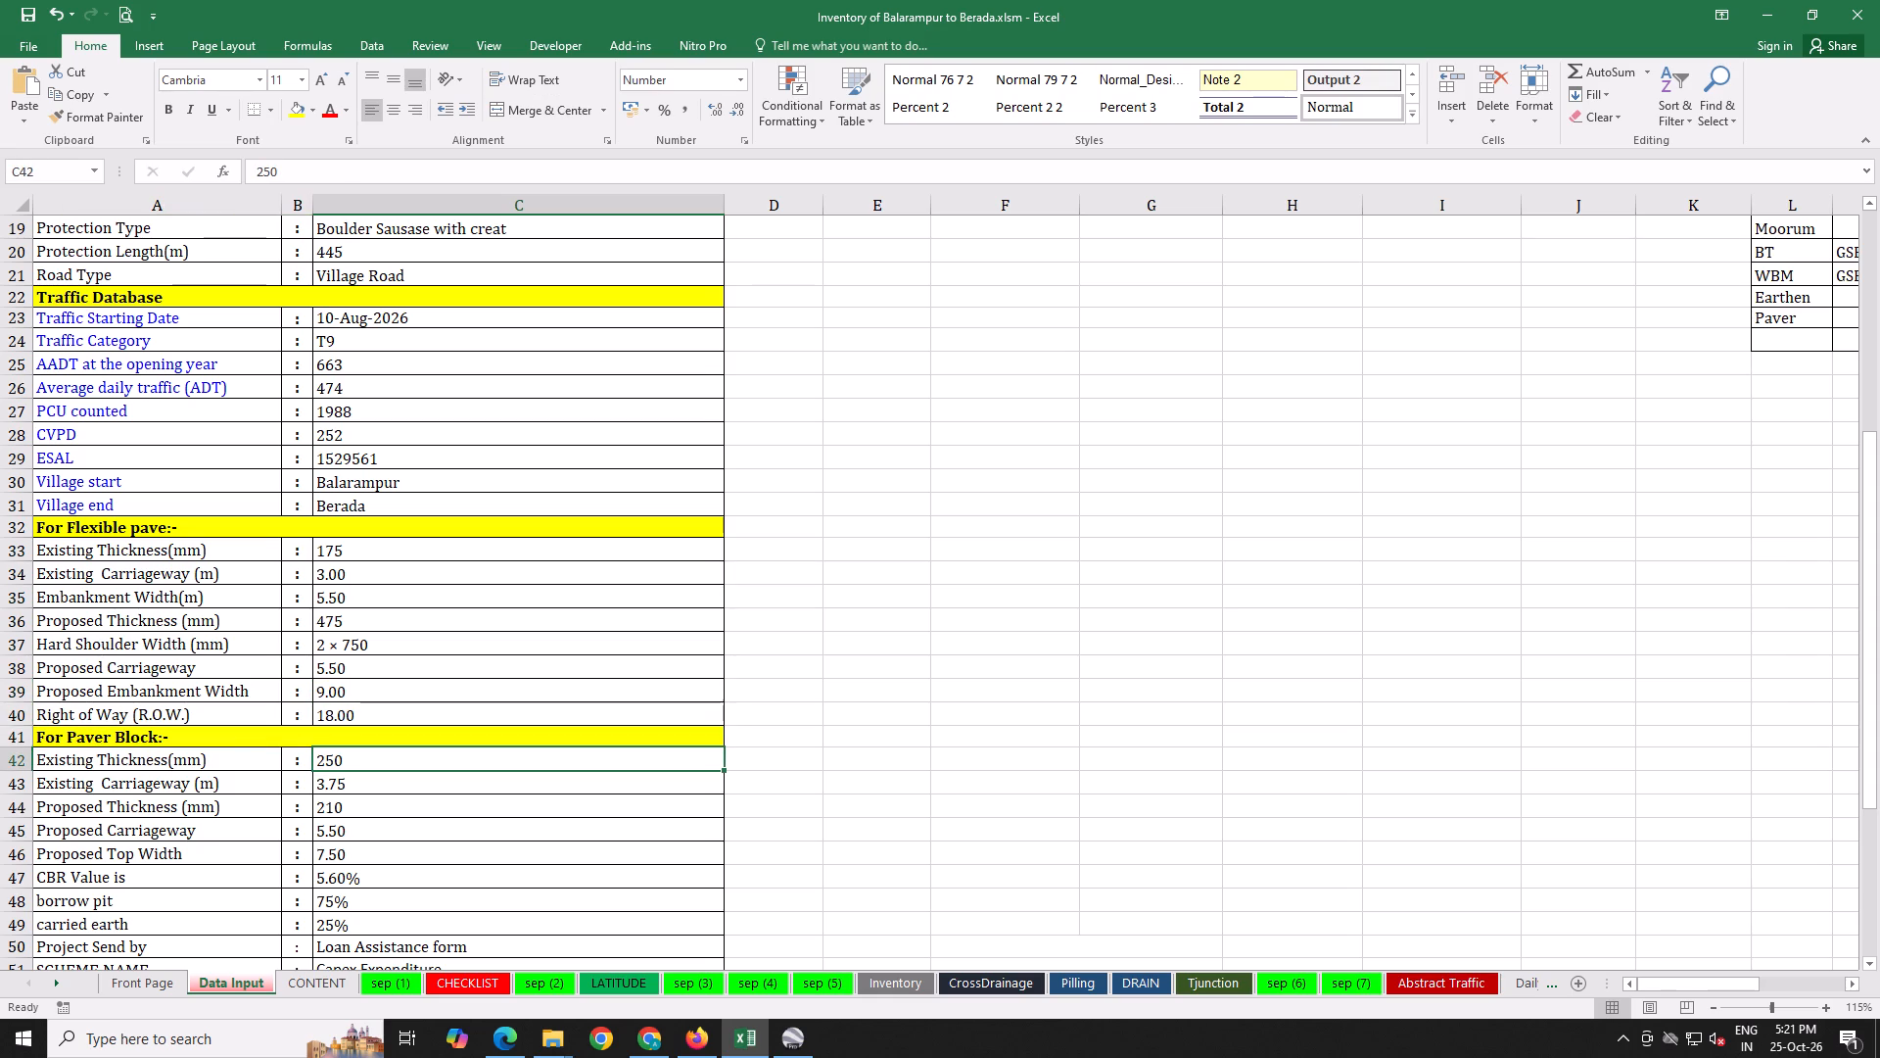
type("200")
key("Return")
key("3")
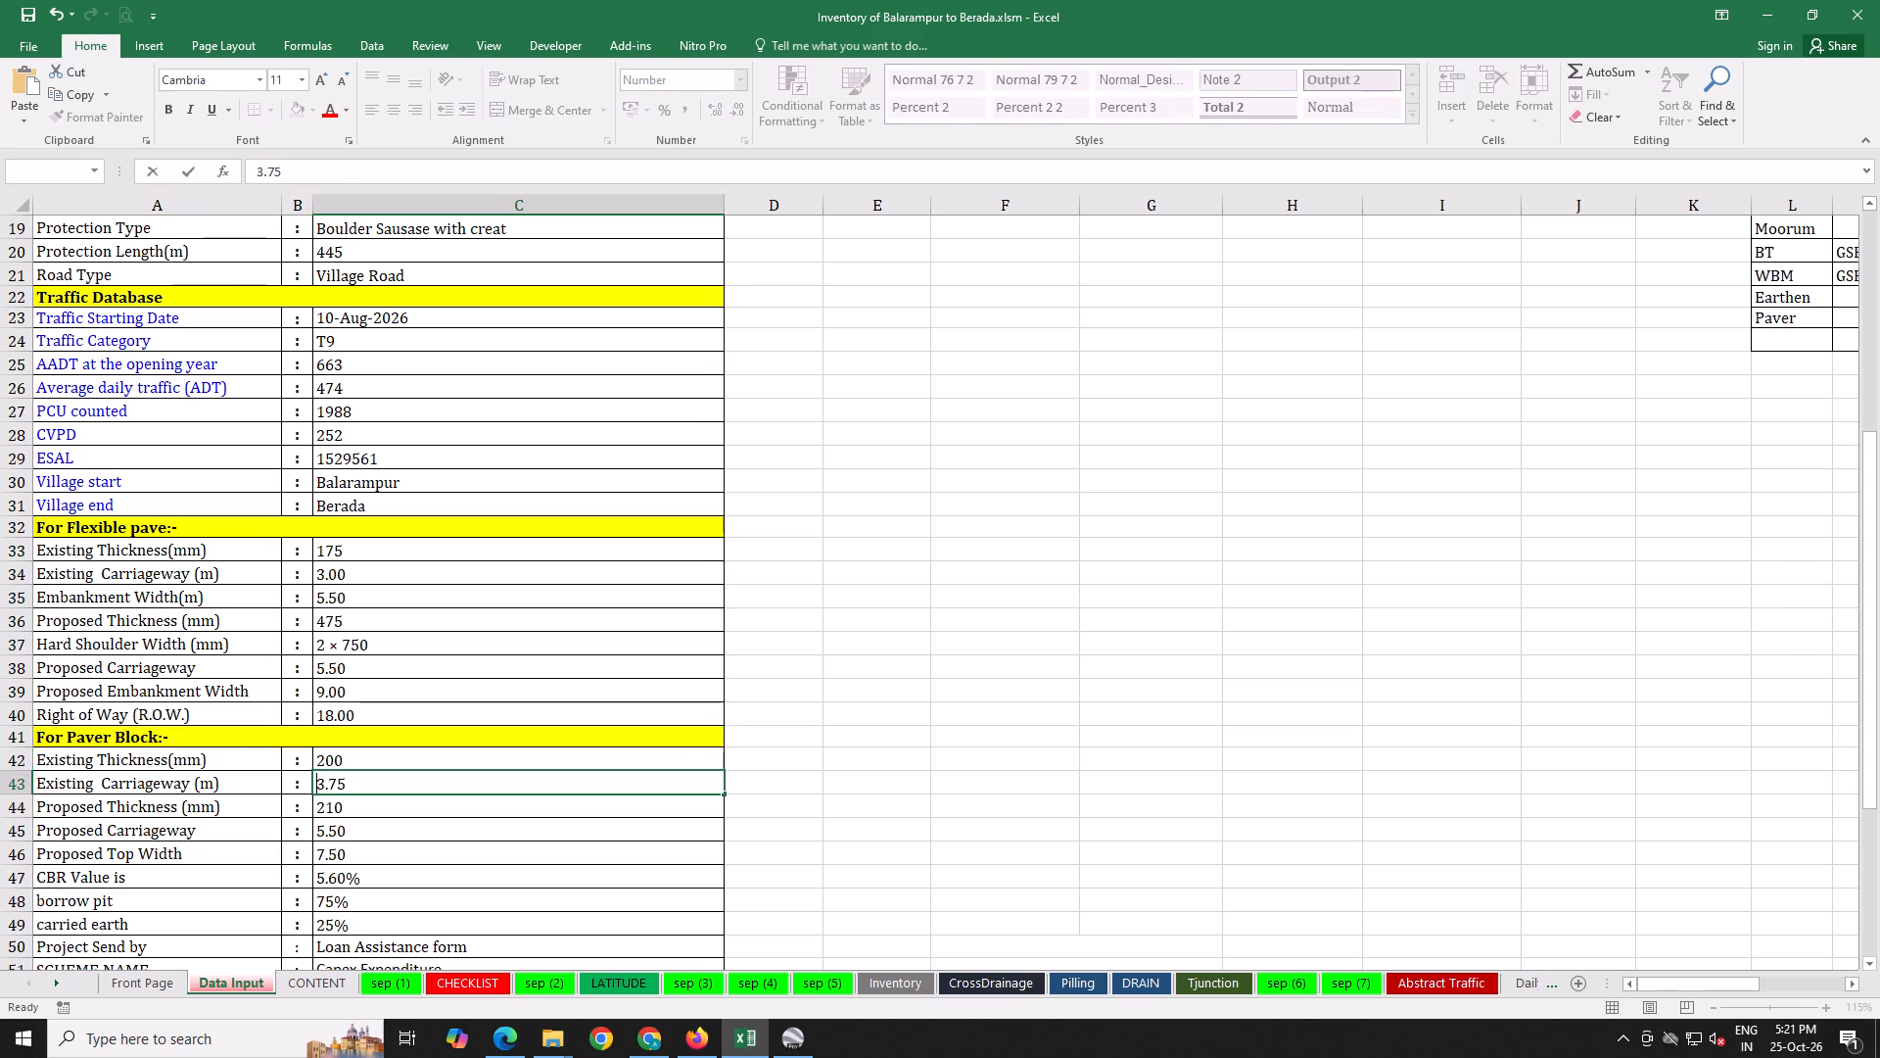
key("Return")
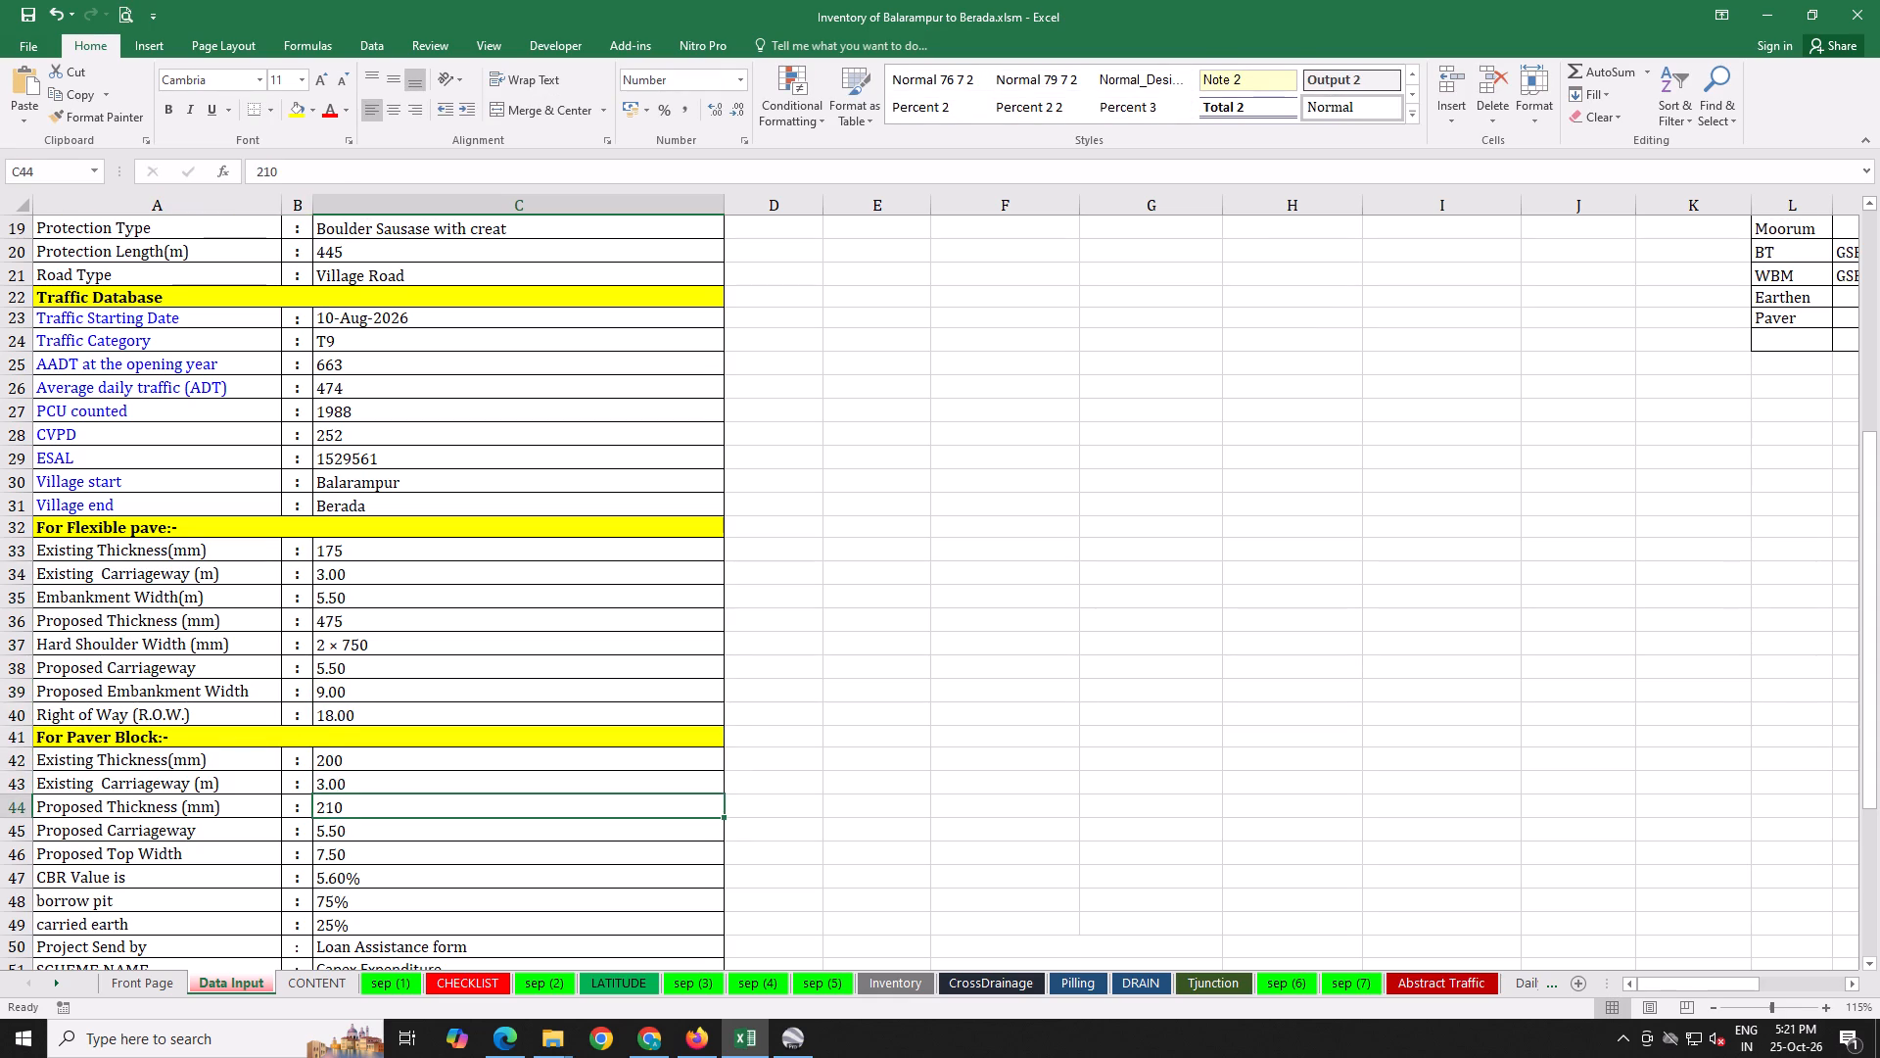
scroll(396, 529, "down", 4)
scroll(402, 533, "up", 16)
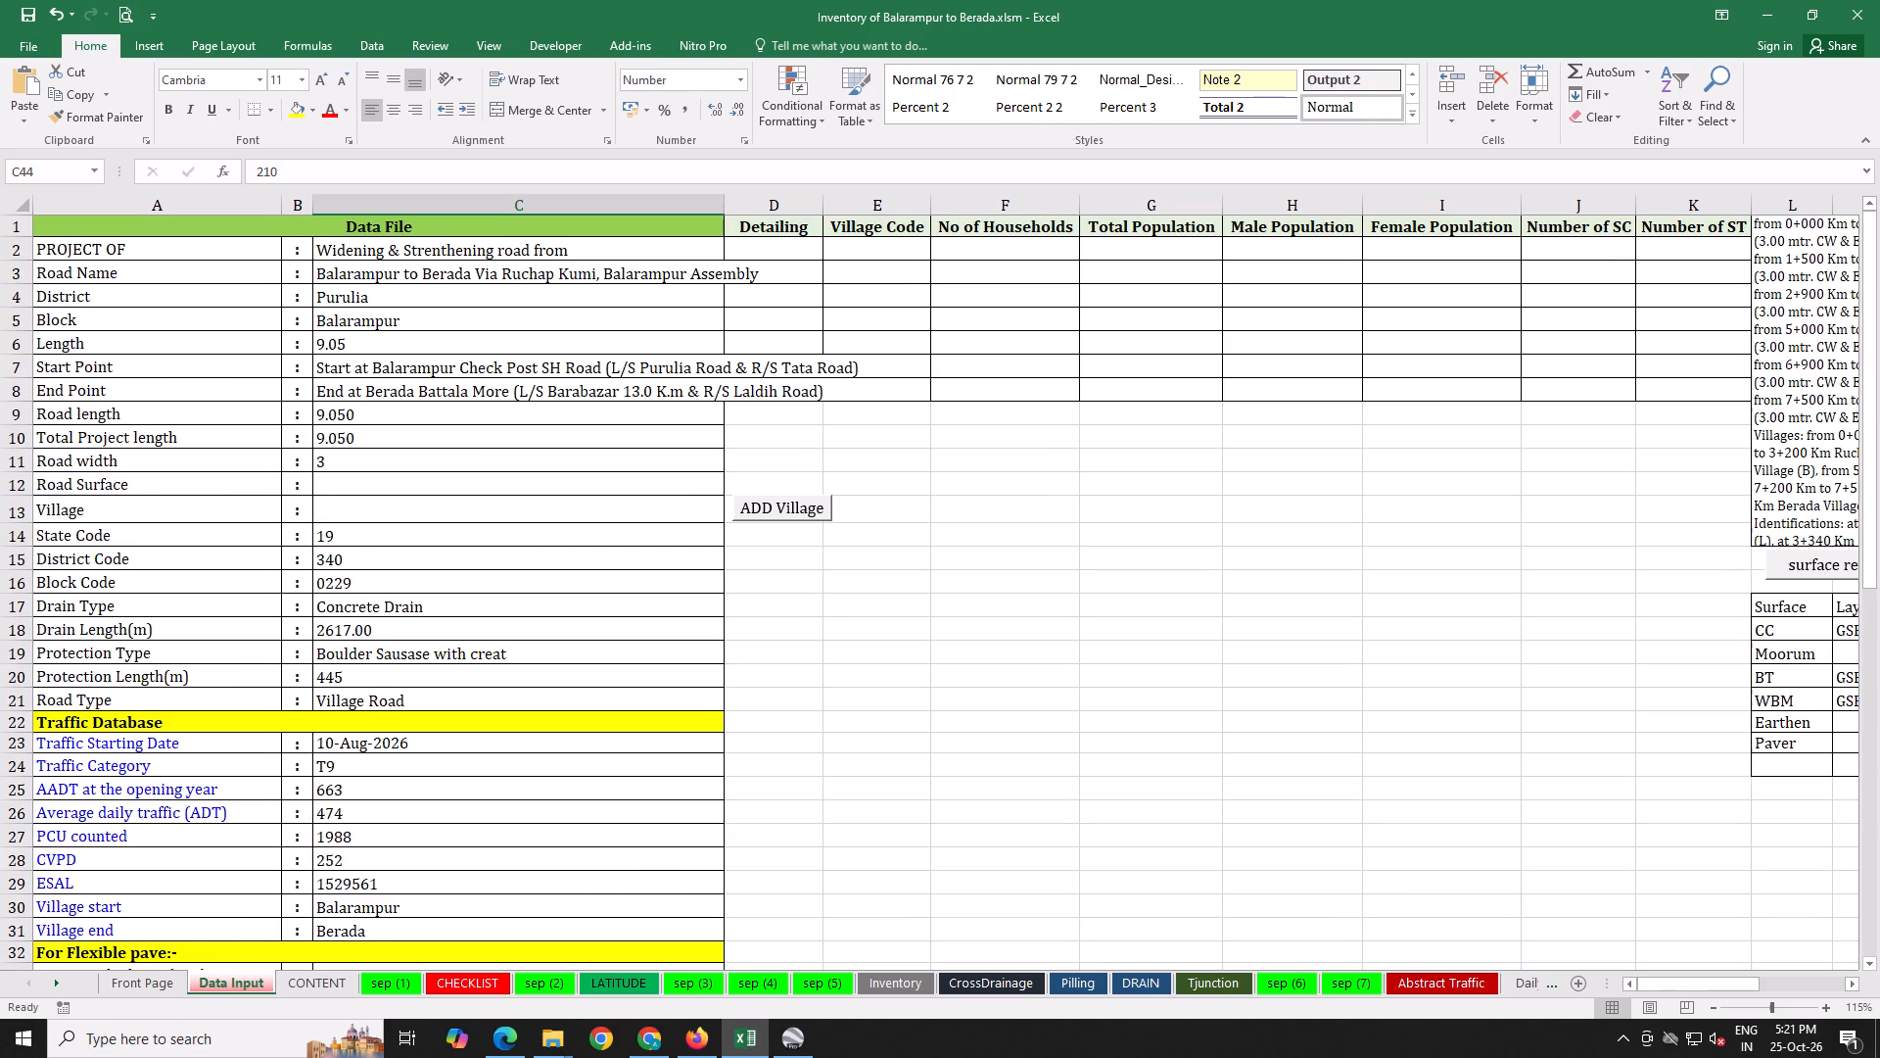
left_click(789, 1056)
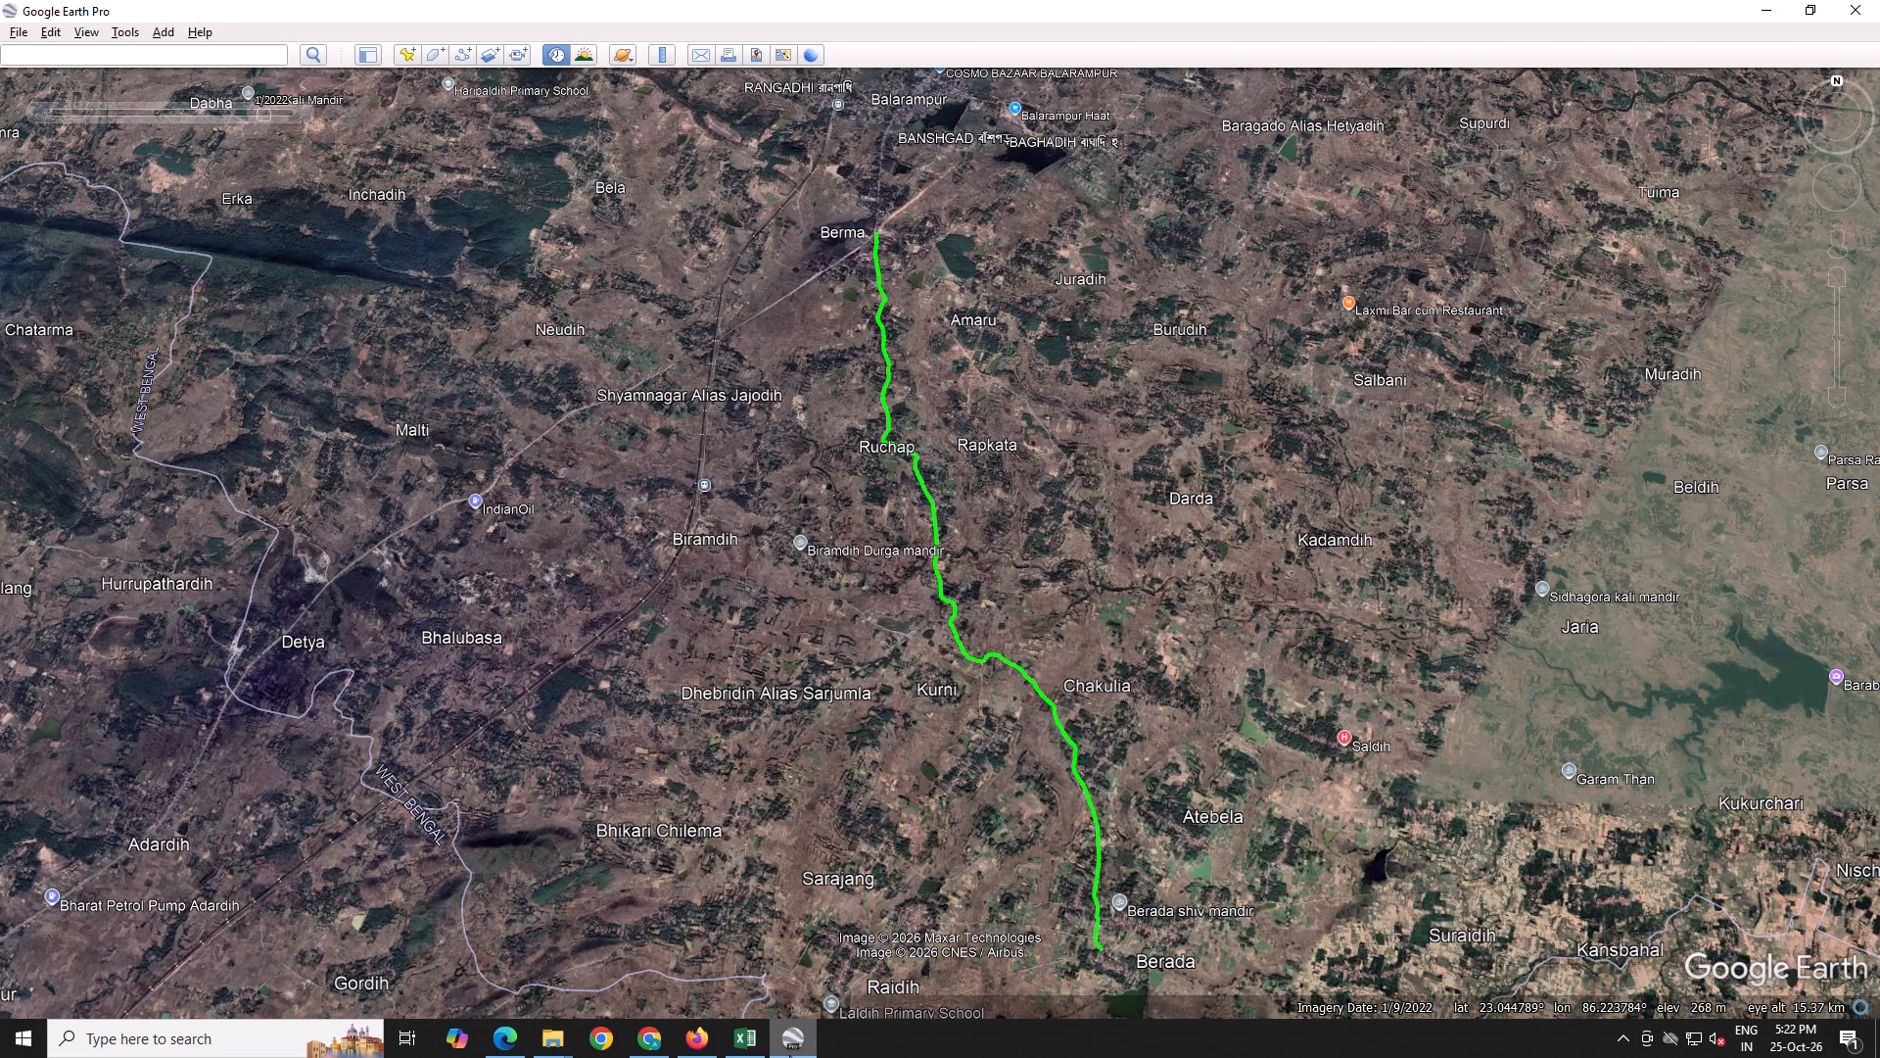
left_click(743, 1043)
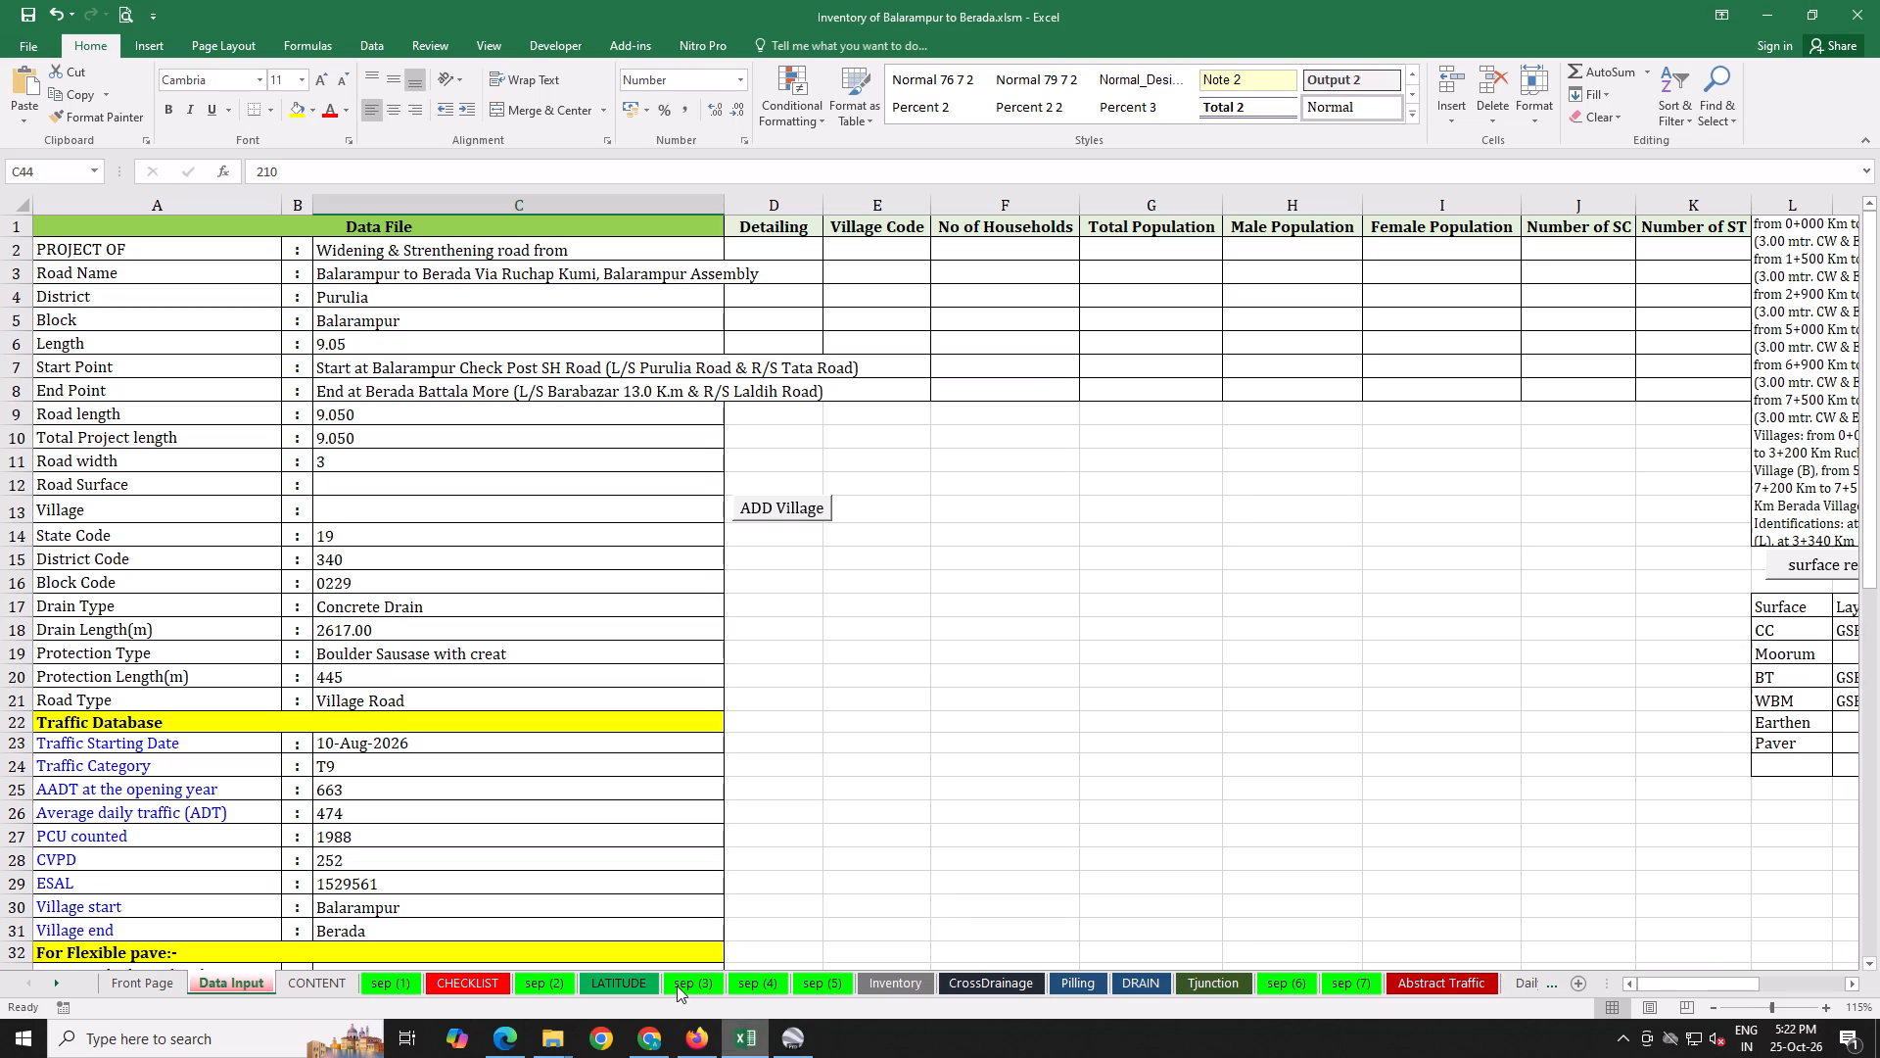
Unhide the GOOGLE MAP sheet.
right_click(834, 981)
left_click(863, 950)
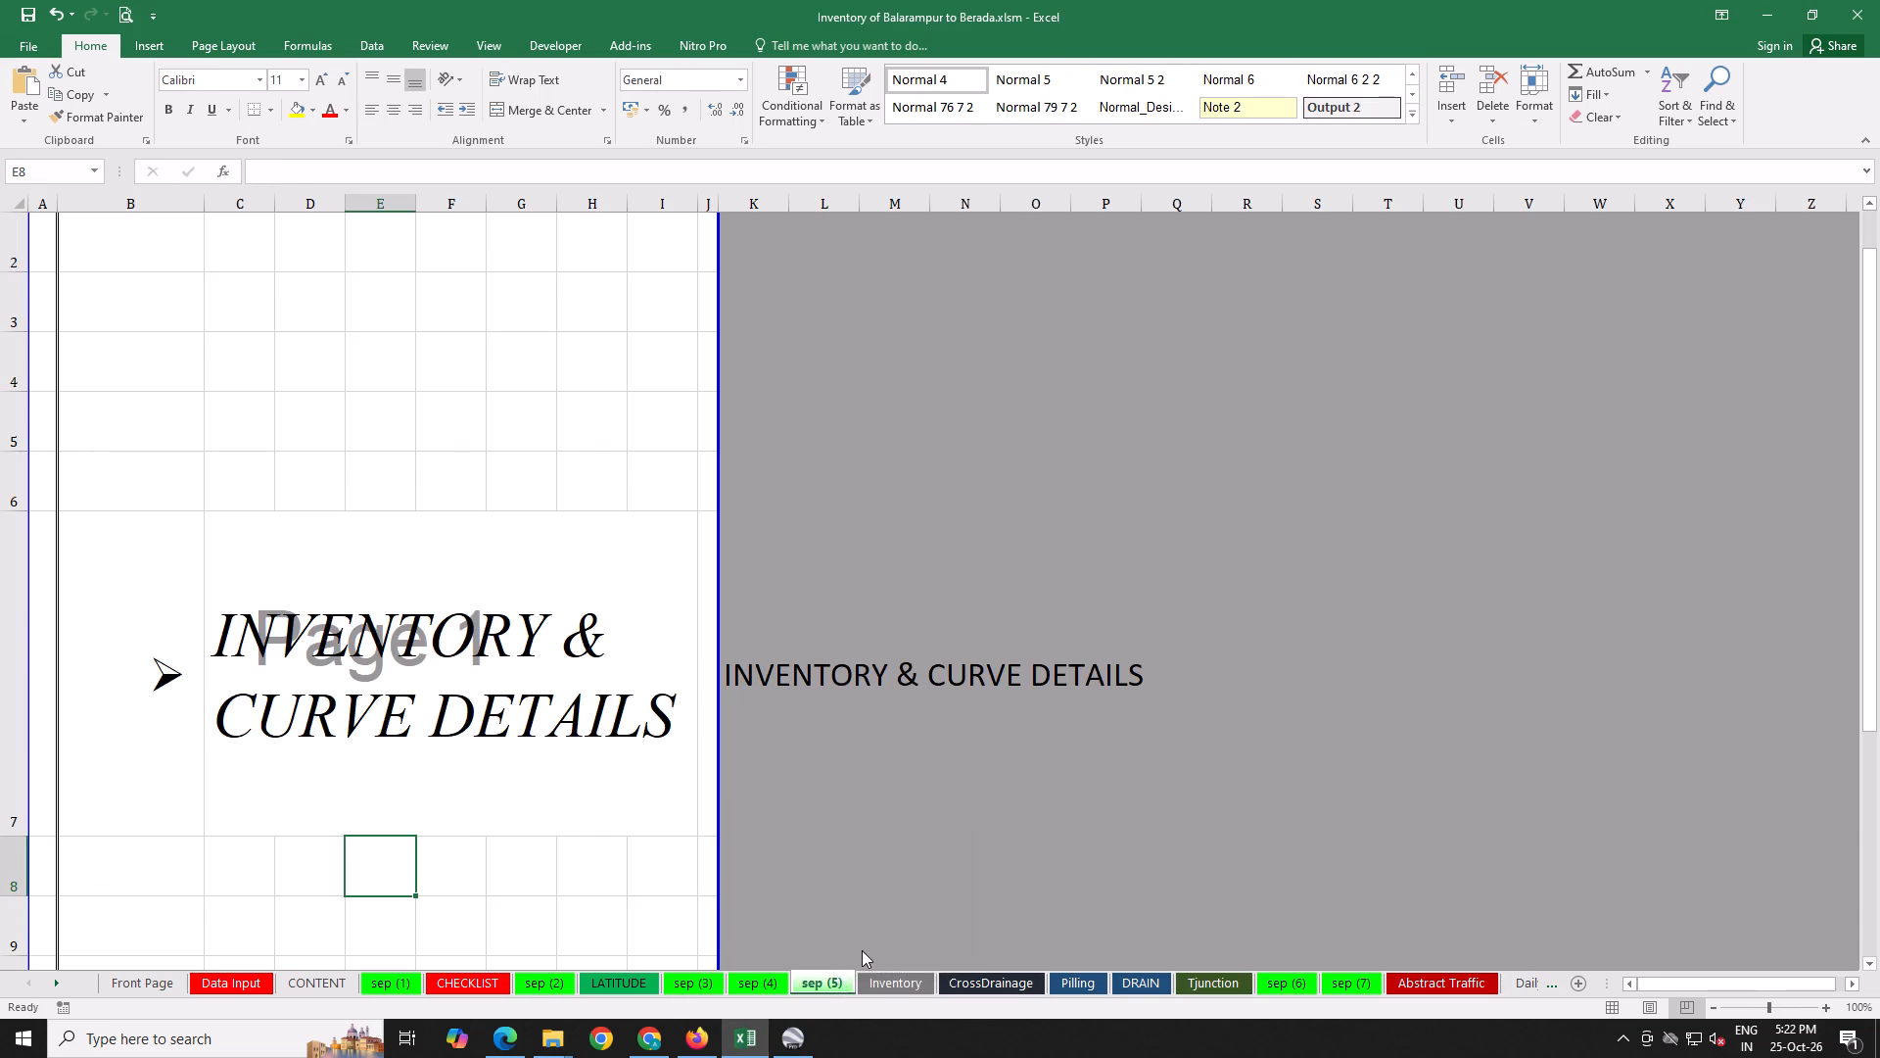
double_click(747, 899)
Delete the old satellite map picture from the GOOGLE MAP sheet.
left_click(660, 636)
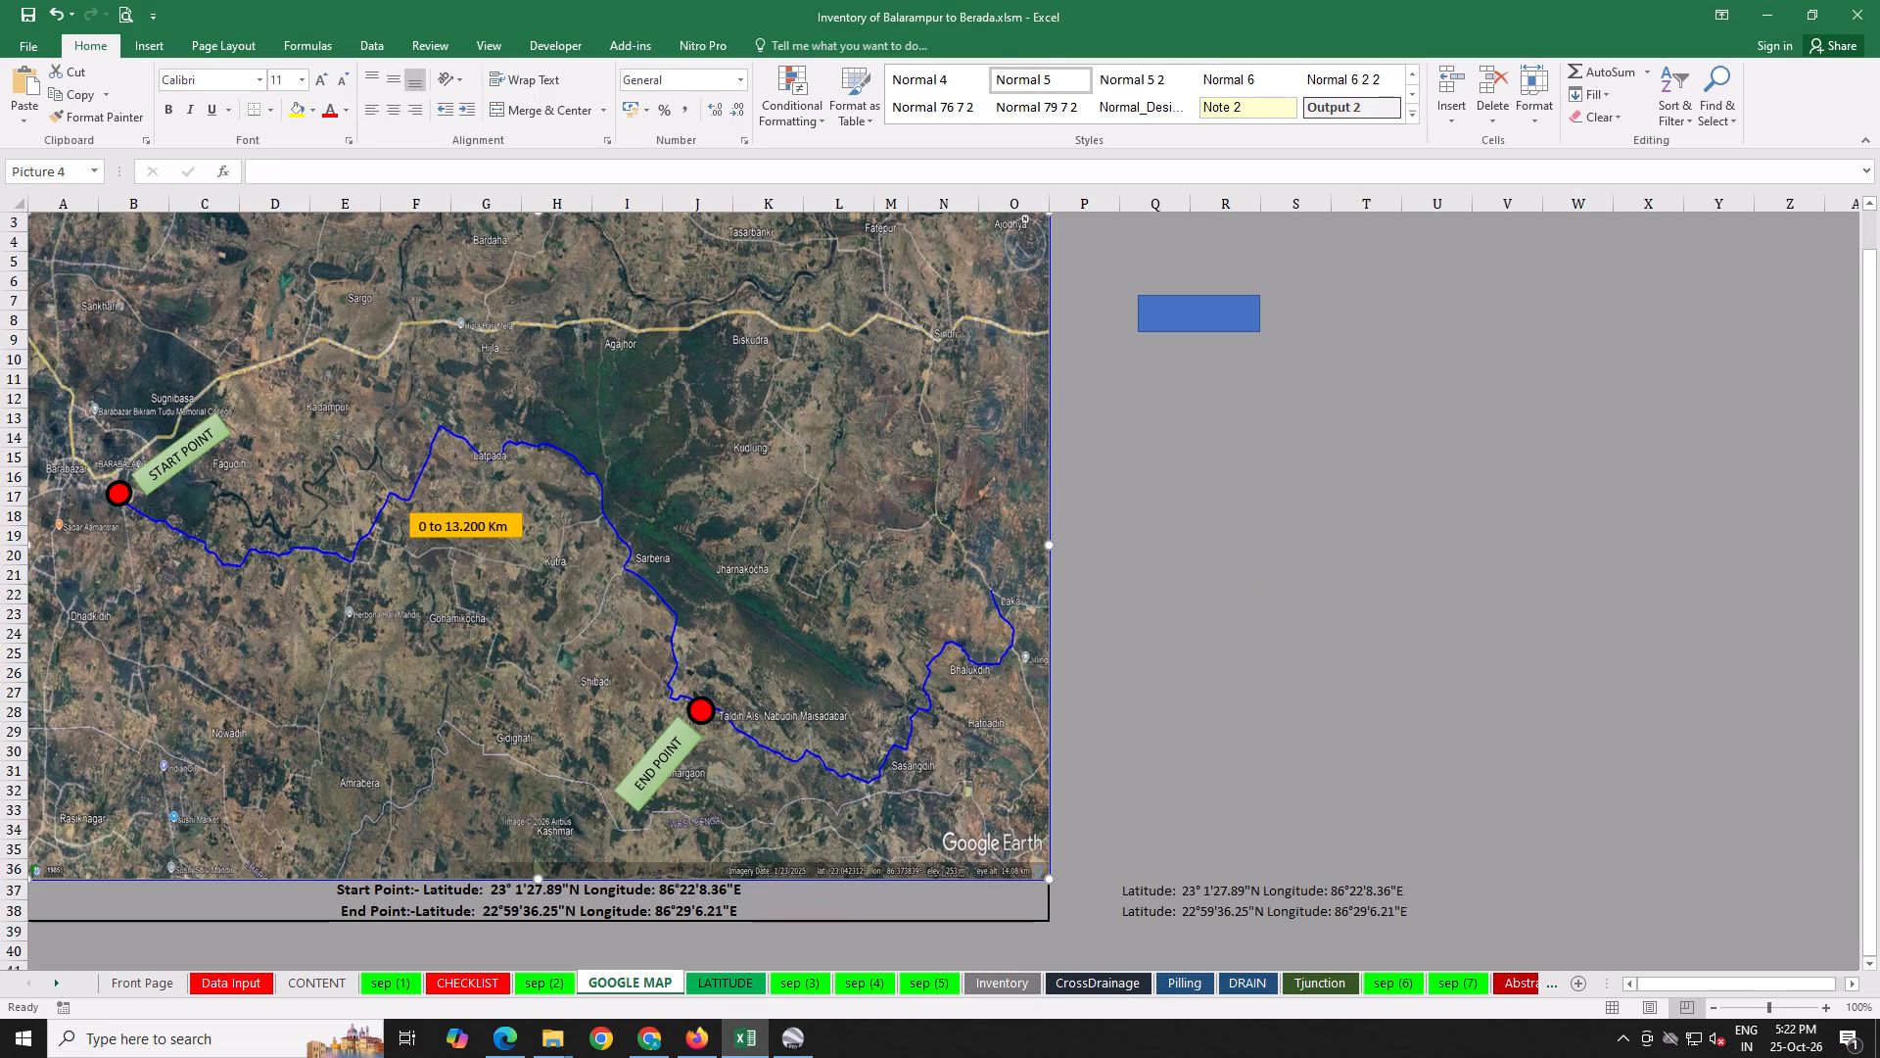
key("Delete")
Insert Gmap.PNG from the Balarampur to Berada (15.10.26) folder, under PURULIA, Purulia RIDF-XXXII (2026), into the empty map area.
left_click(568, 576)
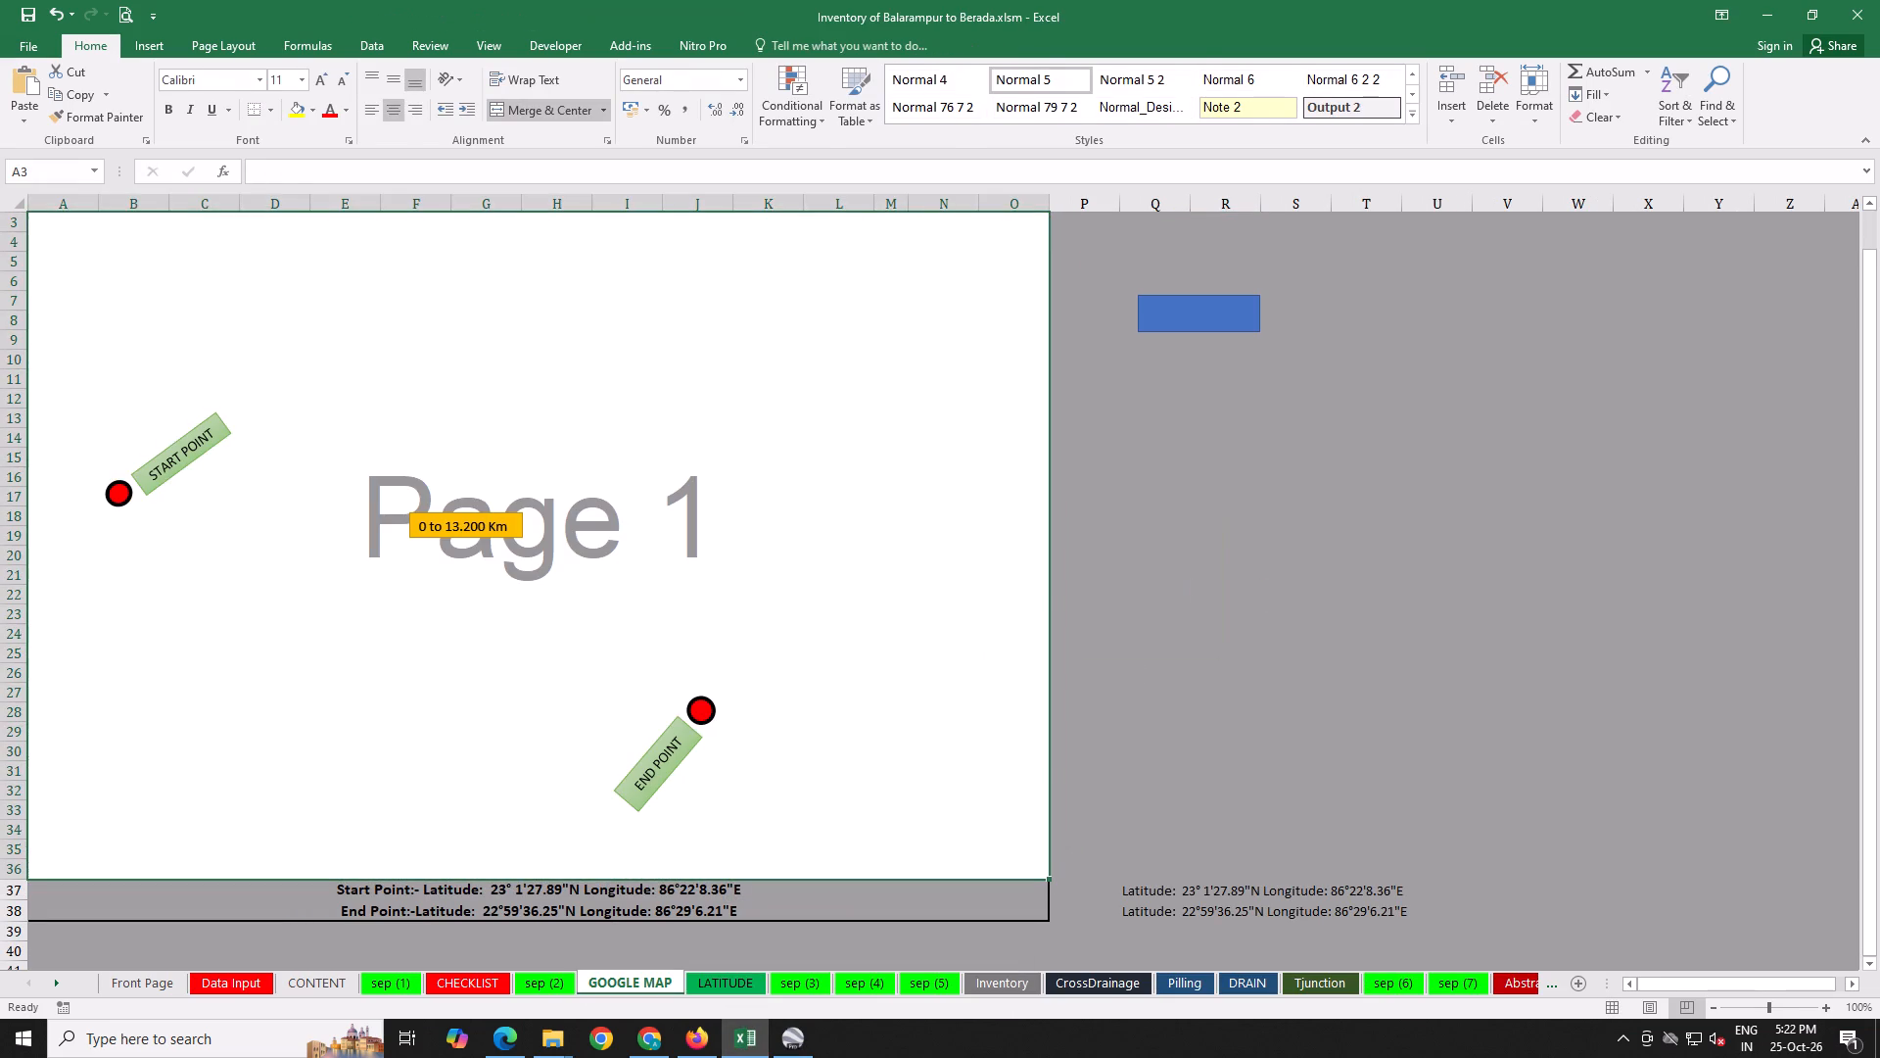
left_click(1236, 301)
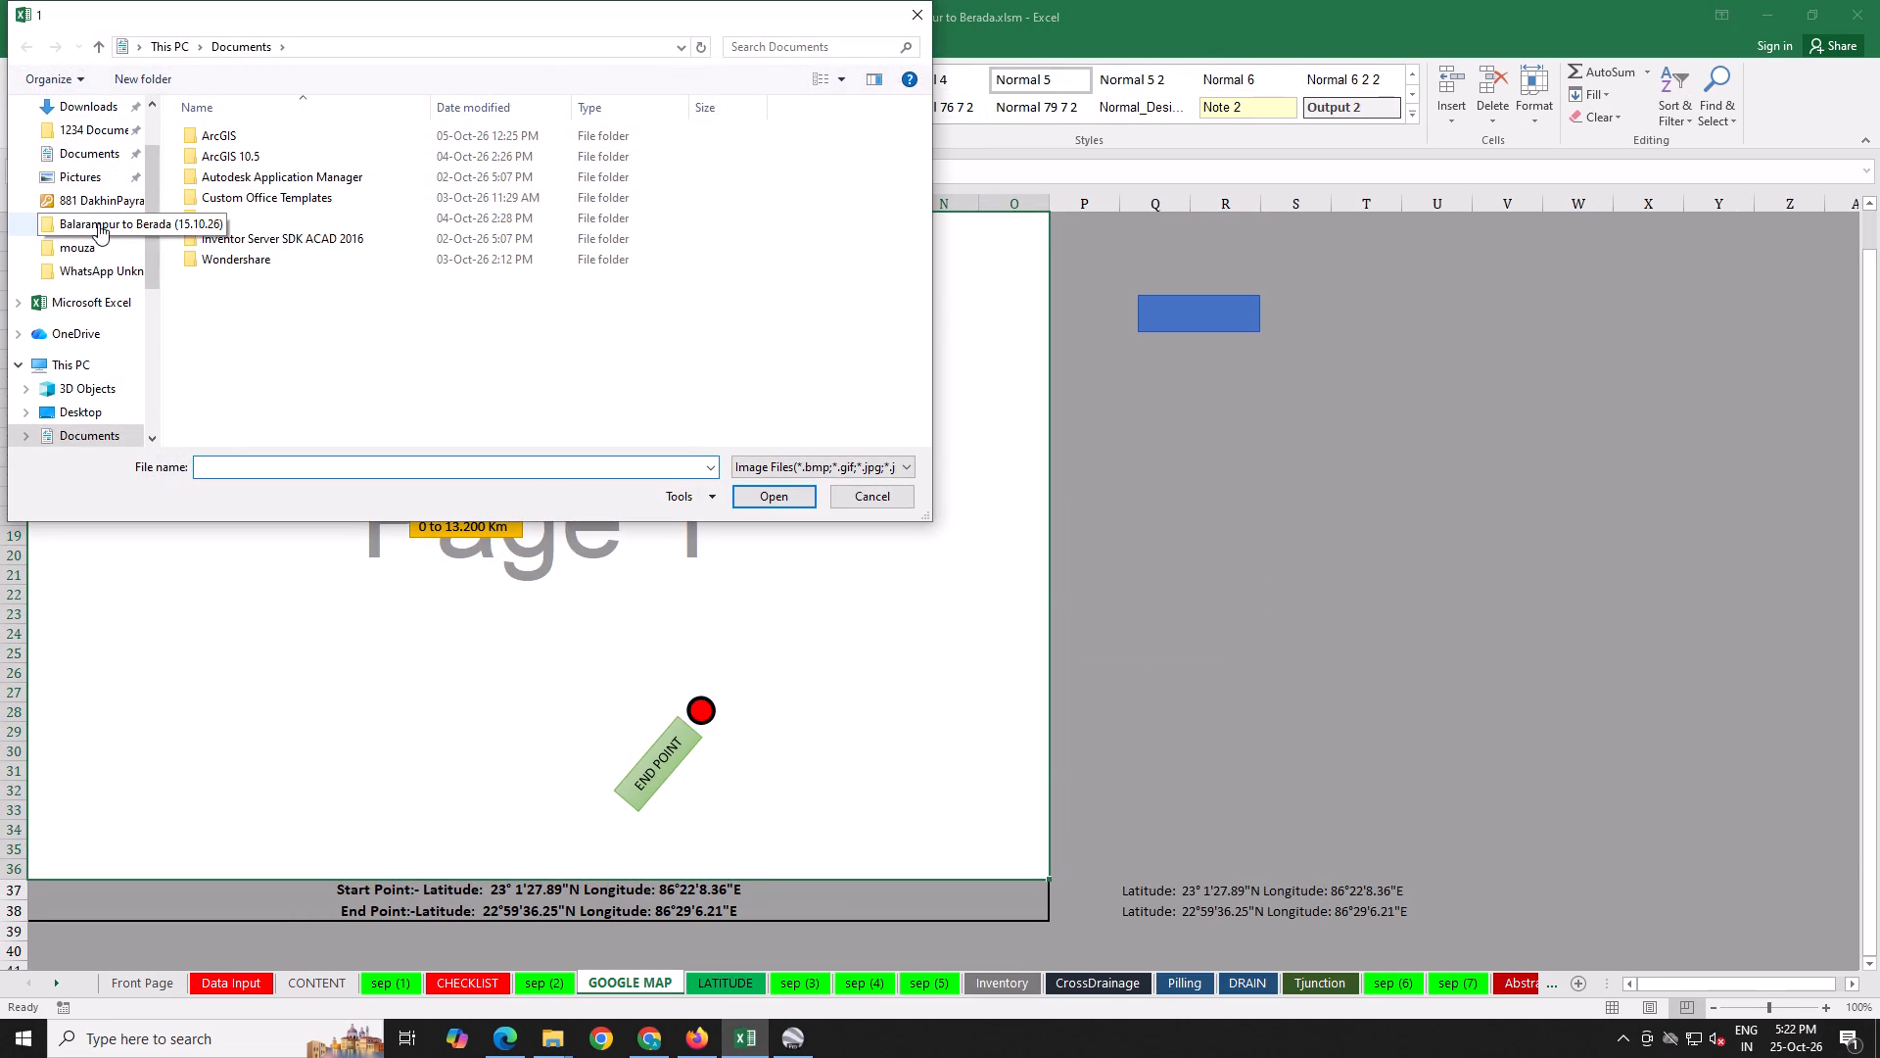
left_click_drag(151, 172, 144, 134)
left_click(91, 162)
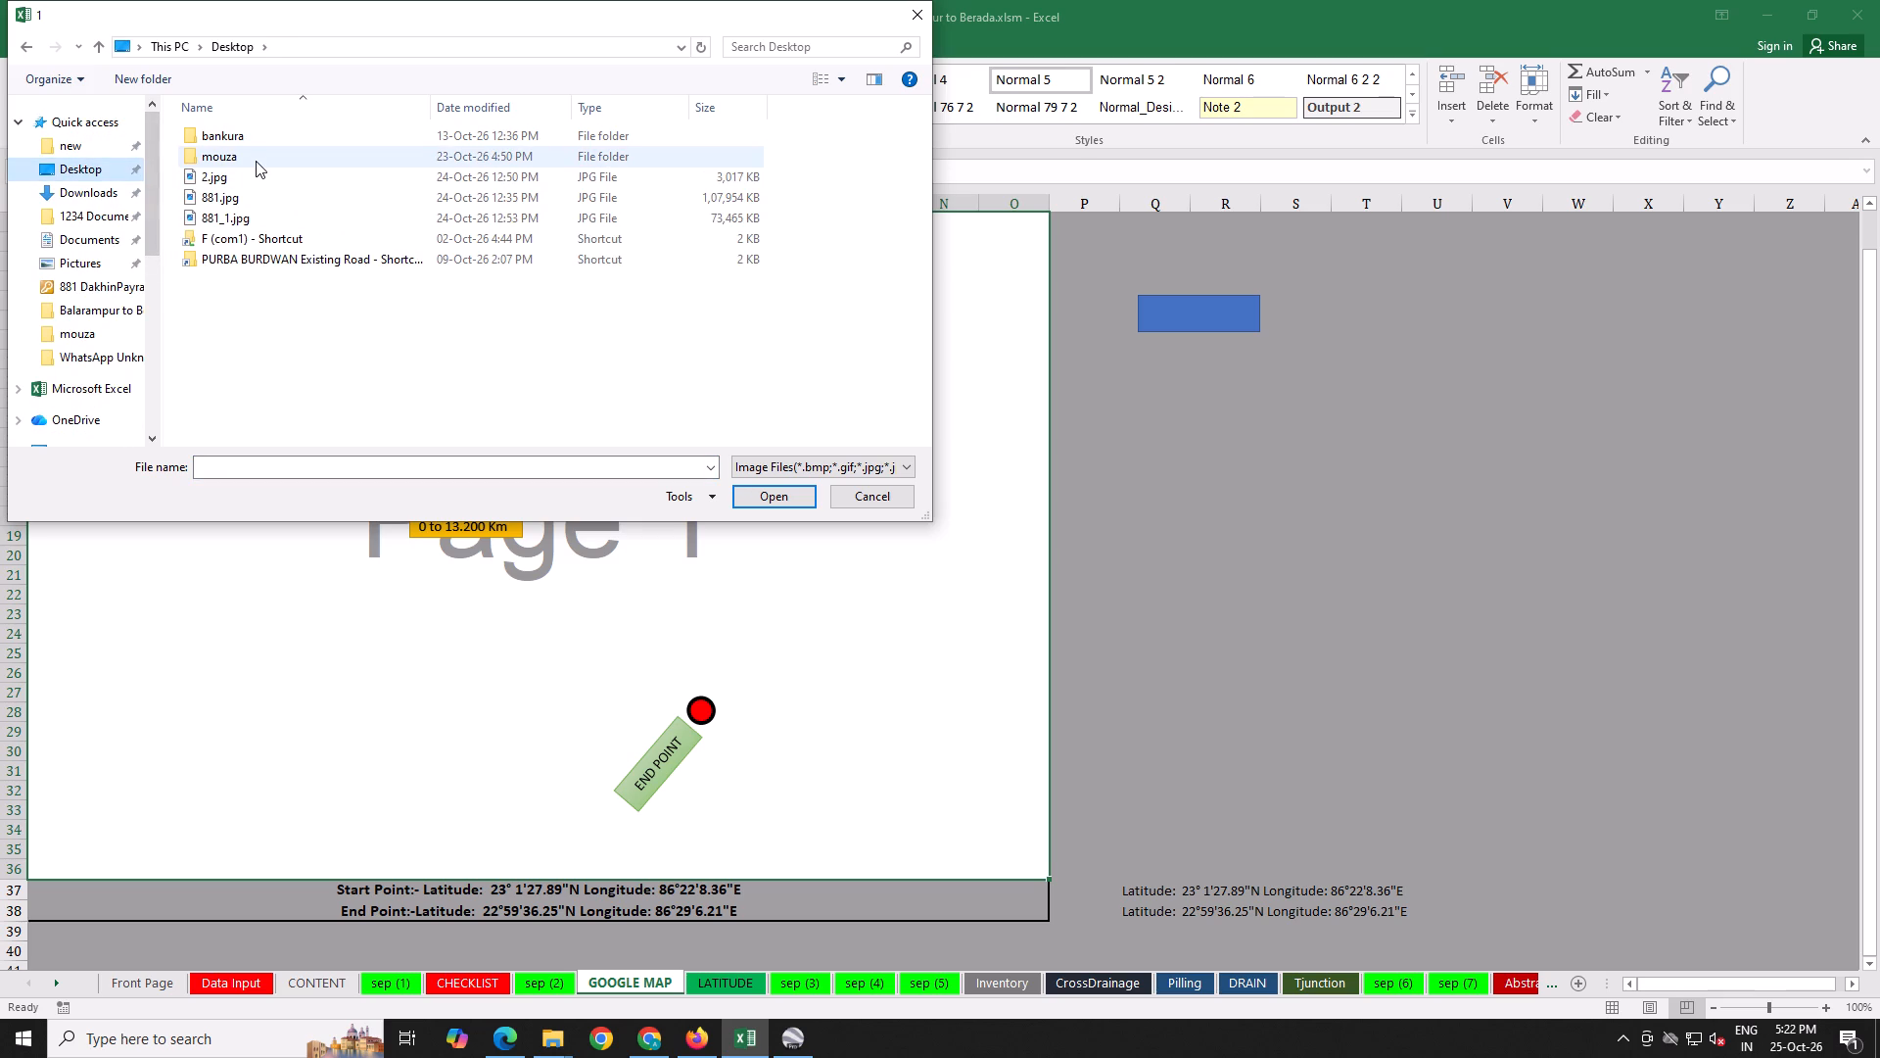
double_click(242, 237)
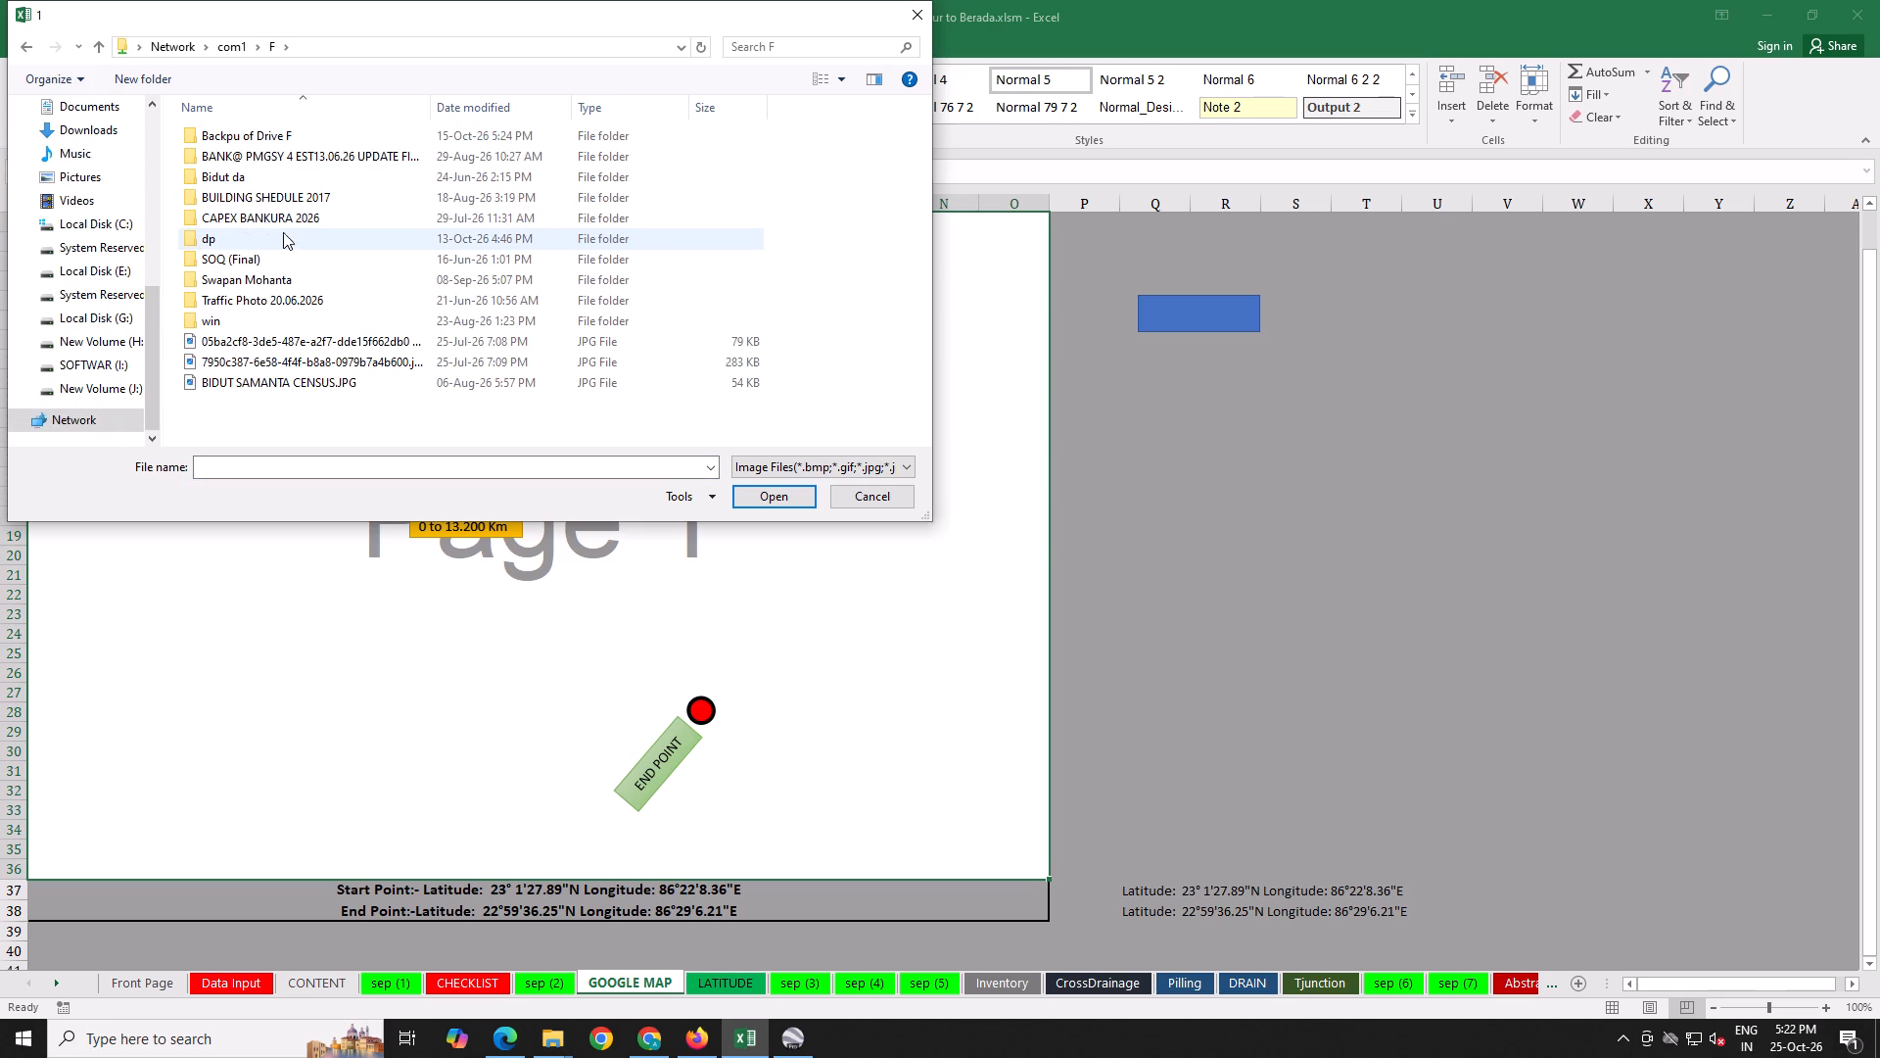
double_click(263, 134)
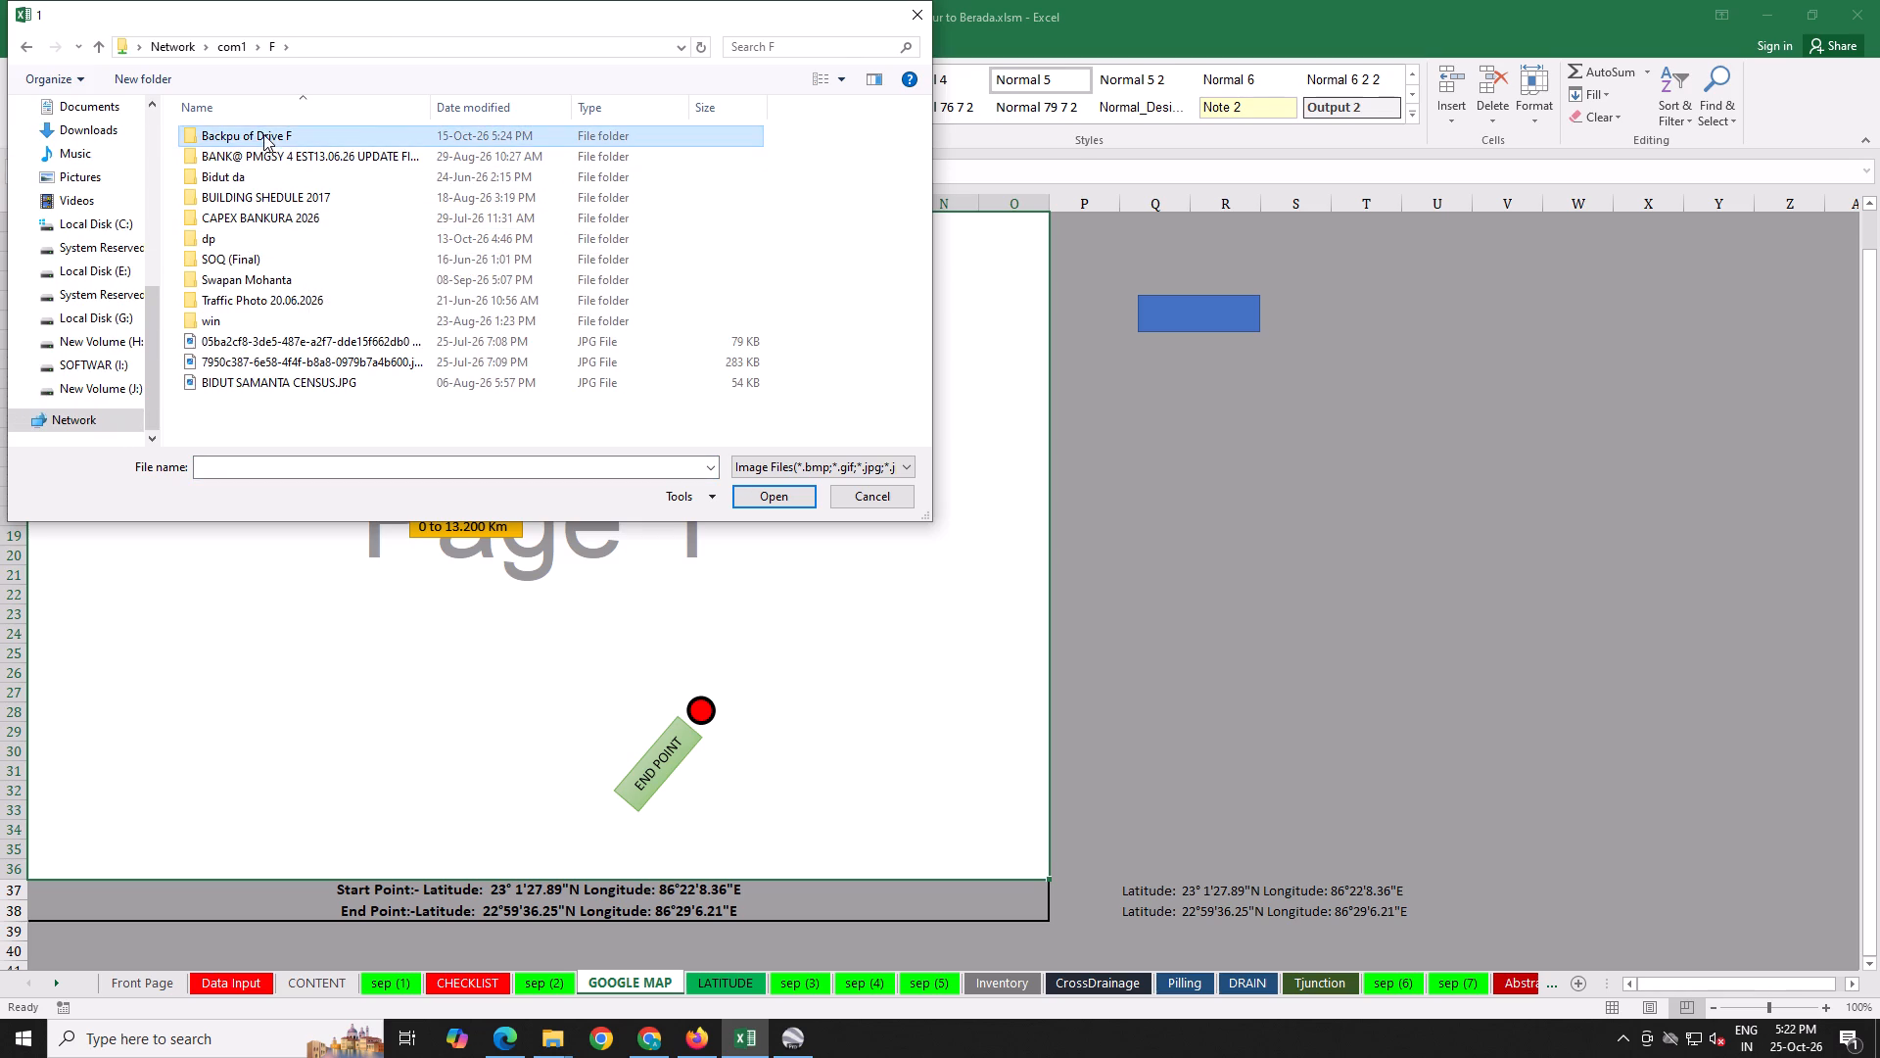
double_click(258, 153)
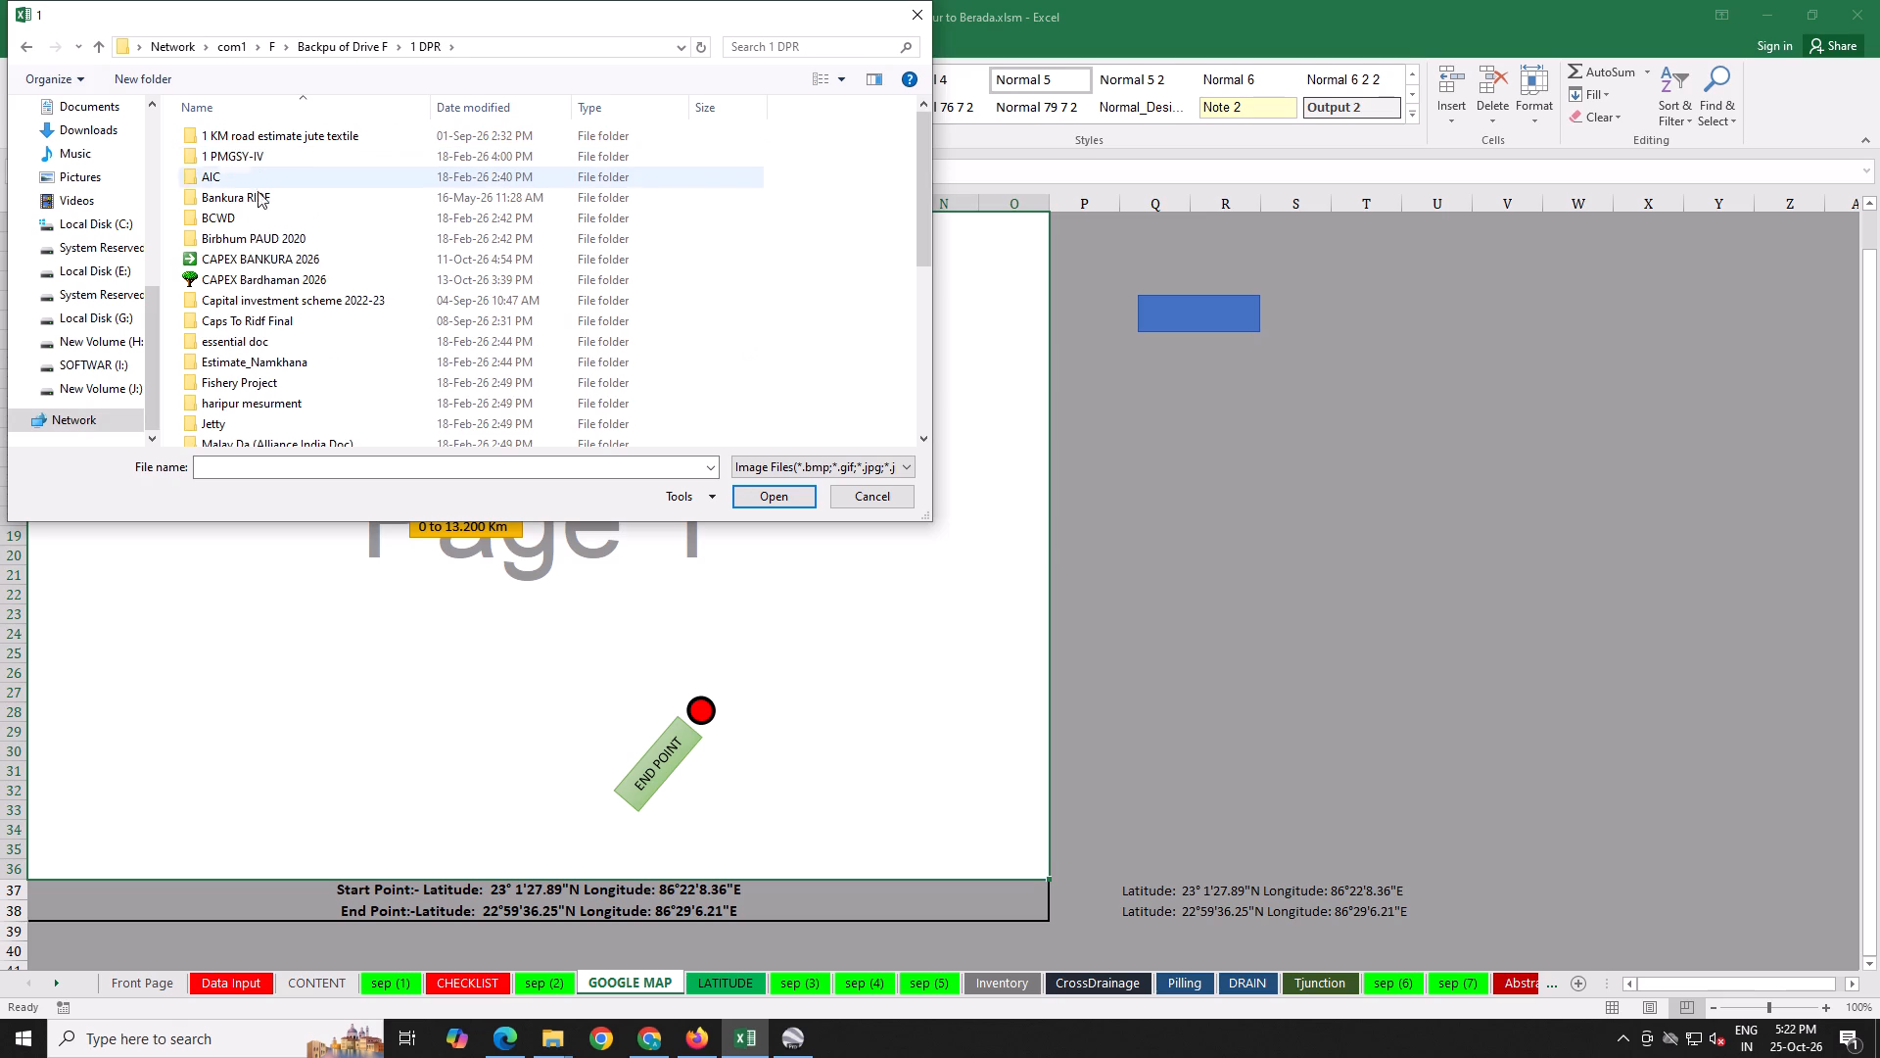
left_click(270, 255)
scroll(274, 259, "down", 4)
double_click(255, 338)
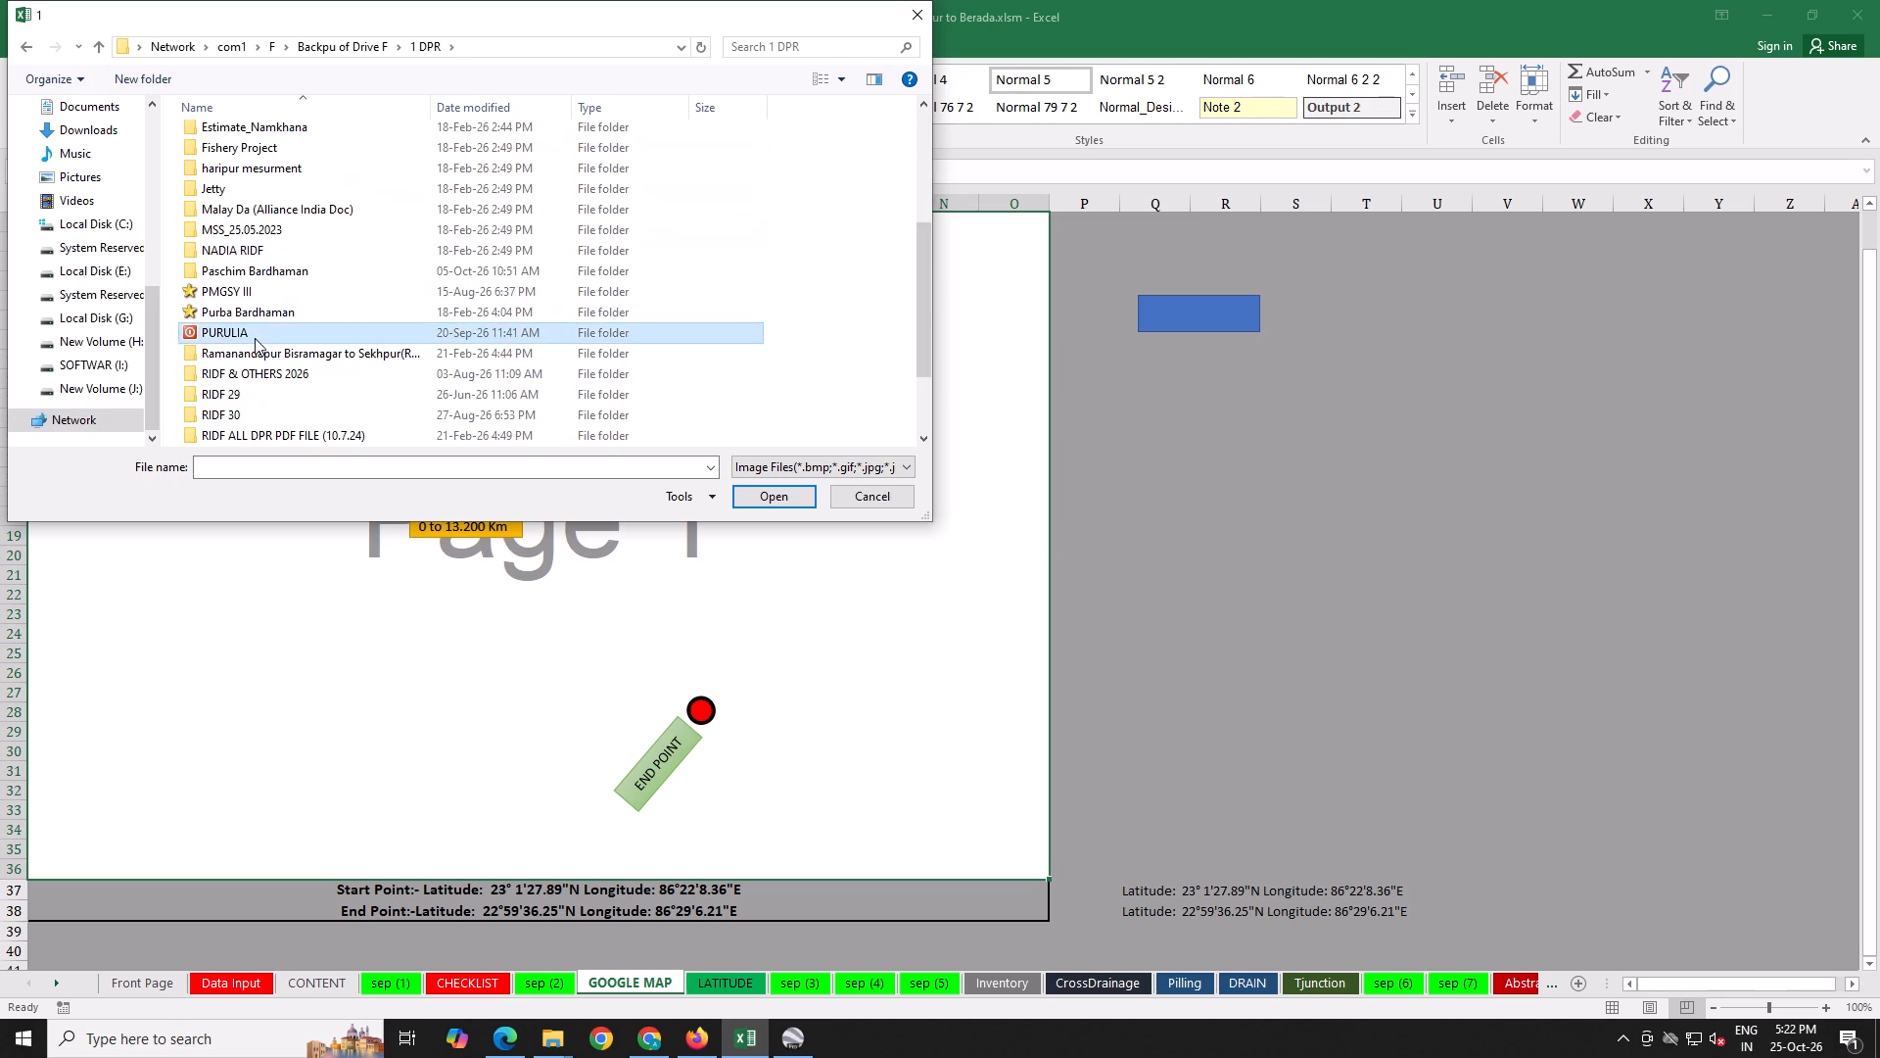
double_click(267, 245)
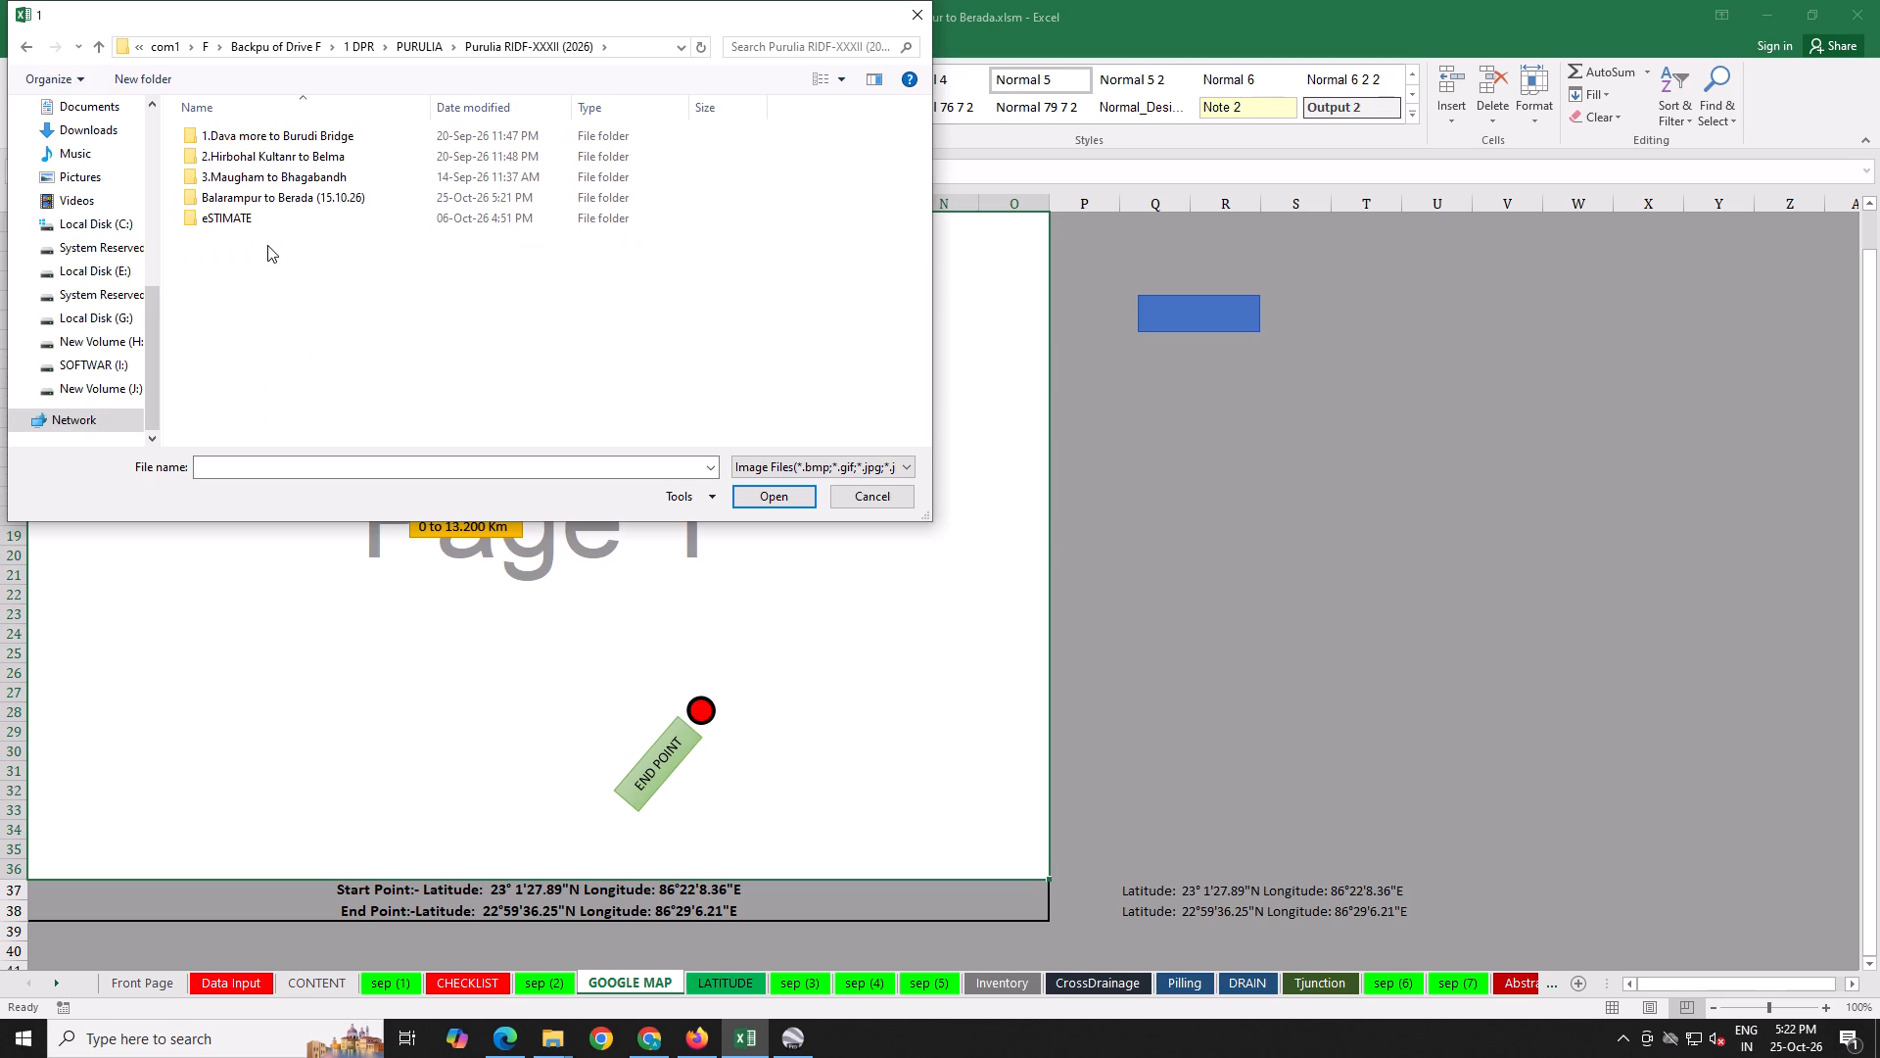
double_click(285, 196)
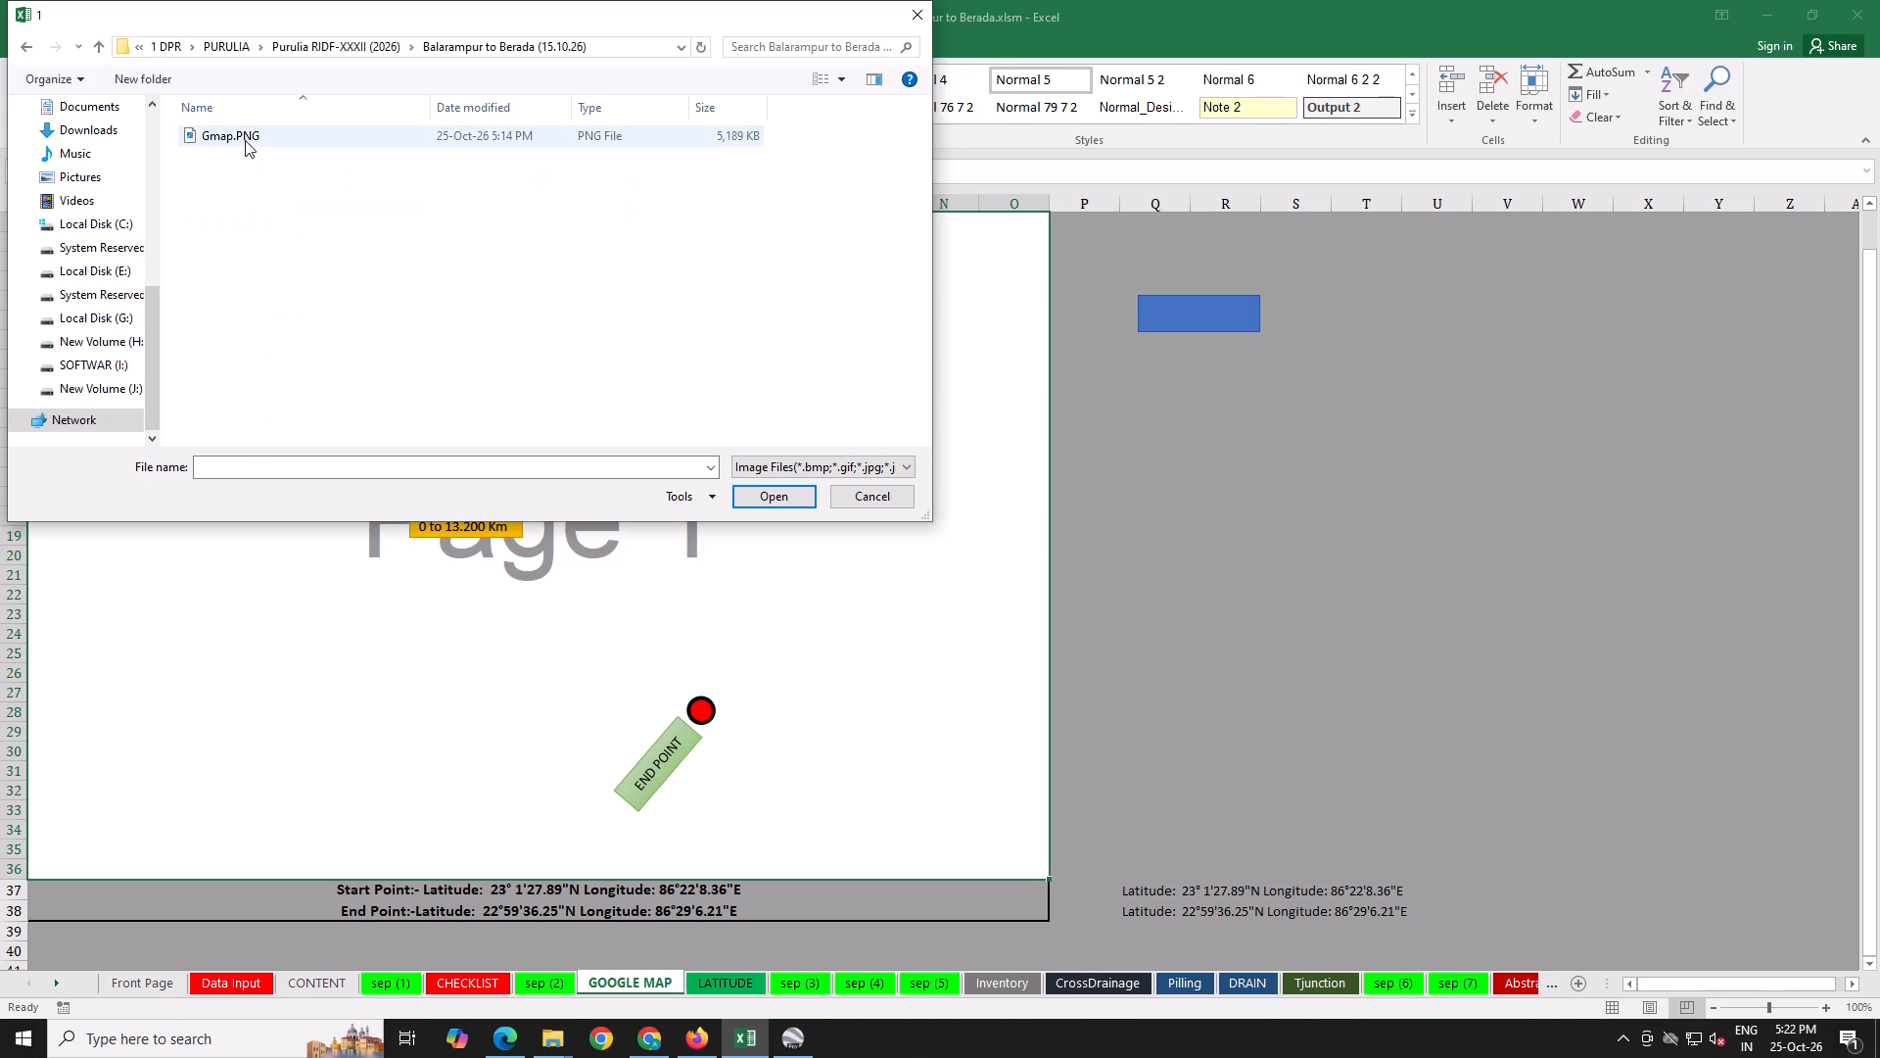
double_click(245, 140)
Send the new map picture behind the START POINT, END POINT and distance labels.
scroll(474, 373, "up", 2)
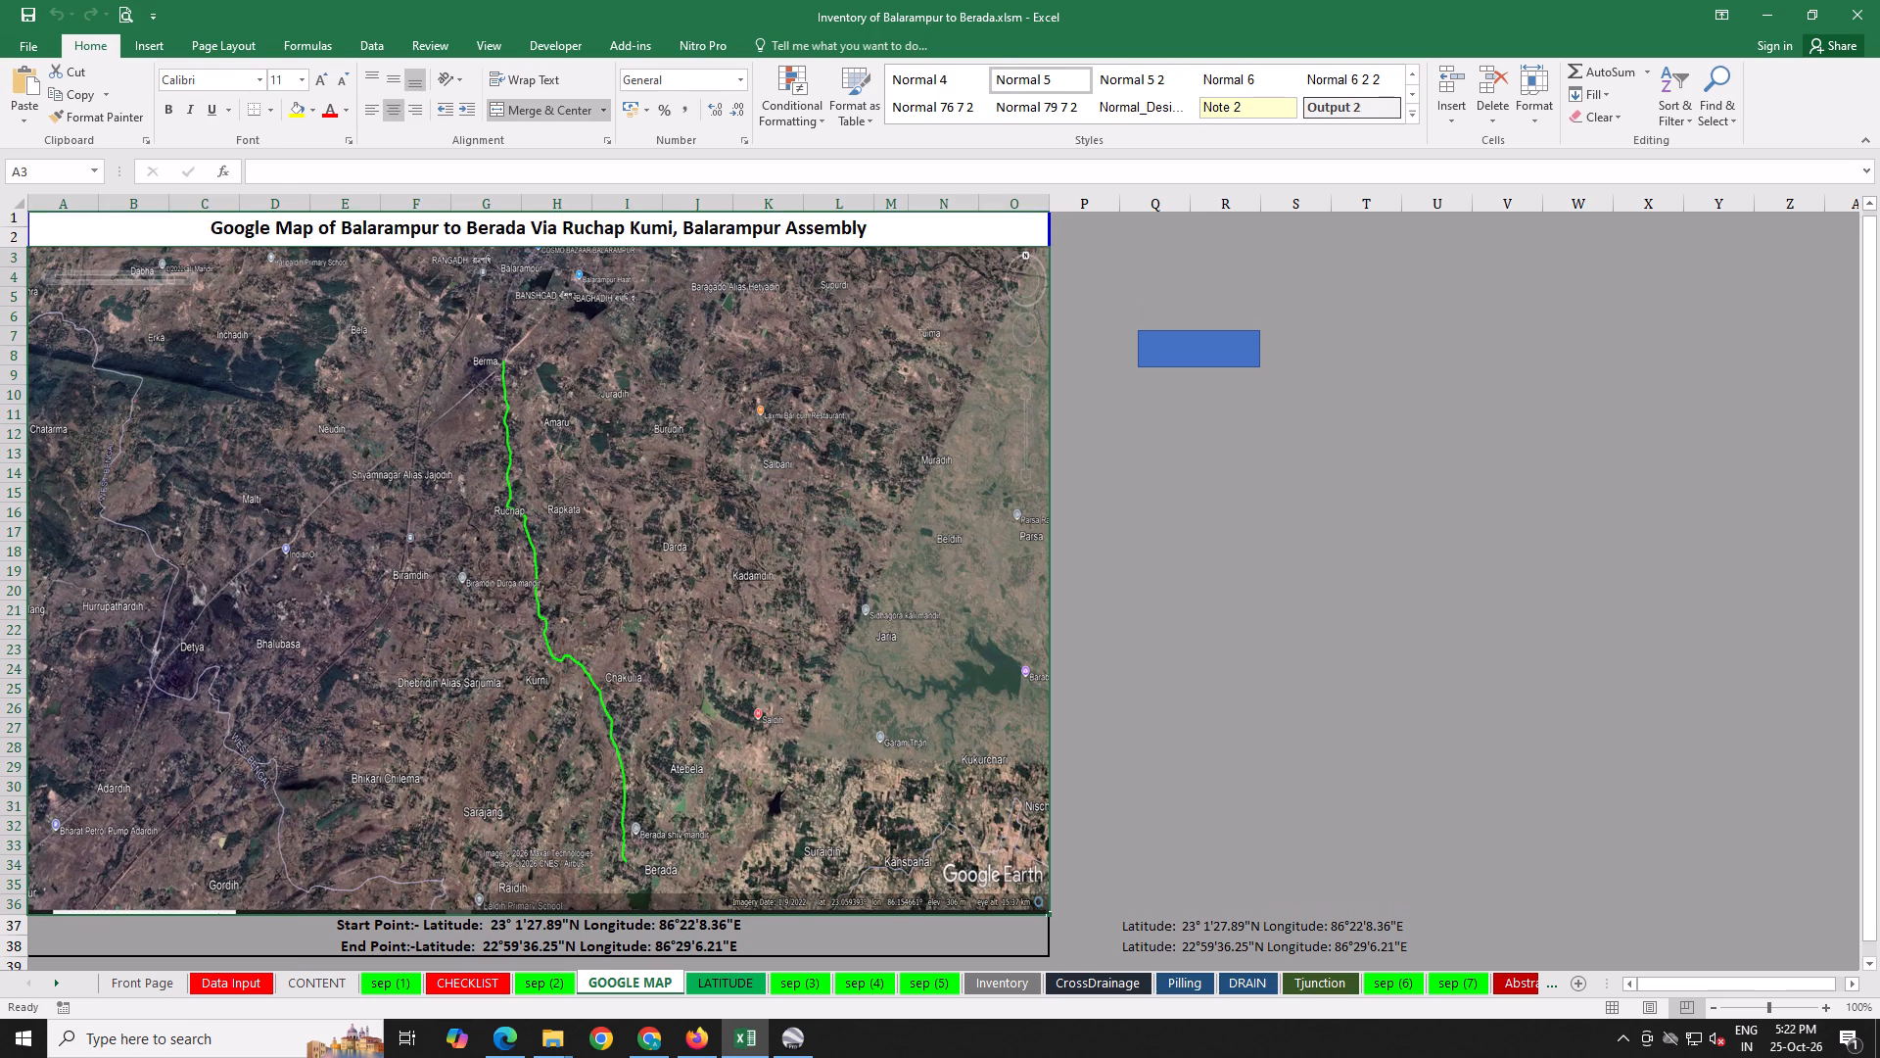
left_click(594, 408)
left_click(786, 51)
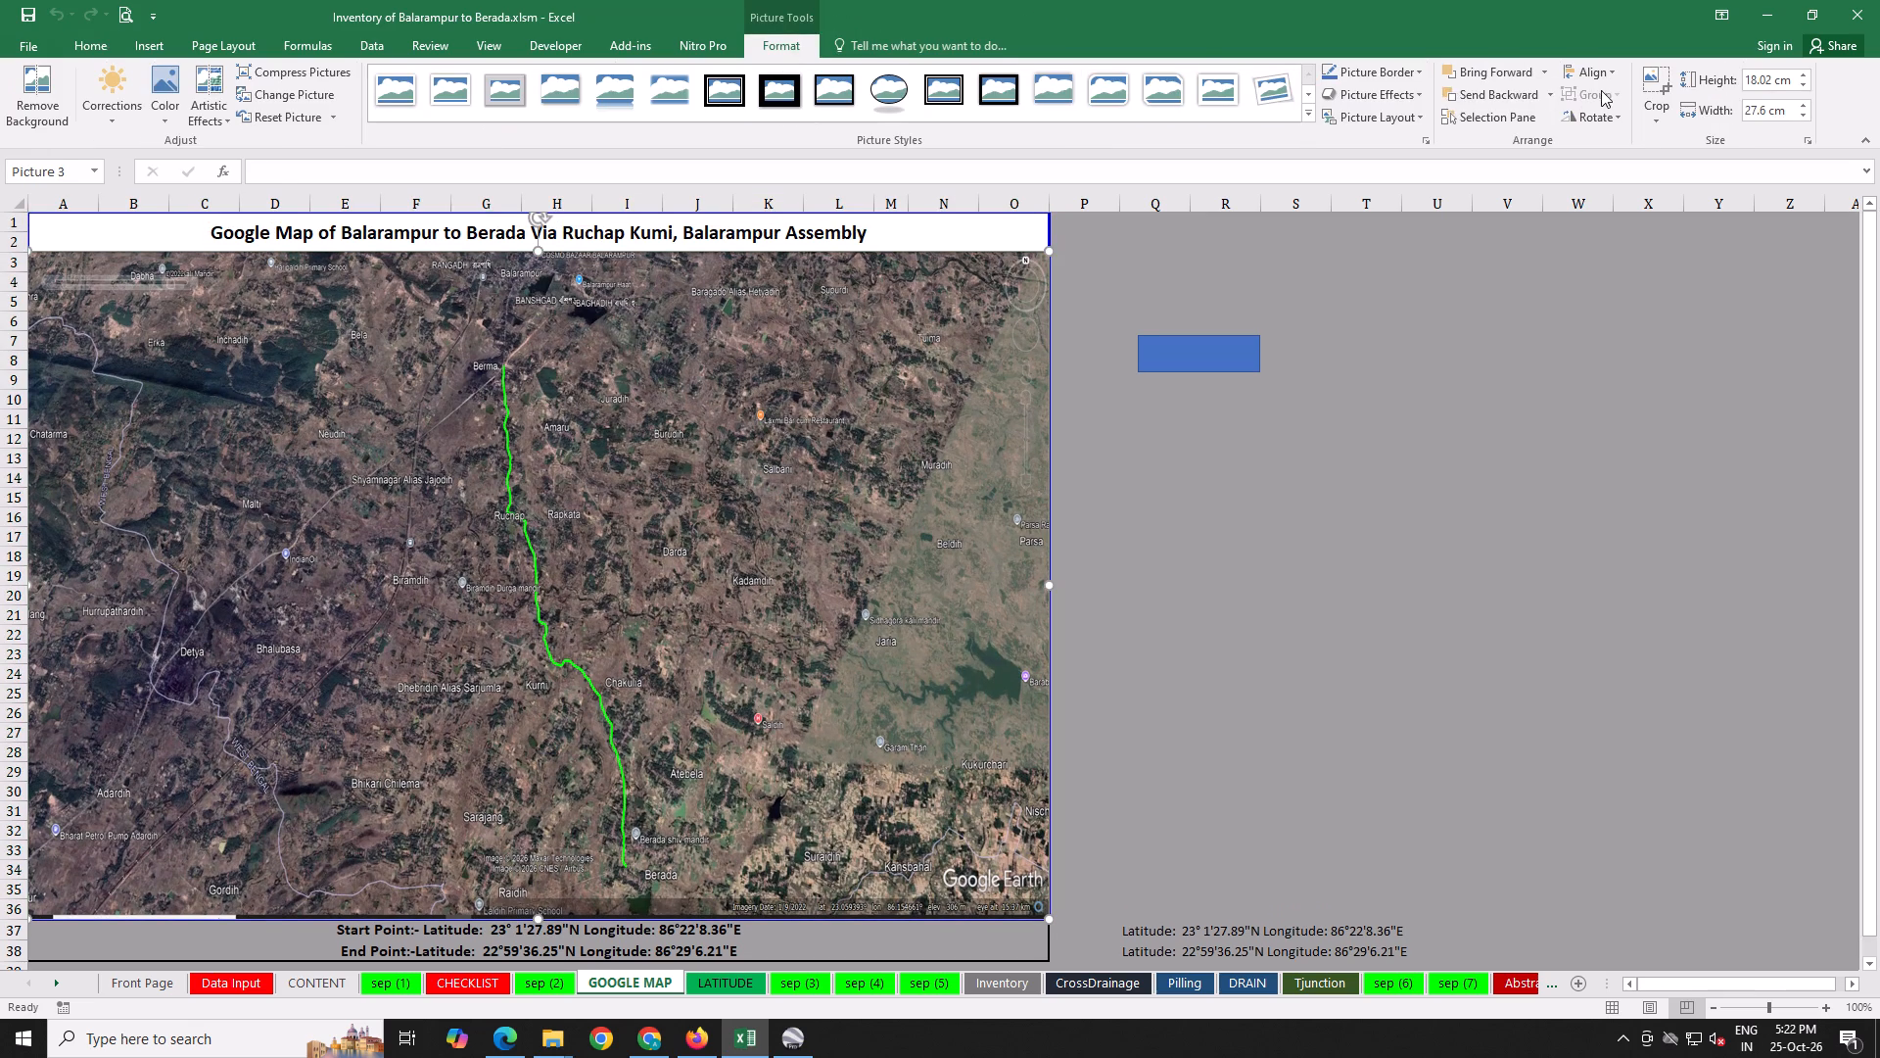
triple_click(1481, 94)
triple_click(1481, 94)
double_click(1481, 94)
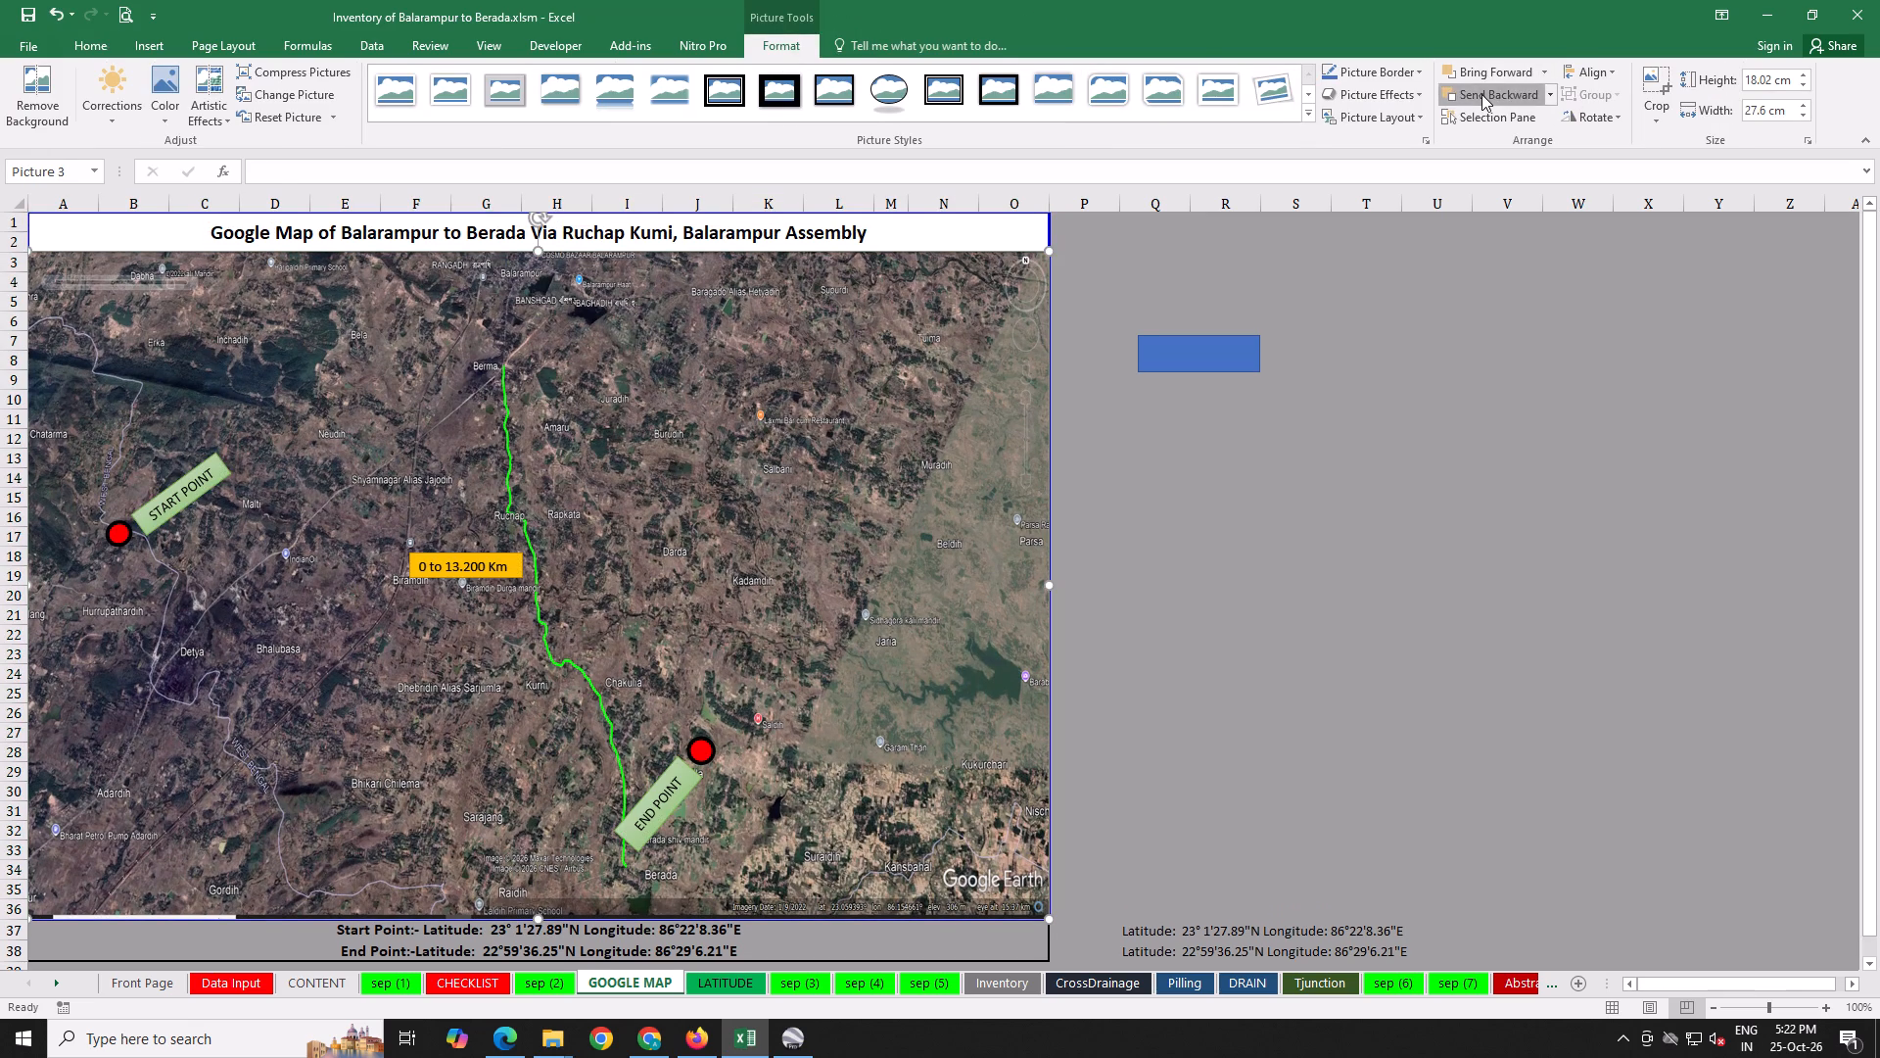
Move the START POINT marker to the green route's northern end near Berma and rotate its label nearly horizontal.
left_click(117, 543)
left_click_drag(120, 530, 125, 530)
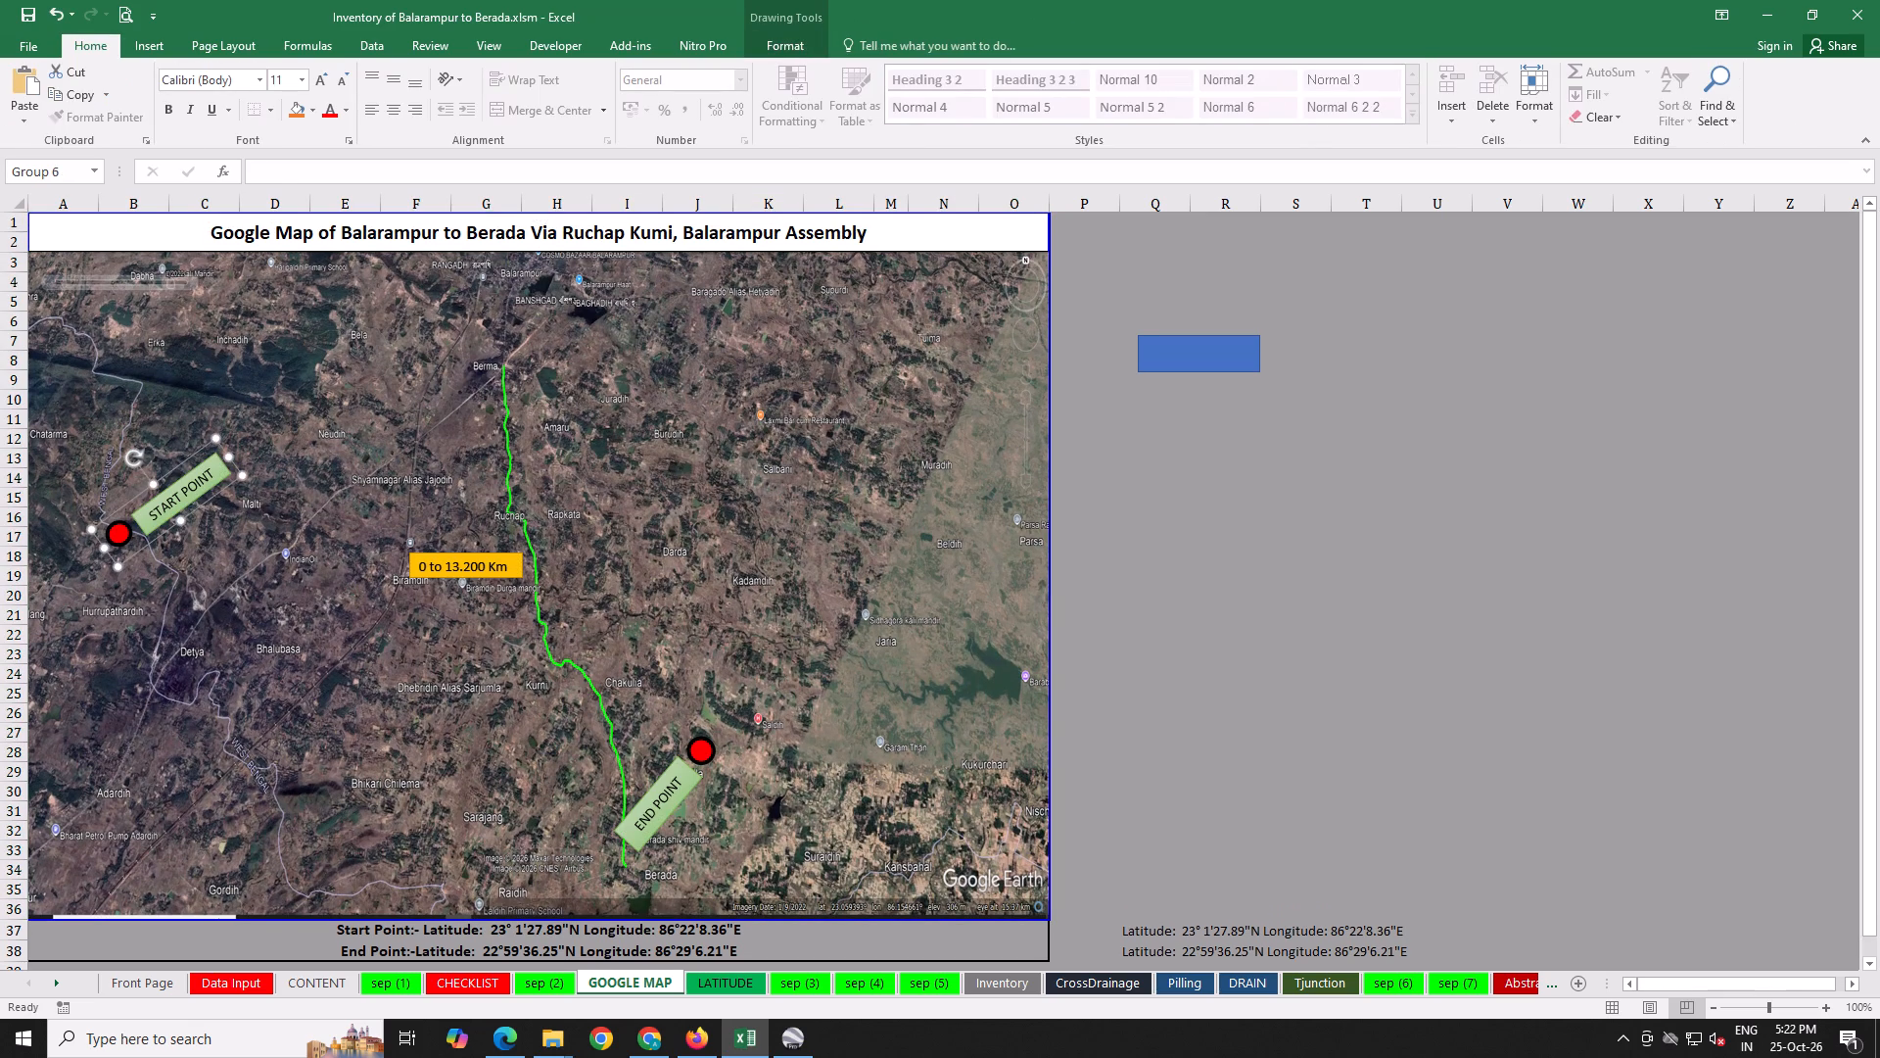
left_click_drag(125, 530, 509, 352)
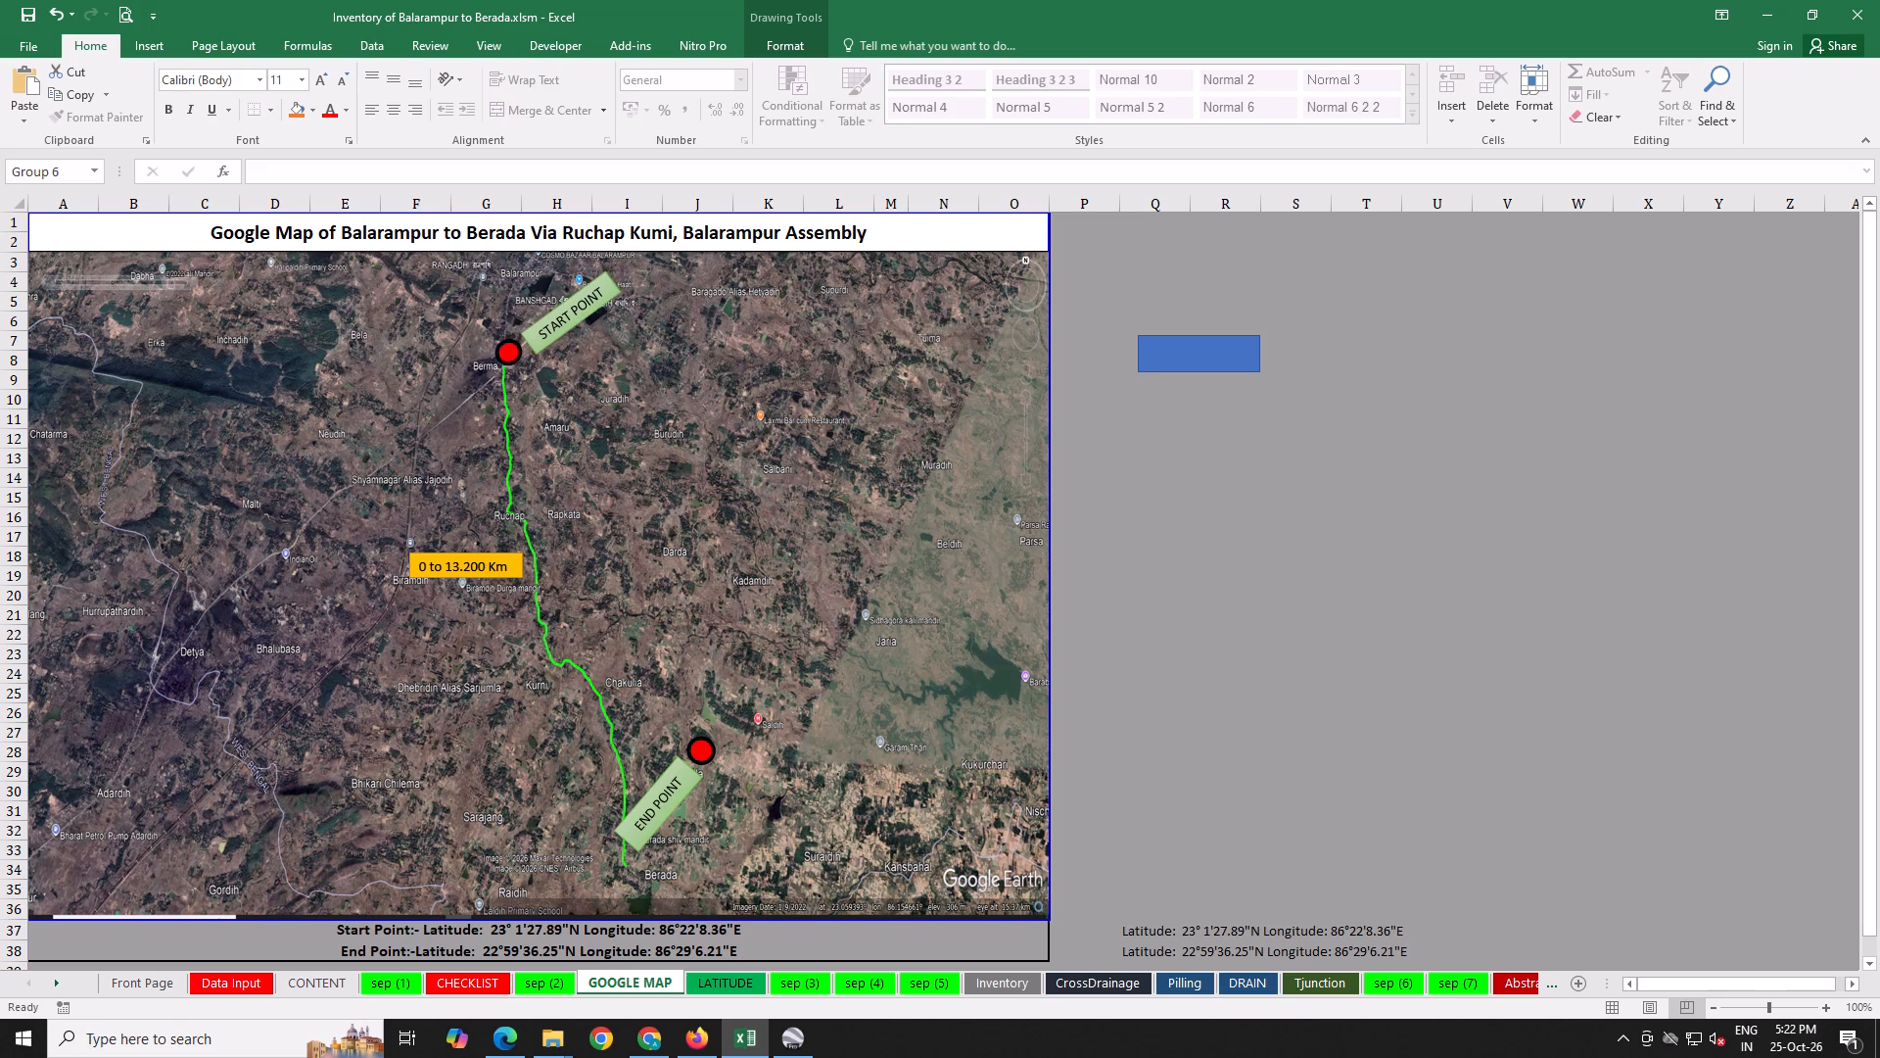
left_click_drag(509, 352, 508, 357)
left_click_drag(526, 283, 590, 298)
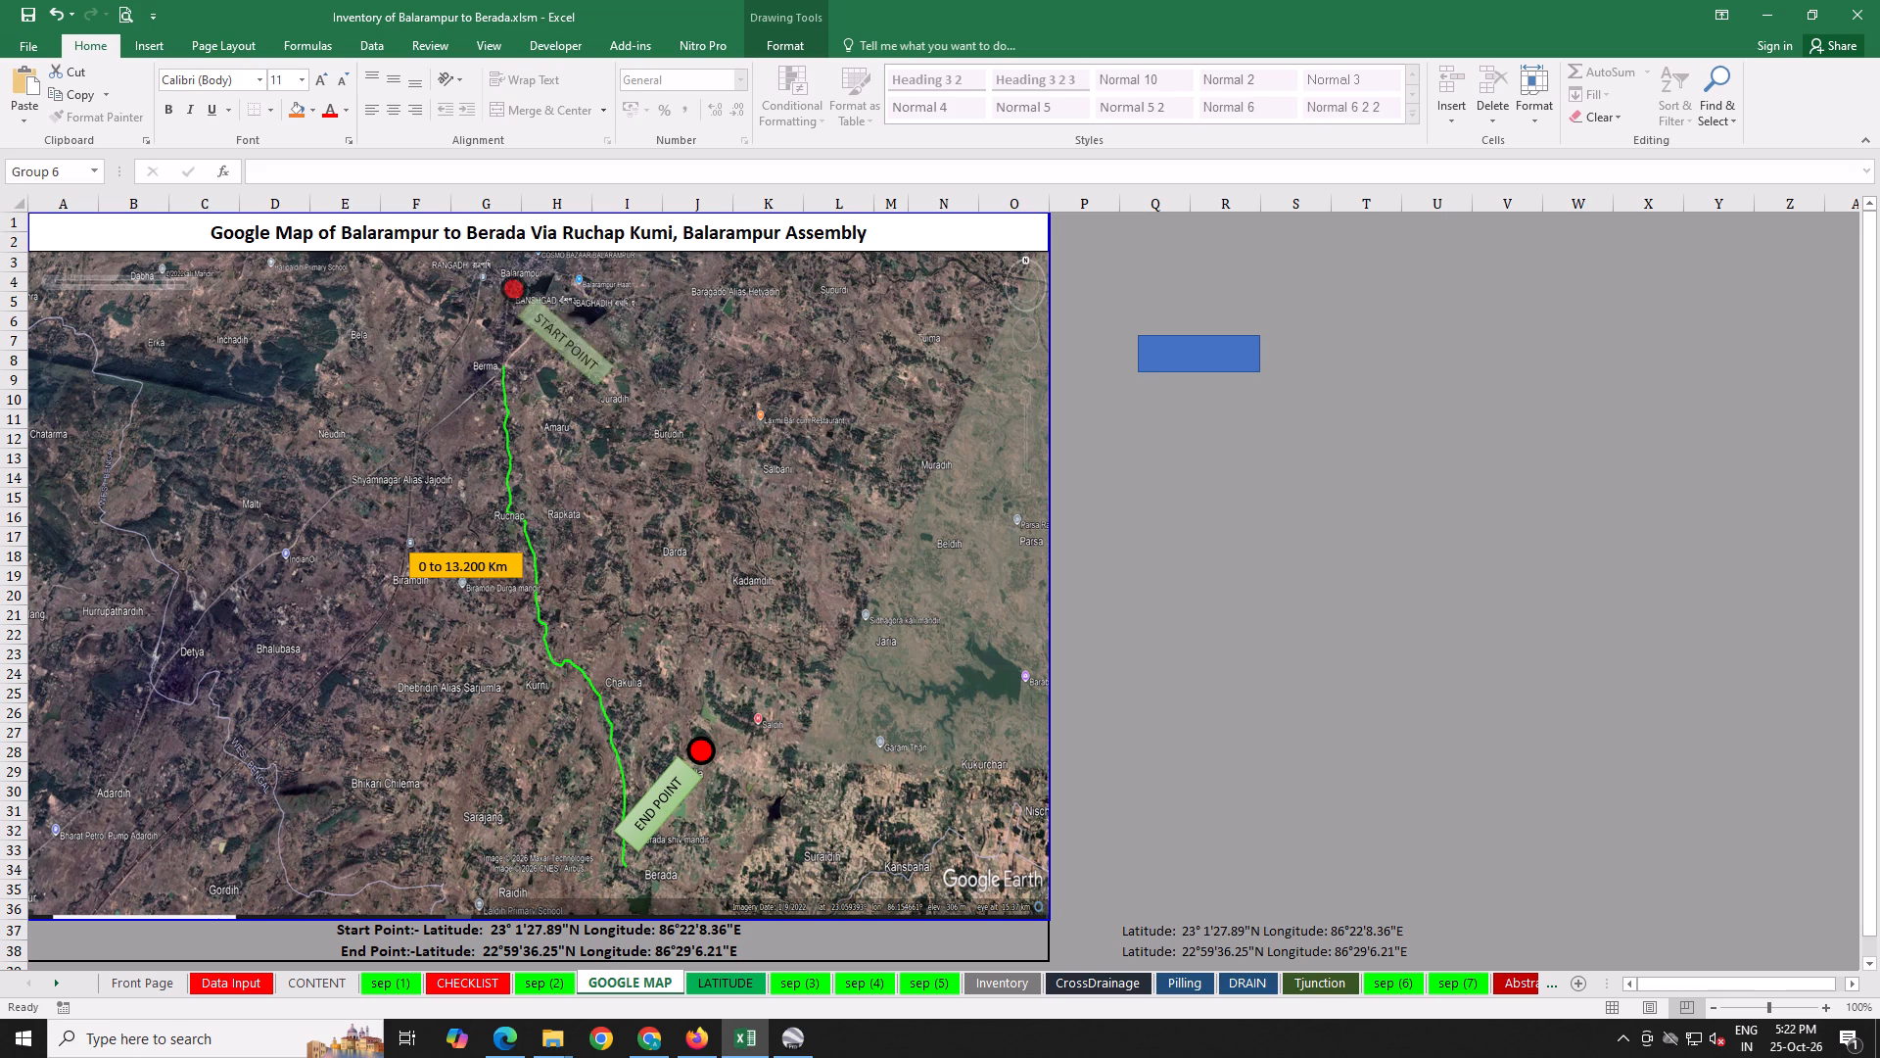
left_click_drag(590, 298, 555, 259)
left_click_drag(493, 328, 495, 332)
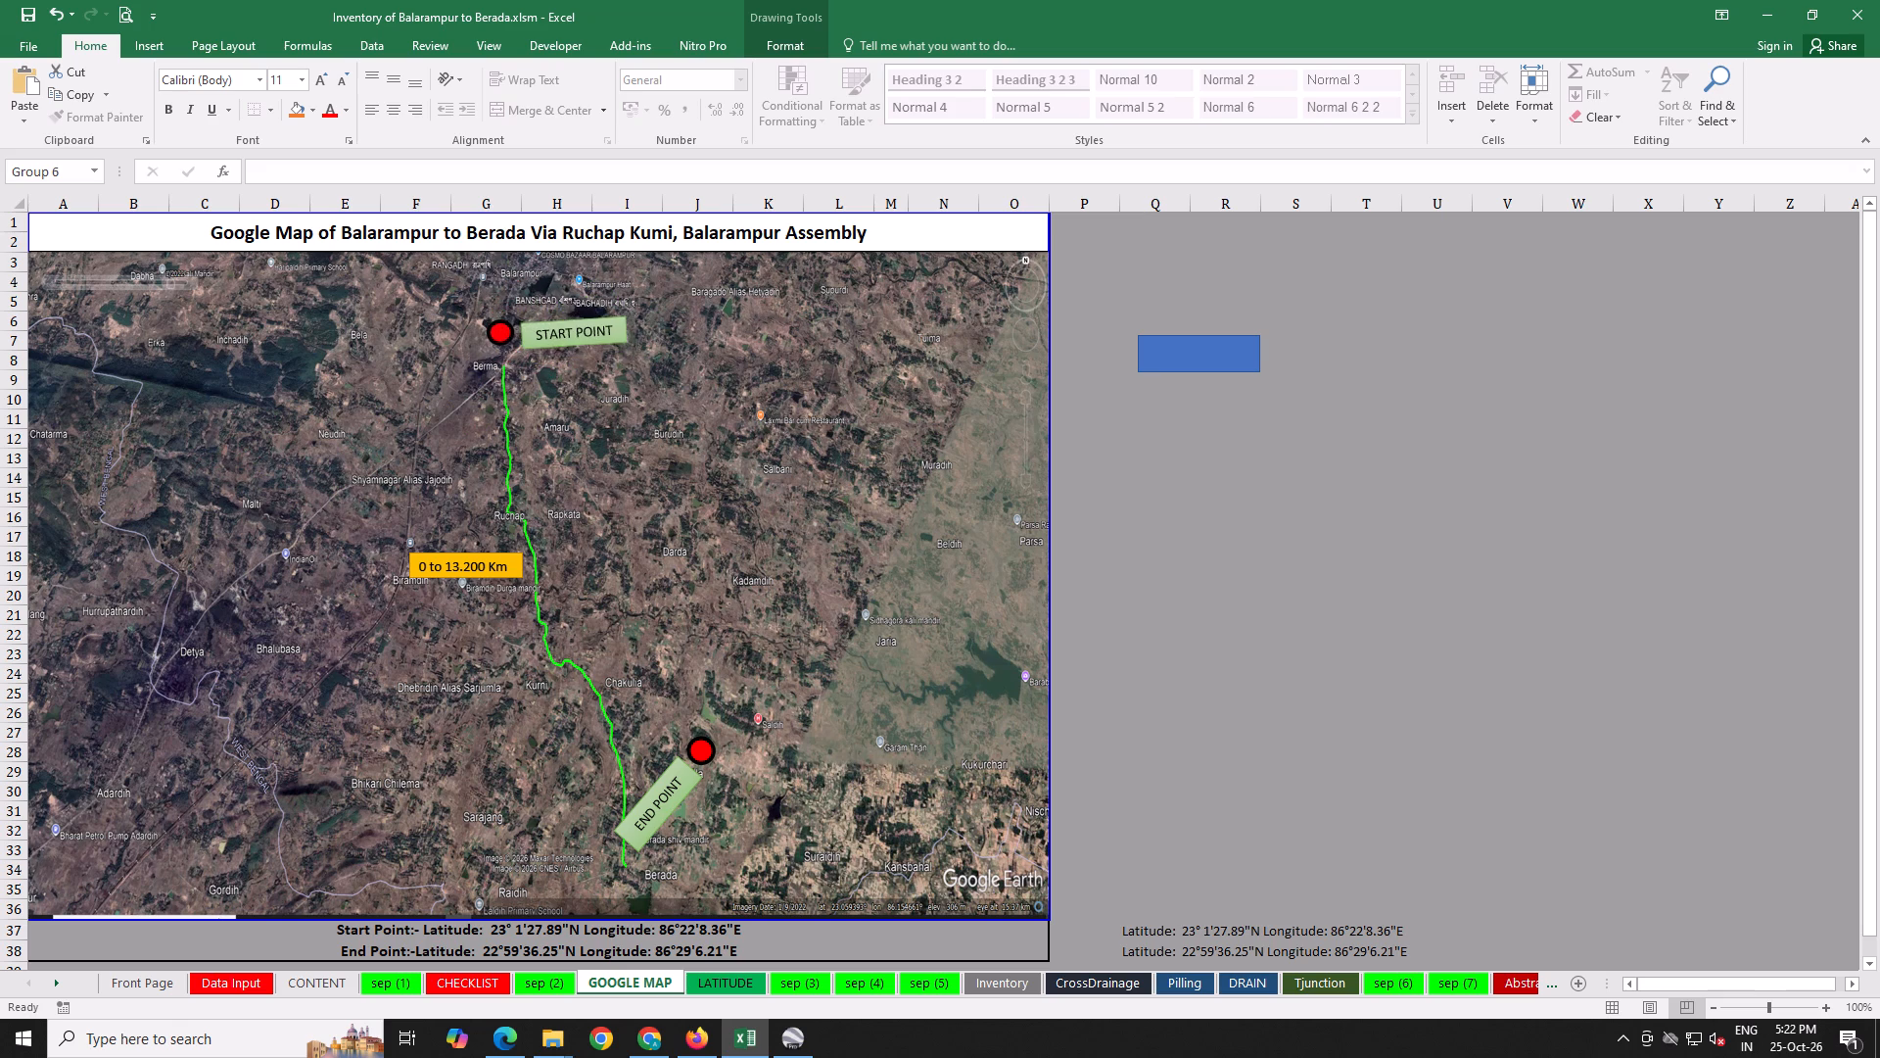
left_click_drag(495, 332, 499, 362)
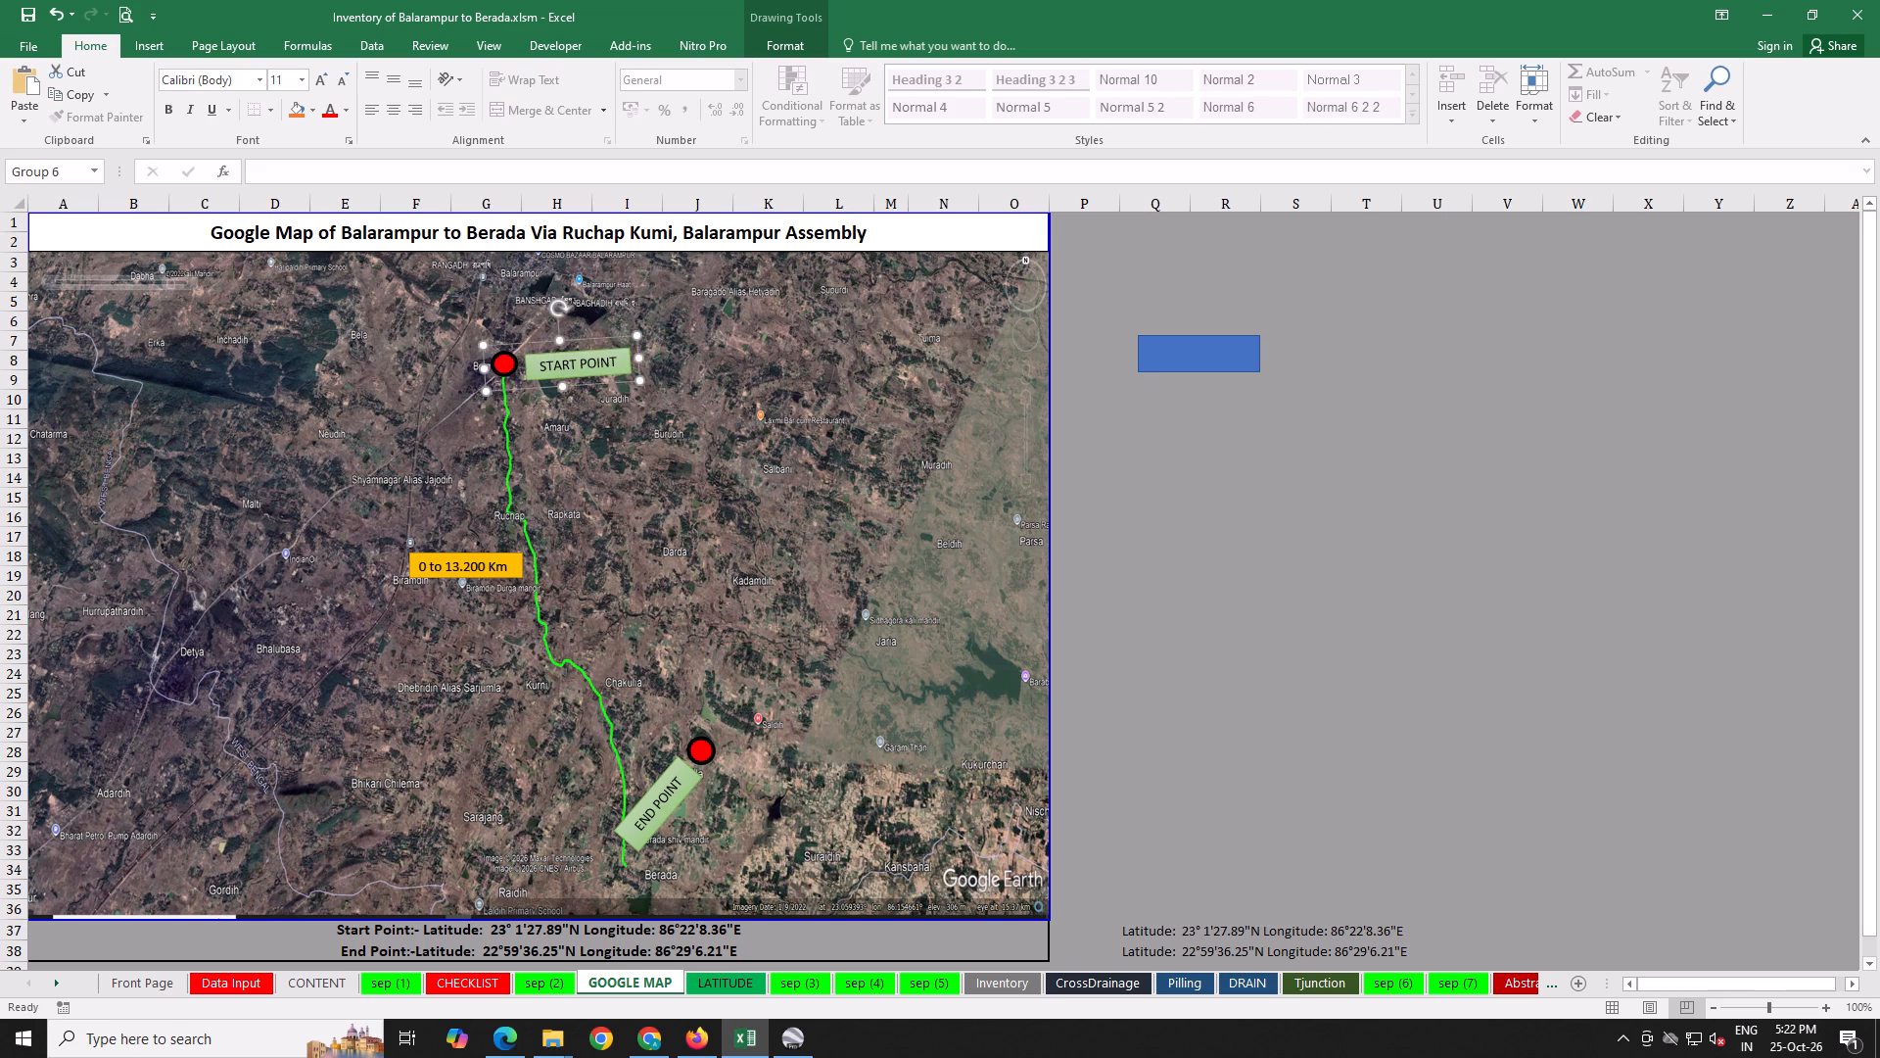
Move the END POINT marker to the green route's southern end at Berada and rotate its label horizontal.
scroll(660, 478, "down", 2)
left_click(701, 630)
left_click_drag(705, 629, 634, 754)
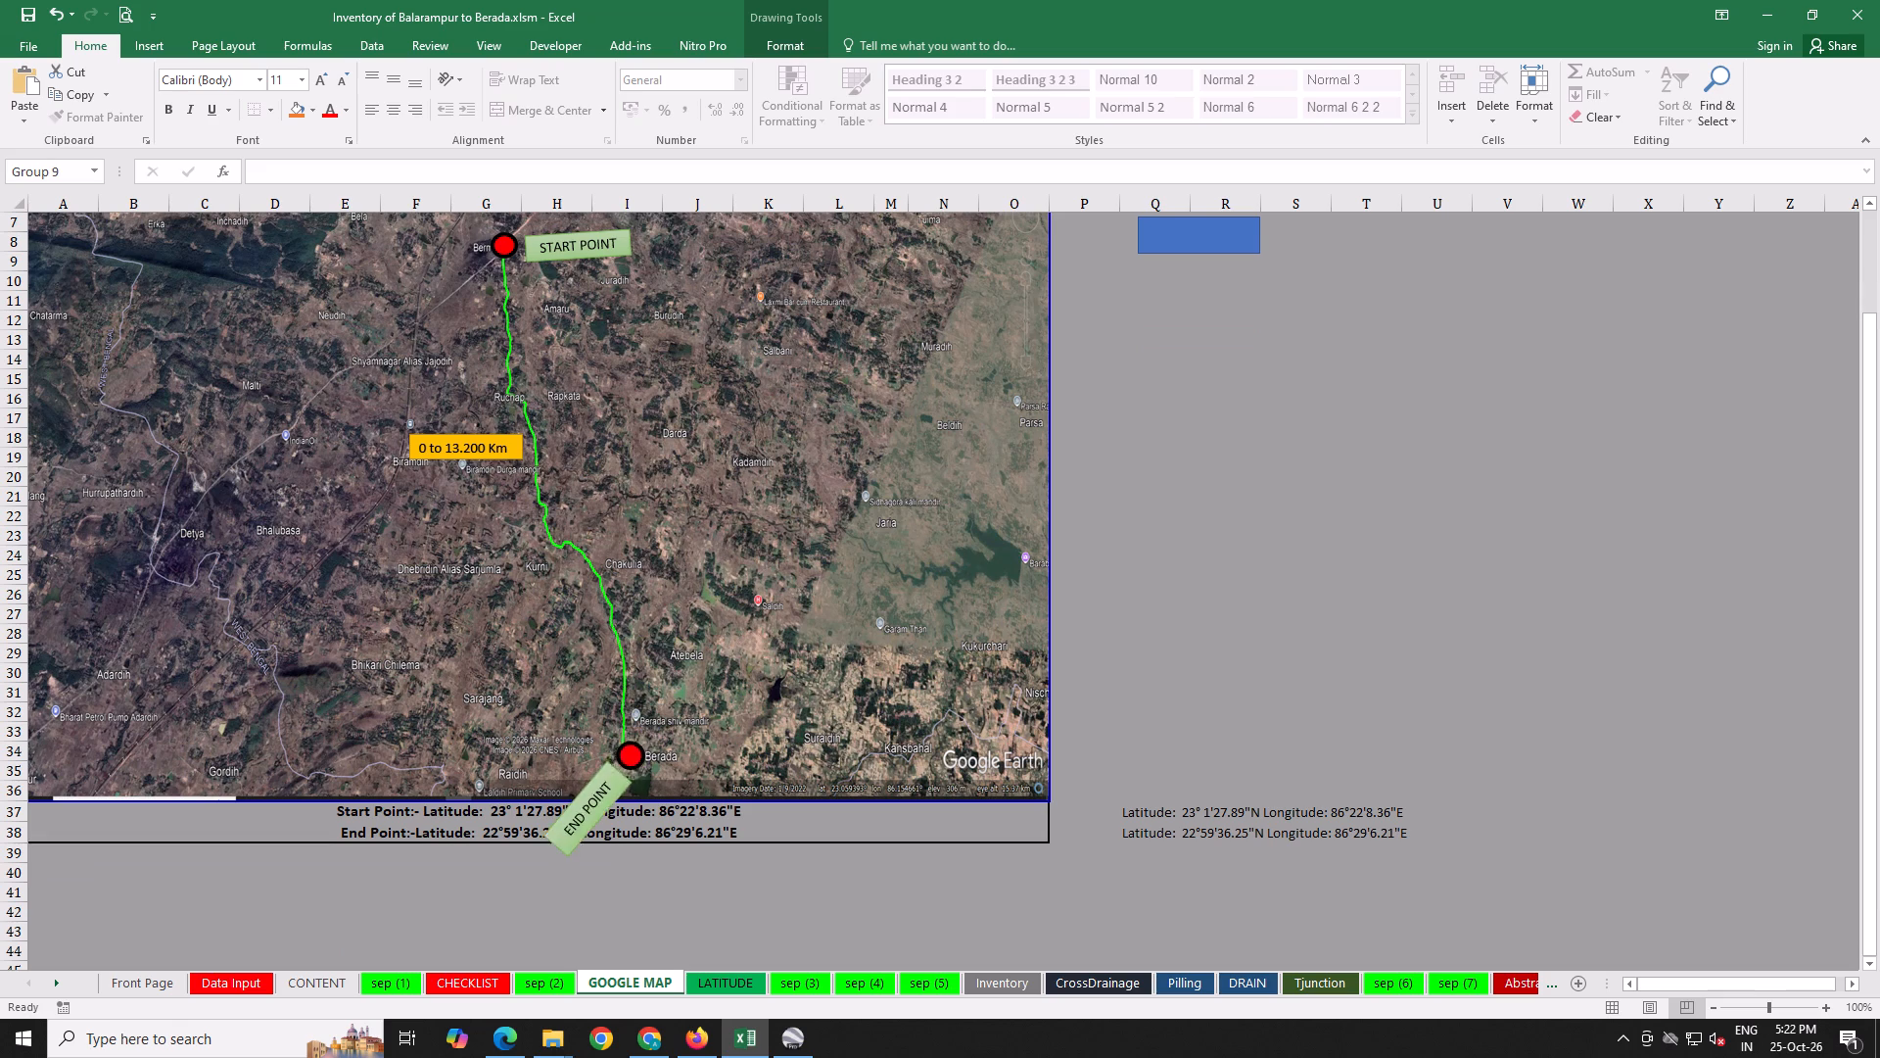
left_click_drag(634, 754, 632, 754)
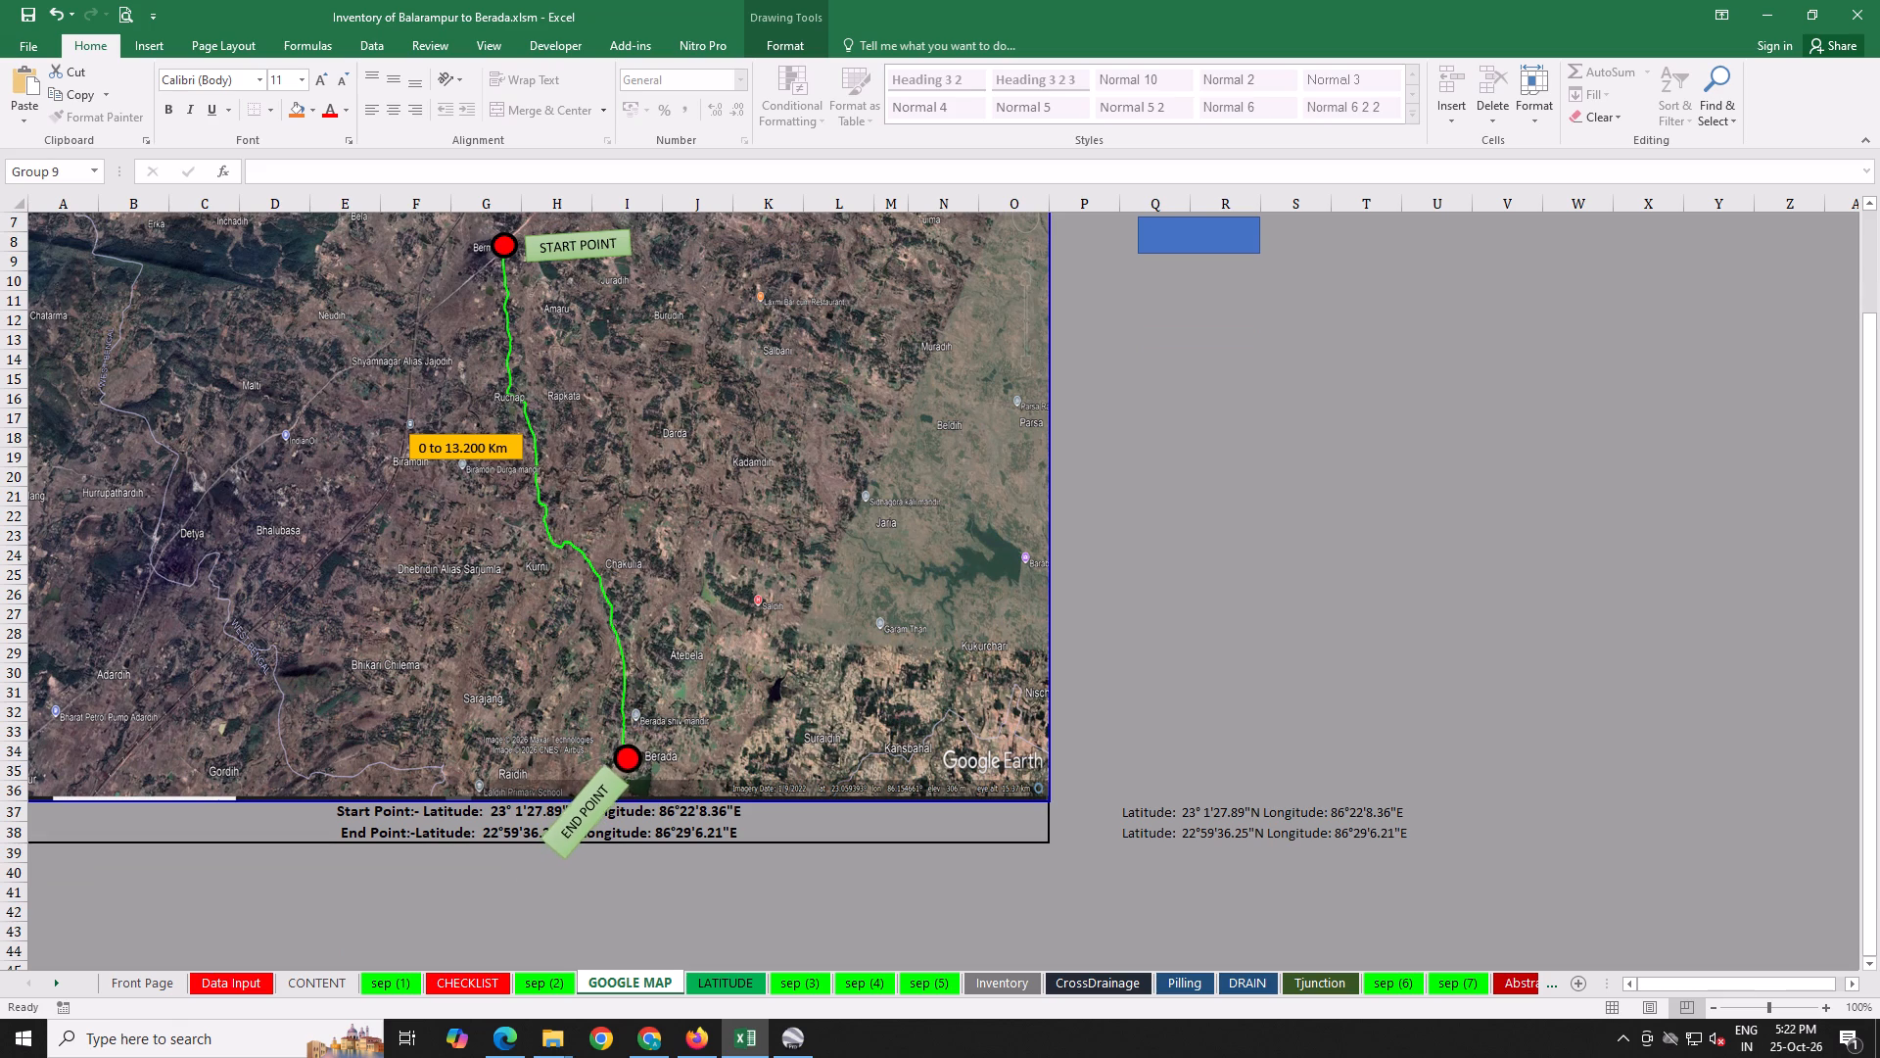
left_click_drag(632, 754, 632, 748)
left_click_drag(545, 751, 572, 659)
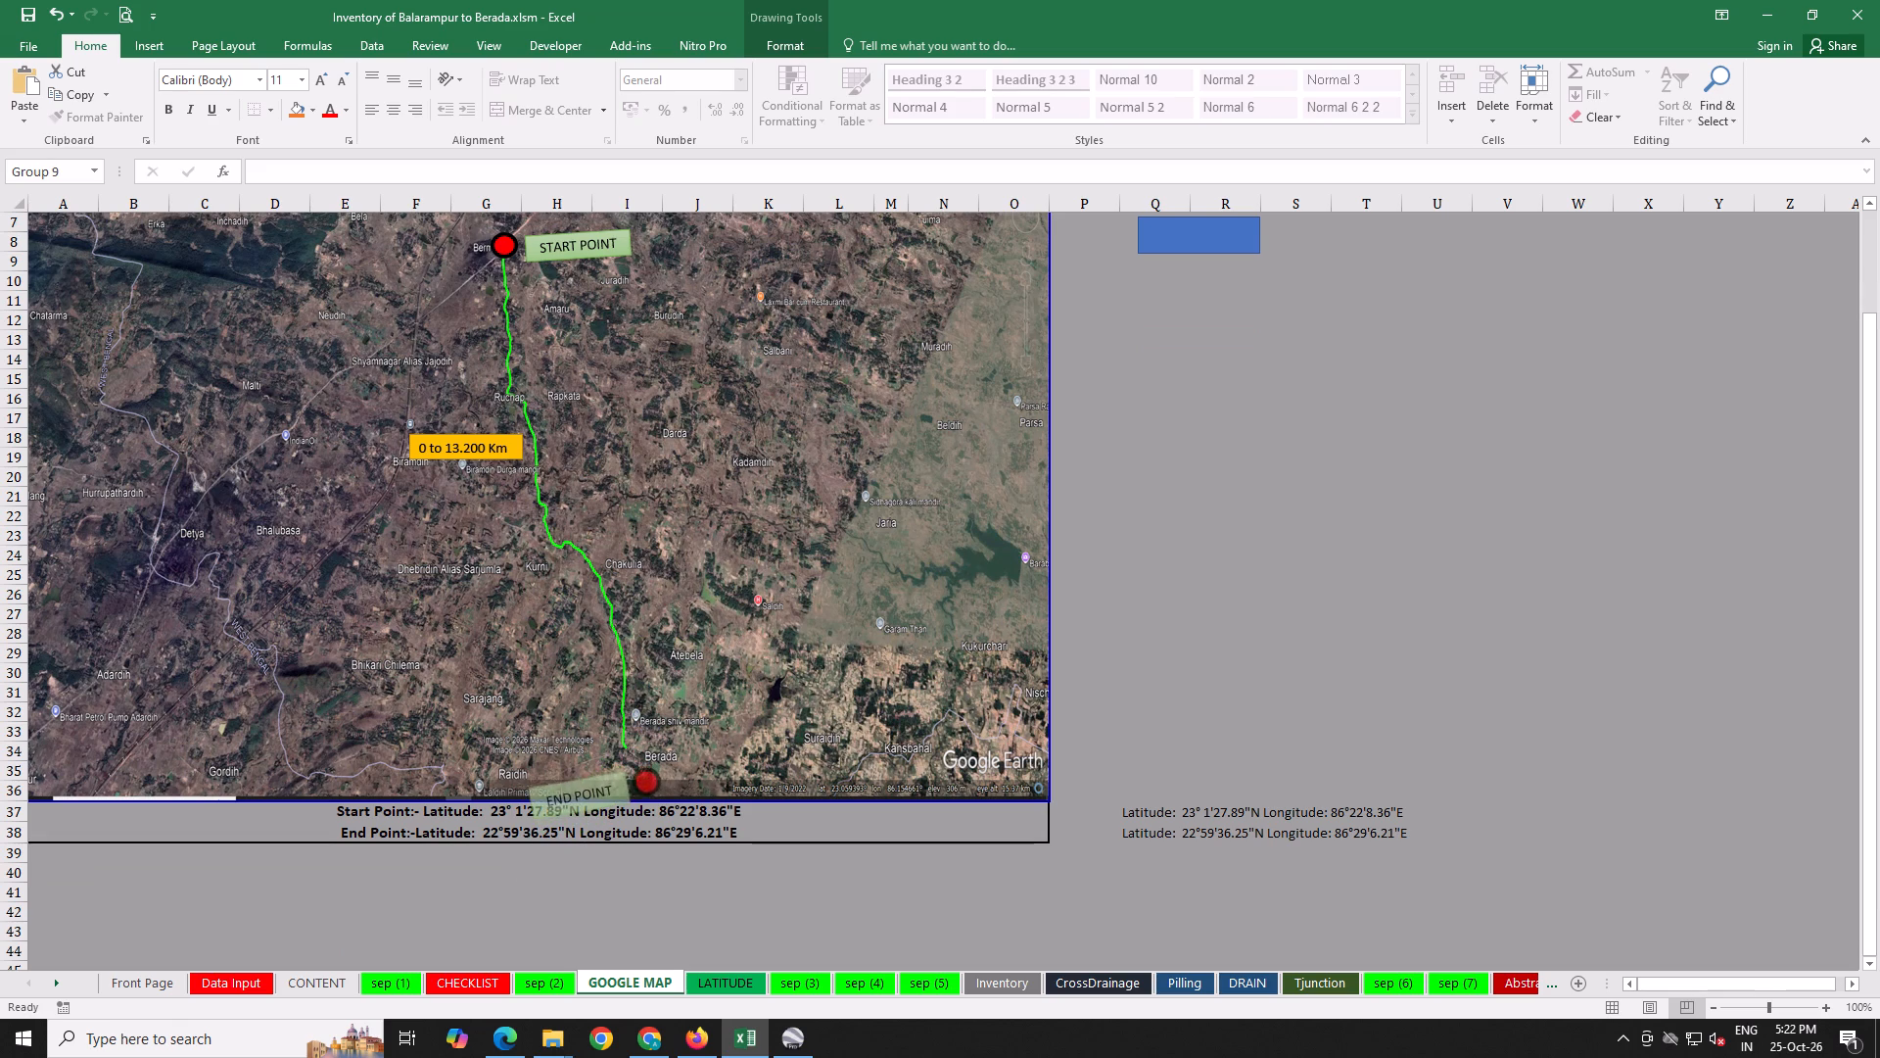
left_click_drag(572, 659, 591, 647)
left_click_drag(647, 790, 632, 755)
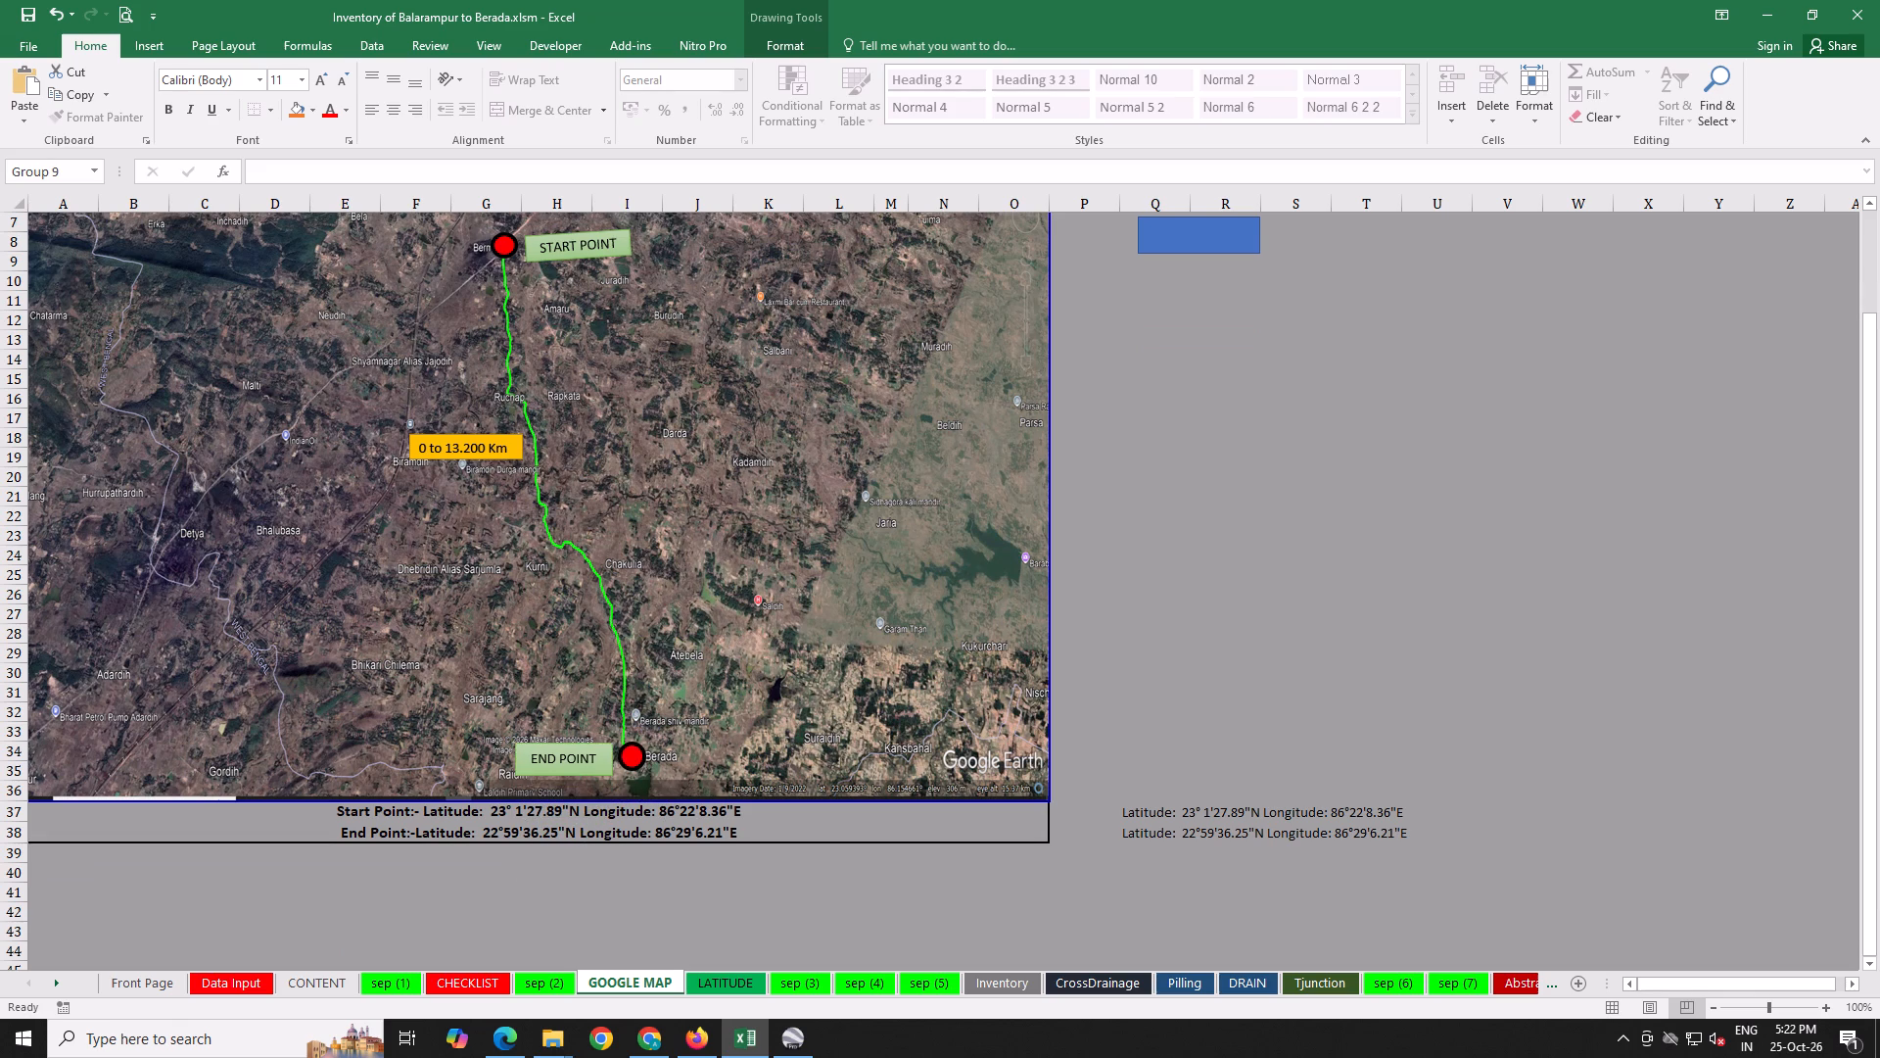
left_click_drag(632, 755, 626, 753)
left_click(1112, 597)
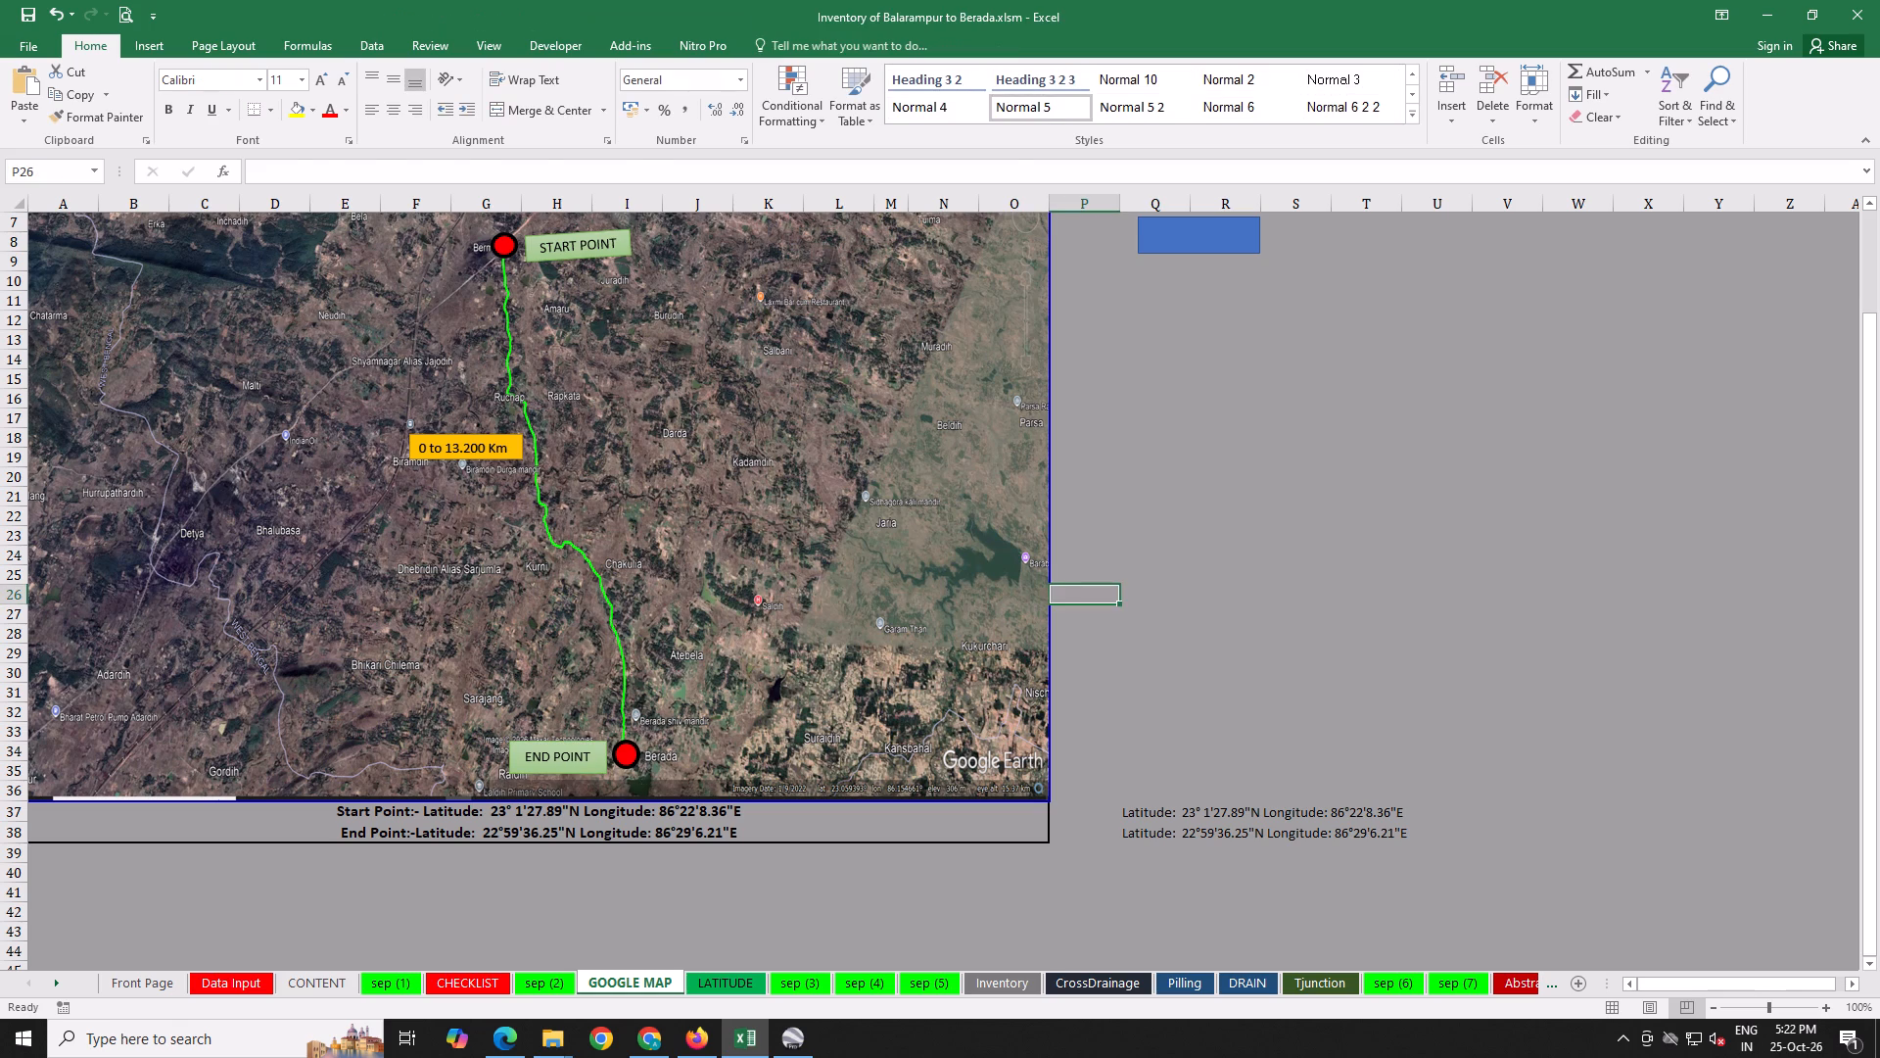
scroll(1191, 585, "up", 3)
scroll(1060, 636, "down", 3)
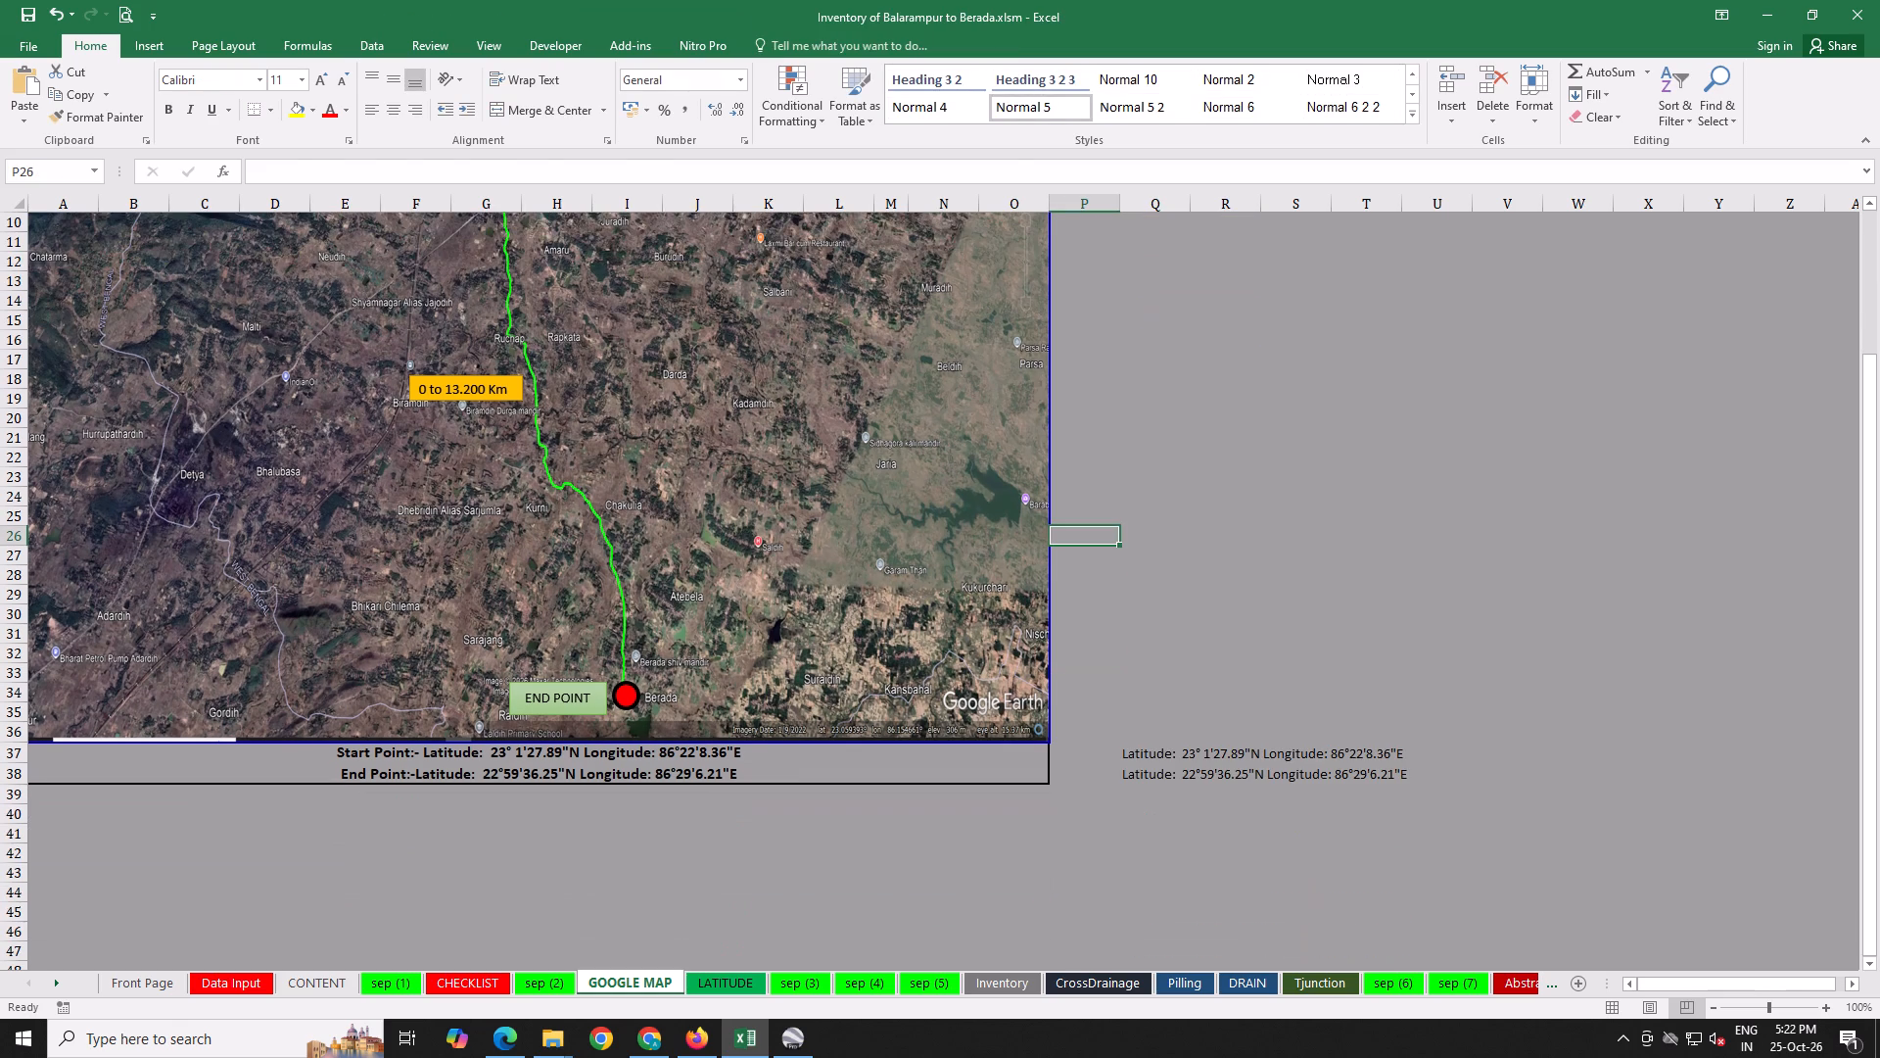
Save the workbook.
left_click(26, 1)
left_click(1399, 668)
After checking the route's start in Google Earth, add village Berma to the Data Input sheet's village table and clear the Village cell.
scroll(1402, 654, "up", 4)
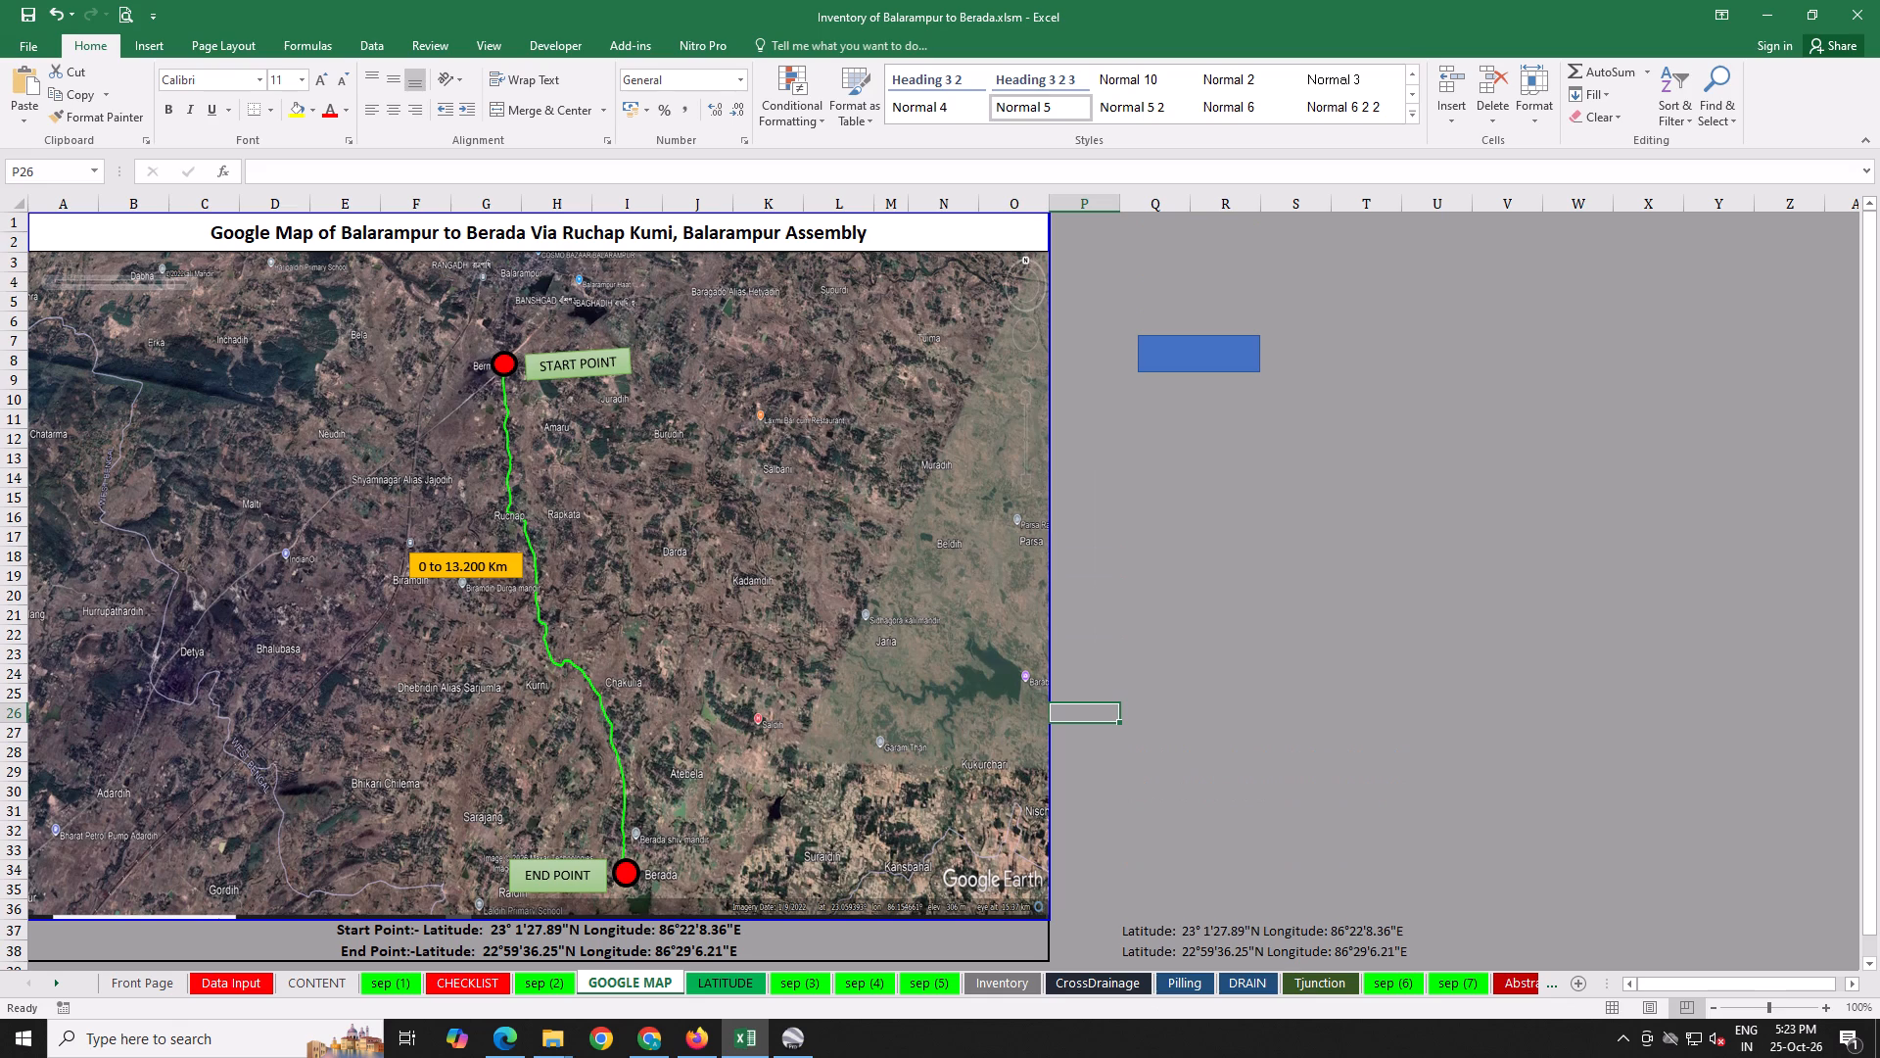
left_click(797, 1057)
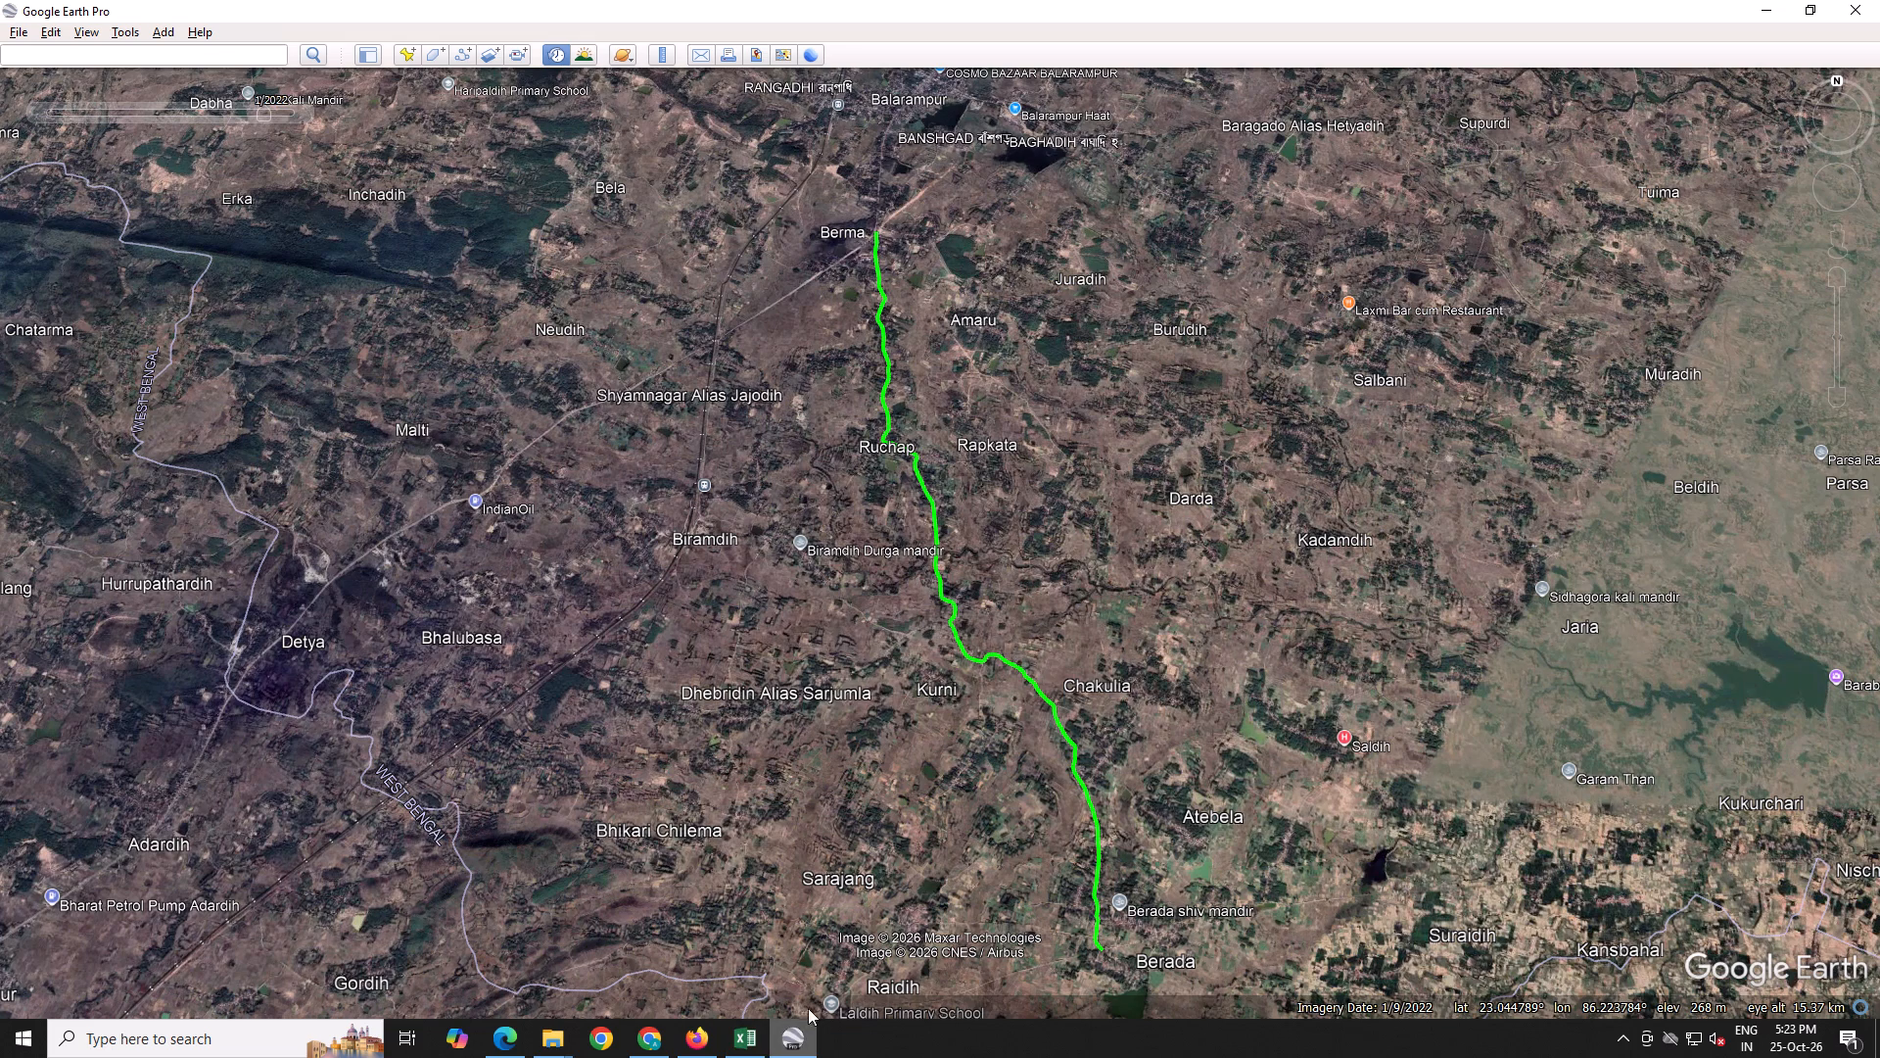
scroll(901, 324, "up", 4)
scroll(821, 179, "up", 5)
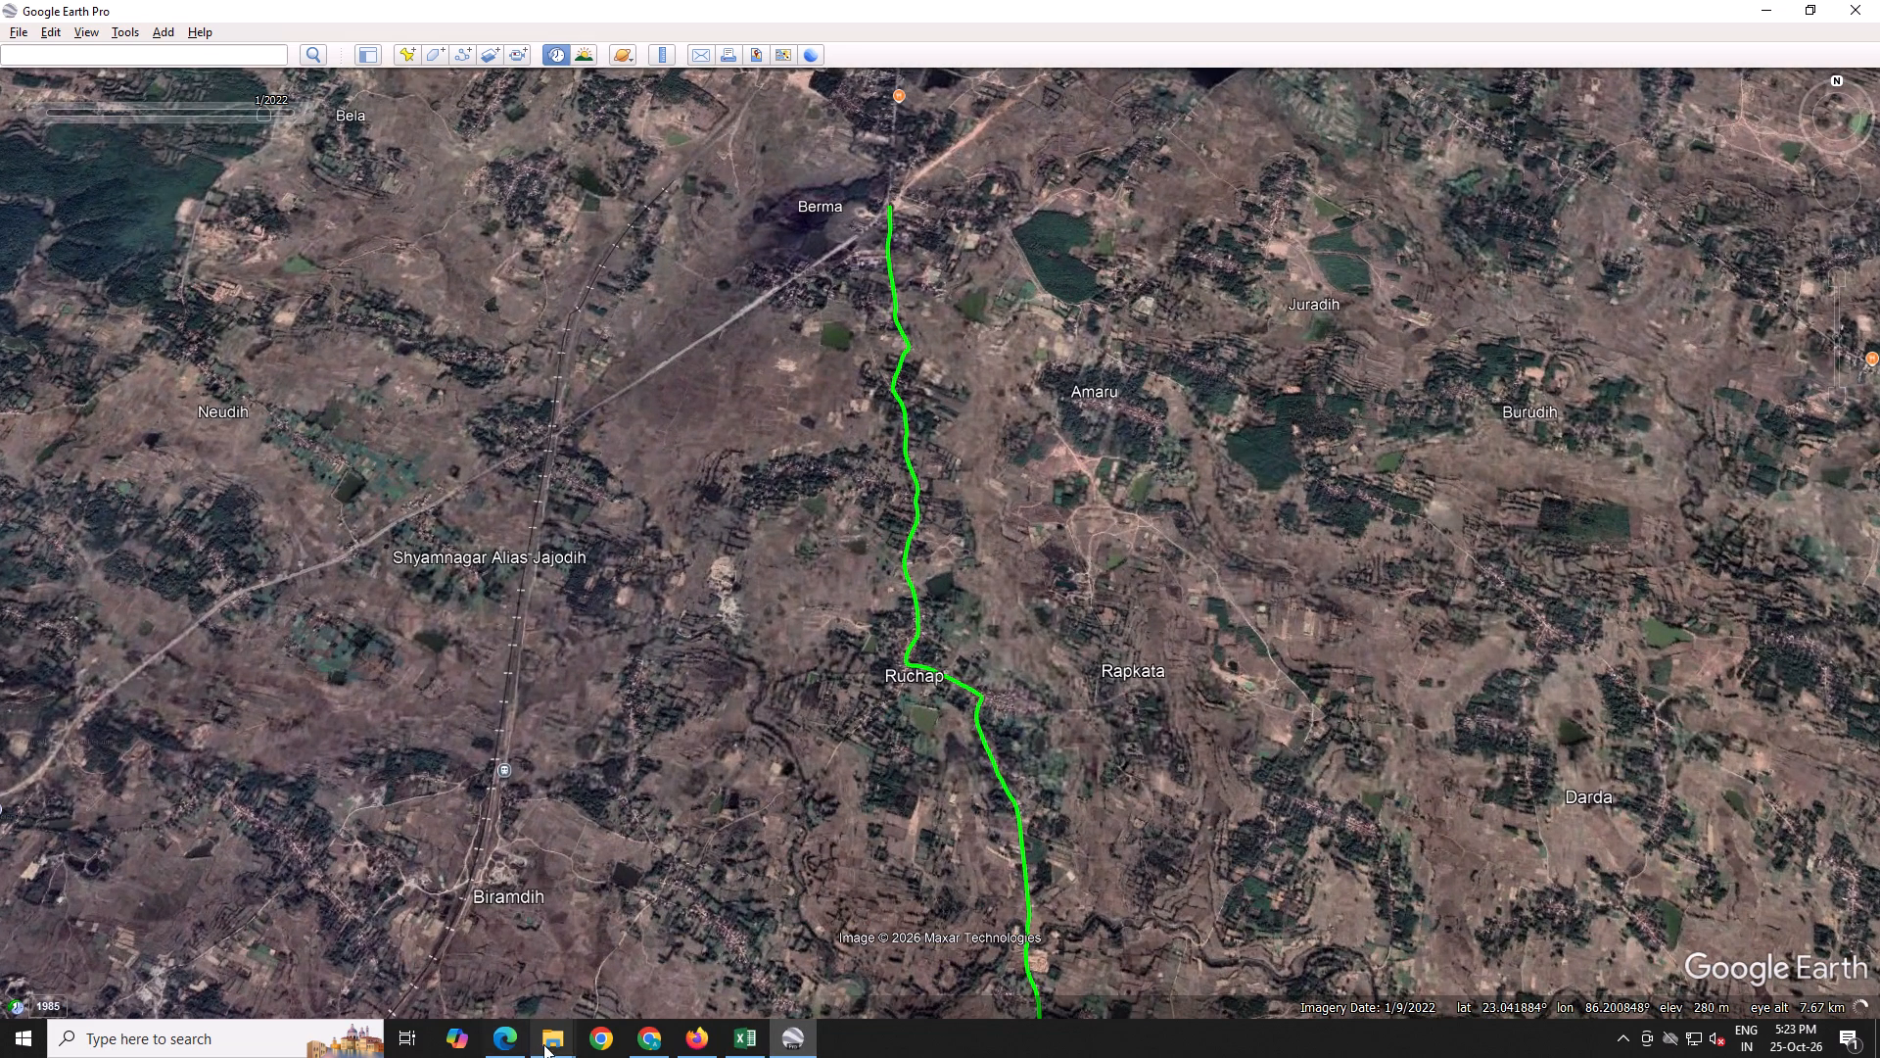
left_click(748, 1039)
left_click(198, 977)
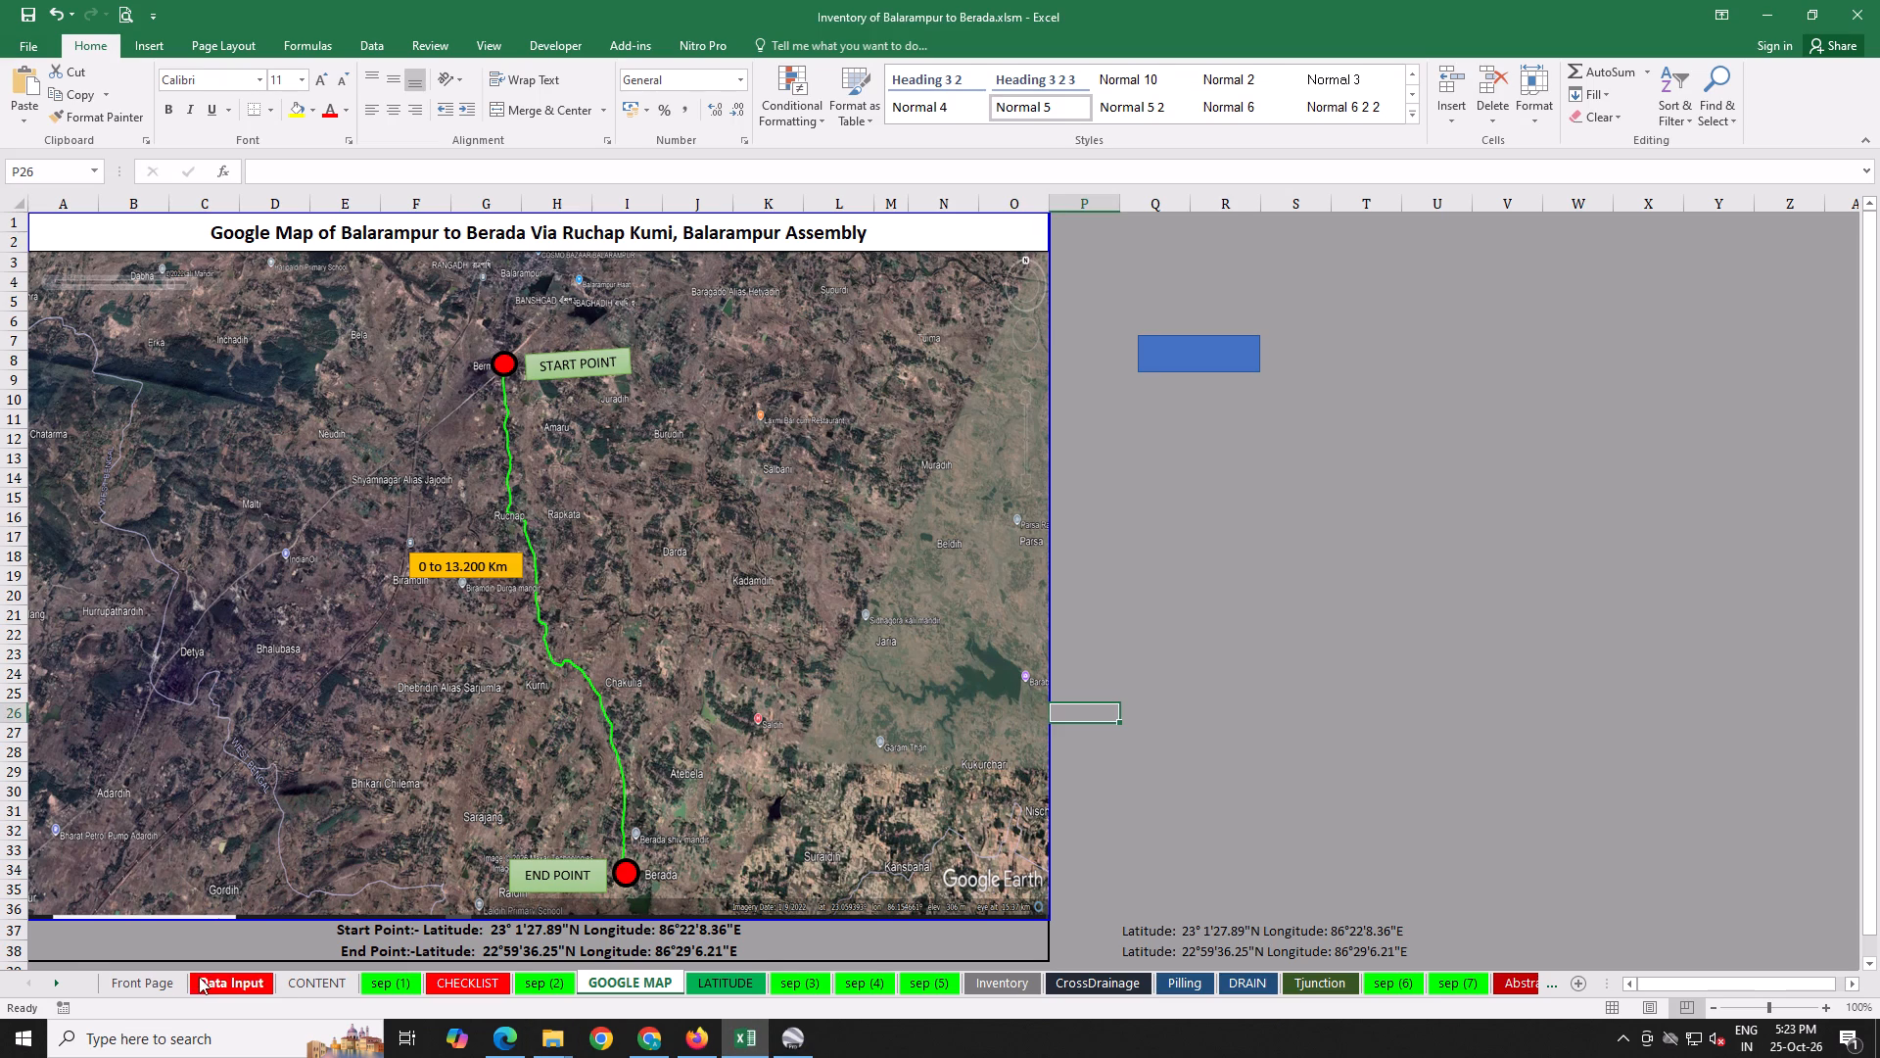
left_click(388, 499)
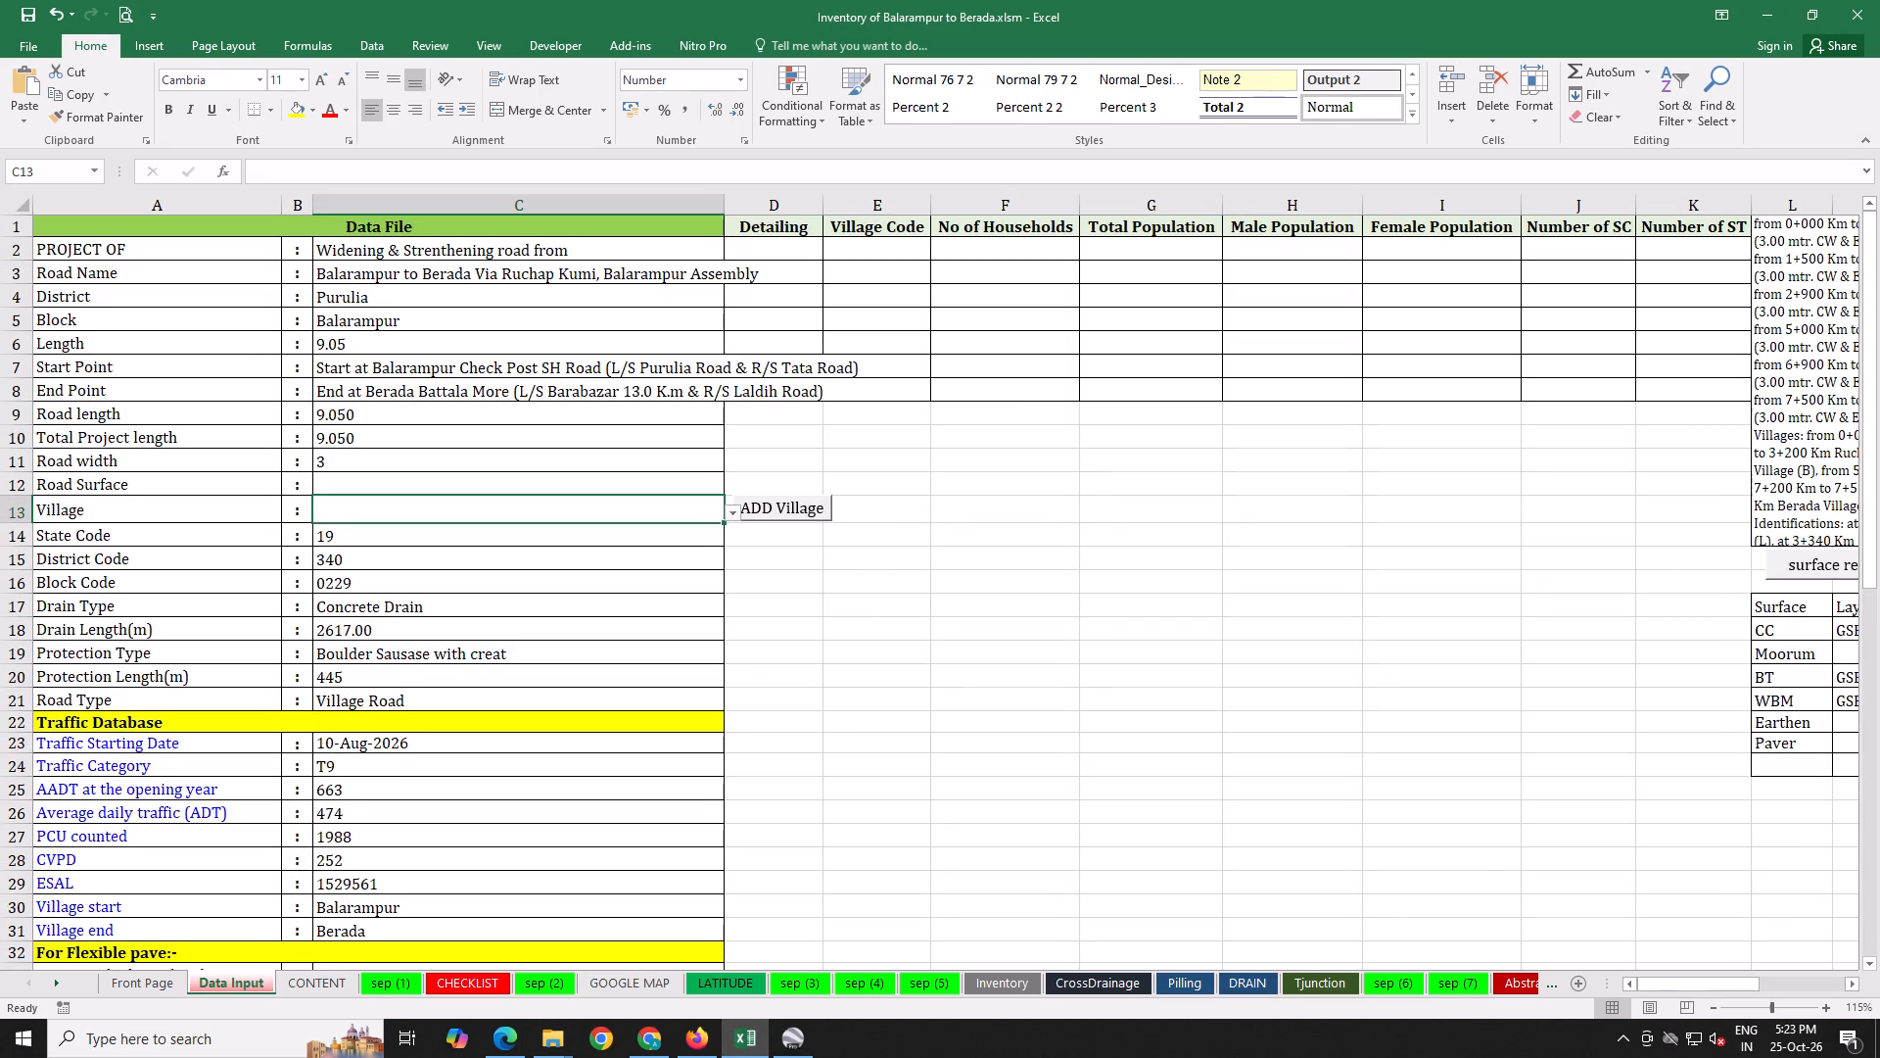
left_click(729, 515)
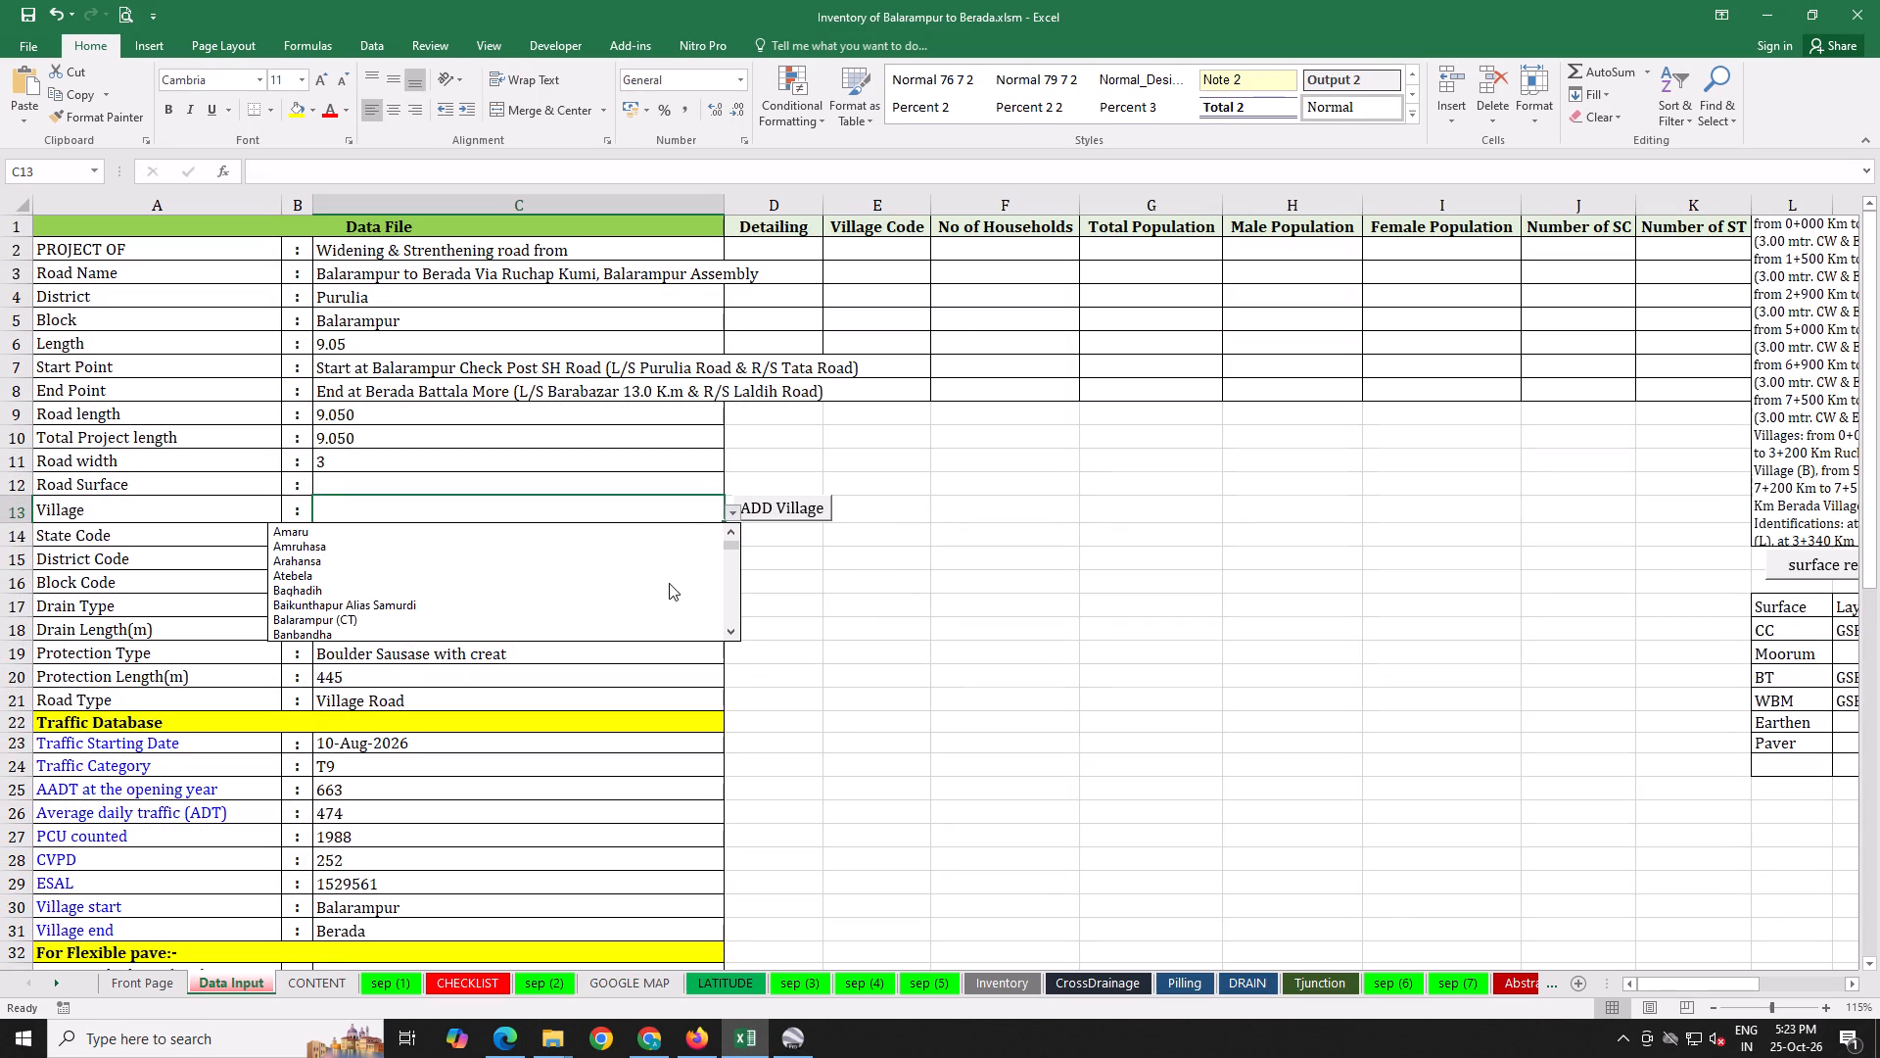
triple_click(731, 630)
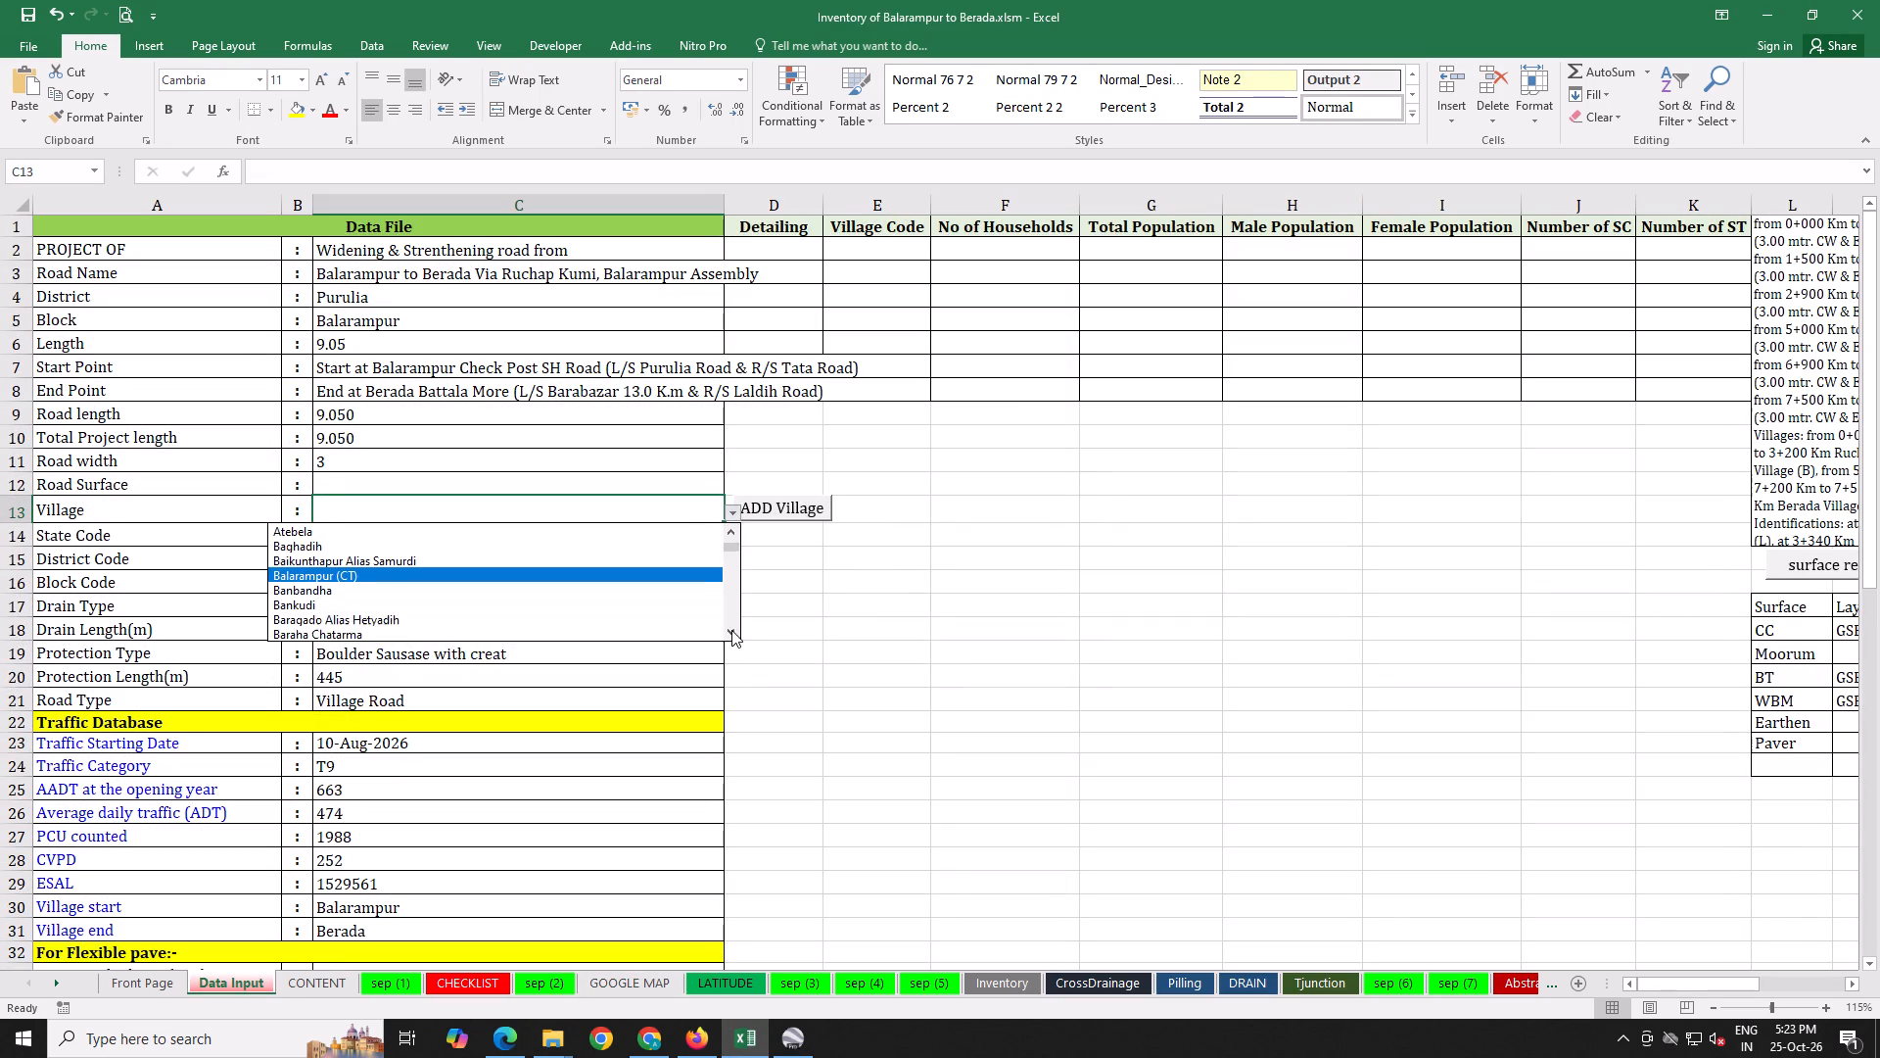
triple_click(731, 630)
double_click(731, 630)
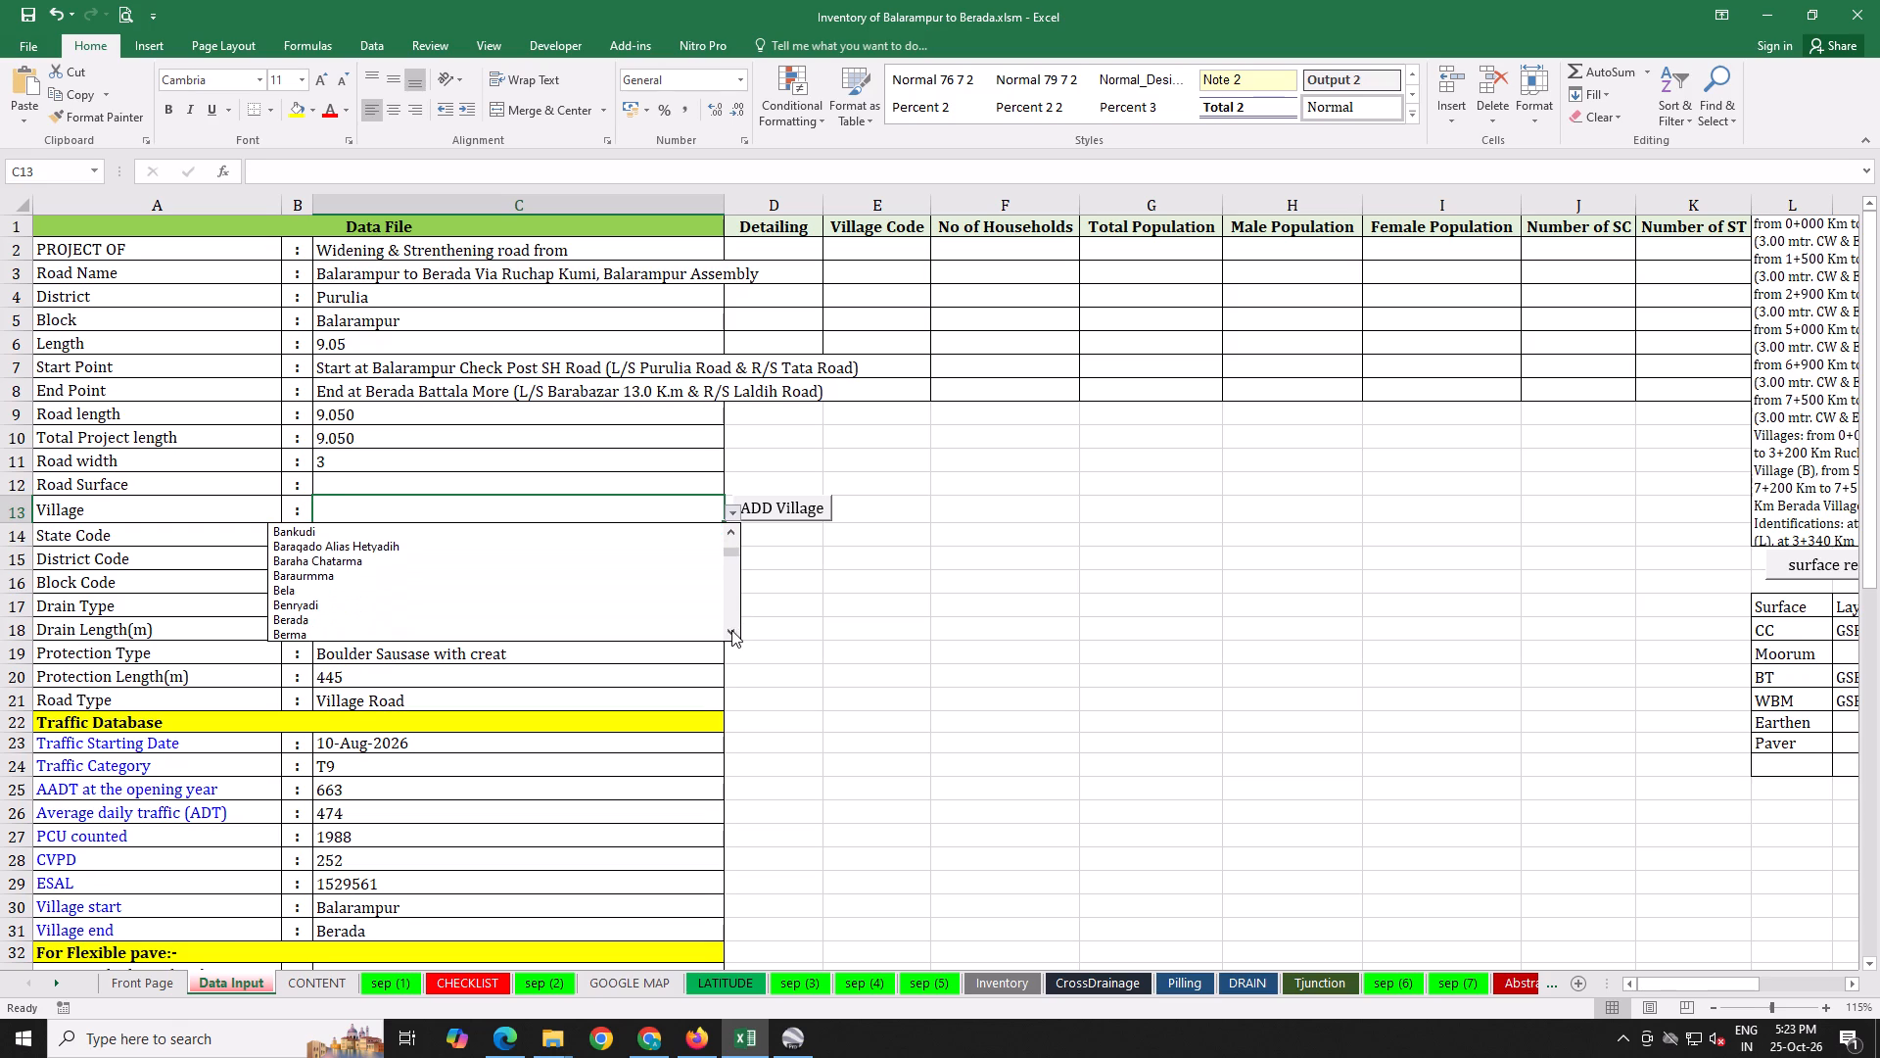
left_click(438, 629)
left_click(793, 510)
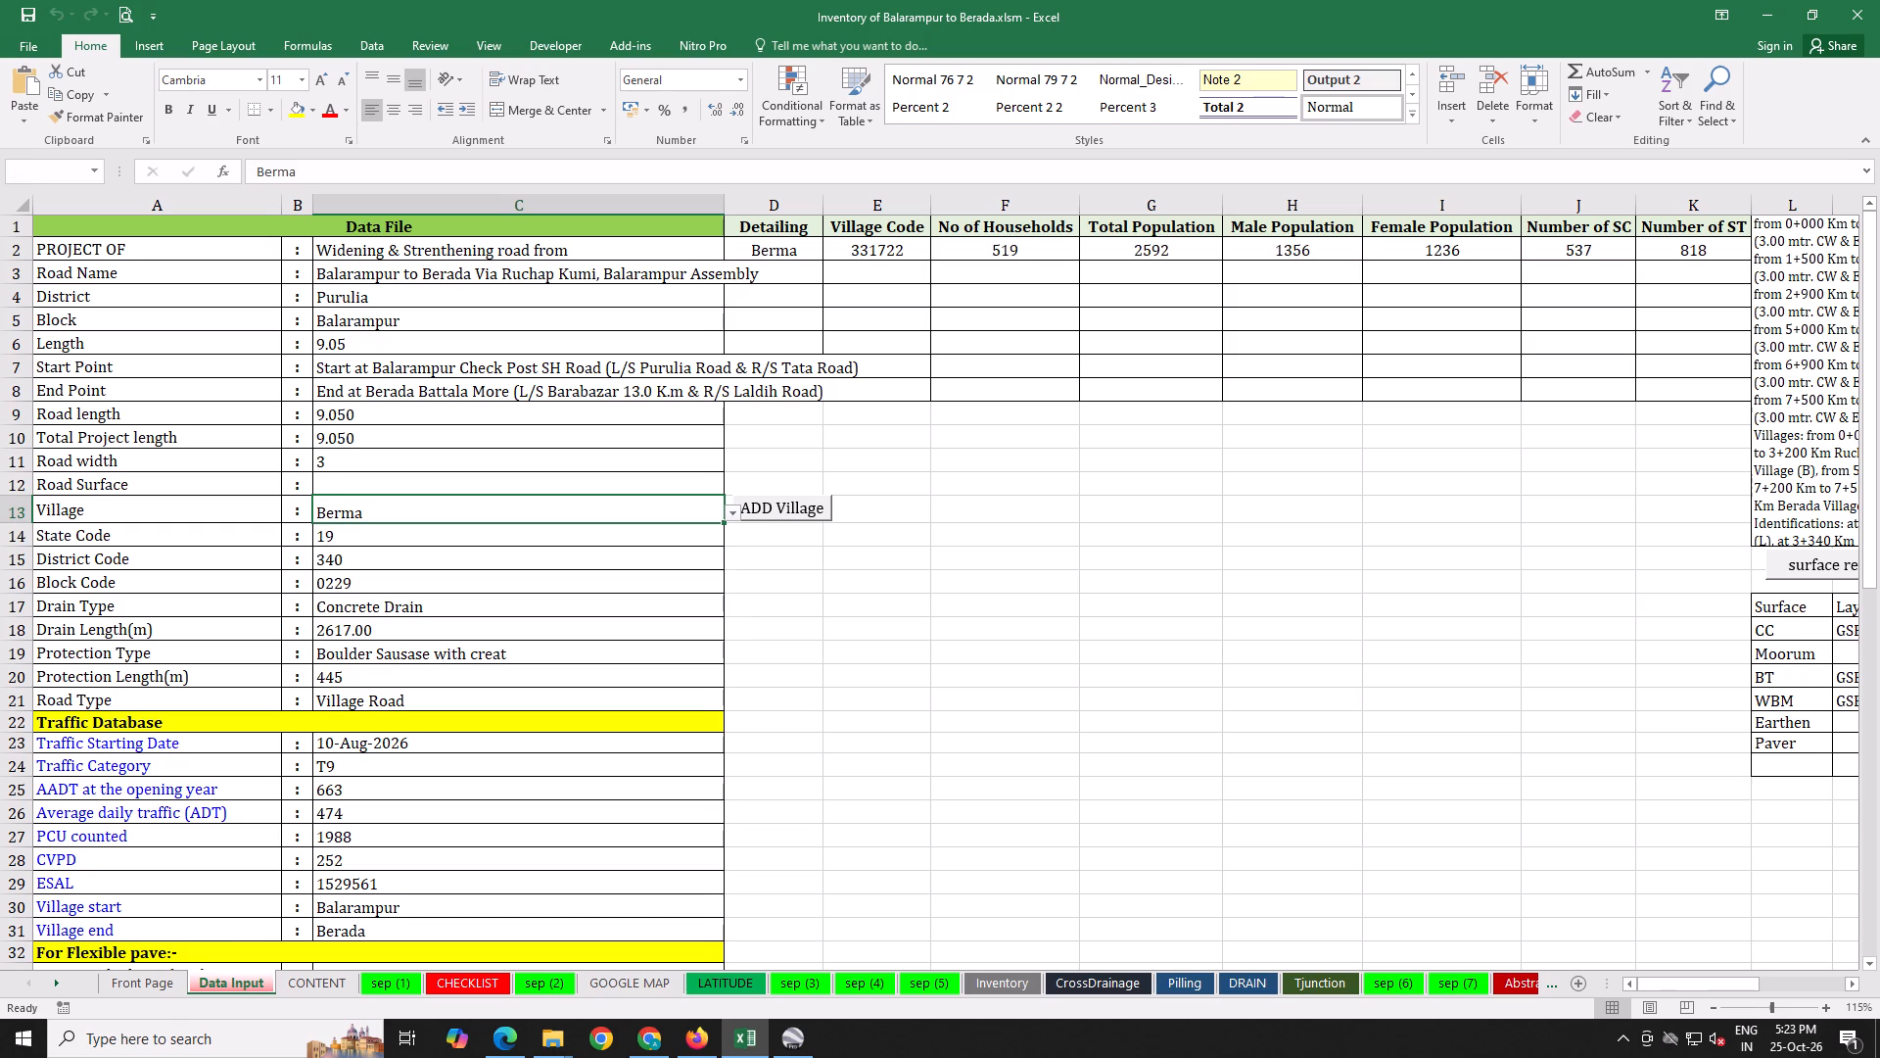
left_click(480, 514)
key("Delete")
Follow the route south of Berma in Google Earth, add village Ruchap to the Data Input table, and clear the Village cell.
left_click(807, 1035)
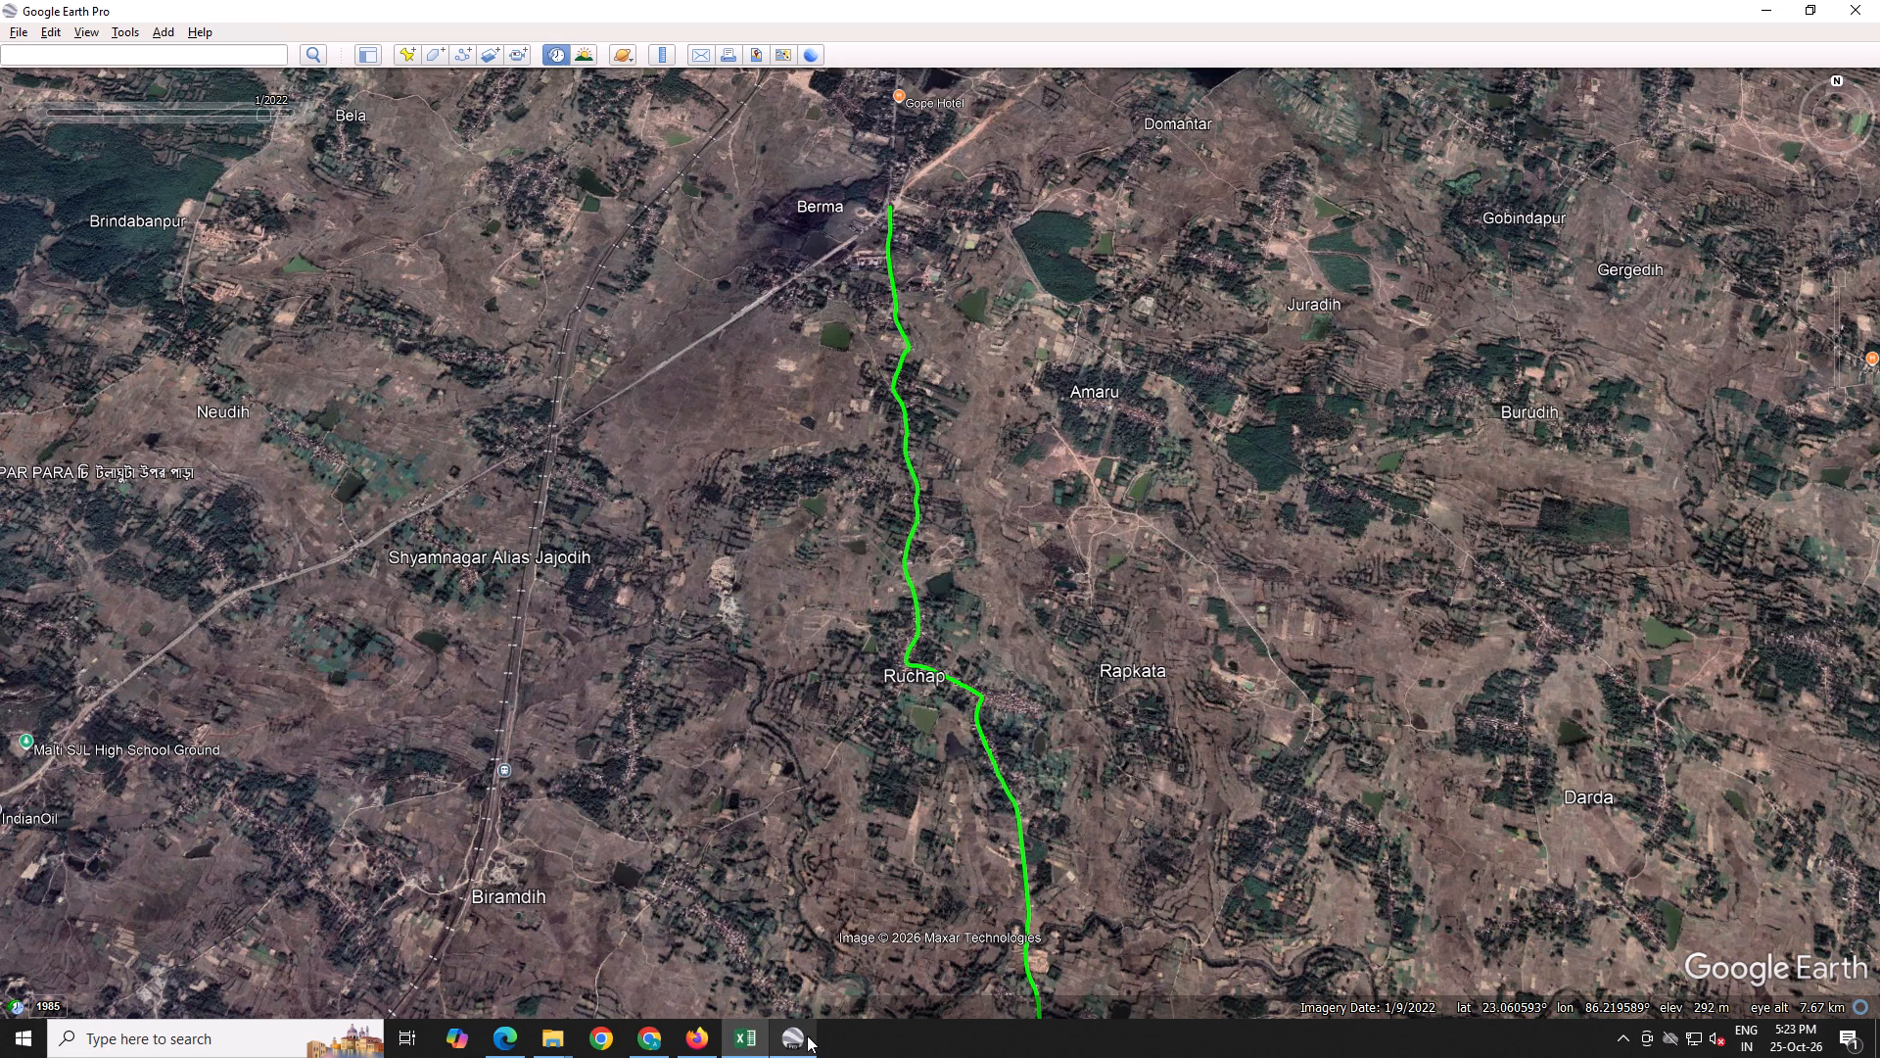
scroll(931, 603, "up", 3)
scroll(873, 381, "up", 3)
left_click_drag(872, 387, 939, 819)
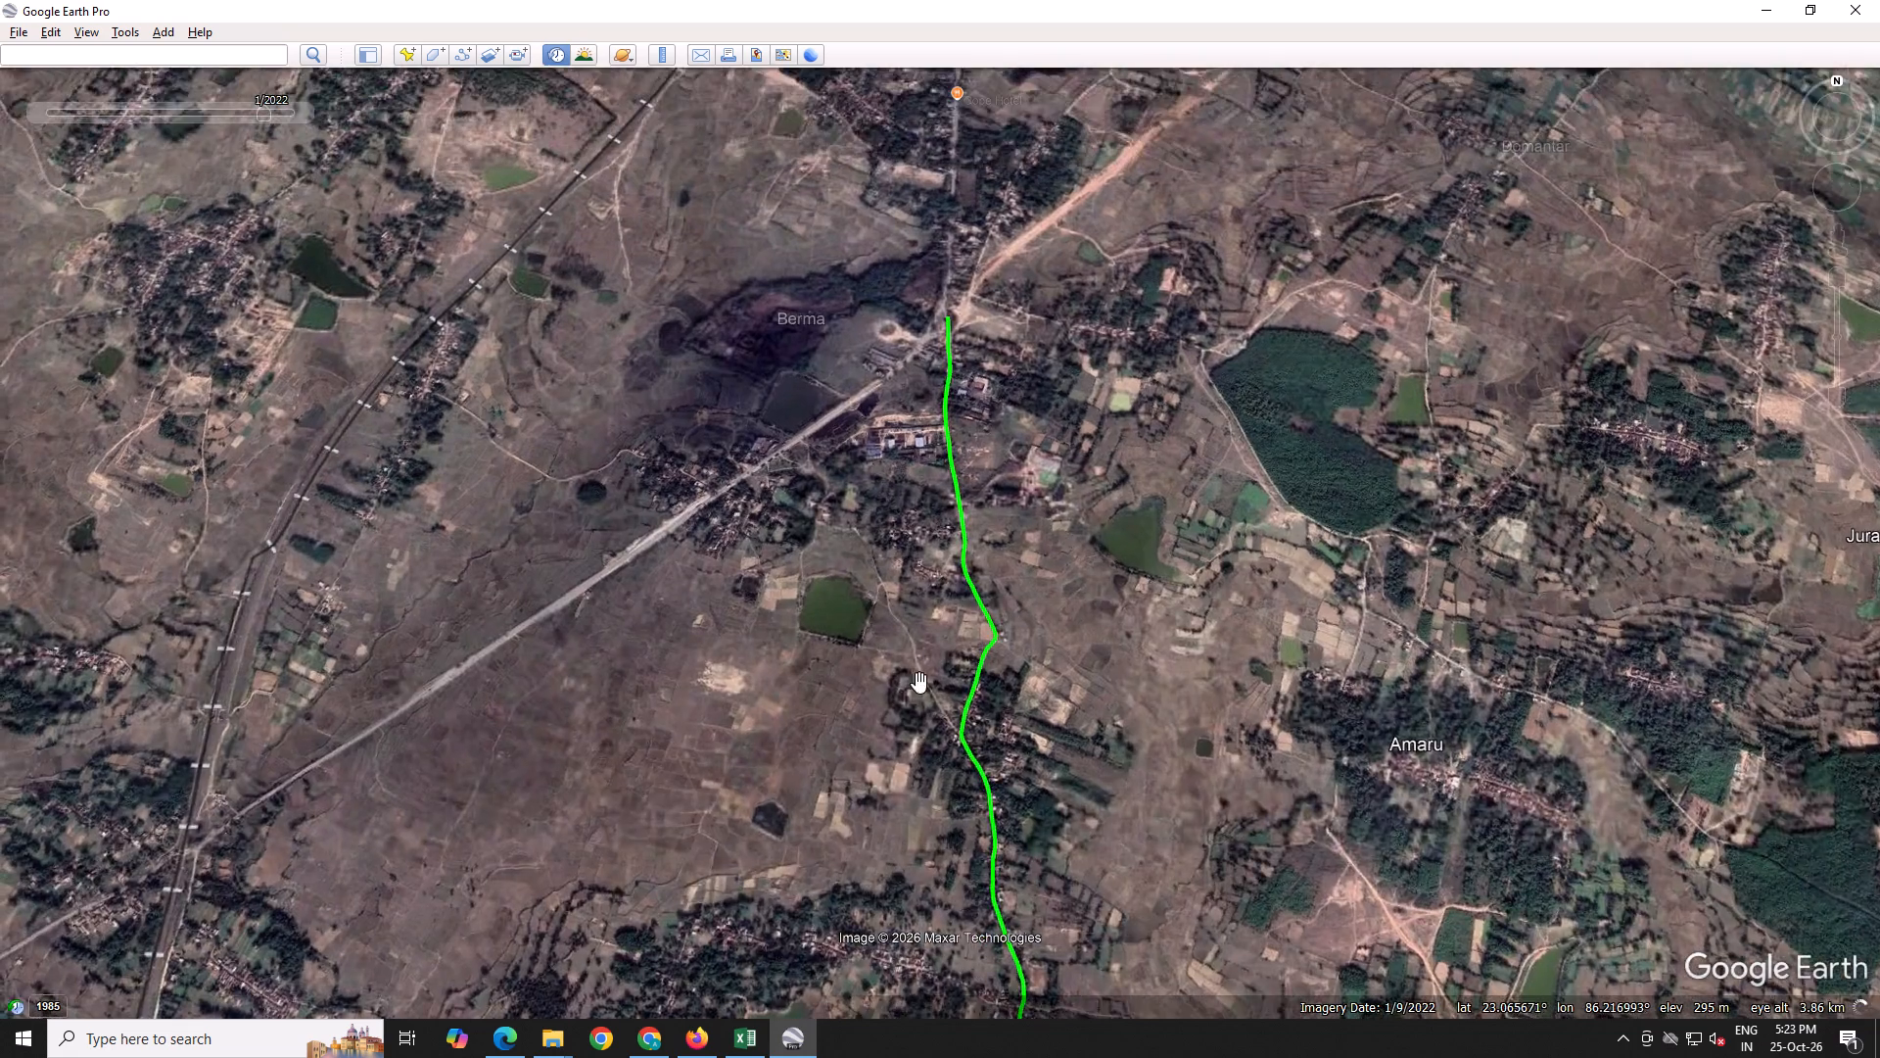
scroll(914, 634, "up", 4)
scroll(913, 633, "down", 4)
left_click_drag(968, 704, 932, 554)
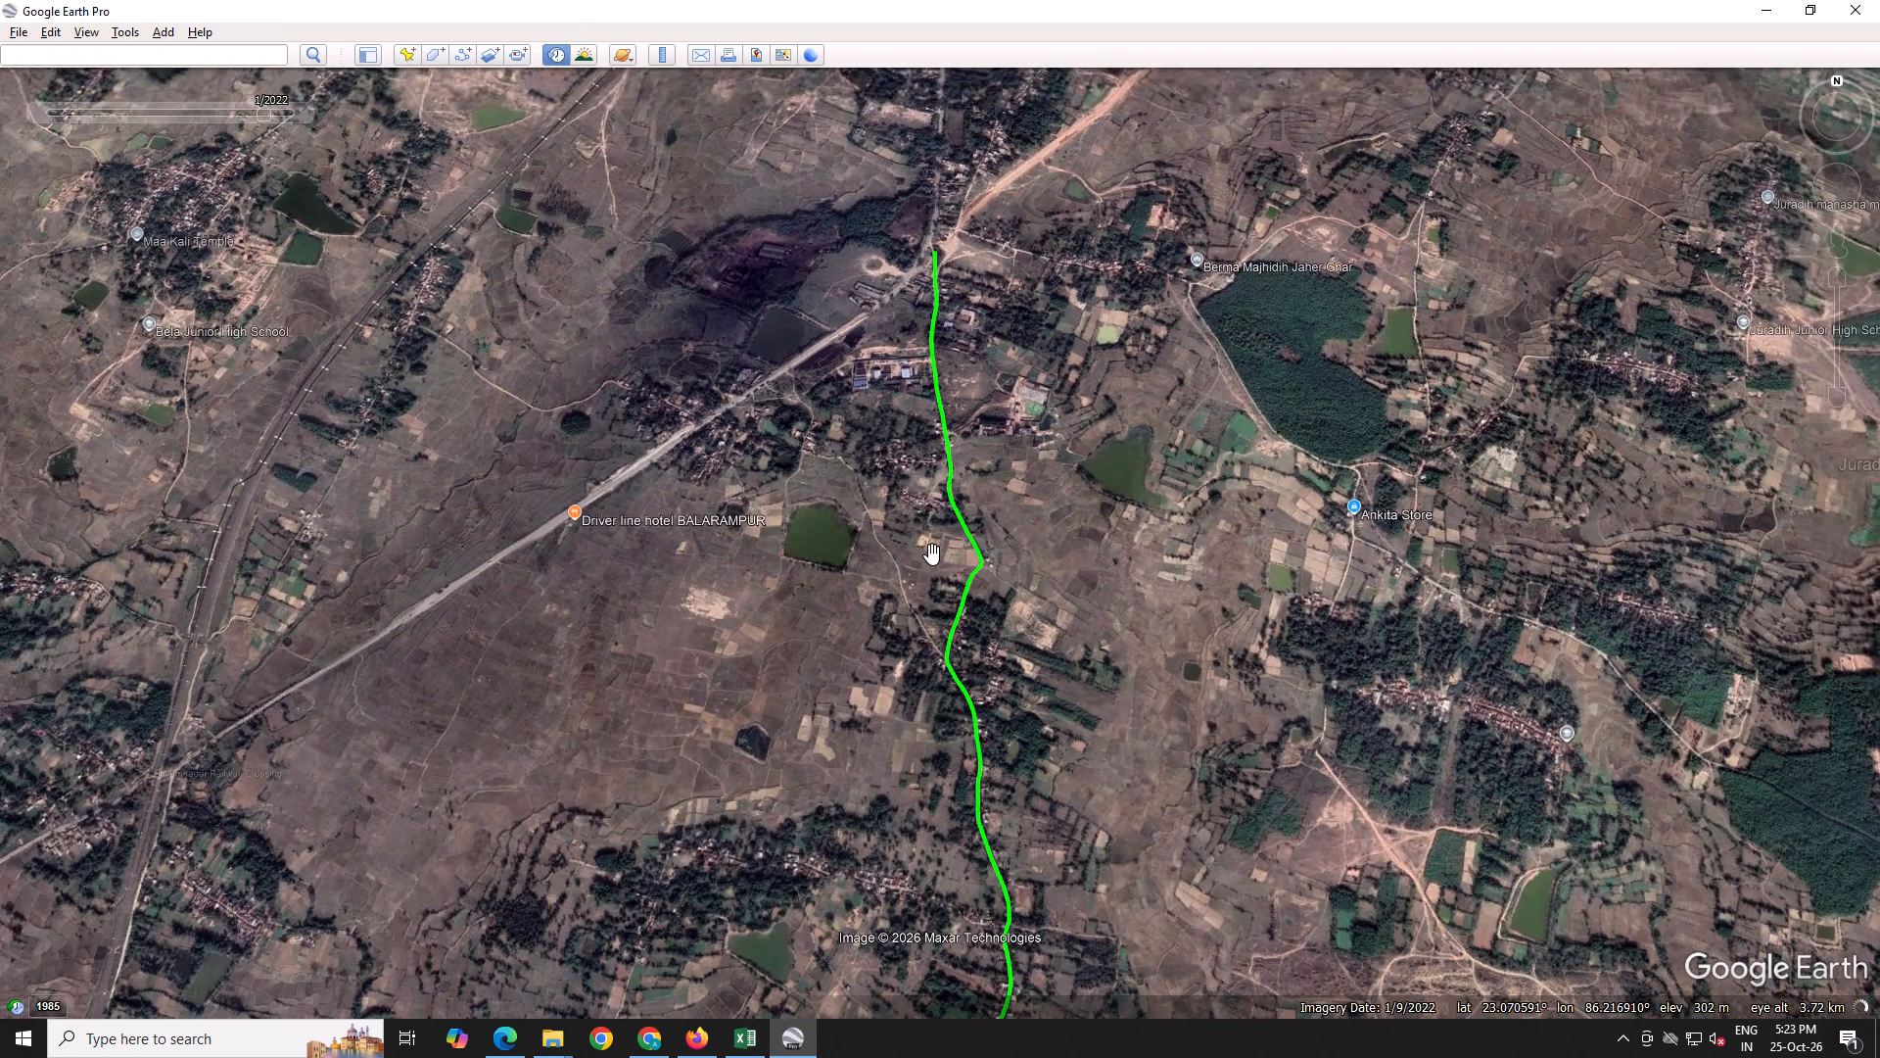
scroll(932, 551, "down", 2)
left_click_drag(971, 673, 948, 592)
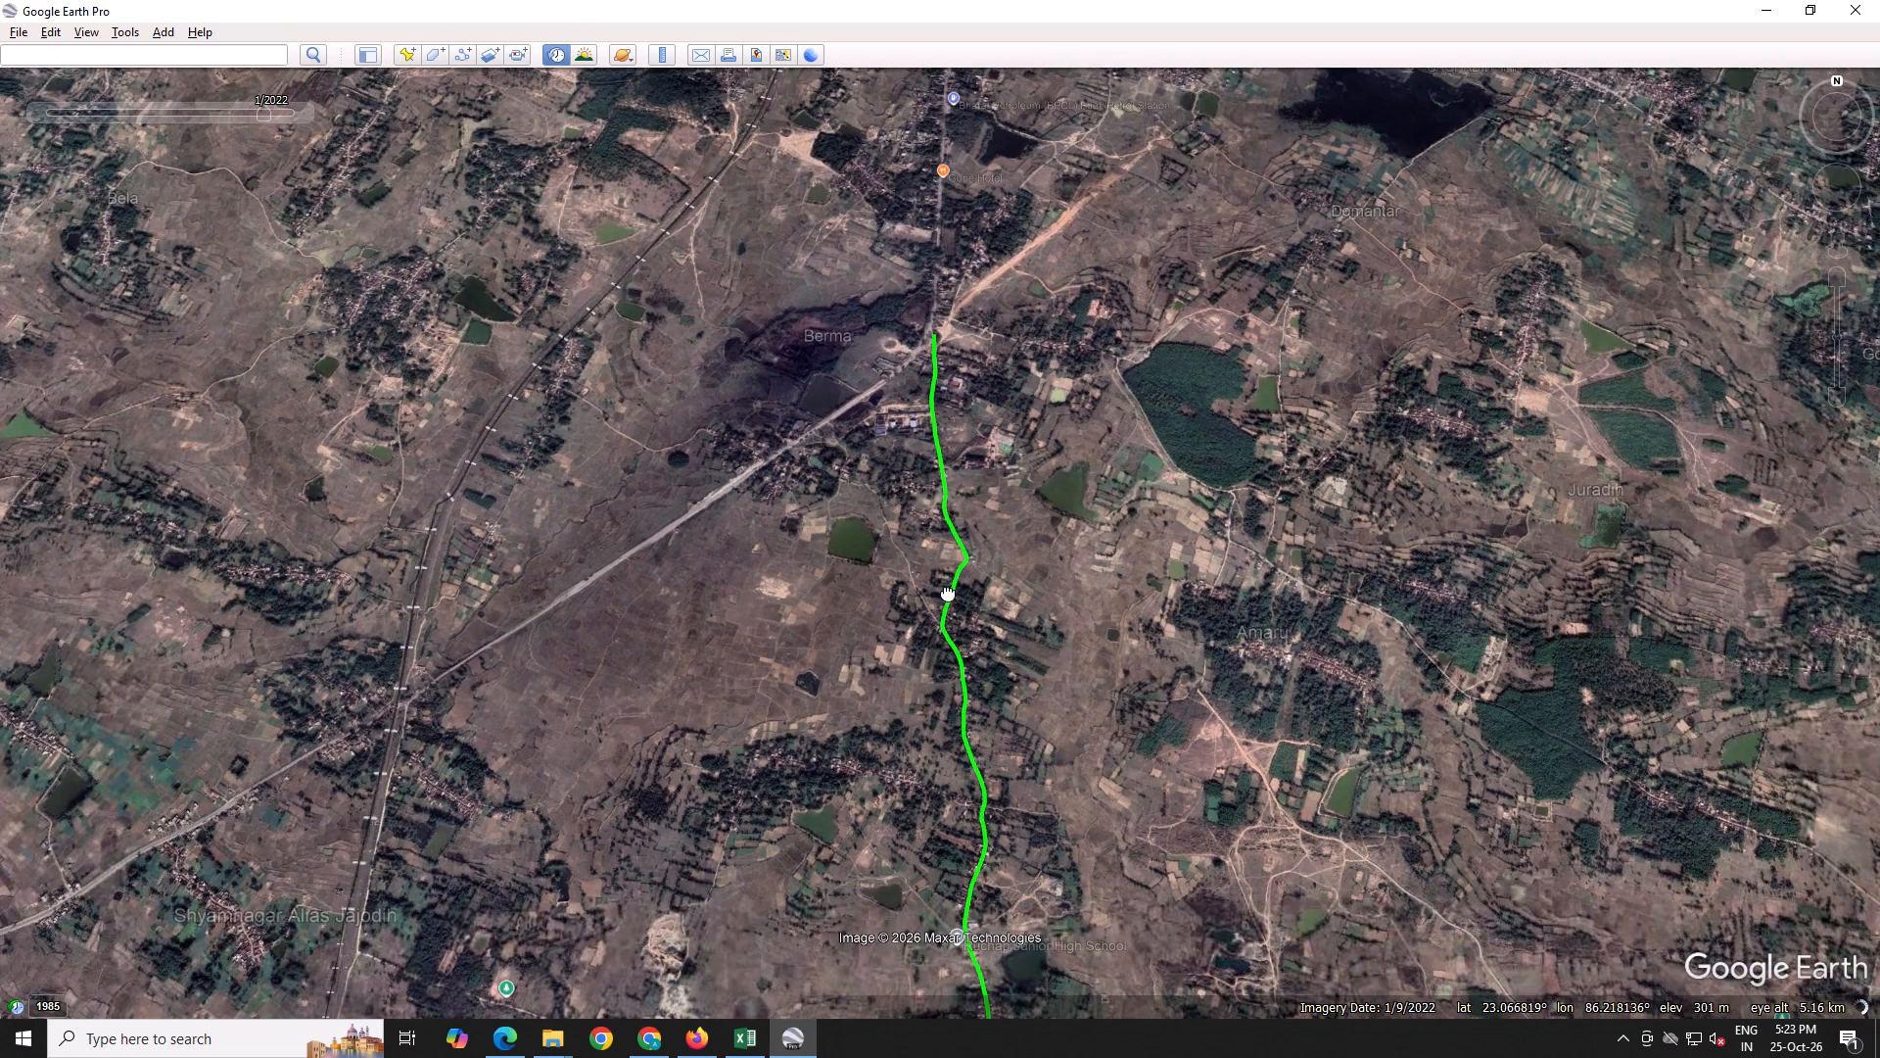
left_click_drag(948, 592, 948, 590)
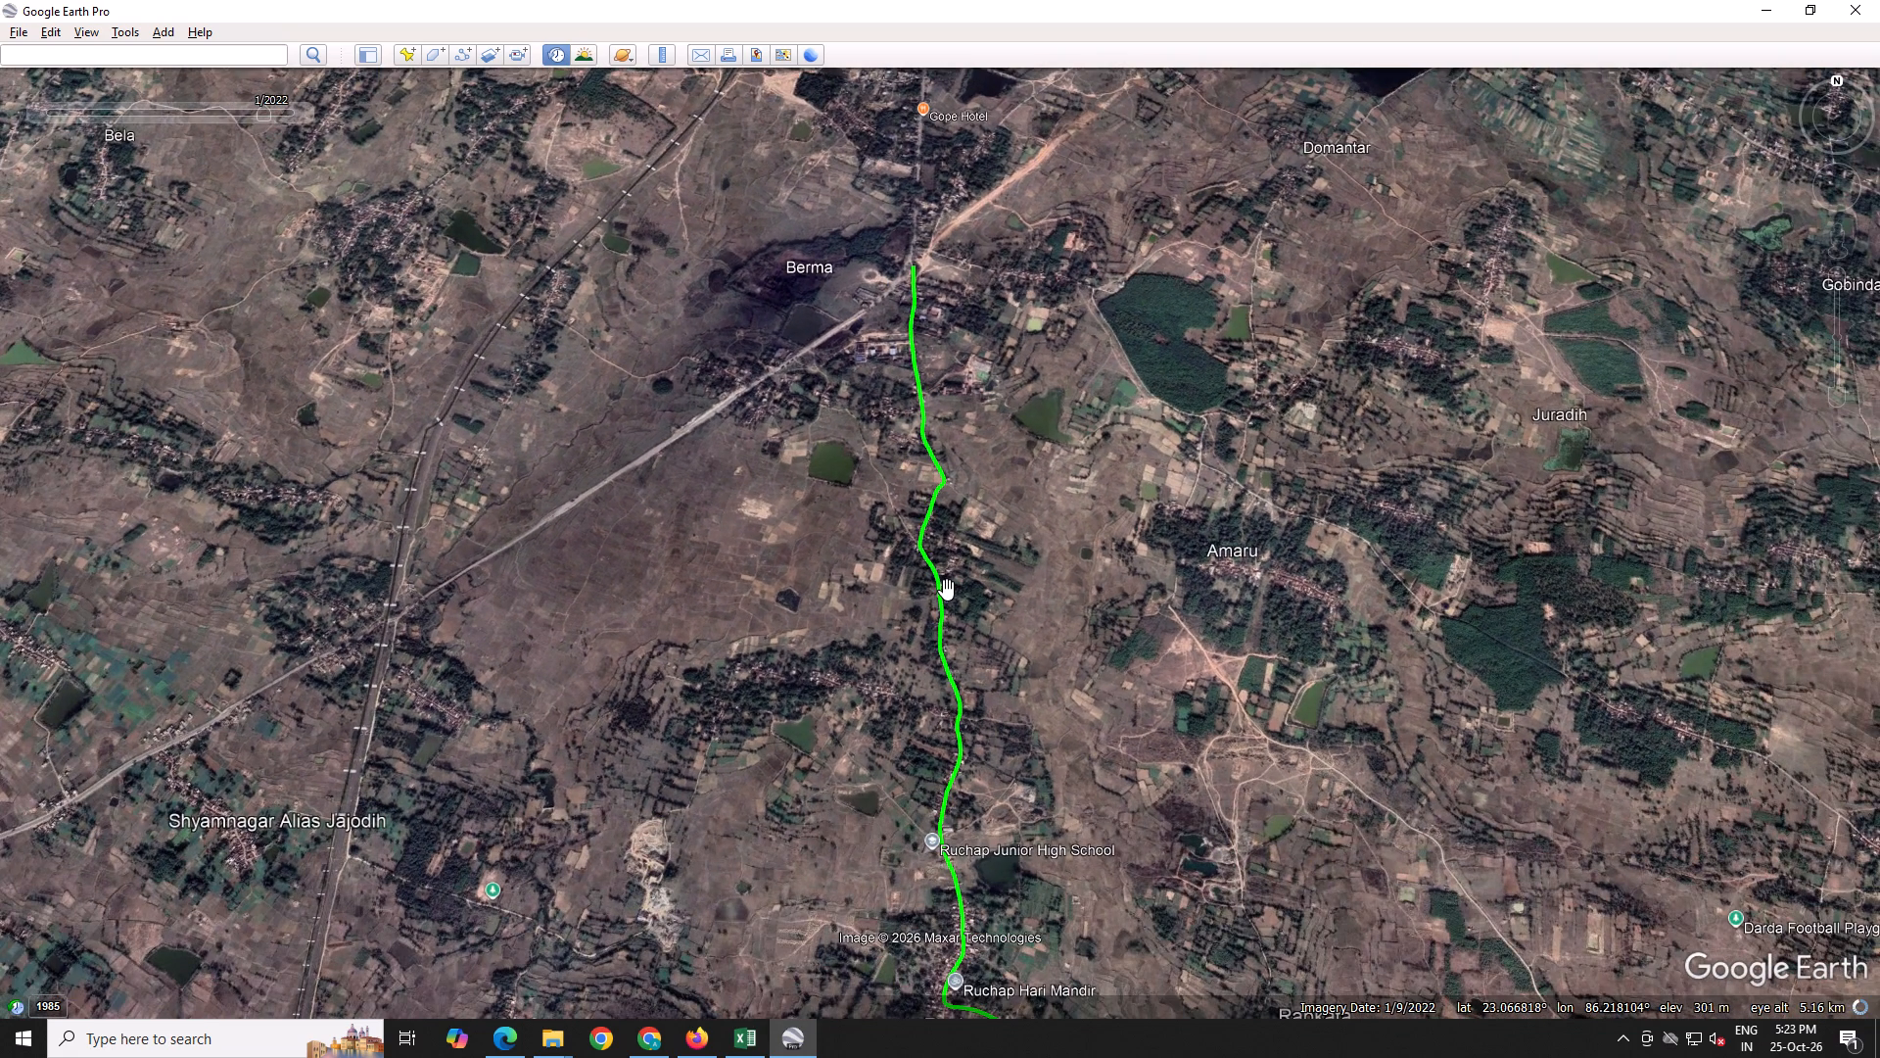
left_click(1755, 9)
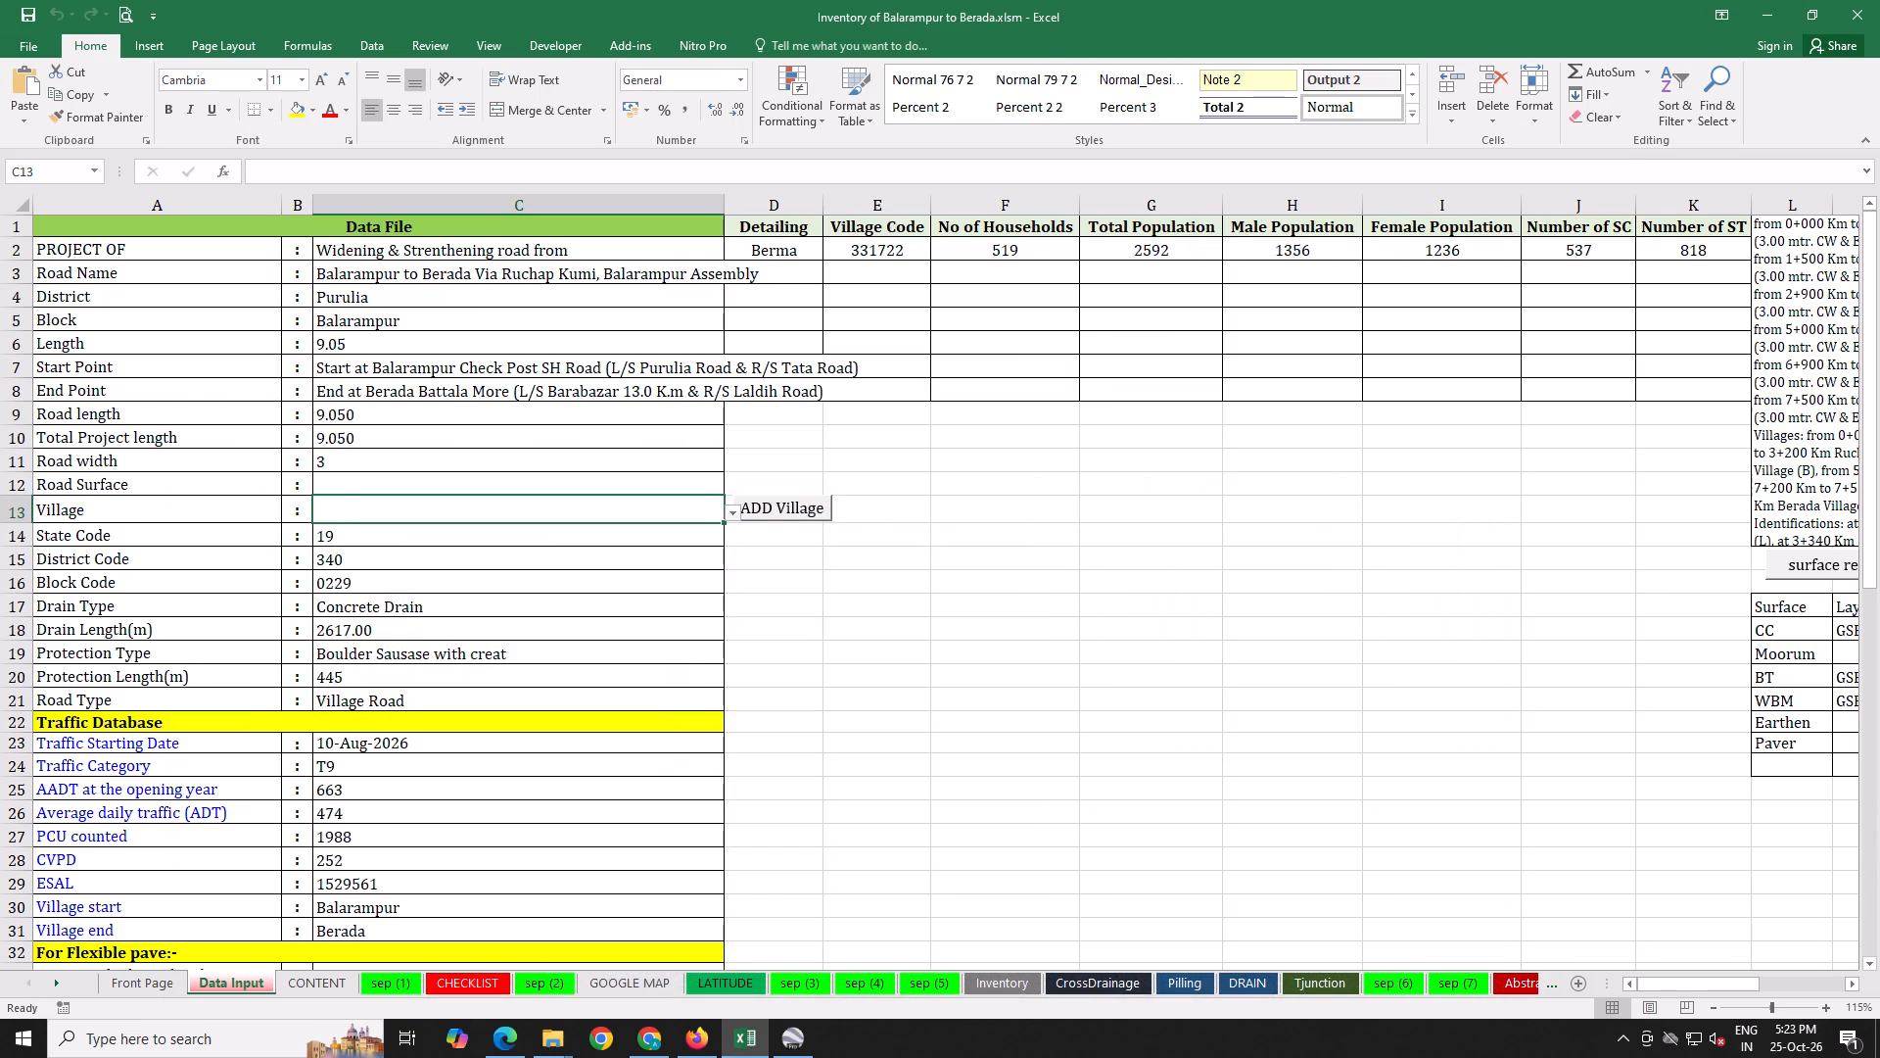
left_click(737, 514)
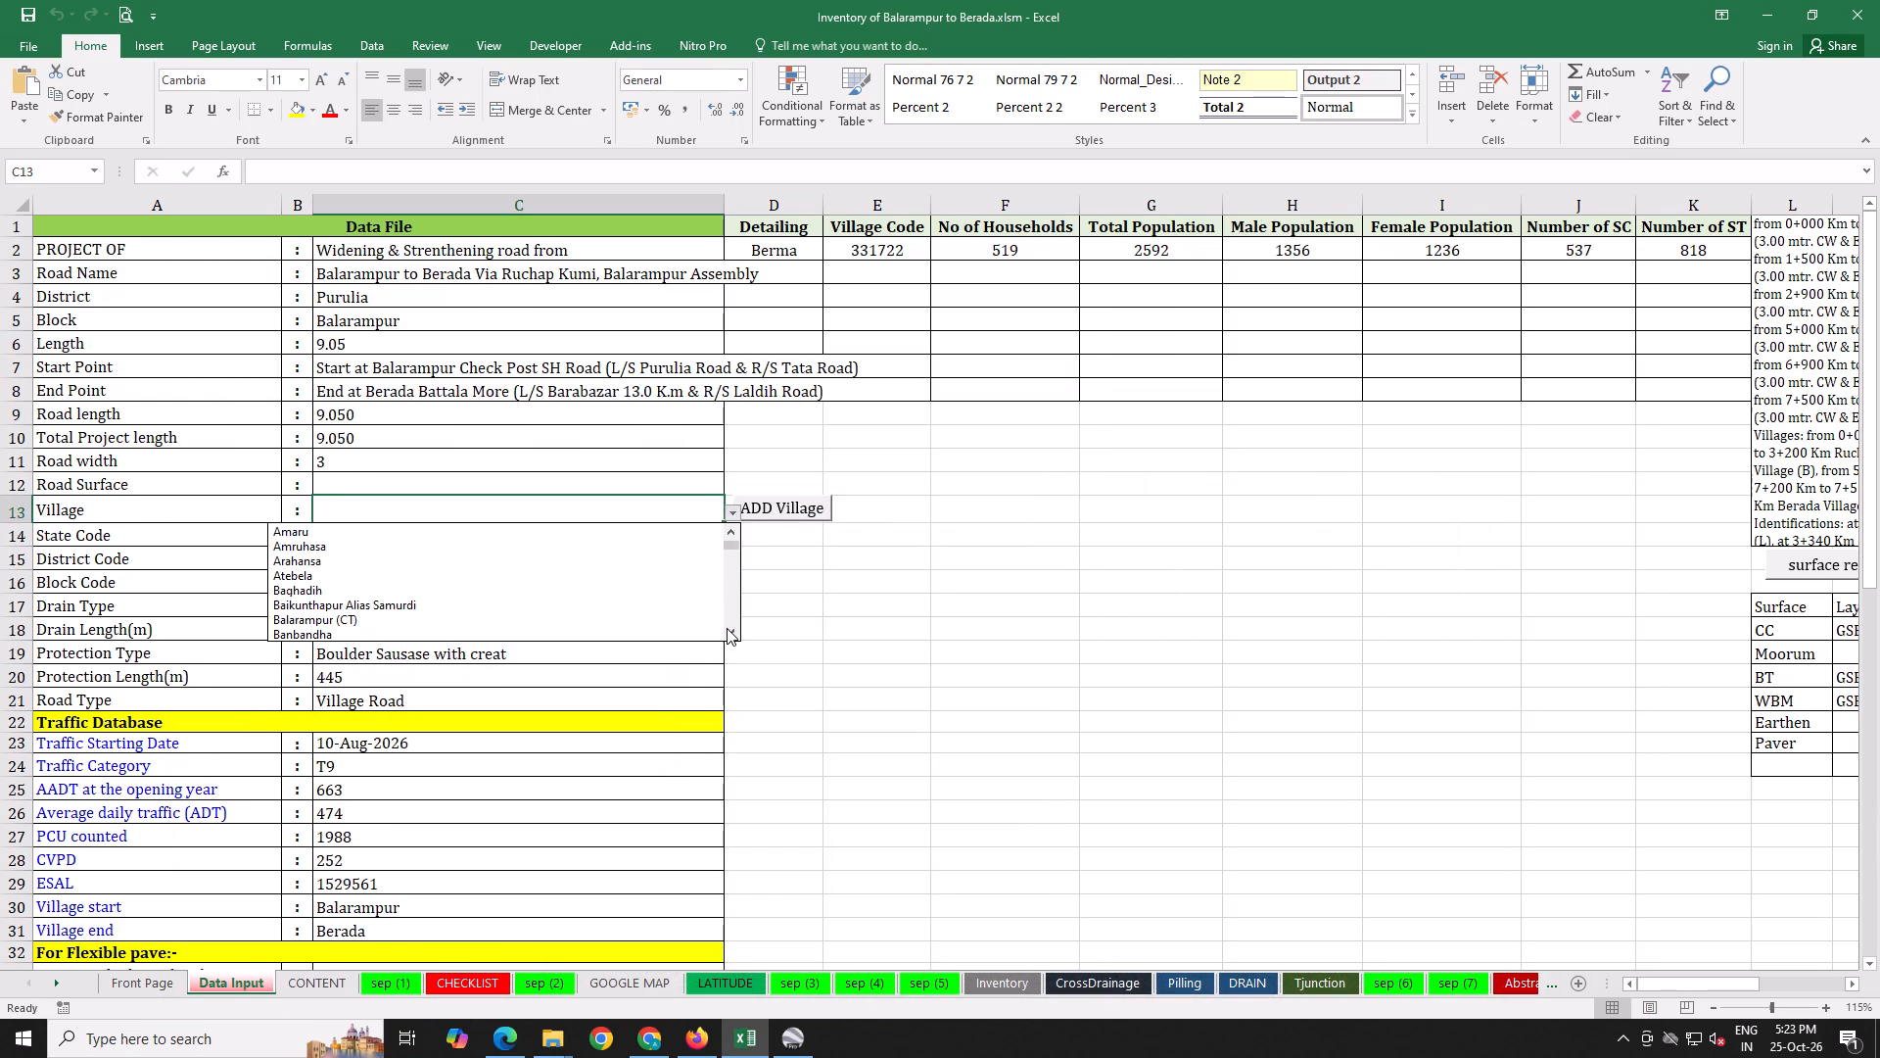
left_click(728, 627)
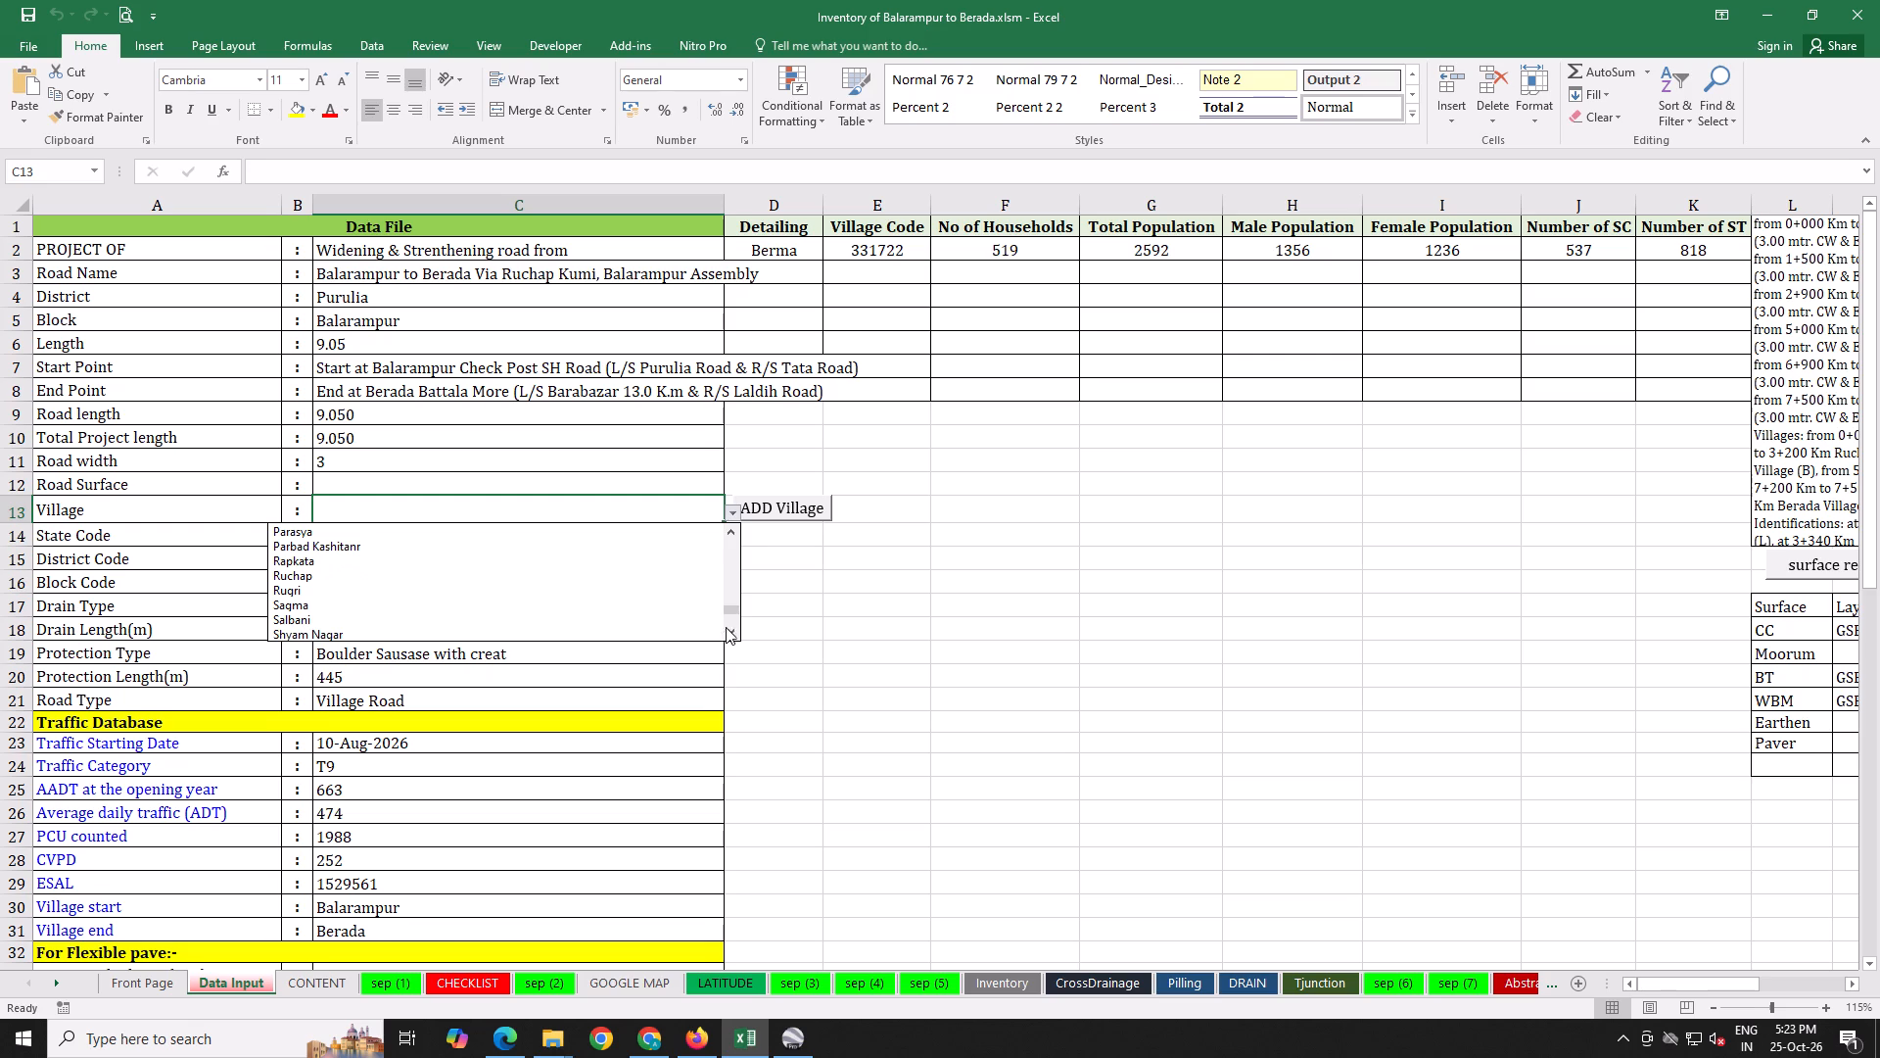
left_click(446, 573)
left_click(790, 510)
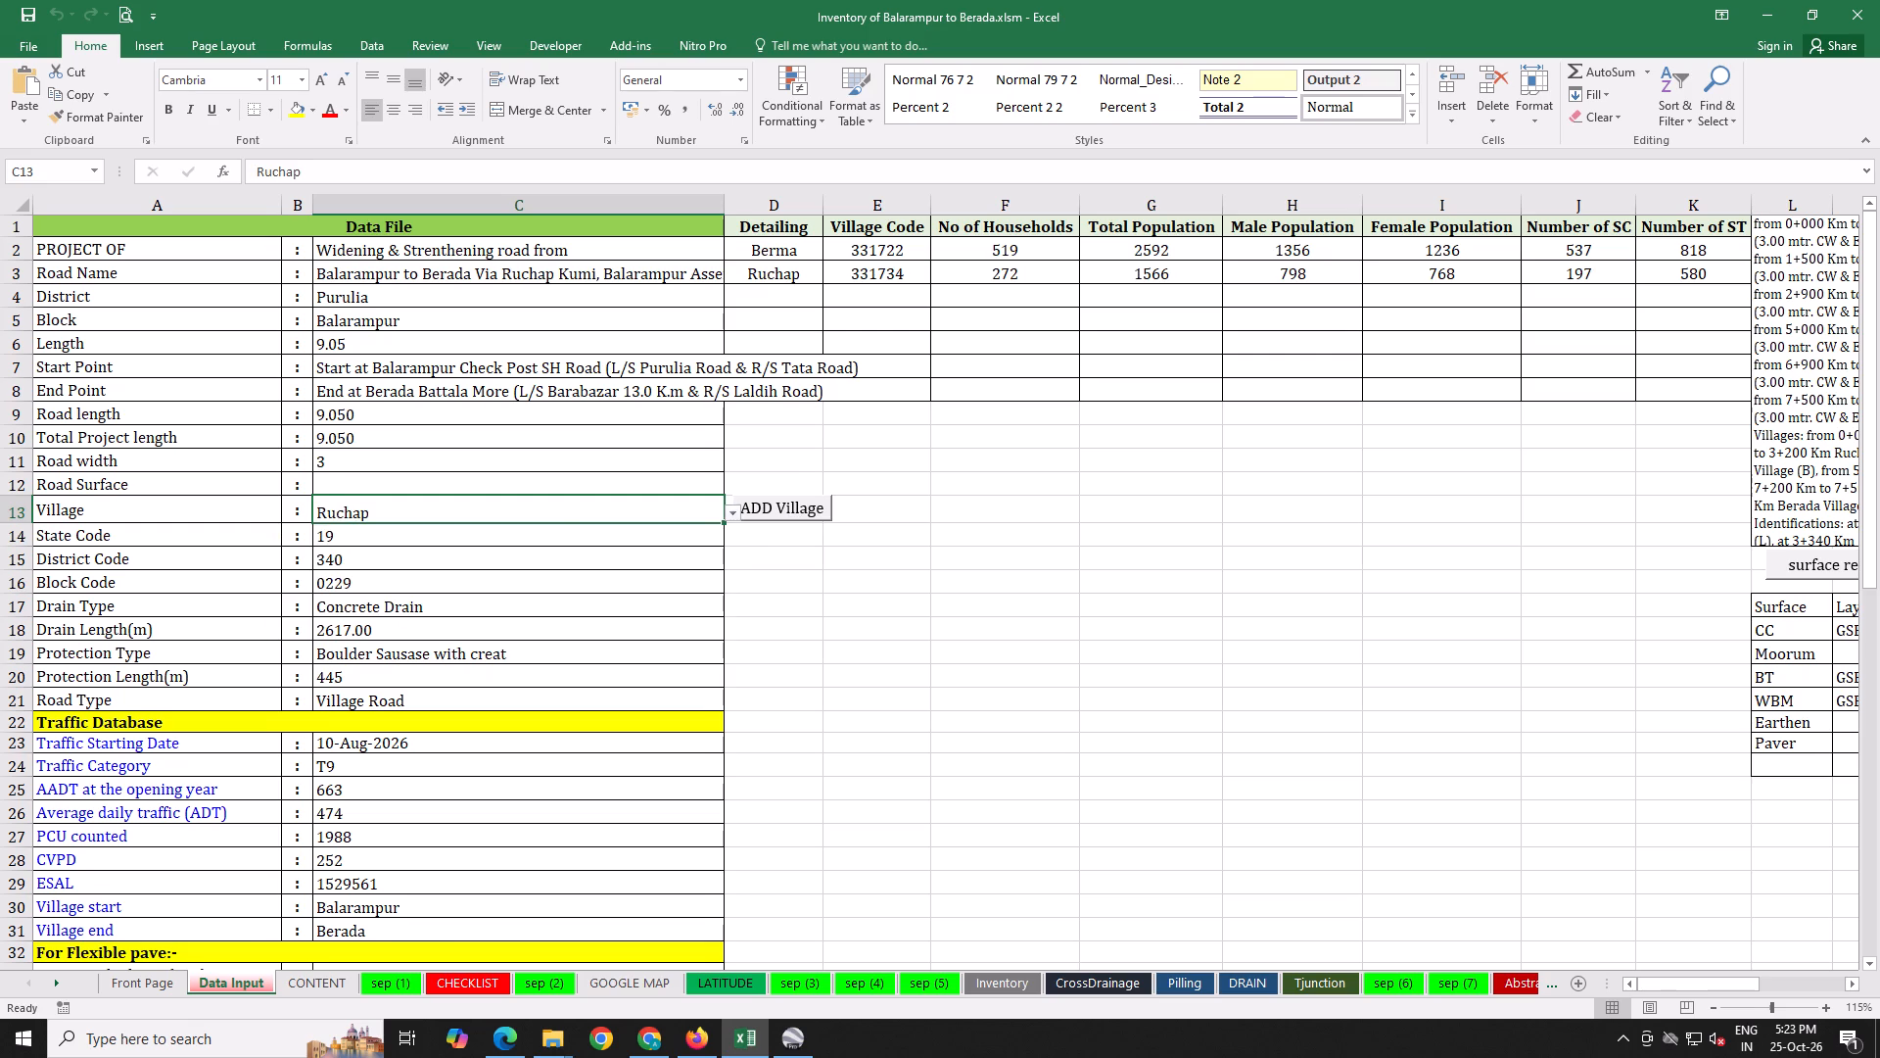
key("Delete")
Follow the route south of Ruchap in Google Earth, add village Kurni to the Data Input table, and clear the Village cell.
left_click(1768, 8)
left_click(778, 1036)
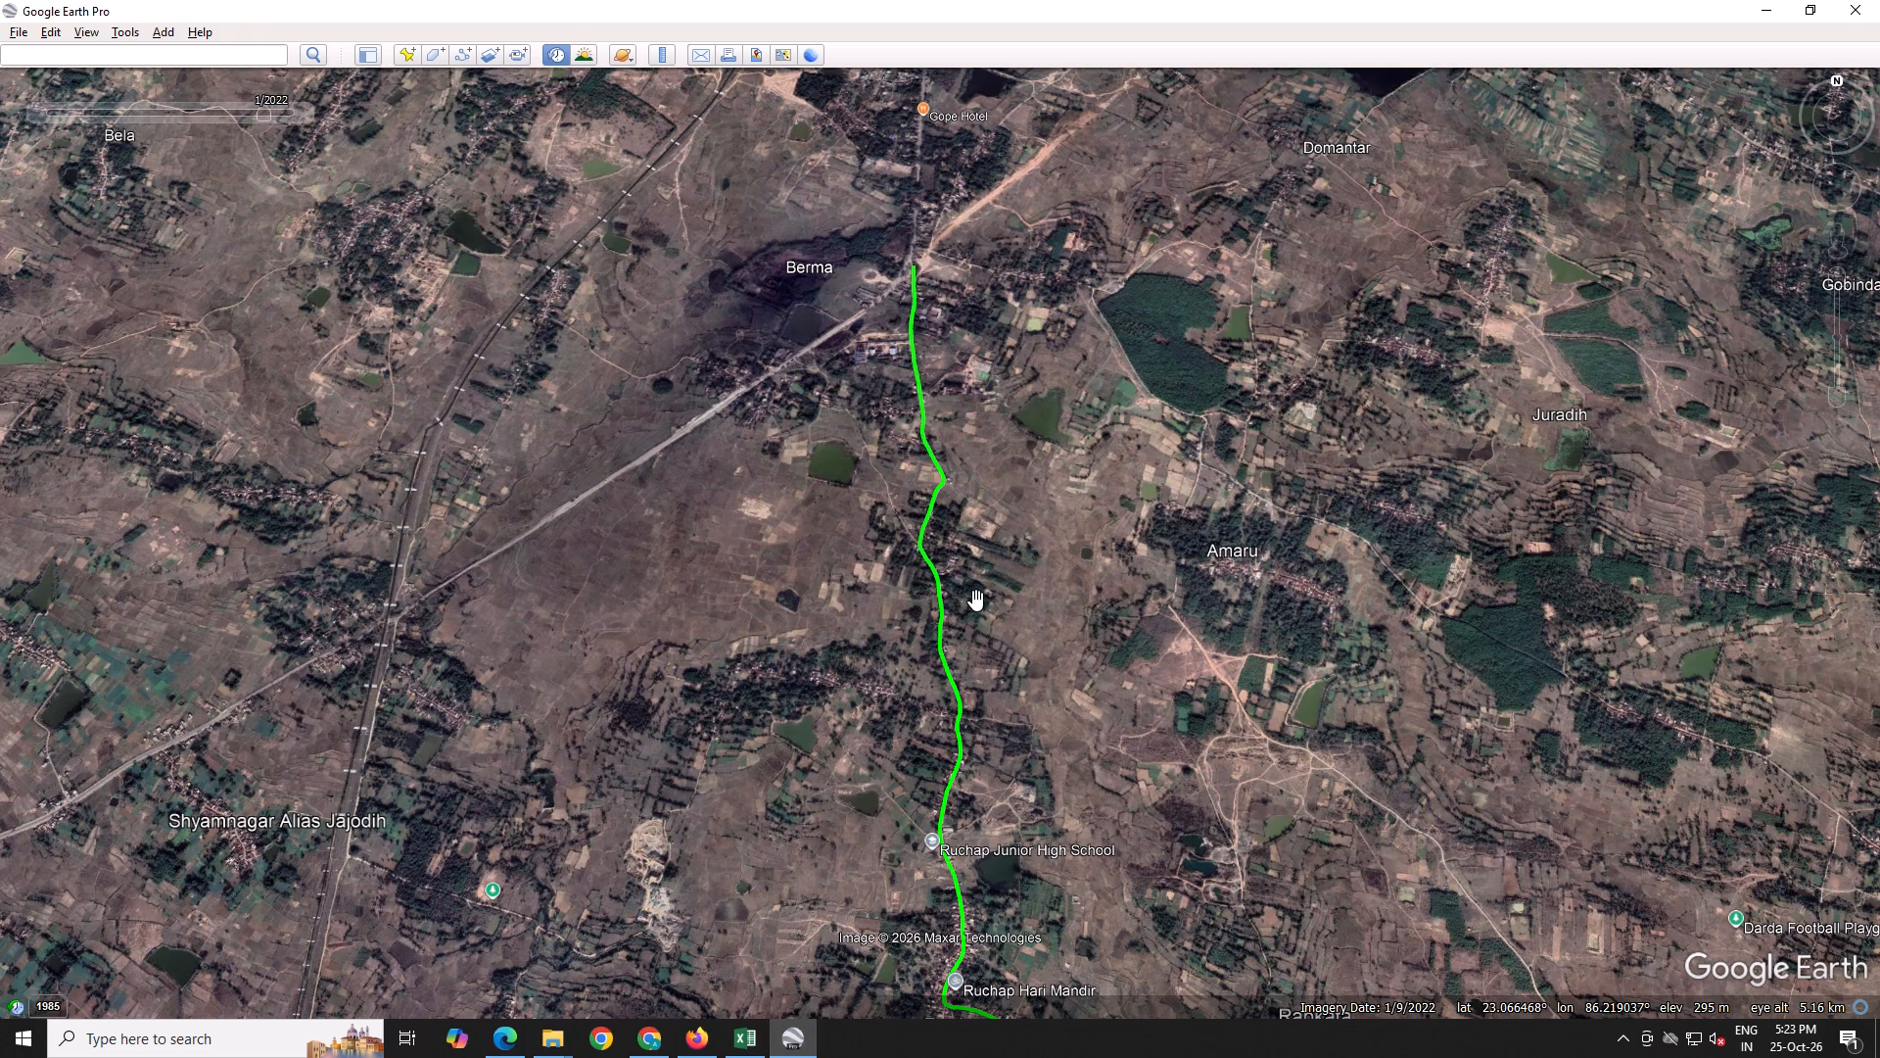
left_click_drag(1003, 700, 996, 481)
left_click_drag(1058, 738, 975, 454)
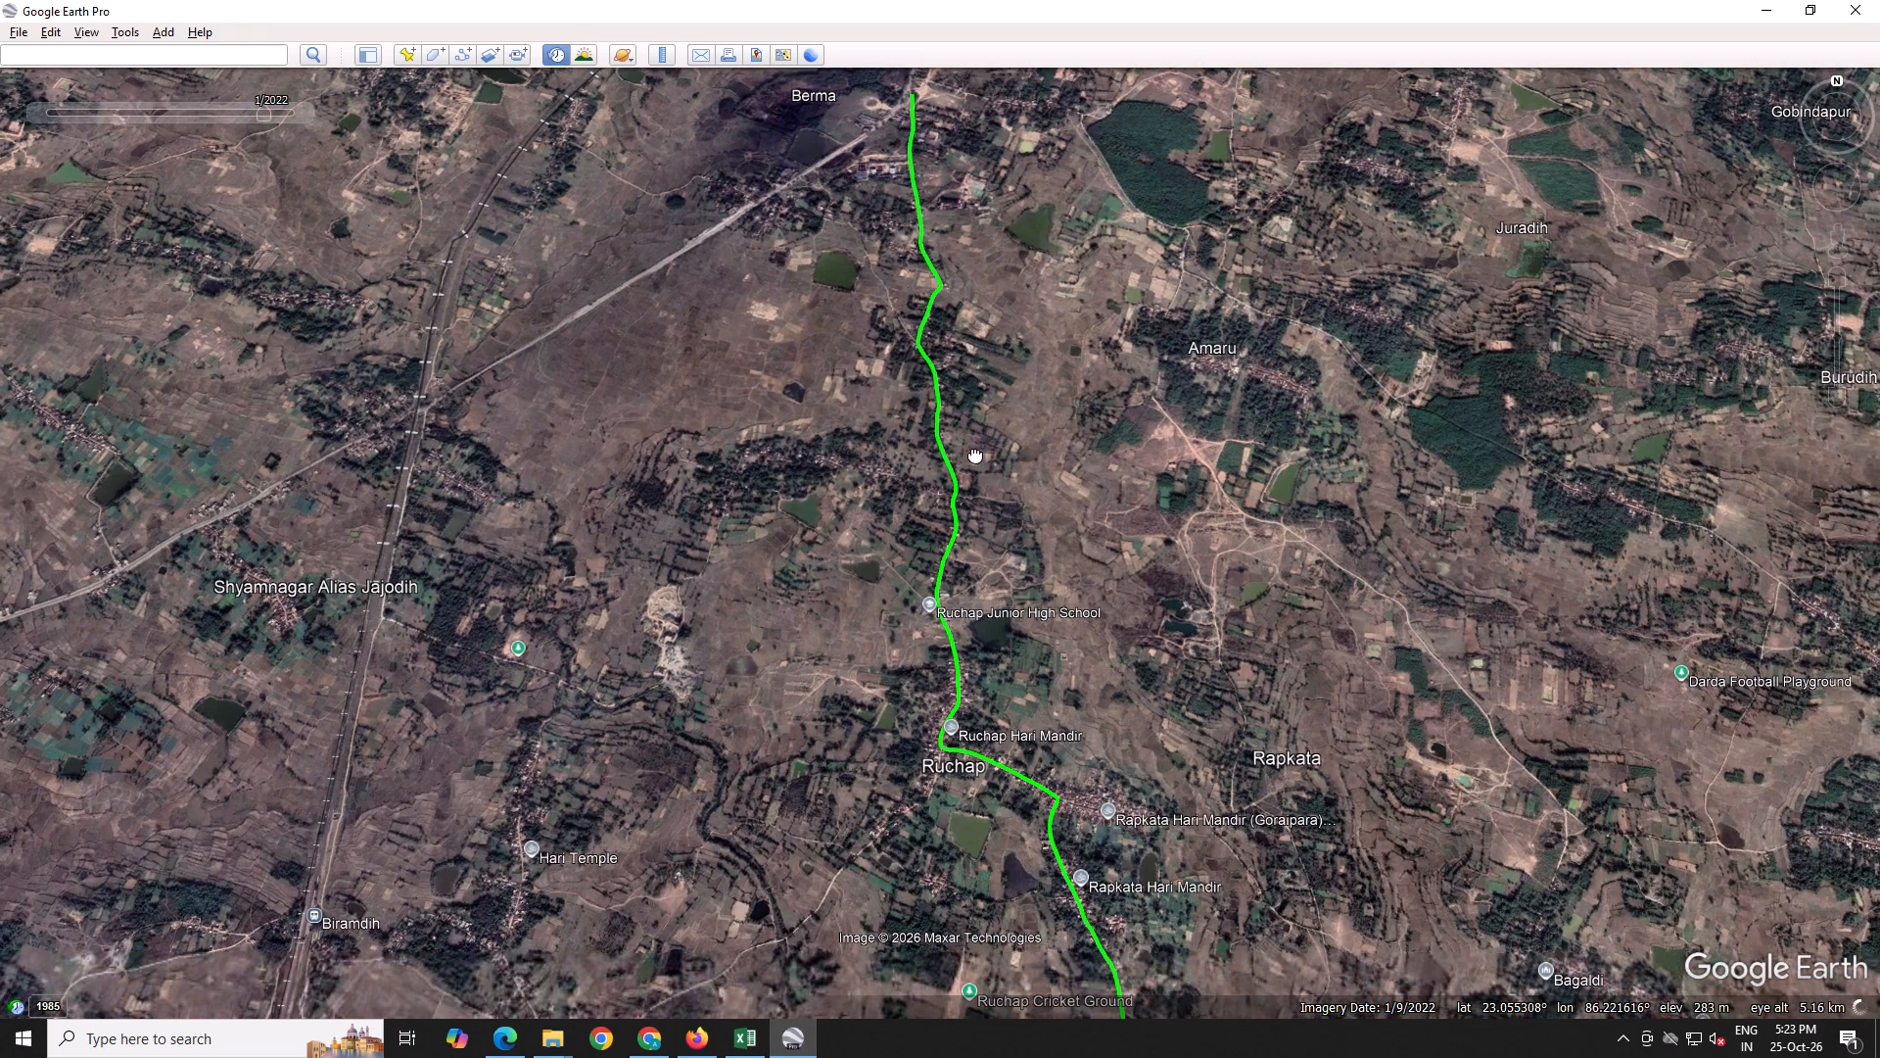
left_click_drag(975, 454, 974, 449)
left_click_drag(1055, 627, 1019, 398)
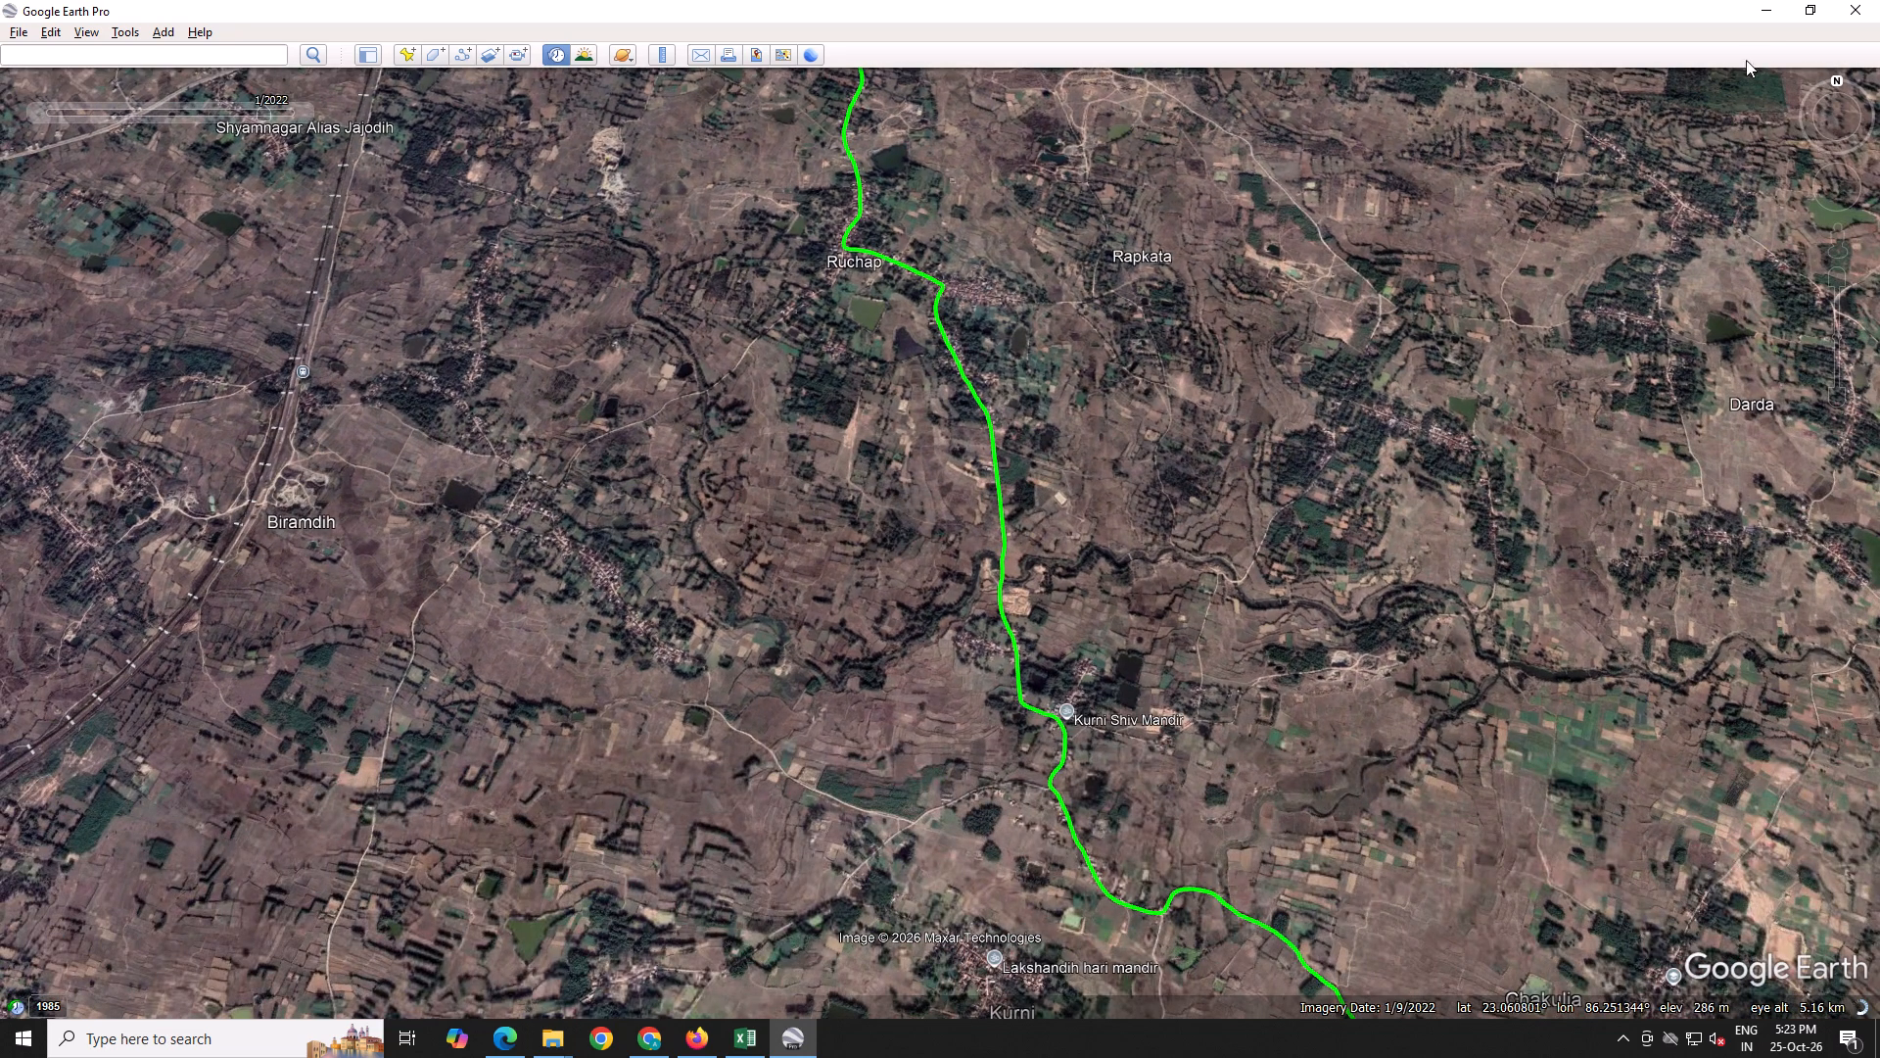
left_click(1761, 15)
left_click(739, 1051)
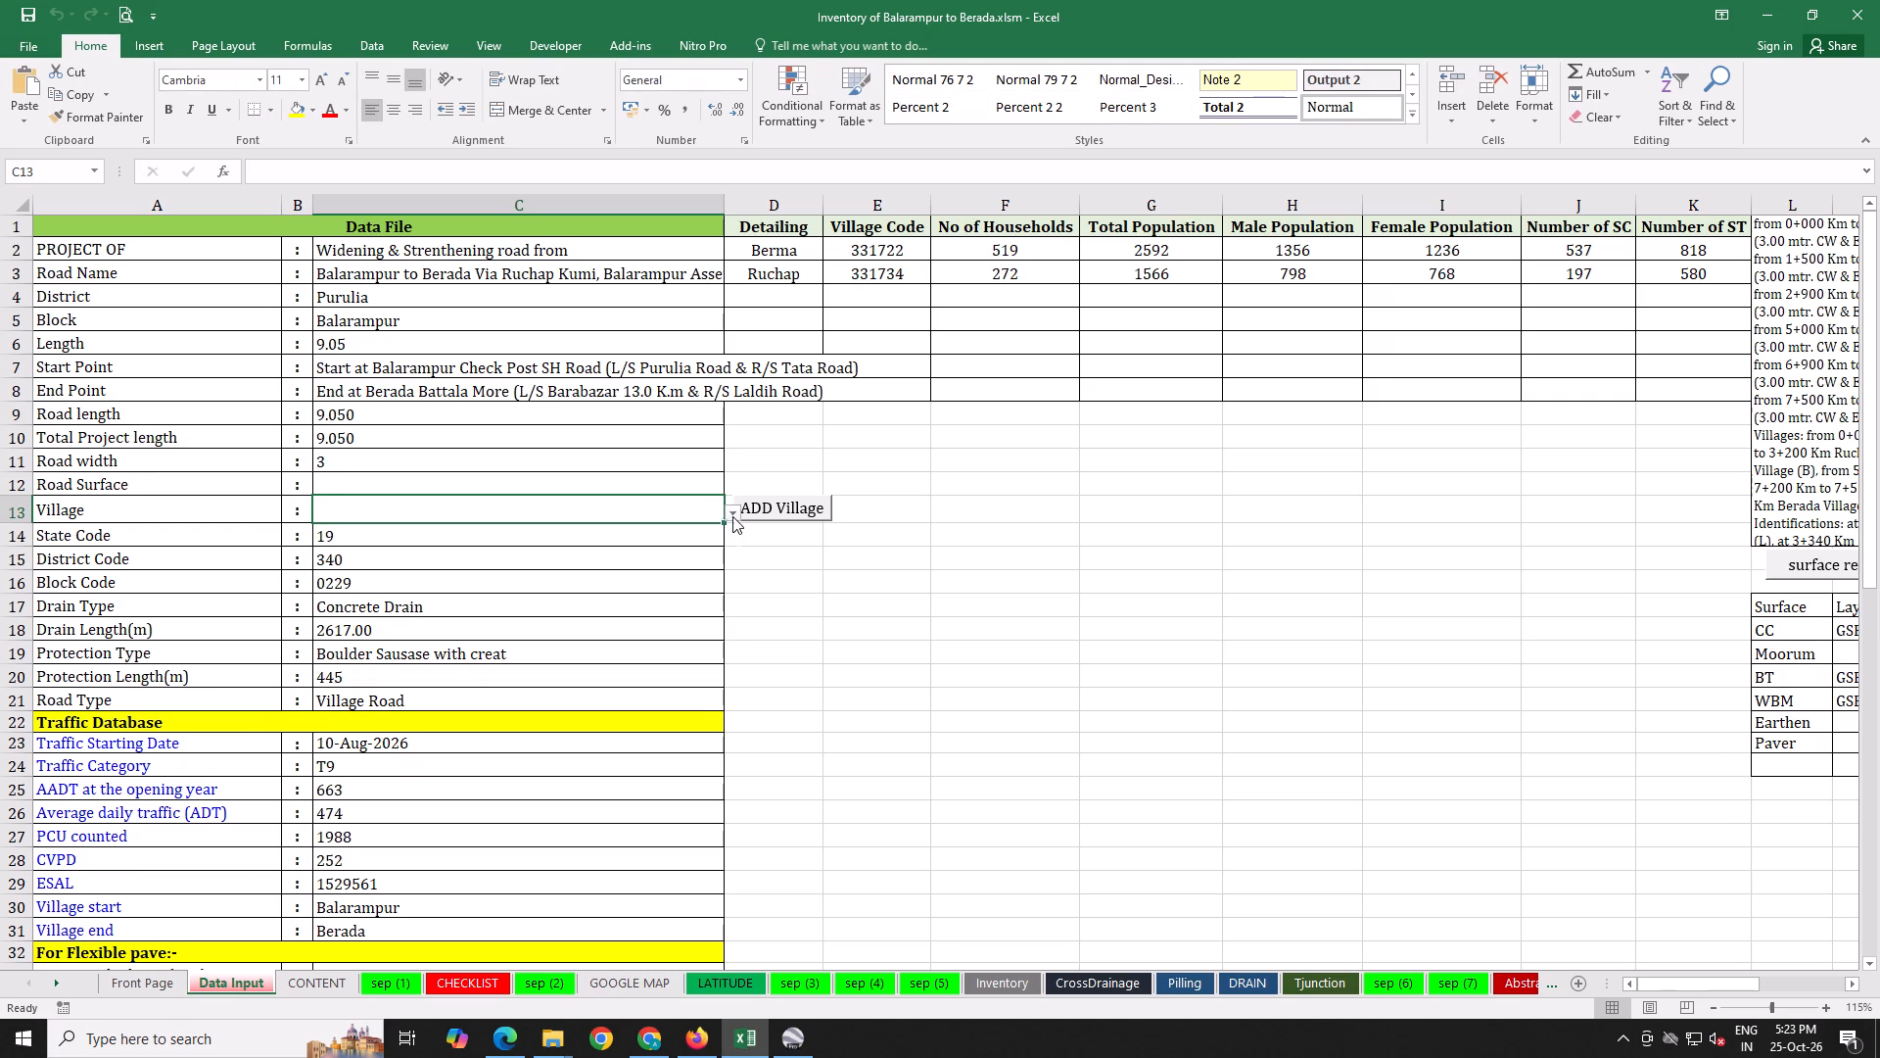
left_click(732, 516)
left_click_drag(729, 546, 731, 591)
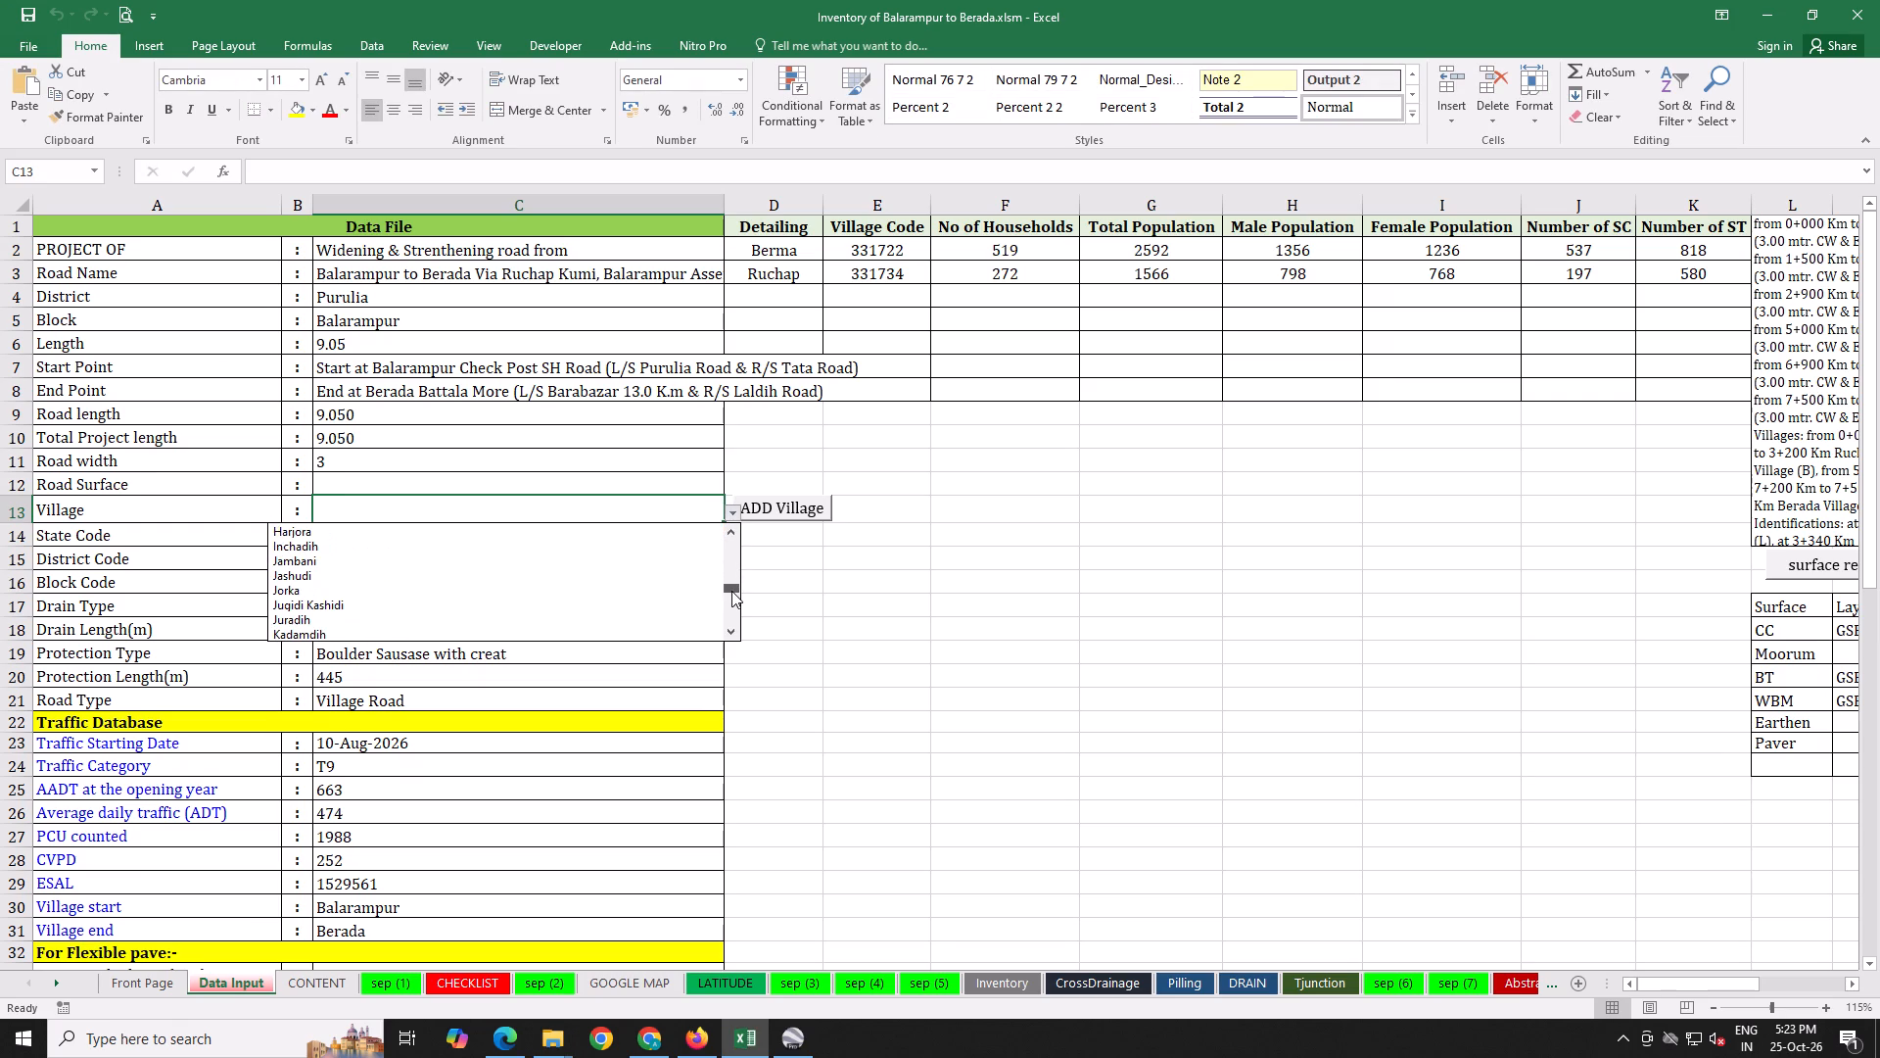
left_click_drag(731, 591, 733, 596)
left_click(513, 640)
left_click(798, 507)
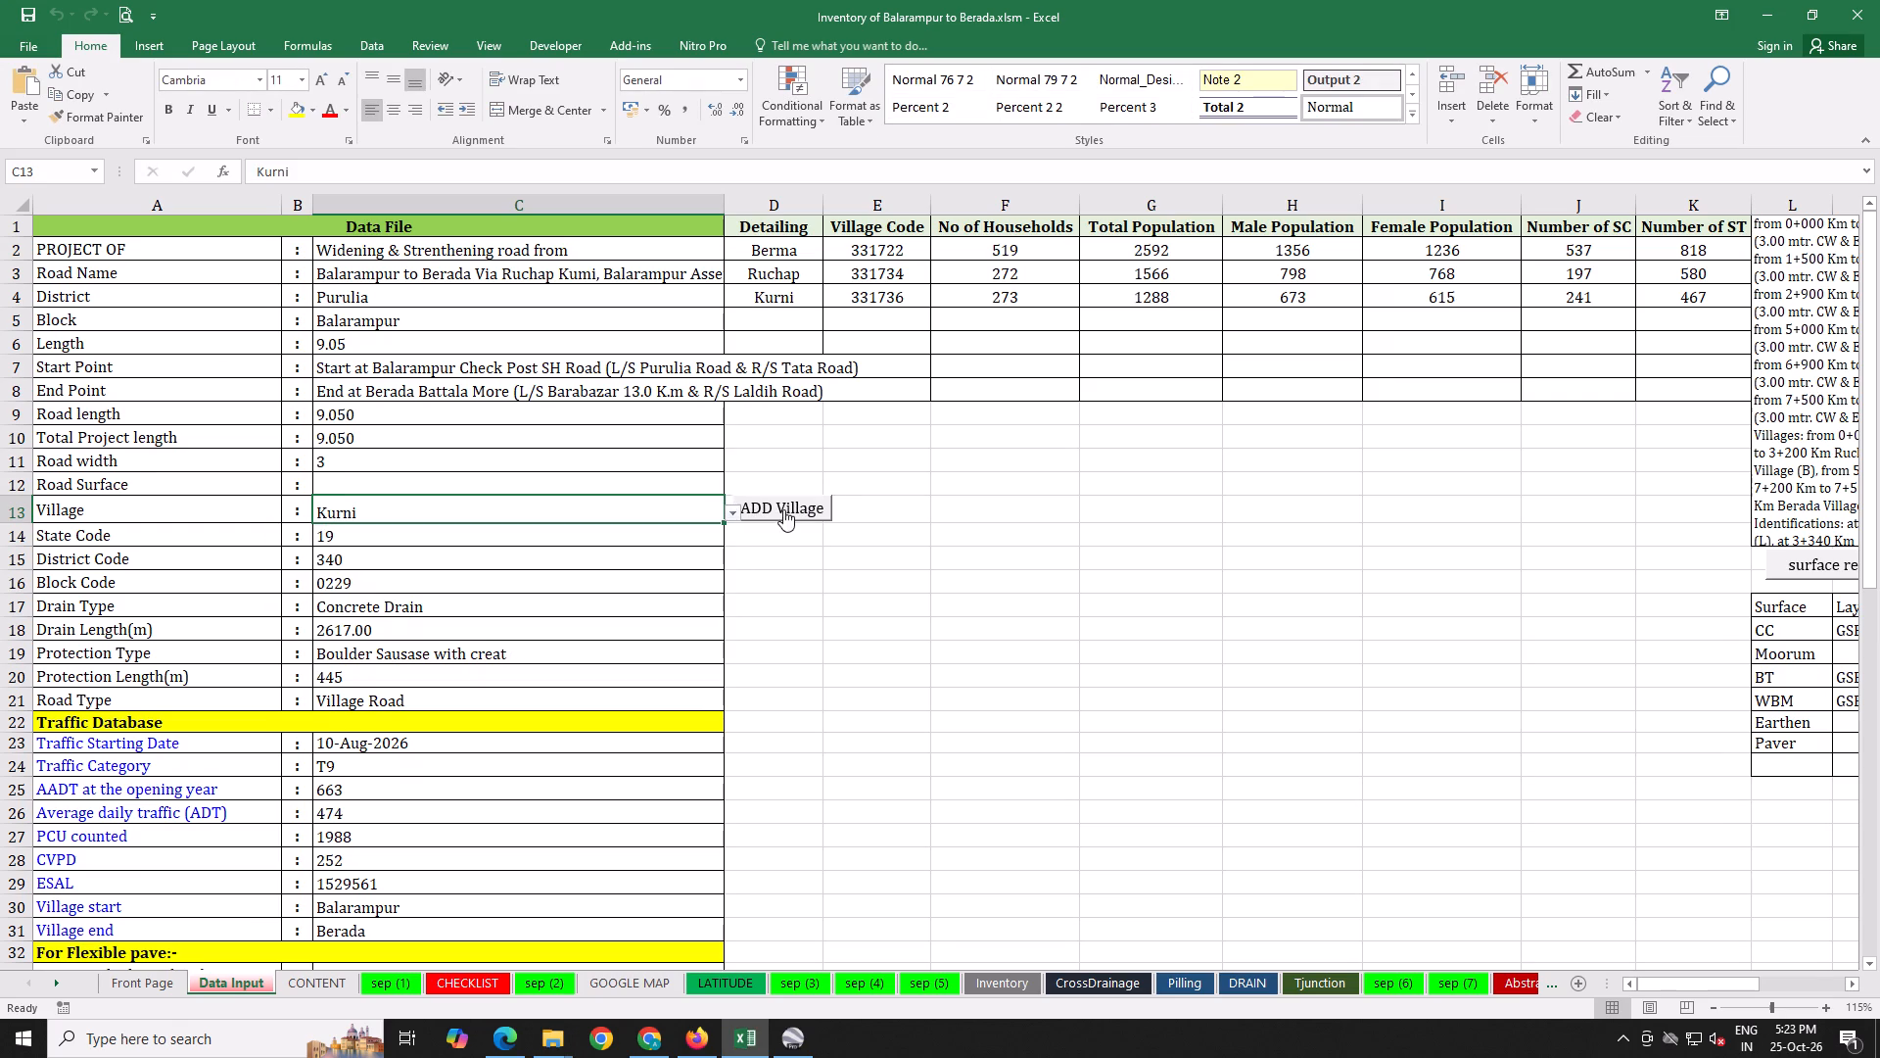
left_click(469, 518)
key("Delete")
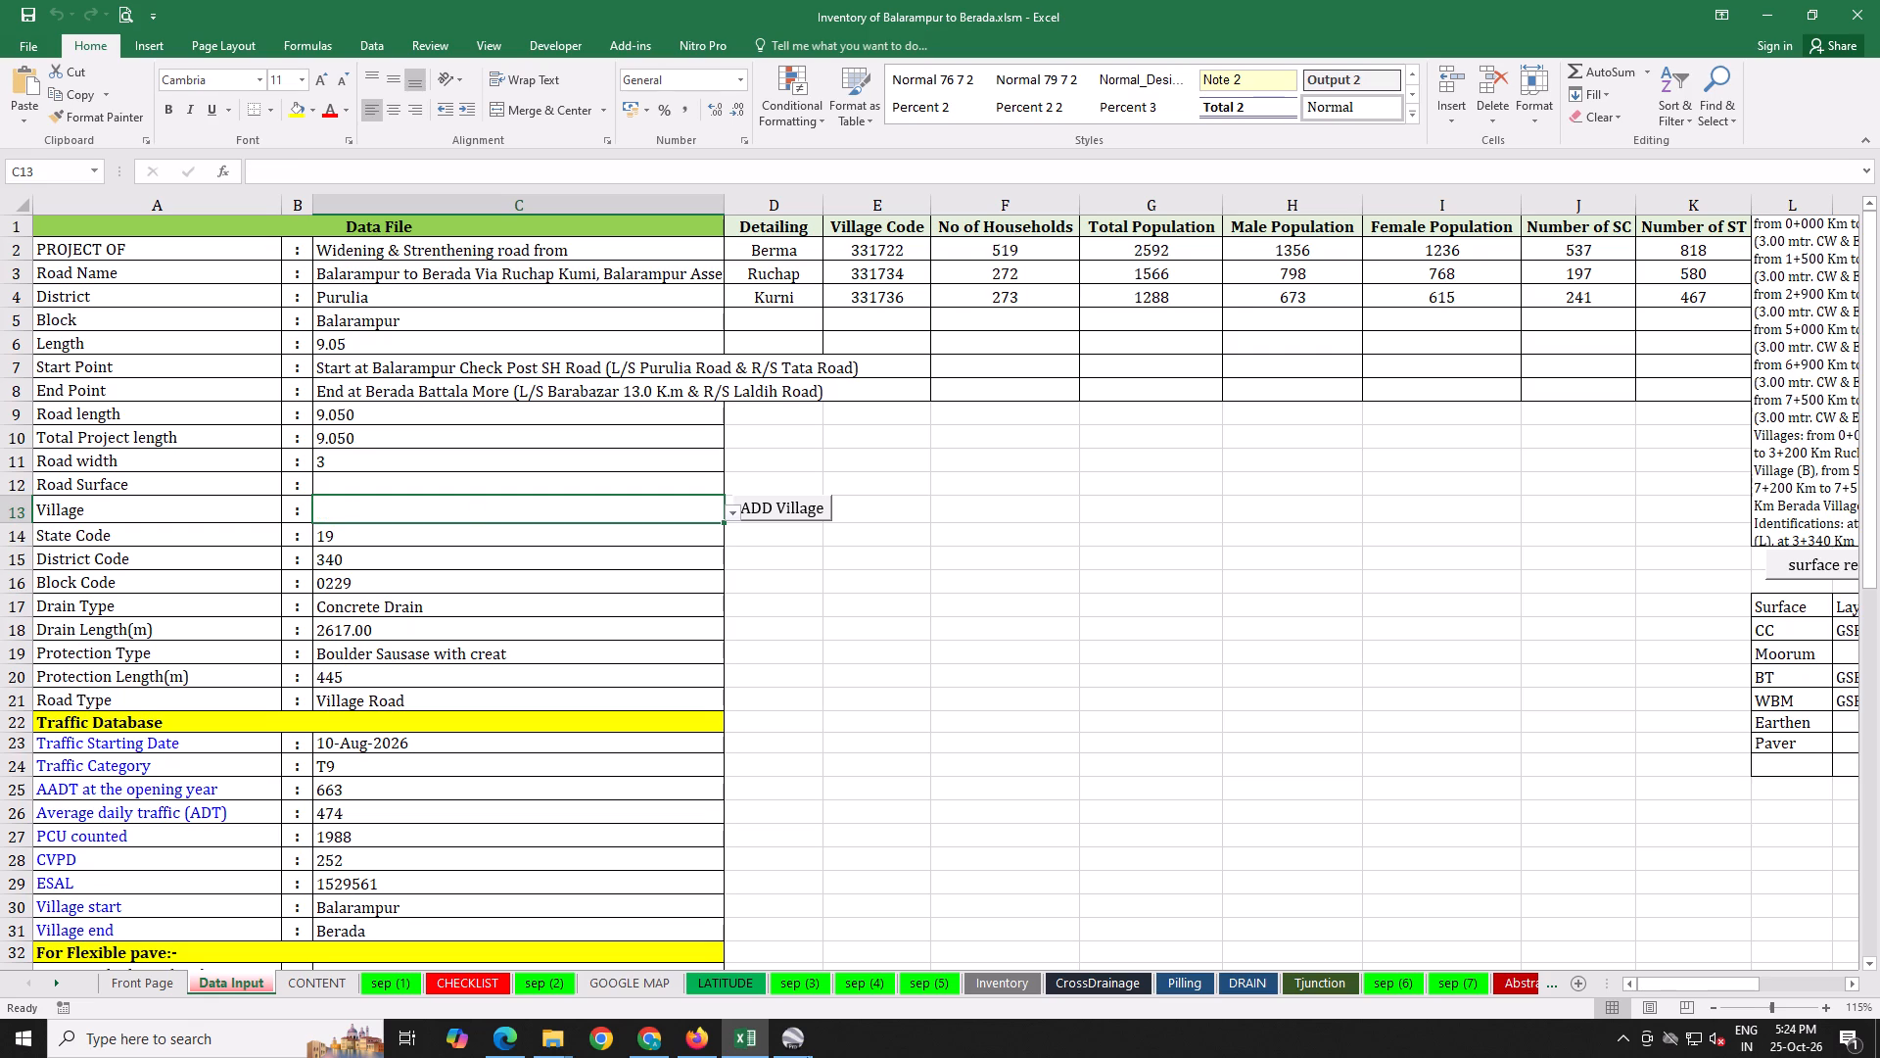
Follow the route southeast of Kurni in Google Earth, add village Chakulia to the Data Input table, and clear the Village cell.
left_click(789, 1047)
left_click_drag(1027, 891, 841, 554)
scroll(972, 644, "up", 4)
left_click_drag(1091, 761, 1084, 780)
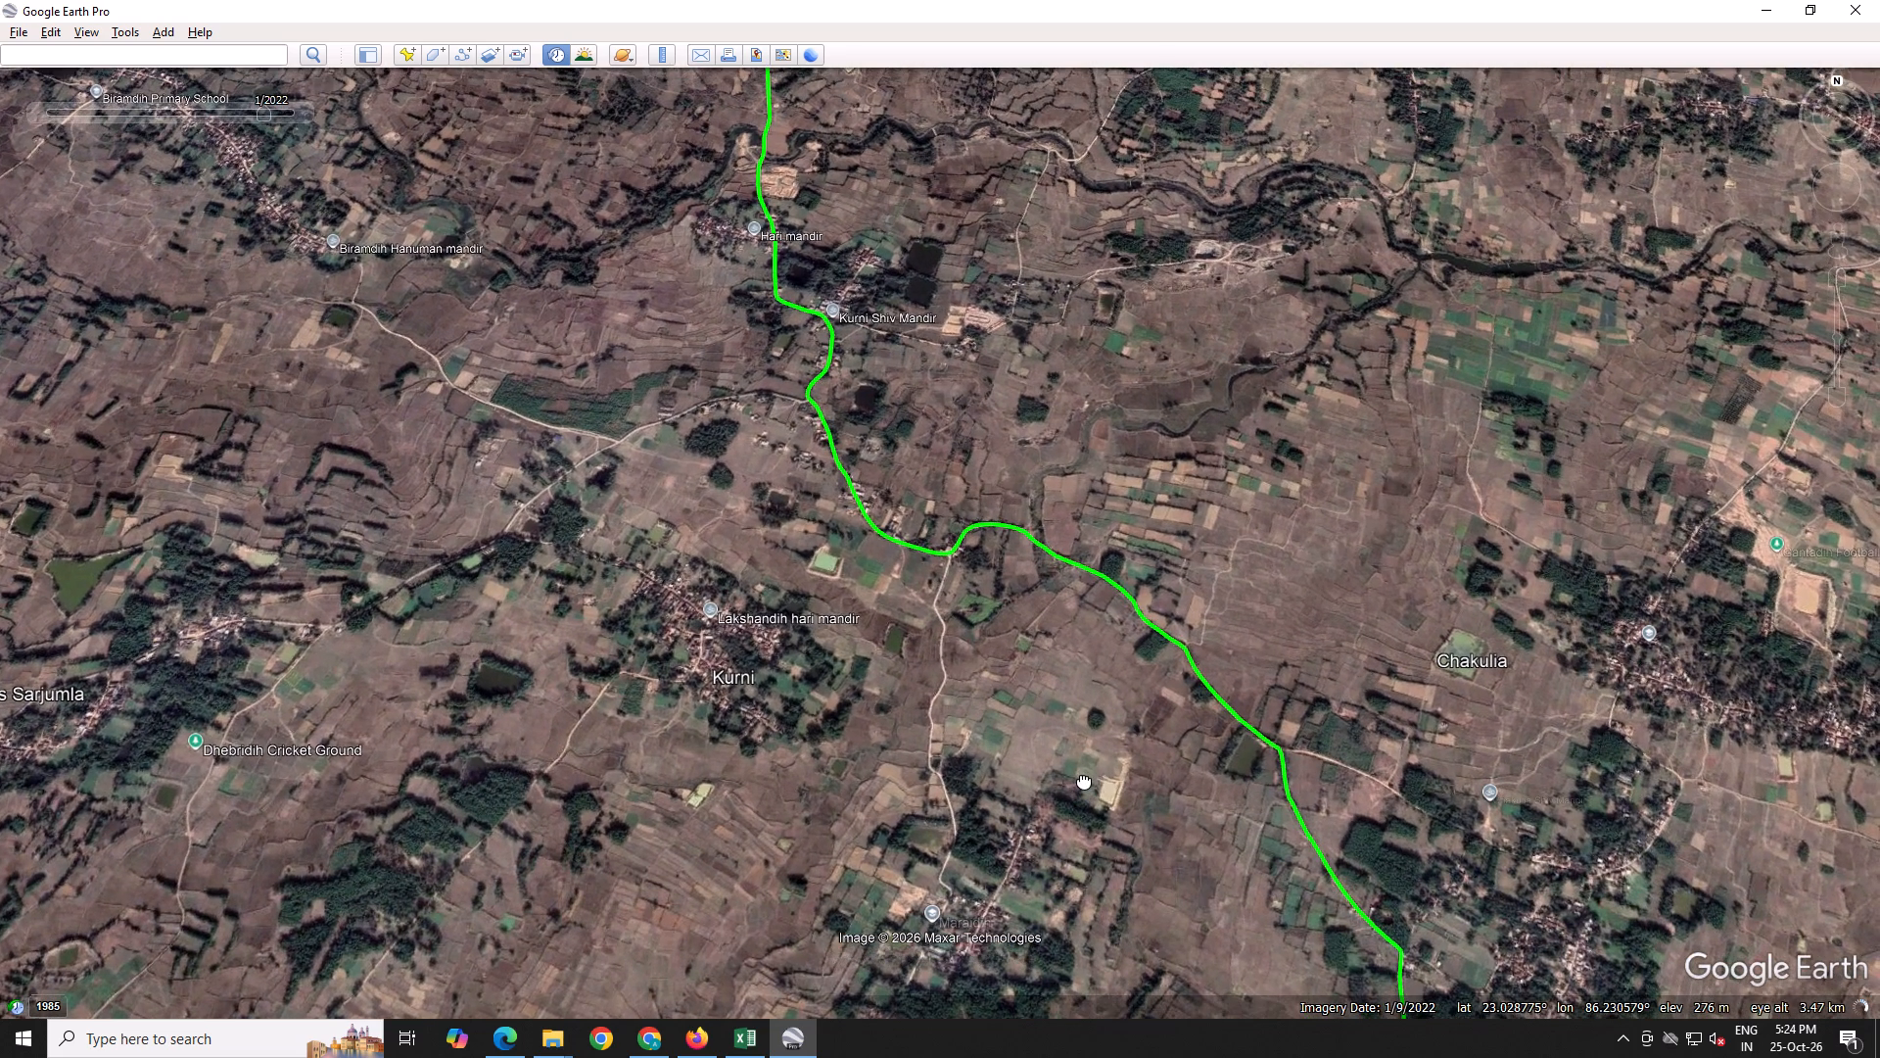
left_click_drag(1084, 780, 815, 478)
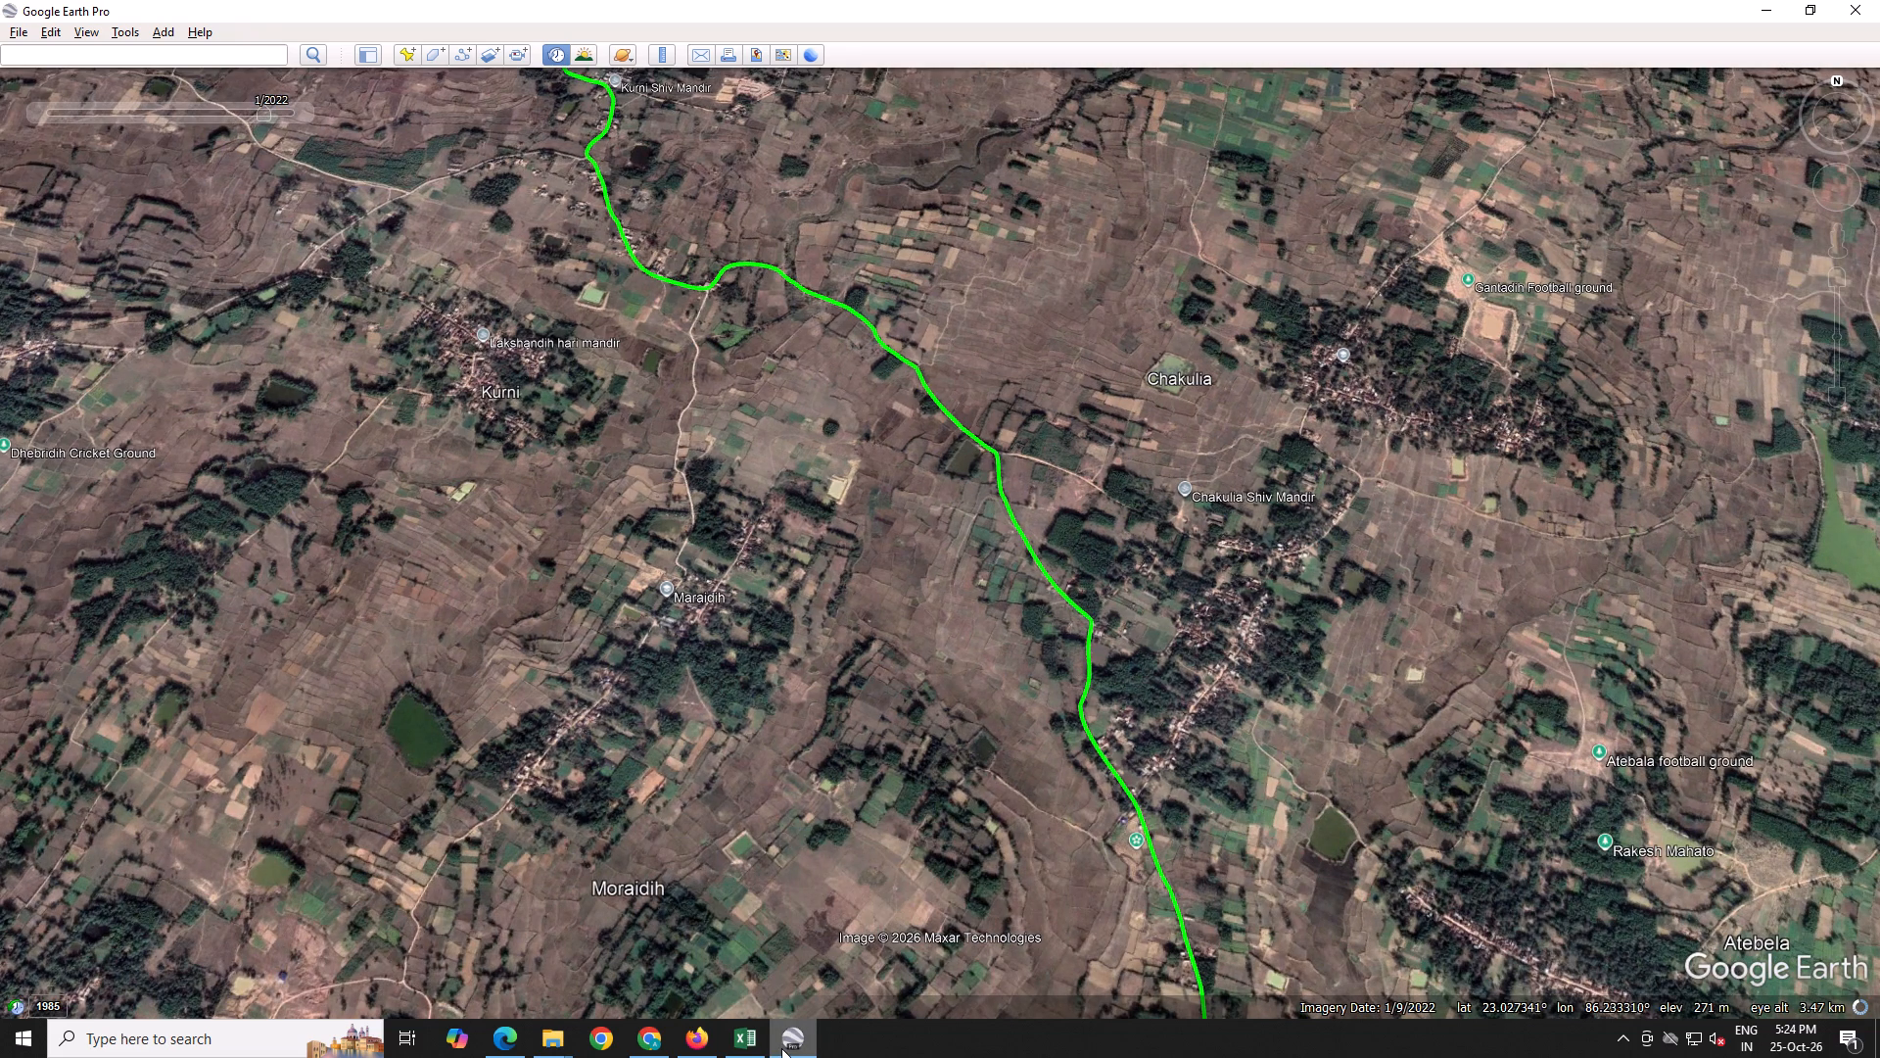
left_click(730, 1032)
left_click(732, 518)
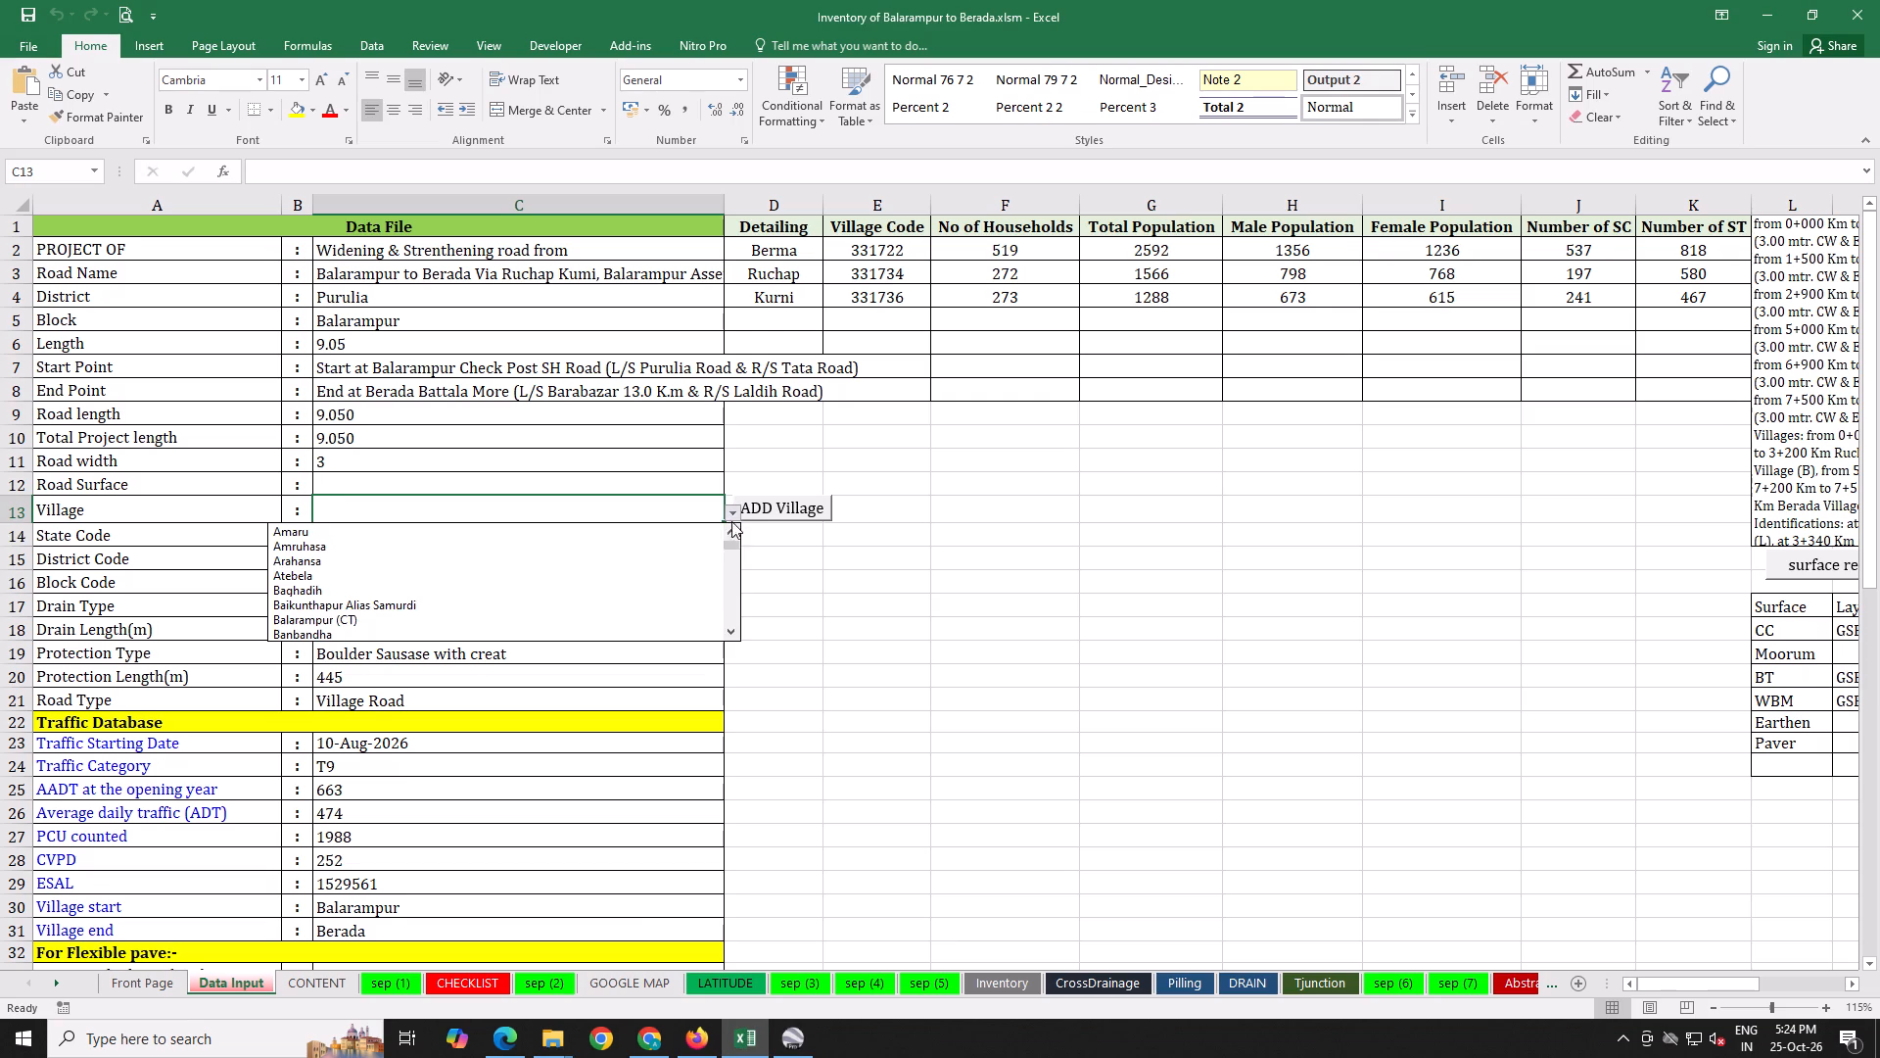
left_click_drag(730, 544, 738, 567)
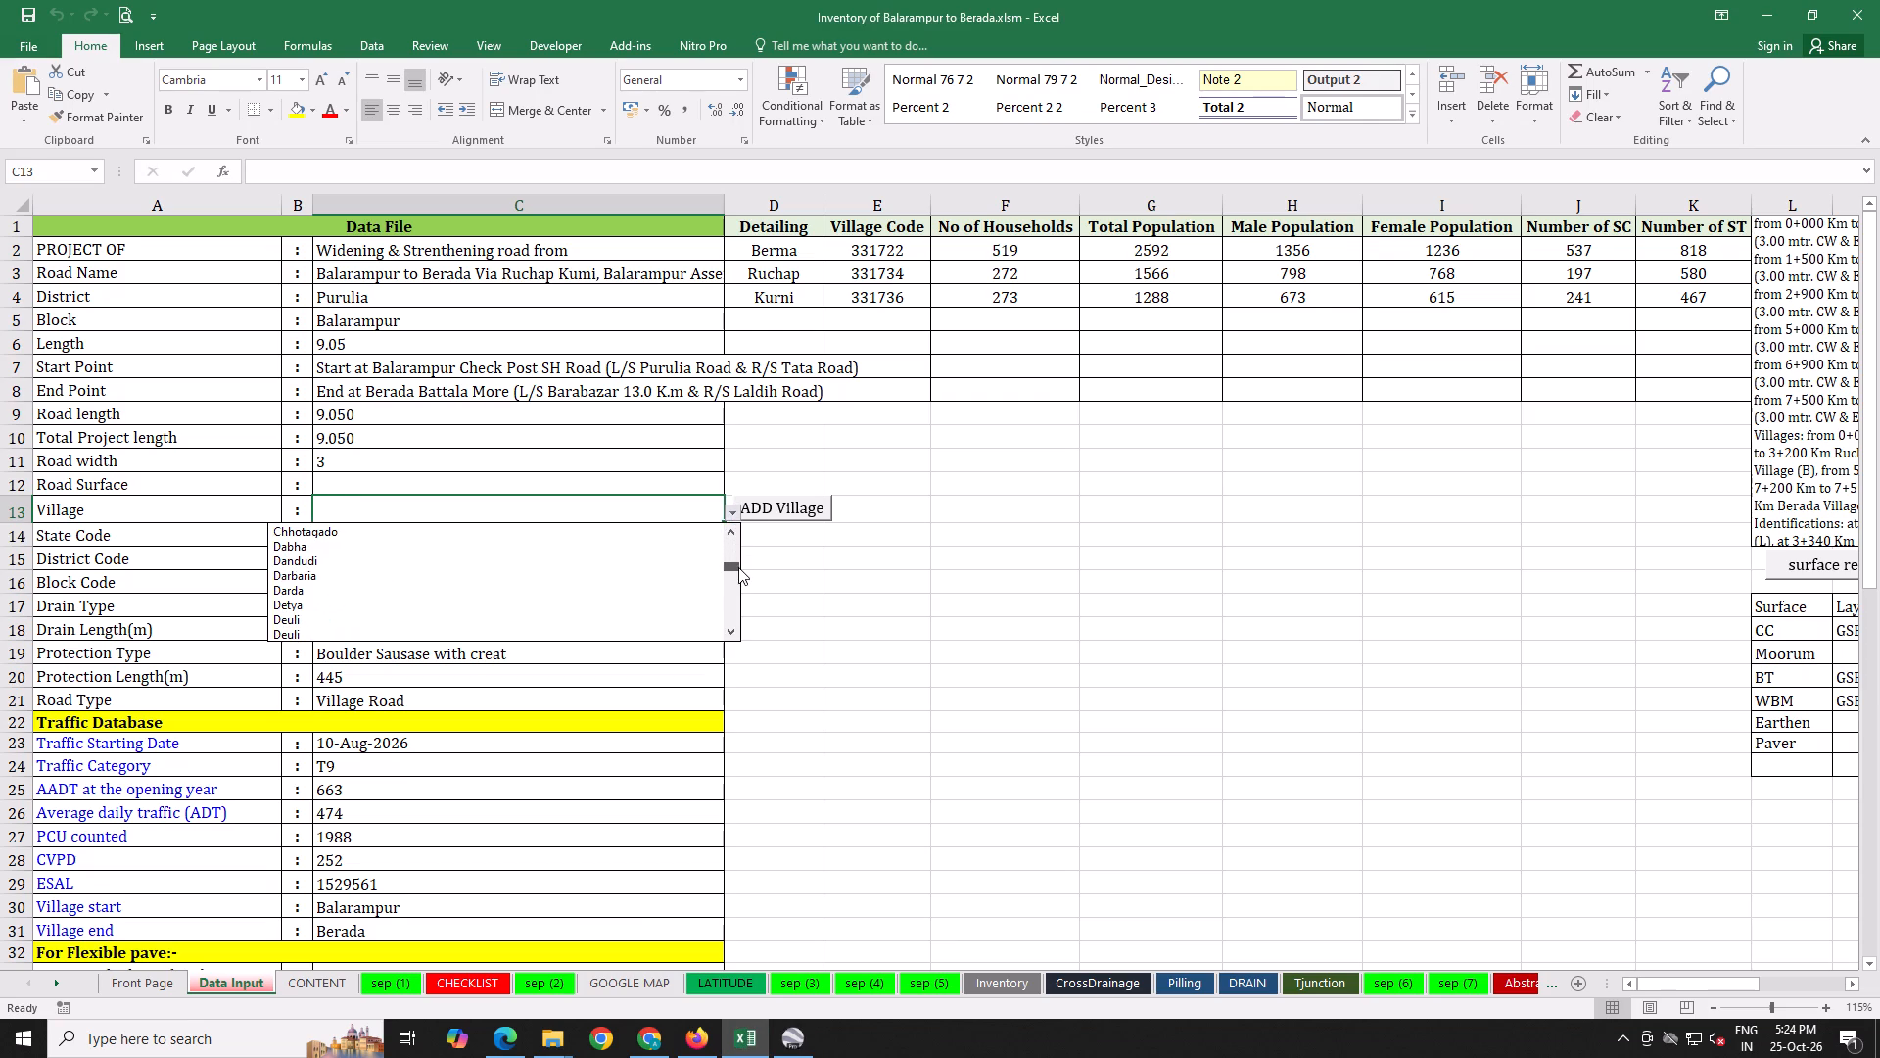
left_click_drag(738, 567, 738, 563)
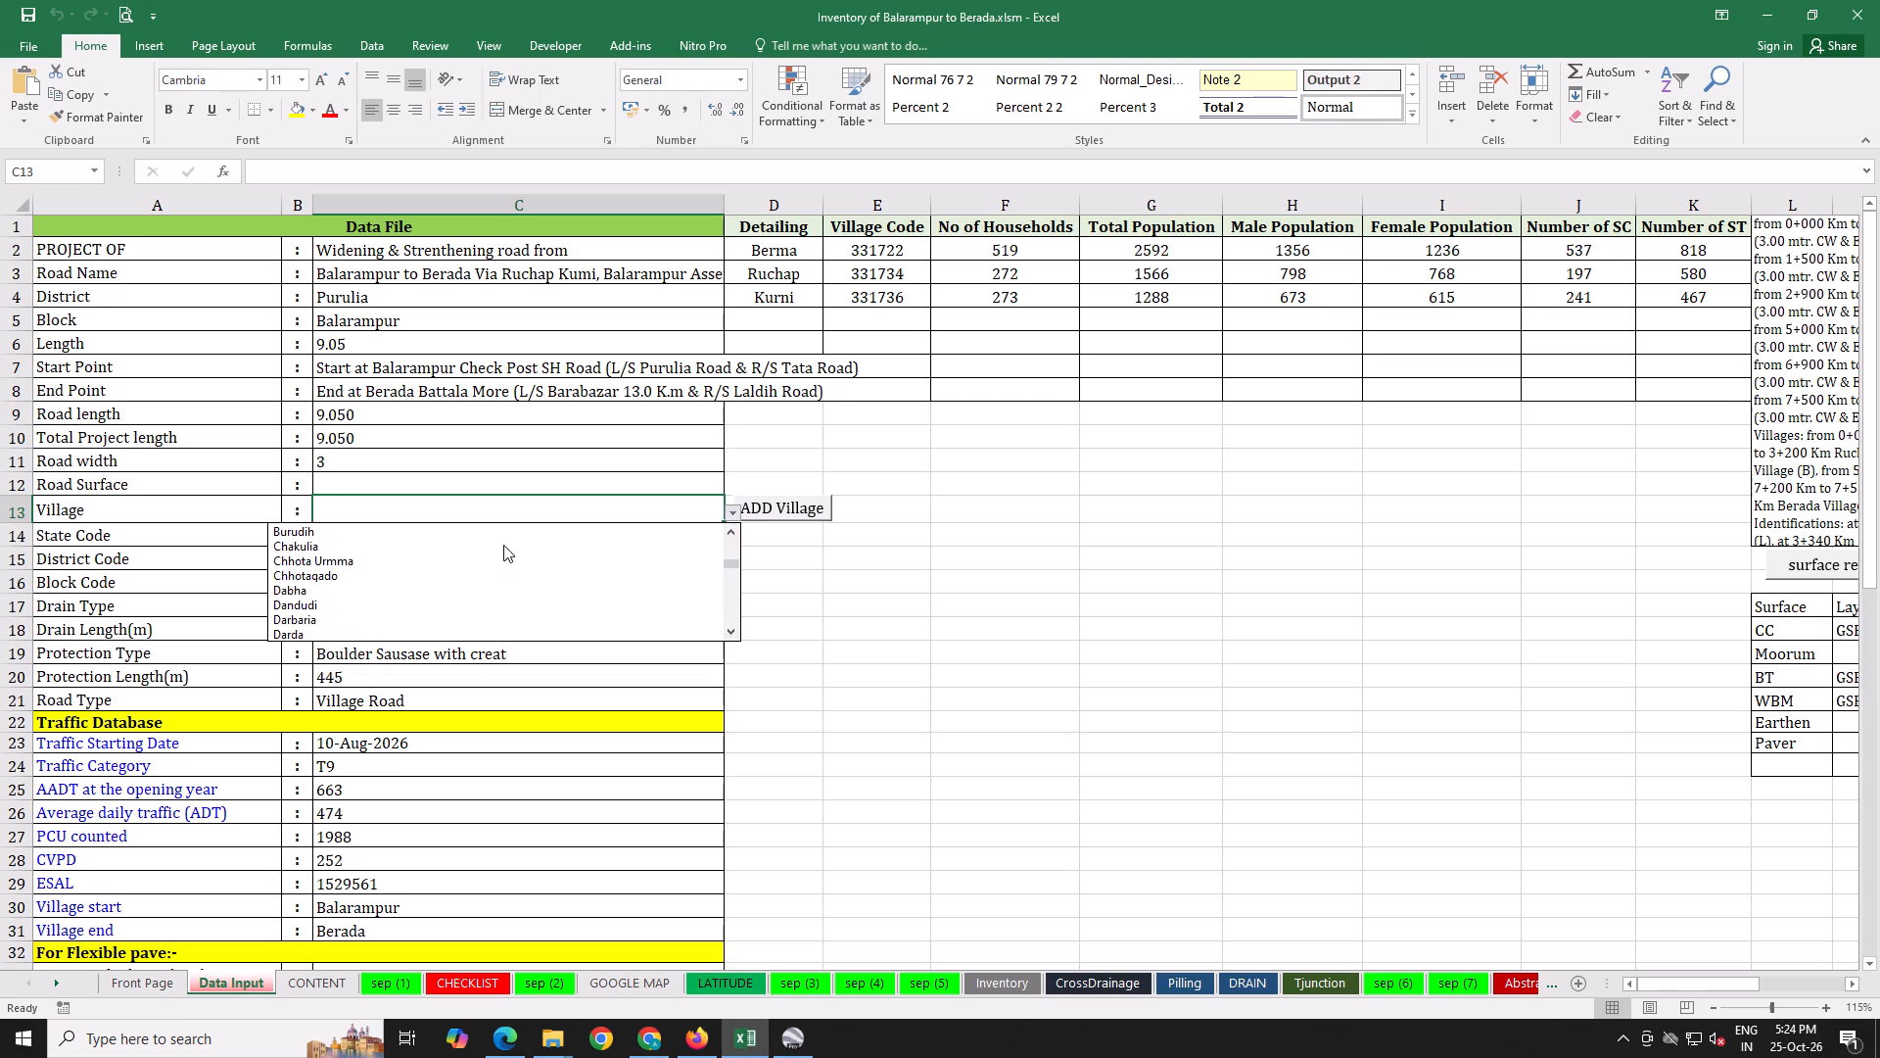
left_click(503, 545)
left_click(819, 508)
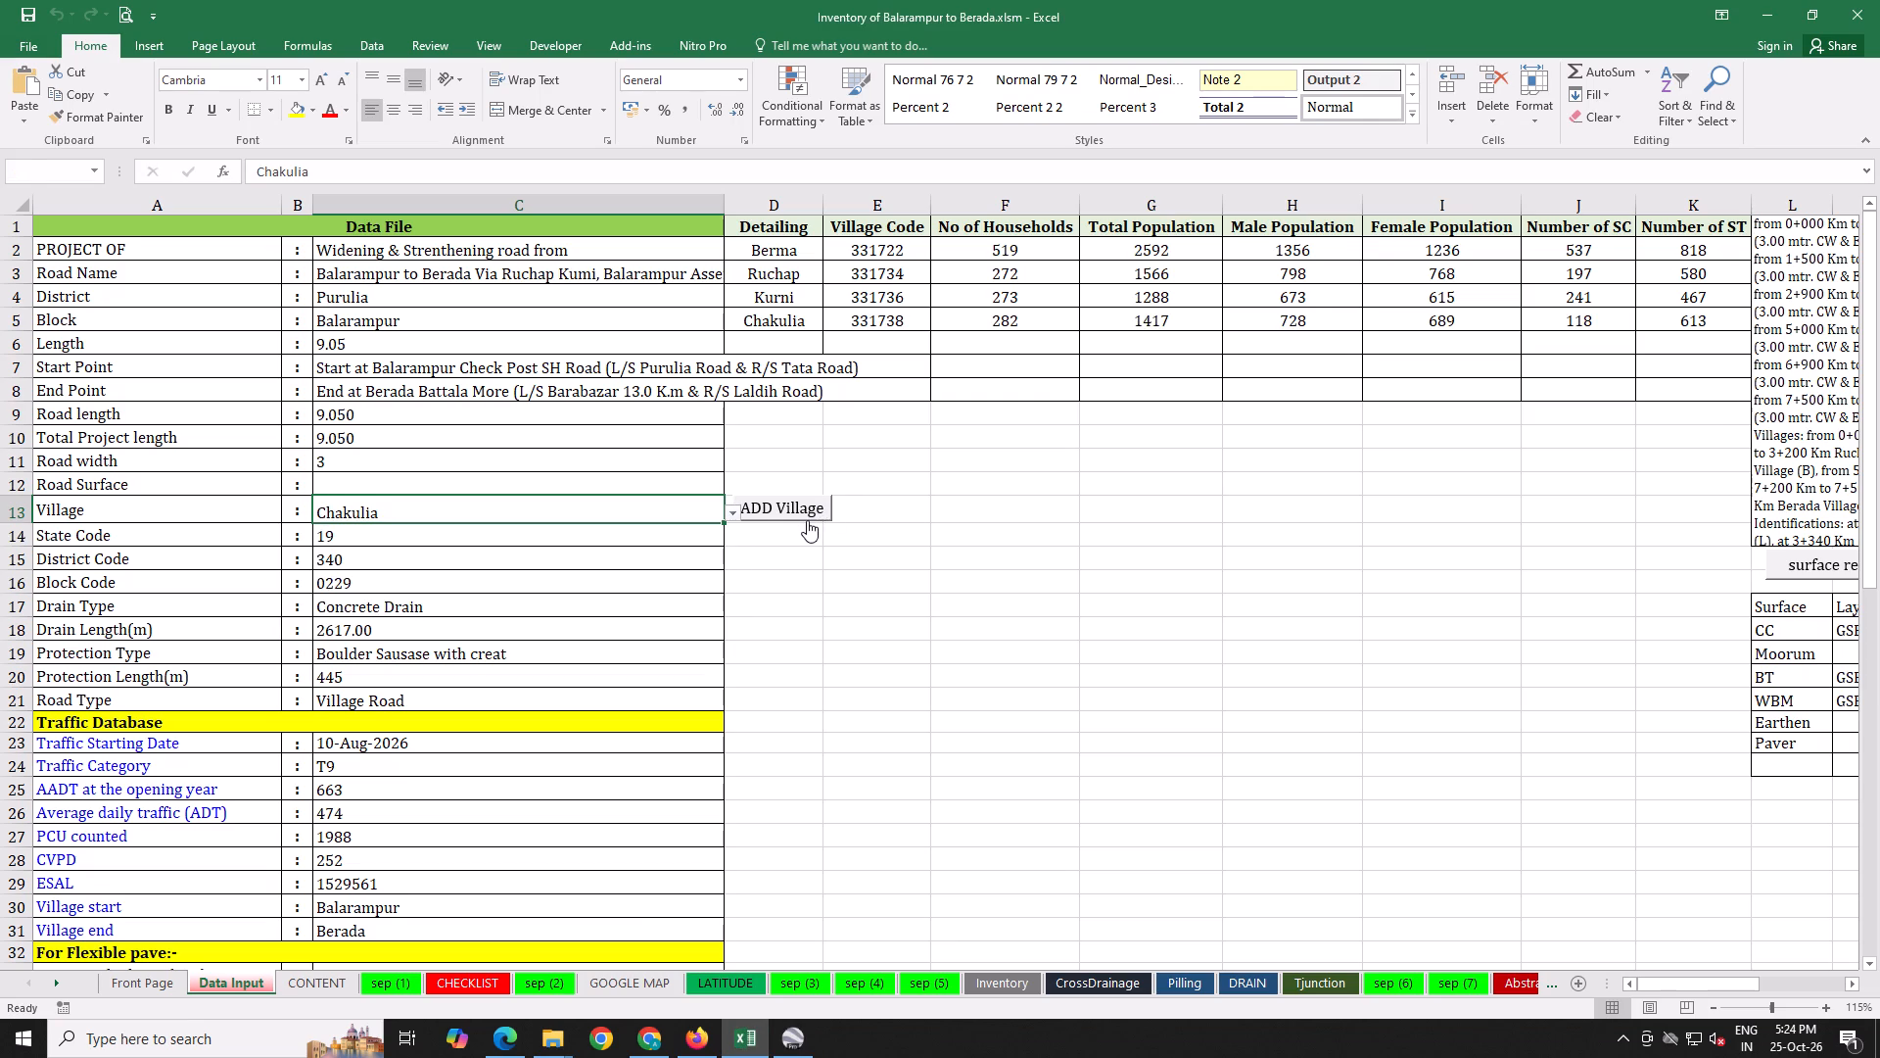
key("Delete")
Follow the route south of Chakulia to its end in Google Earth, and add village Berada to the Data Input sheet's village table.
left_click(783, 1040)
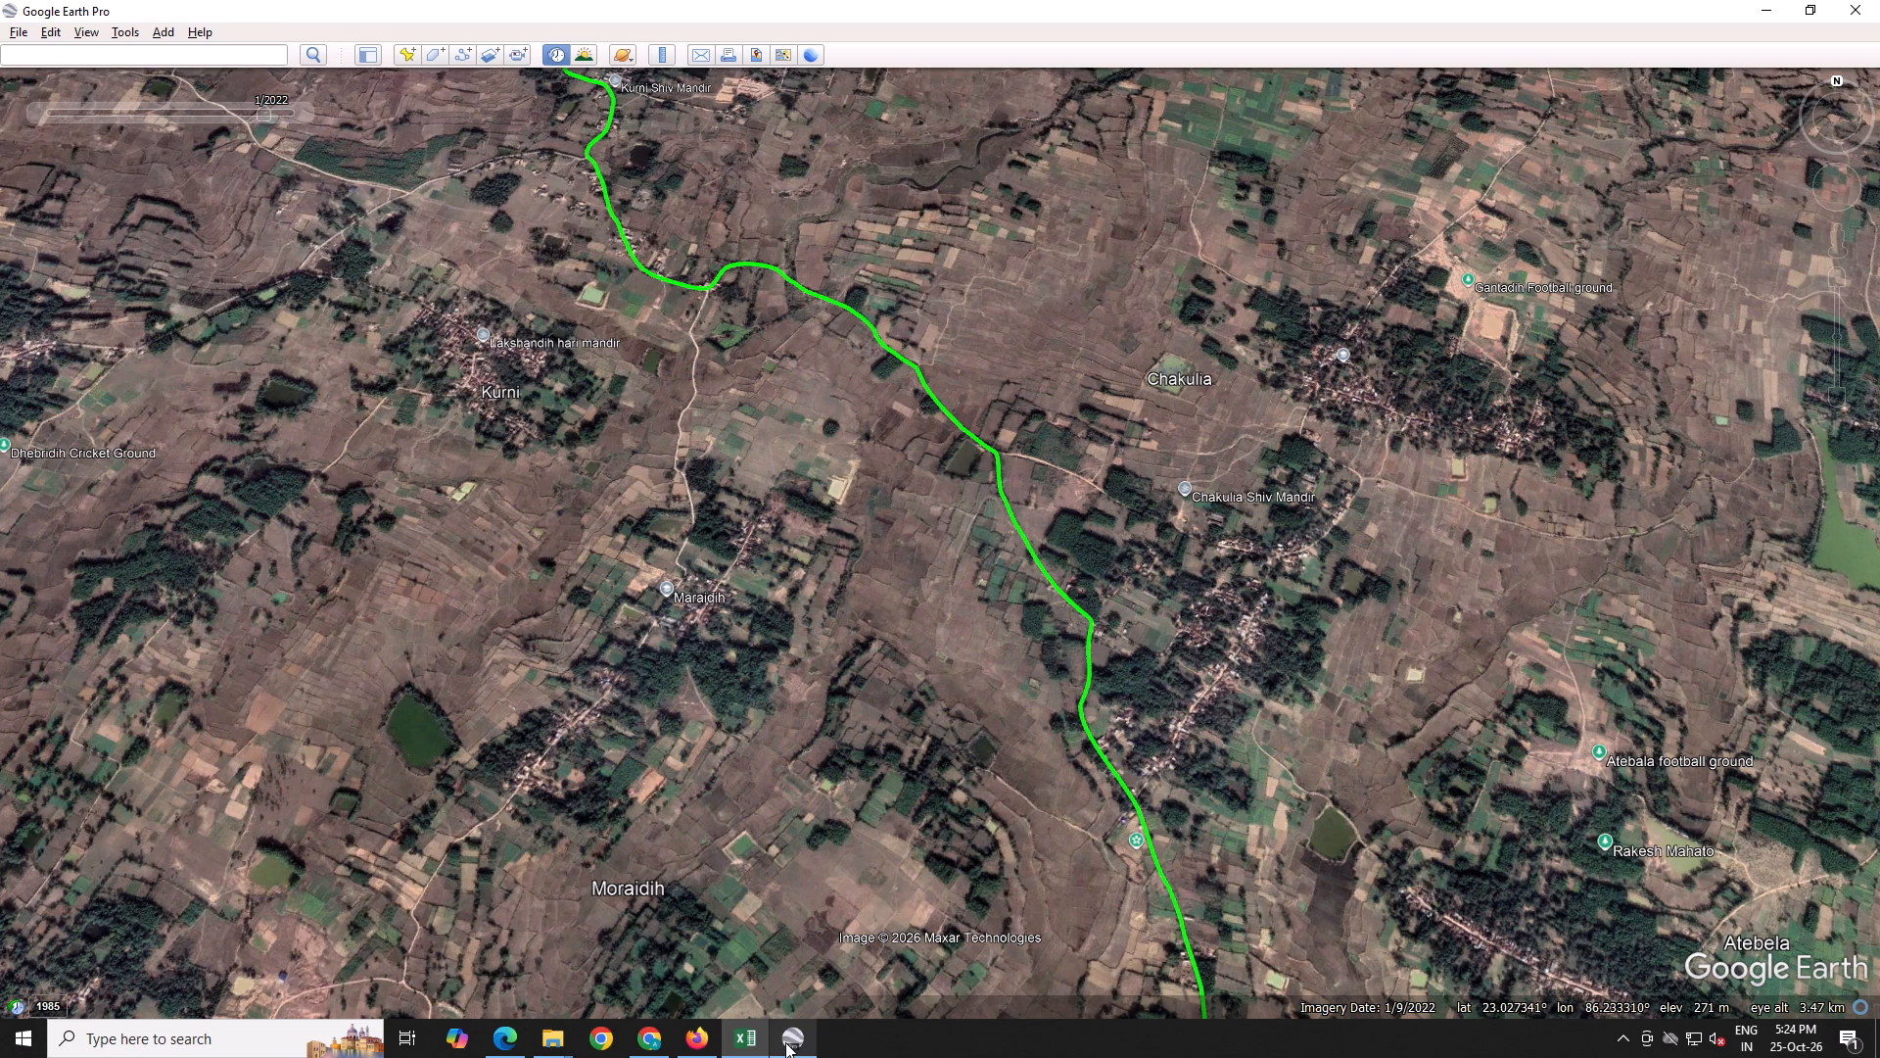
left_click_drag(1005, 849, 869, 561)
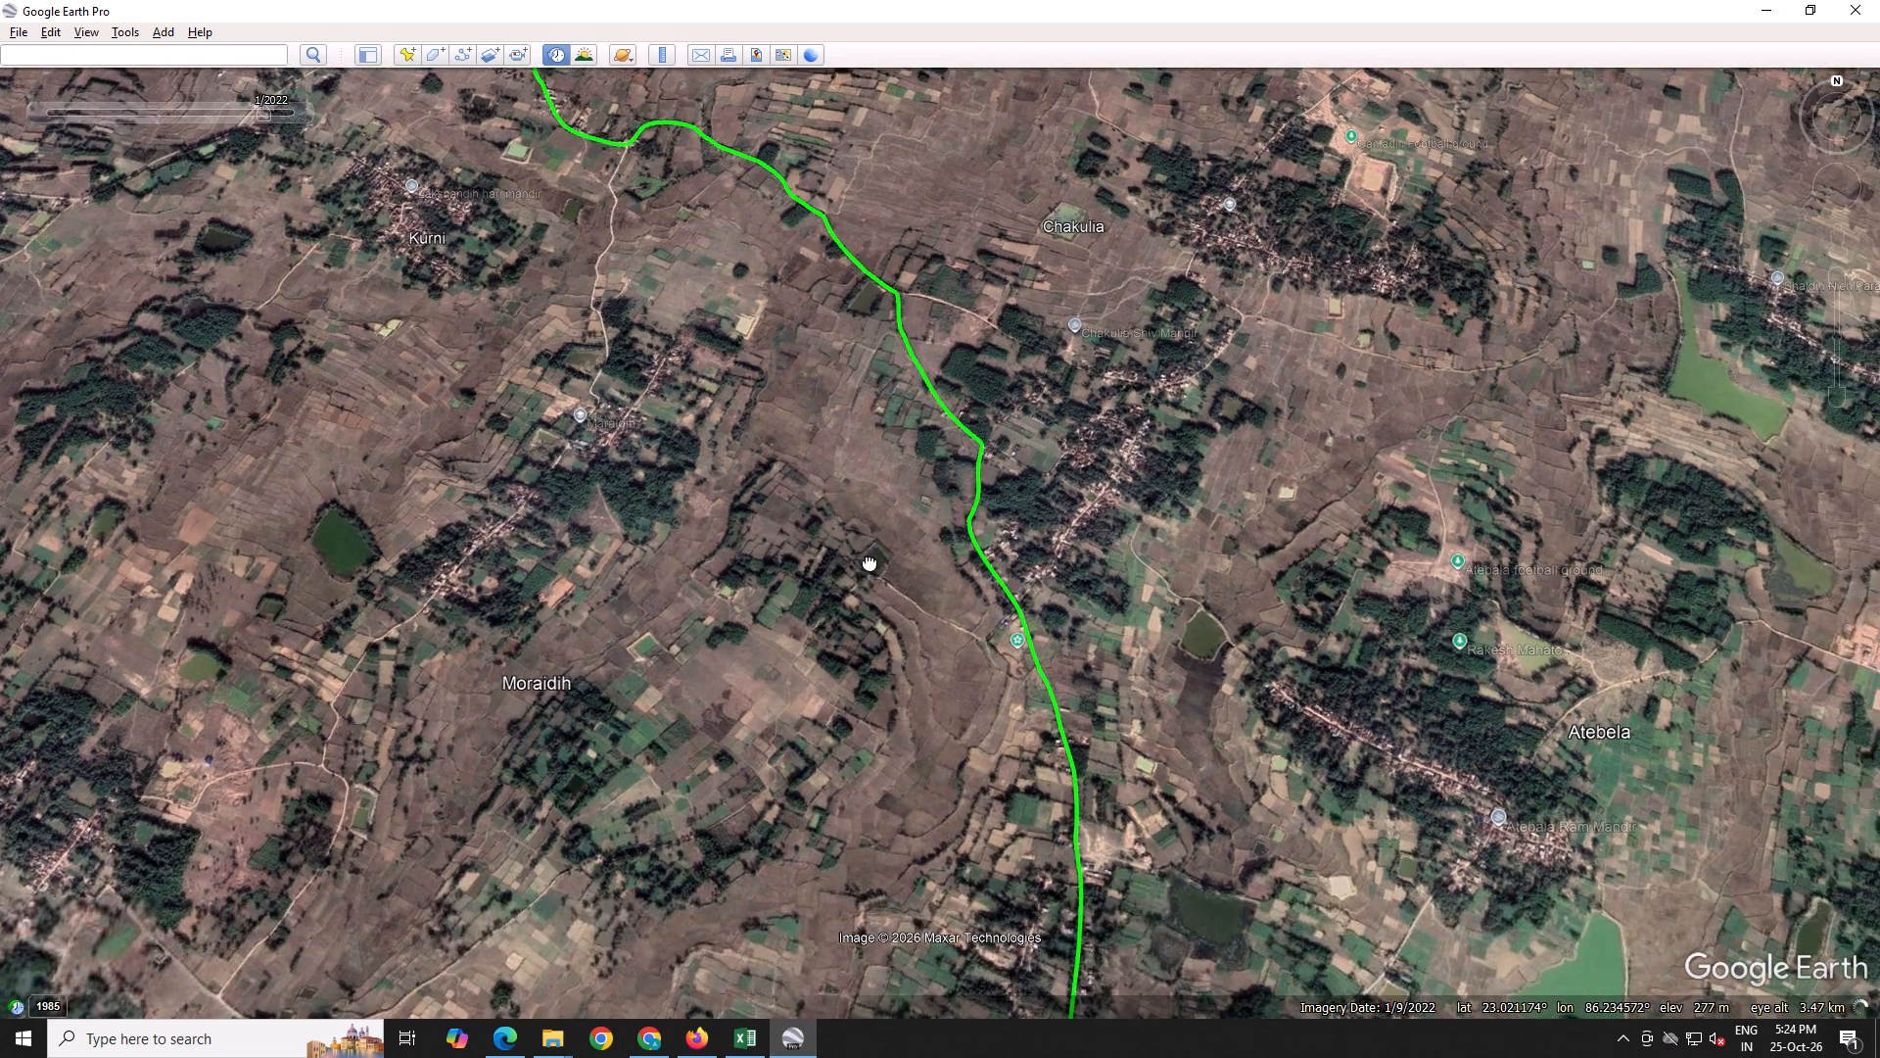
left_click_drag(869, 561, 869, 532)
left_click_drag(905, 721, 841, 392)
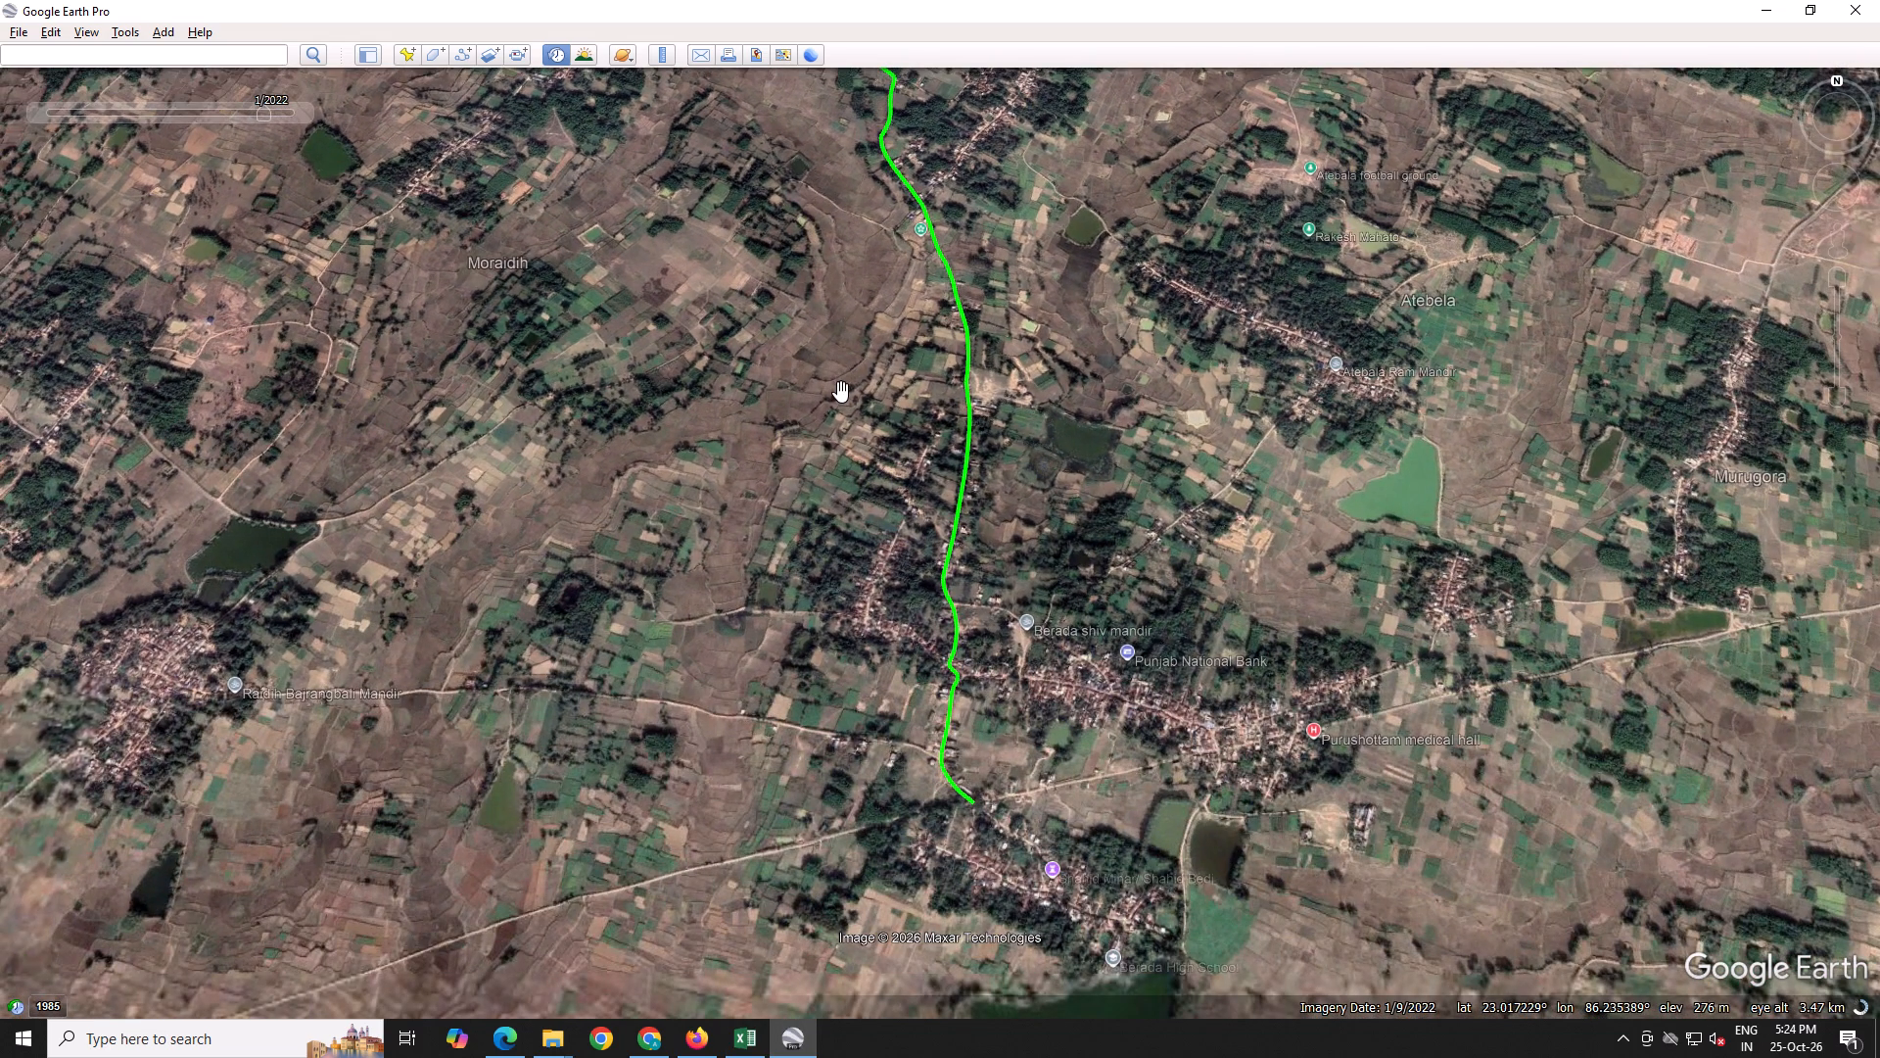
left_click(800, 1031)
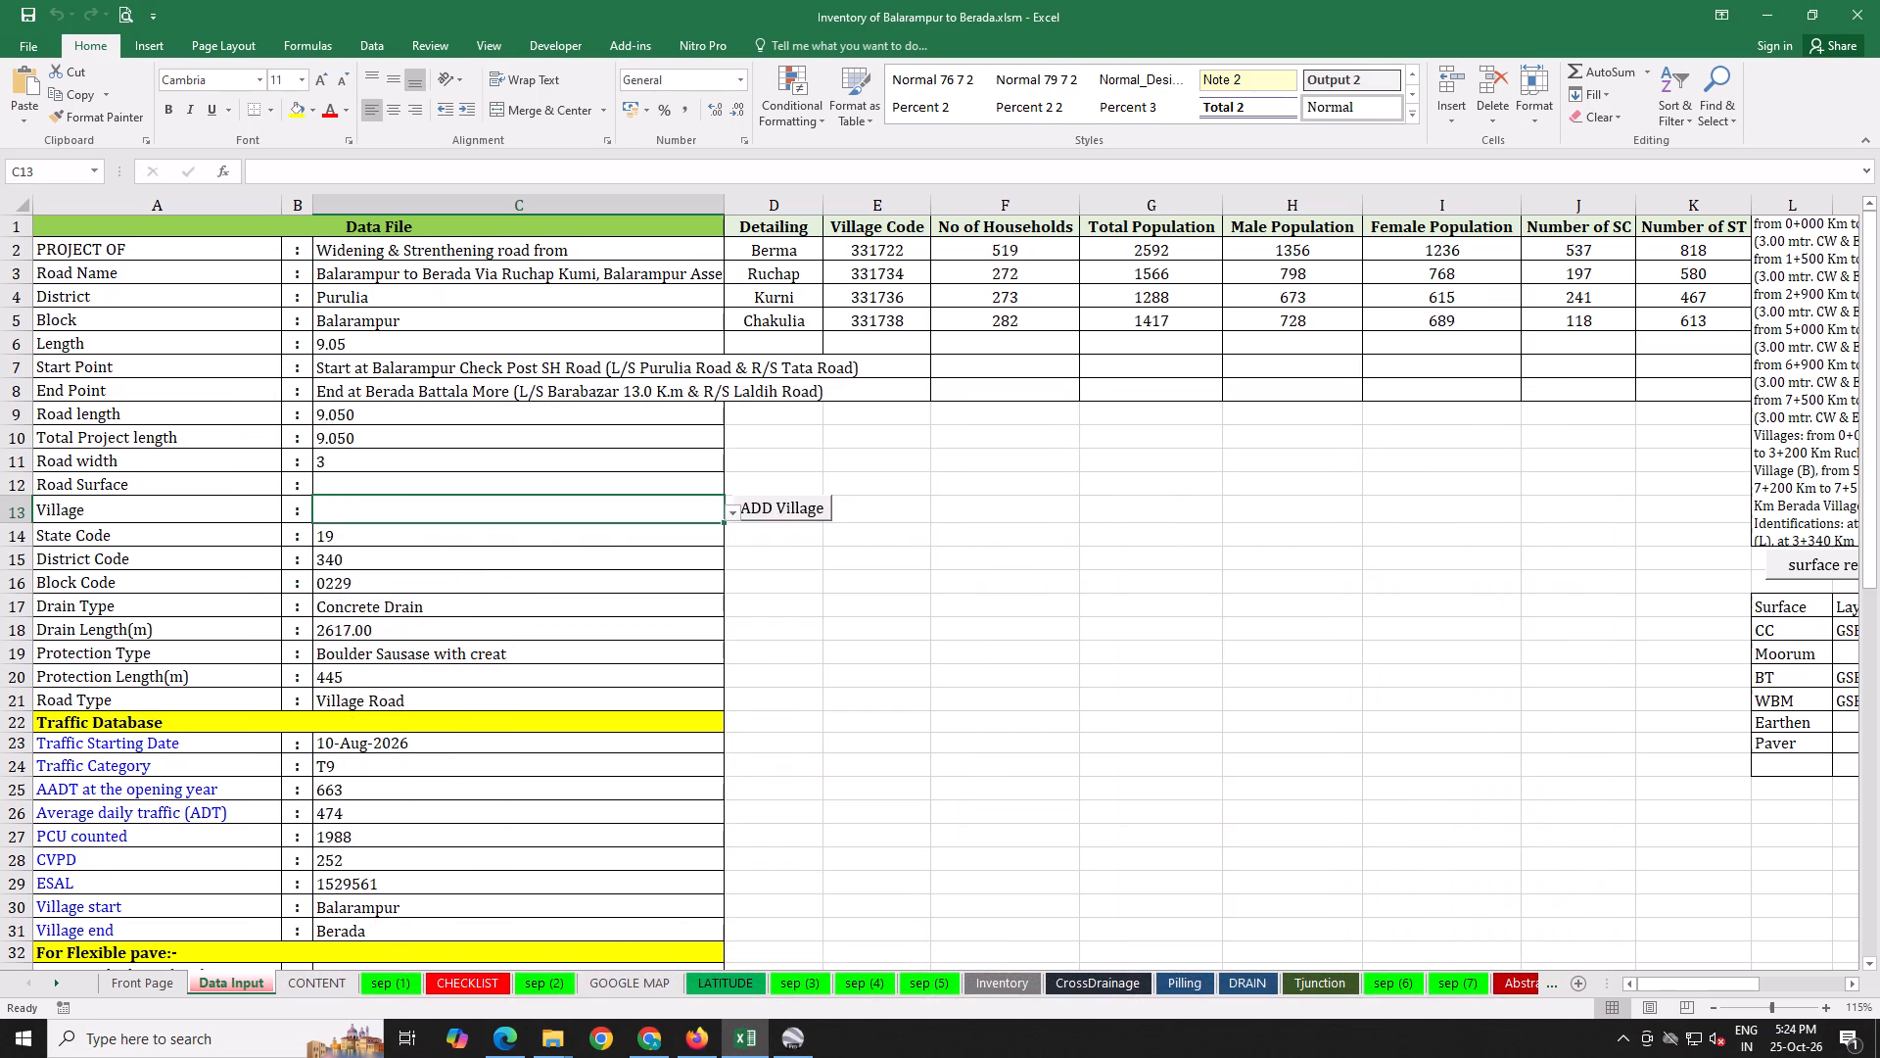
left_click(731, 507)
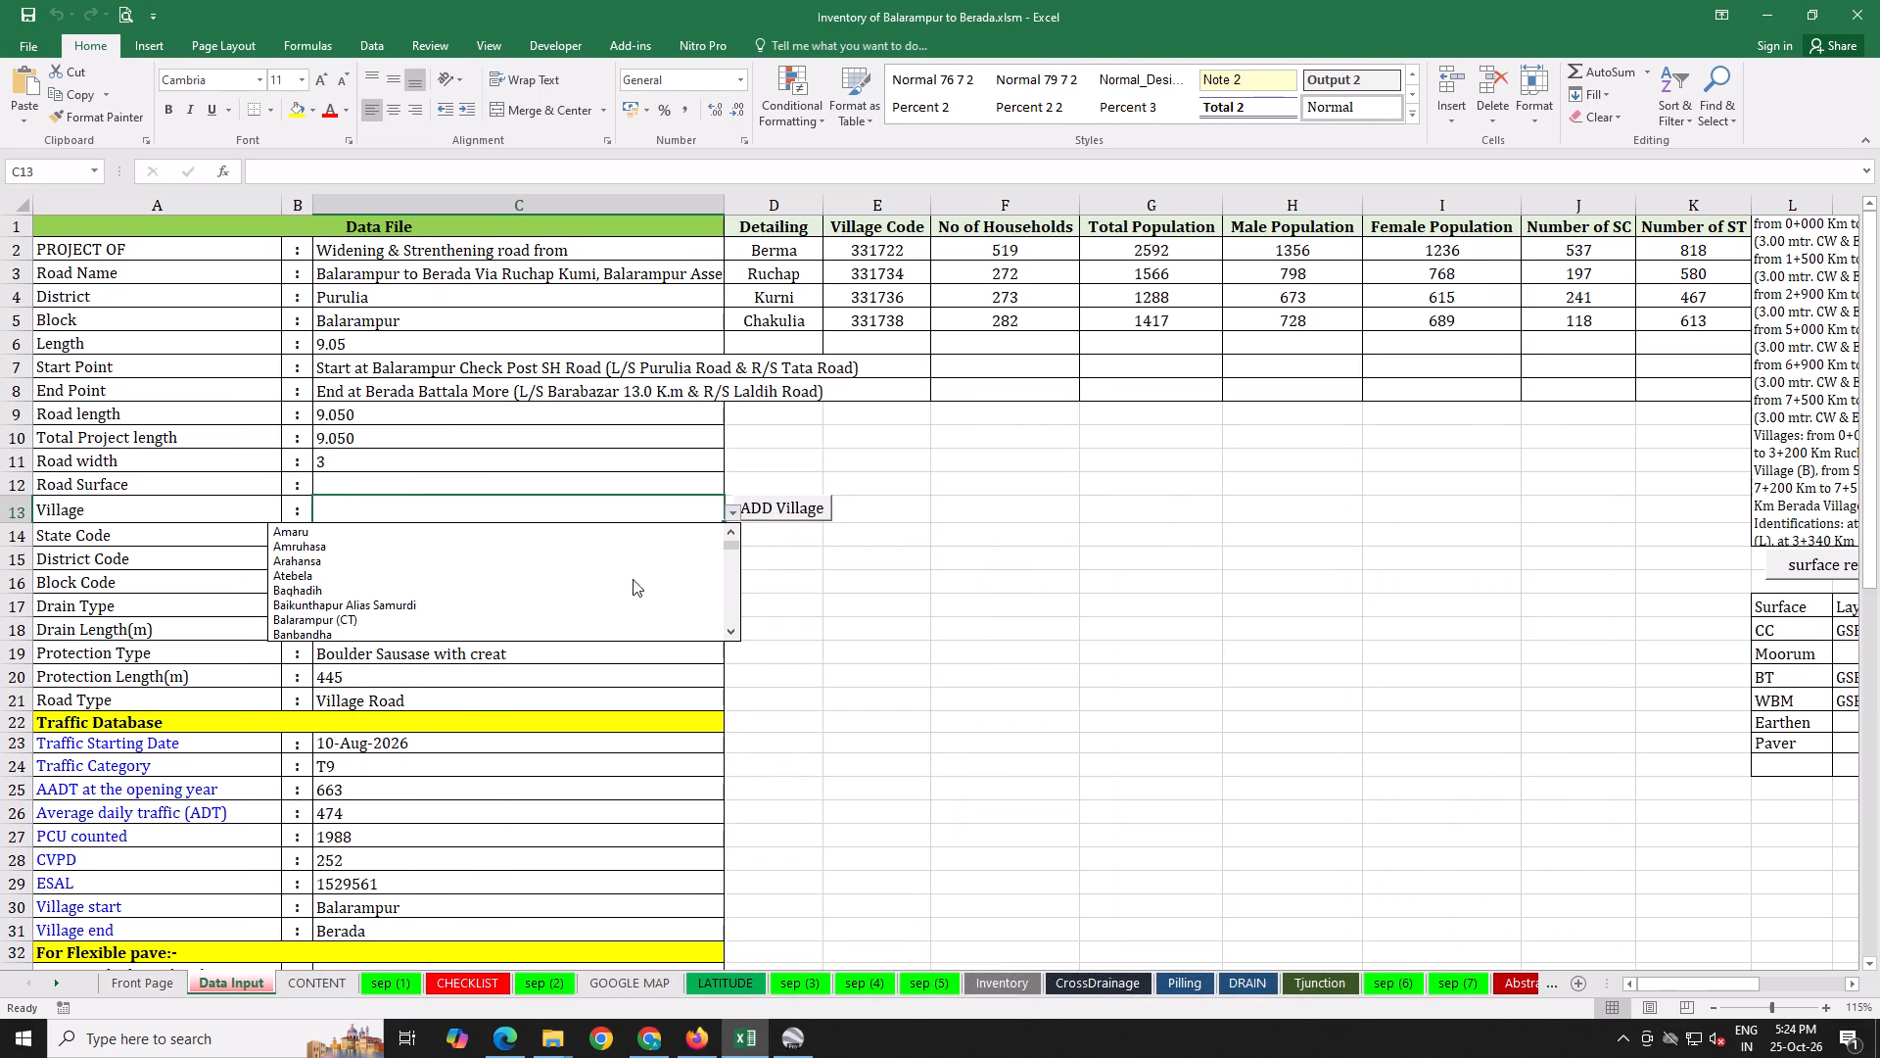
triple_click(731, 632)
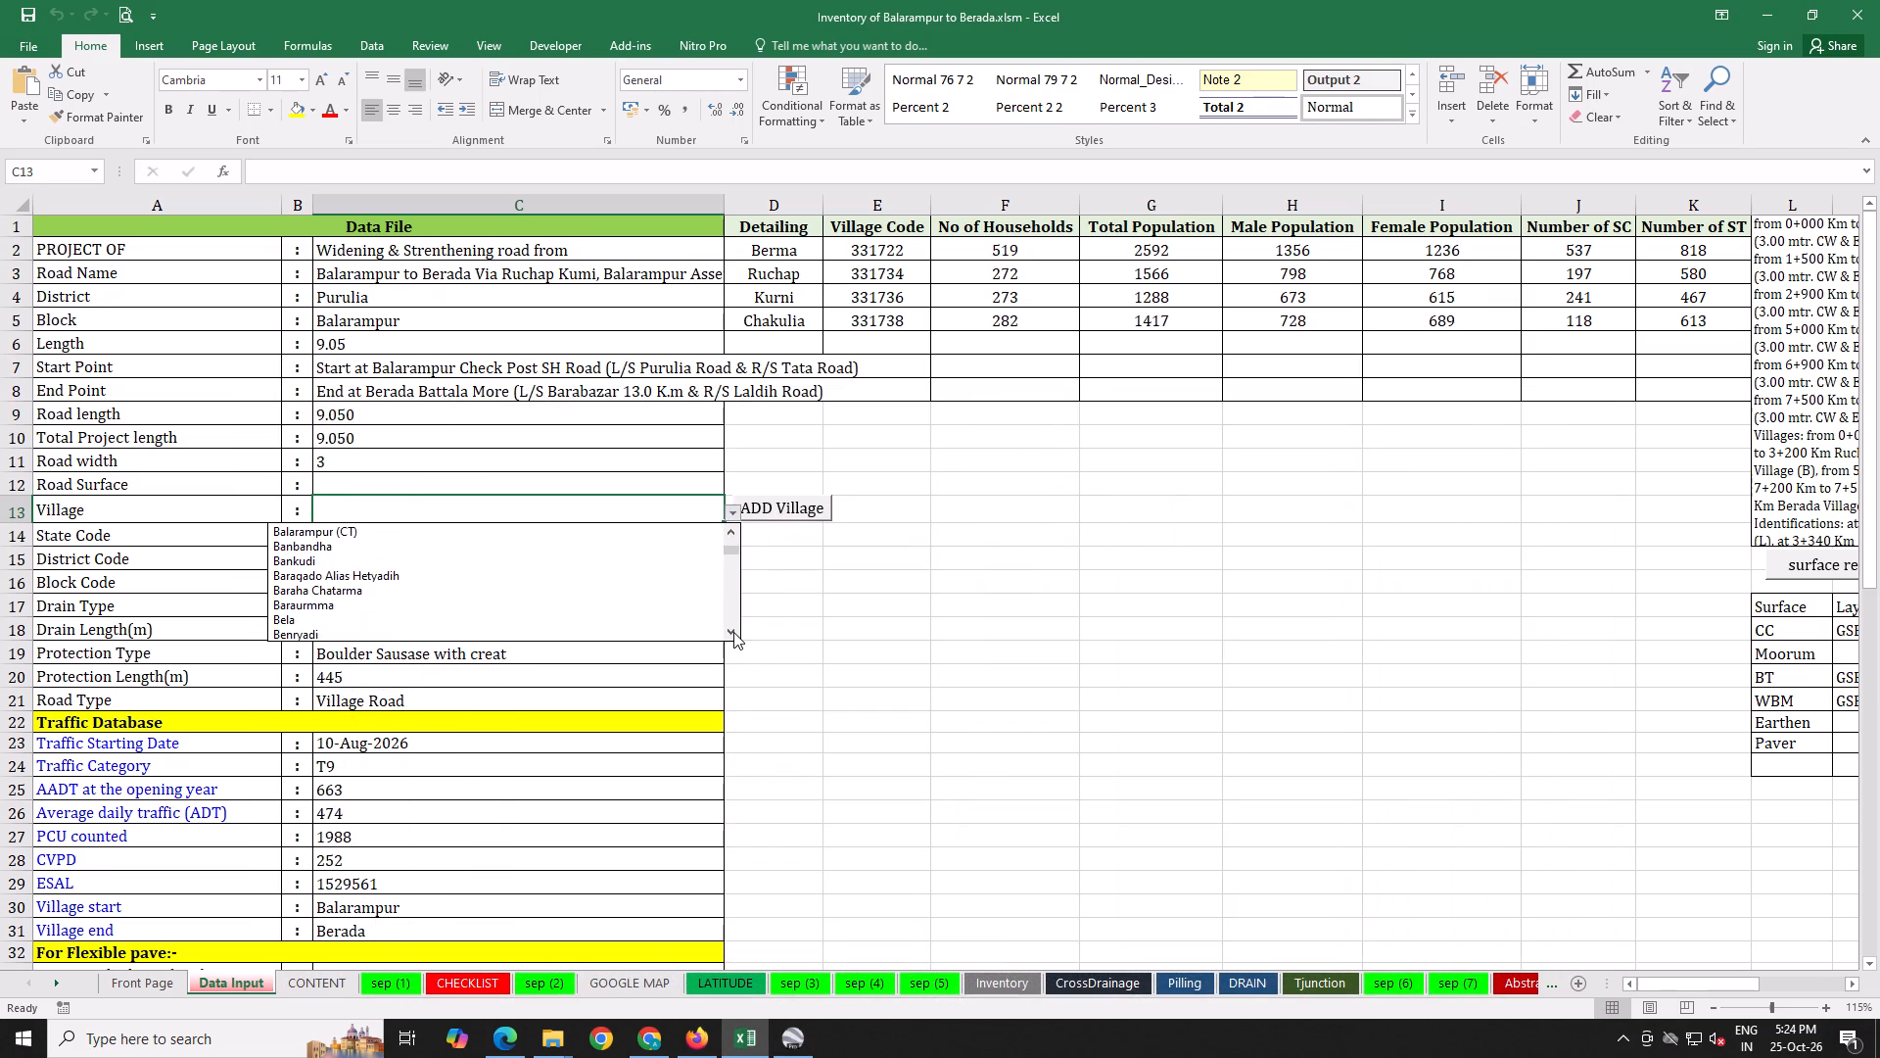
double_click(733, 632)
left_click(531, 624)
left_click(805, 511)
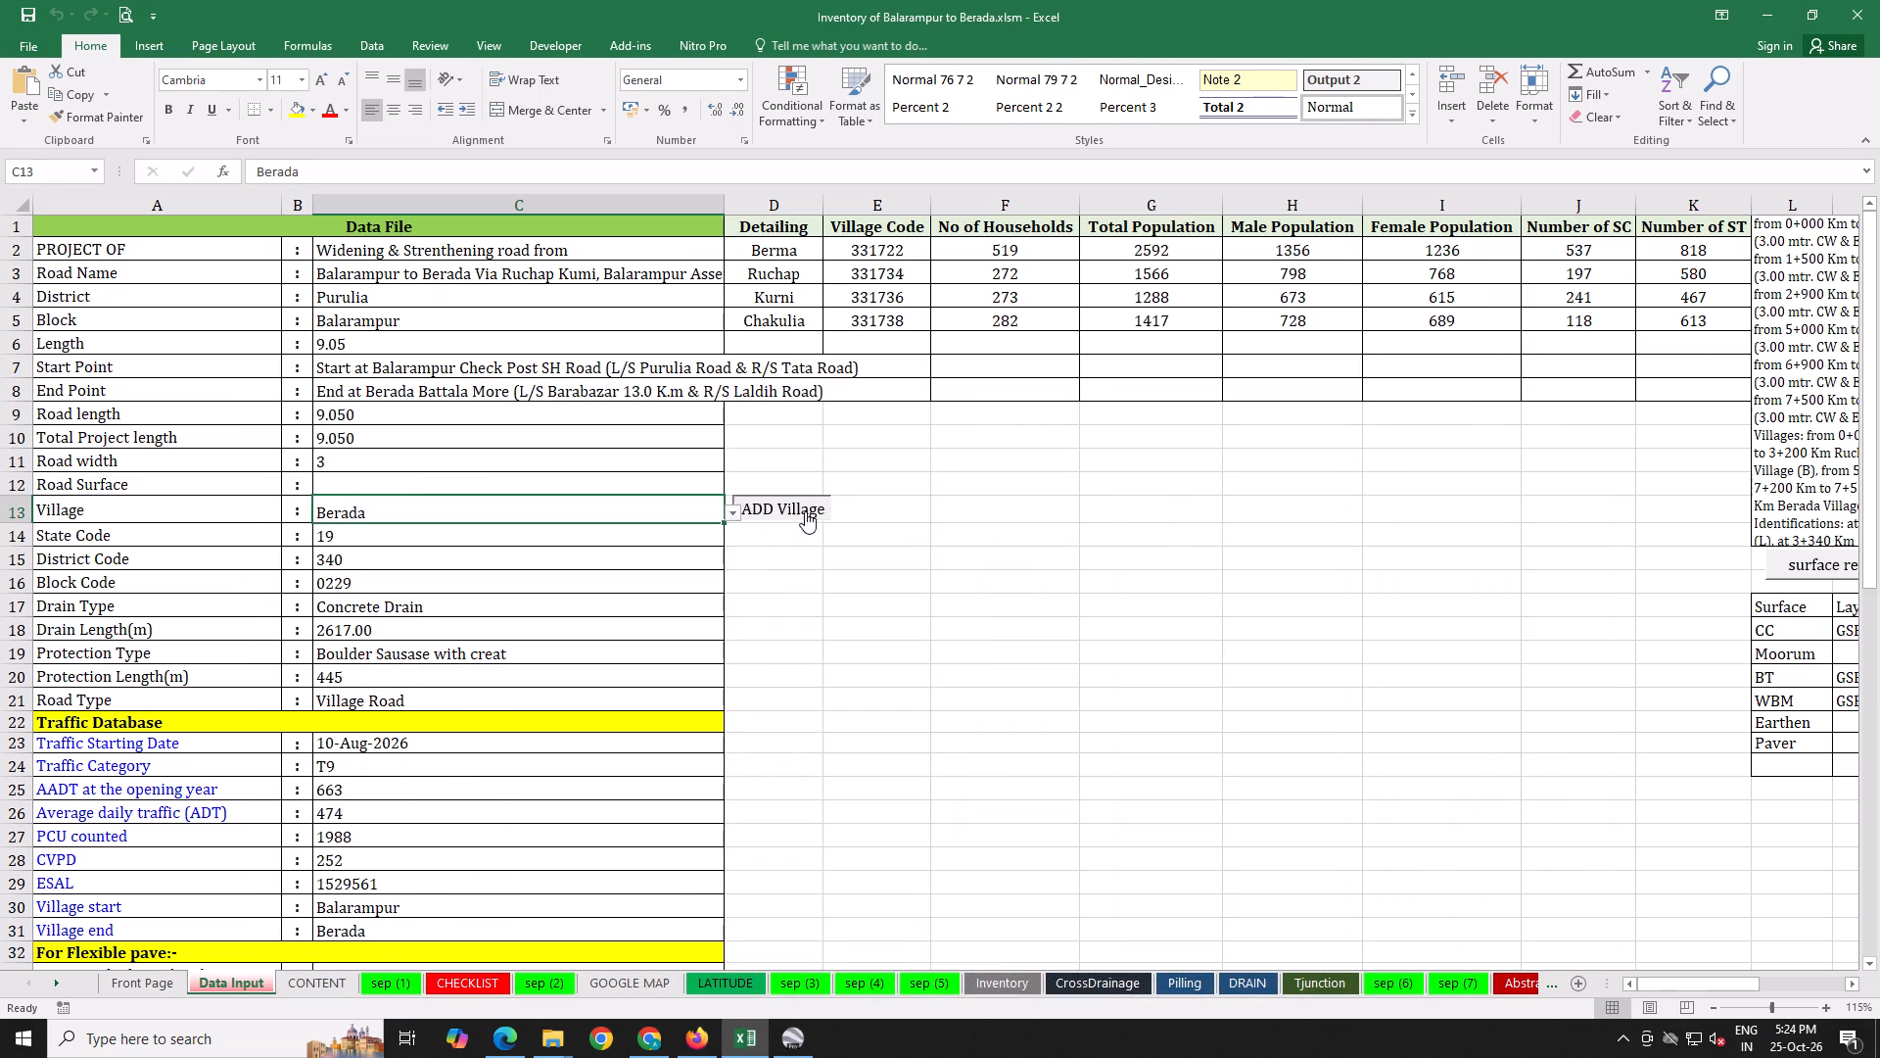
left_click(868, 660)
scroll(930, 619, "up", 2)
scroll(929, 636, "down", 1)
scroll(929, 645, "up", 3)
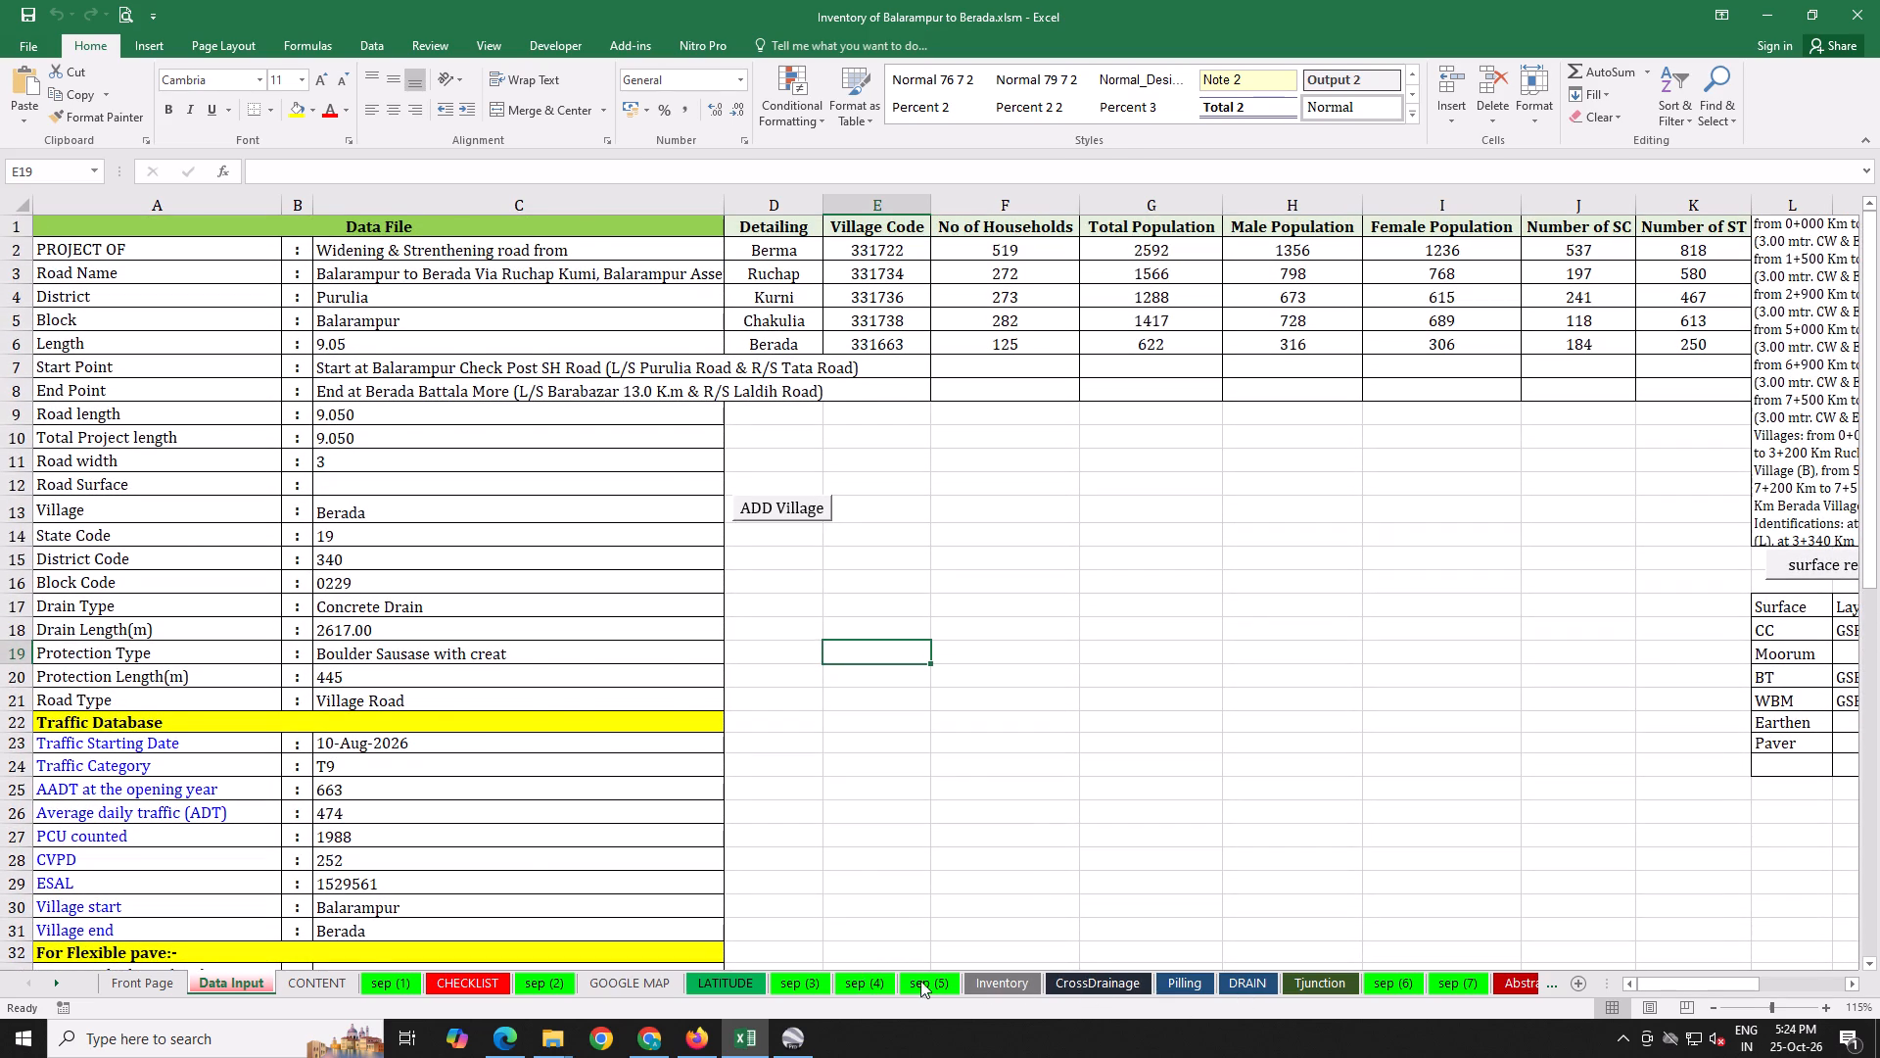
Unhide the Report sheet in the inventory workbook.
right_click(998, 992)
left_click(1022, 952)
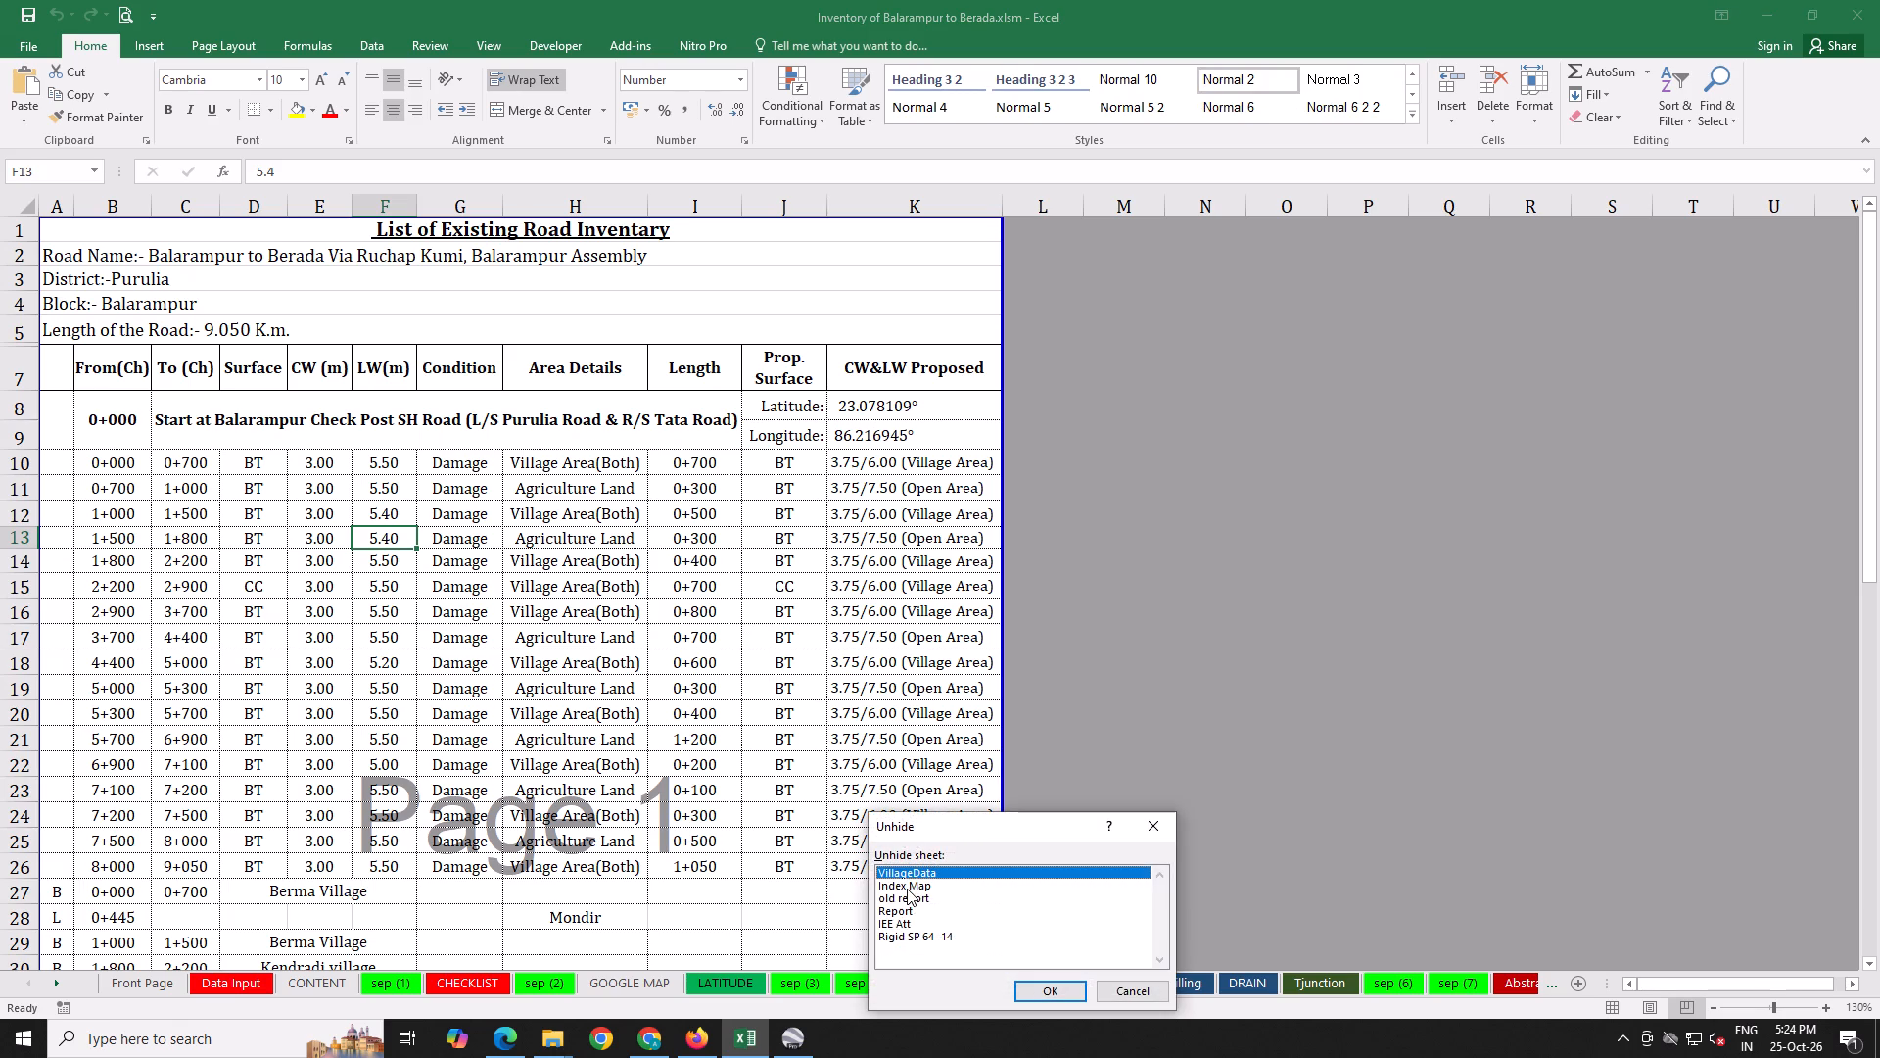
double_click(903, 913)
Review the Report sheet from the proposed hard crust to the estimate section, including the work details and existing surface description on its first page.
scroll(699, 830, "down", 2)
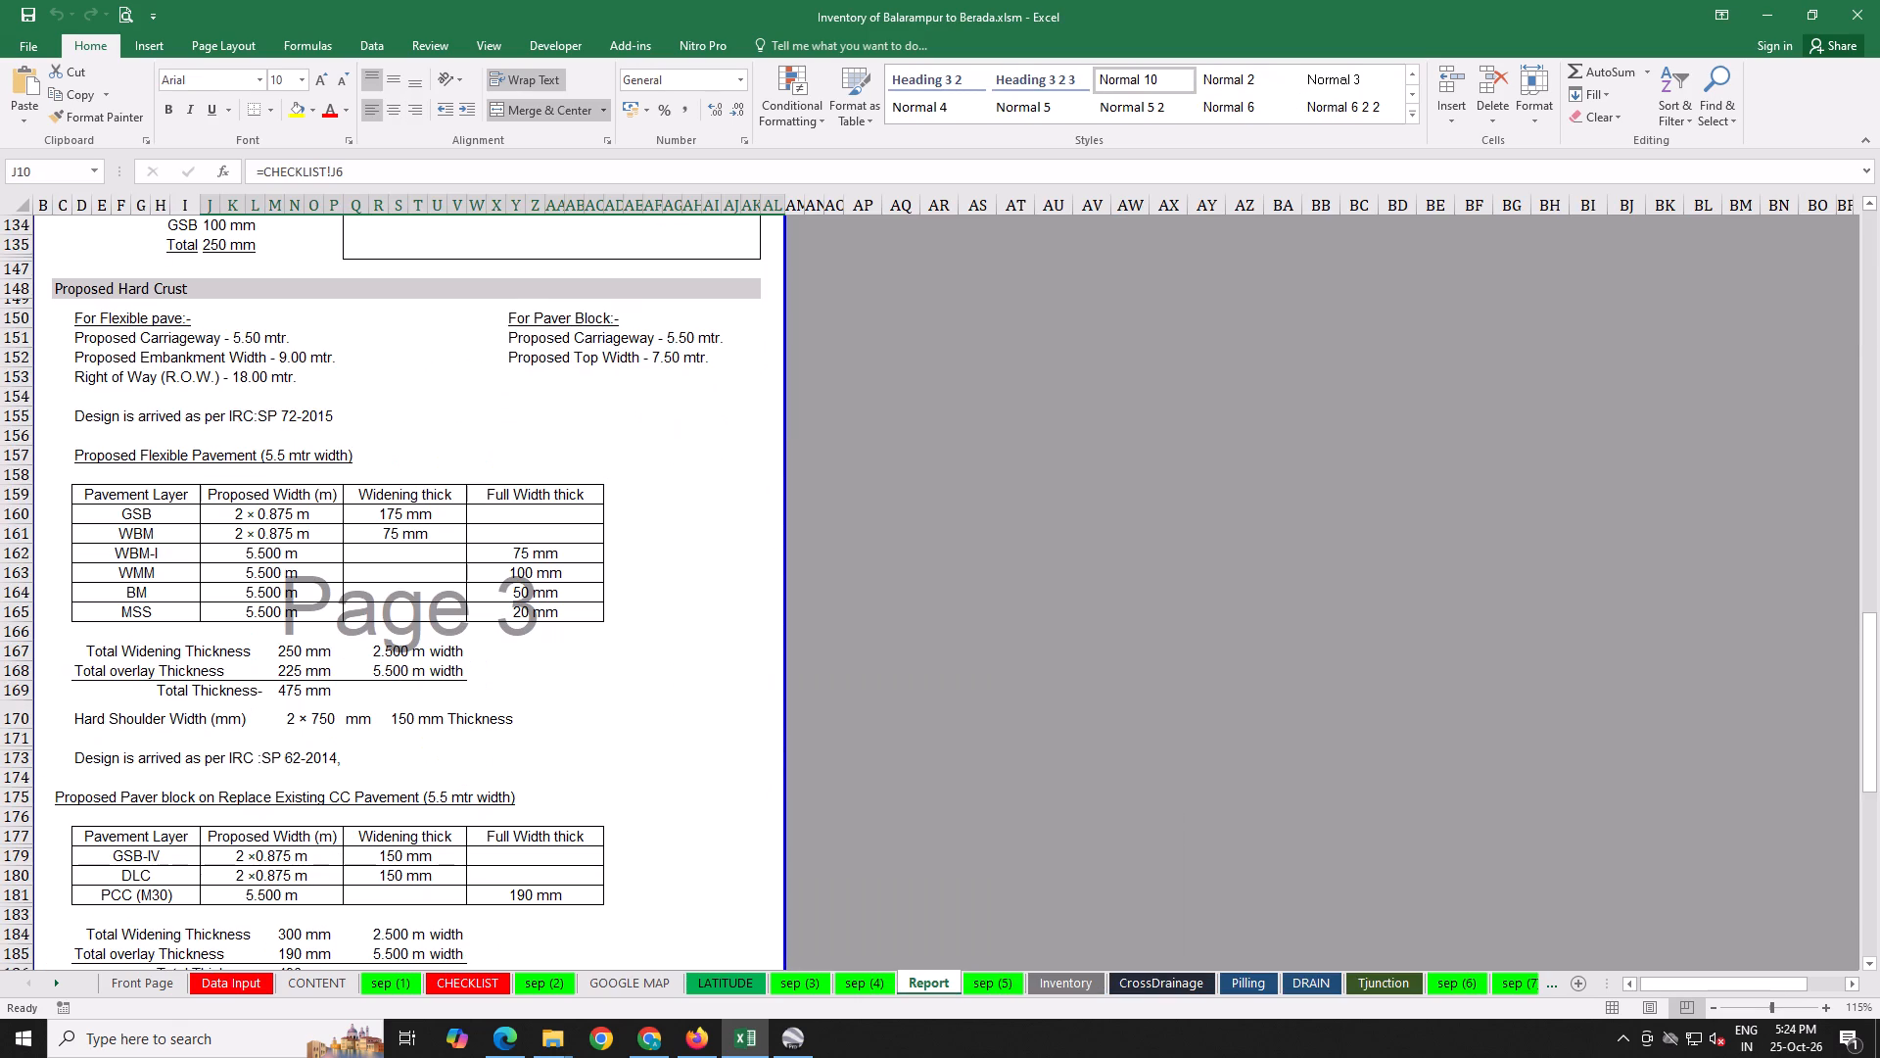
scroll(699, 830, "down", 16)
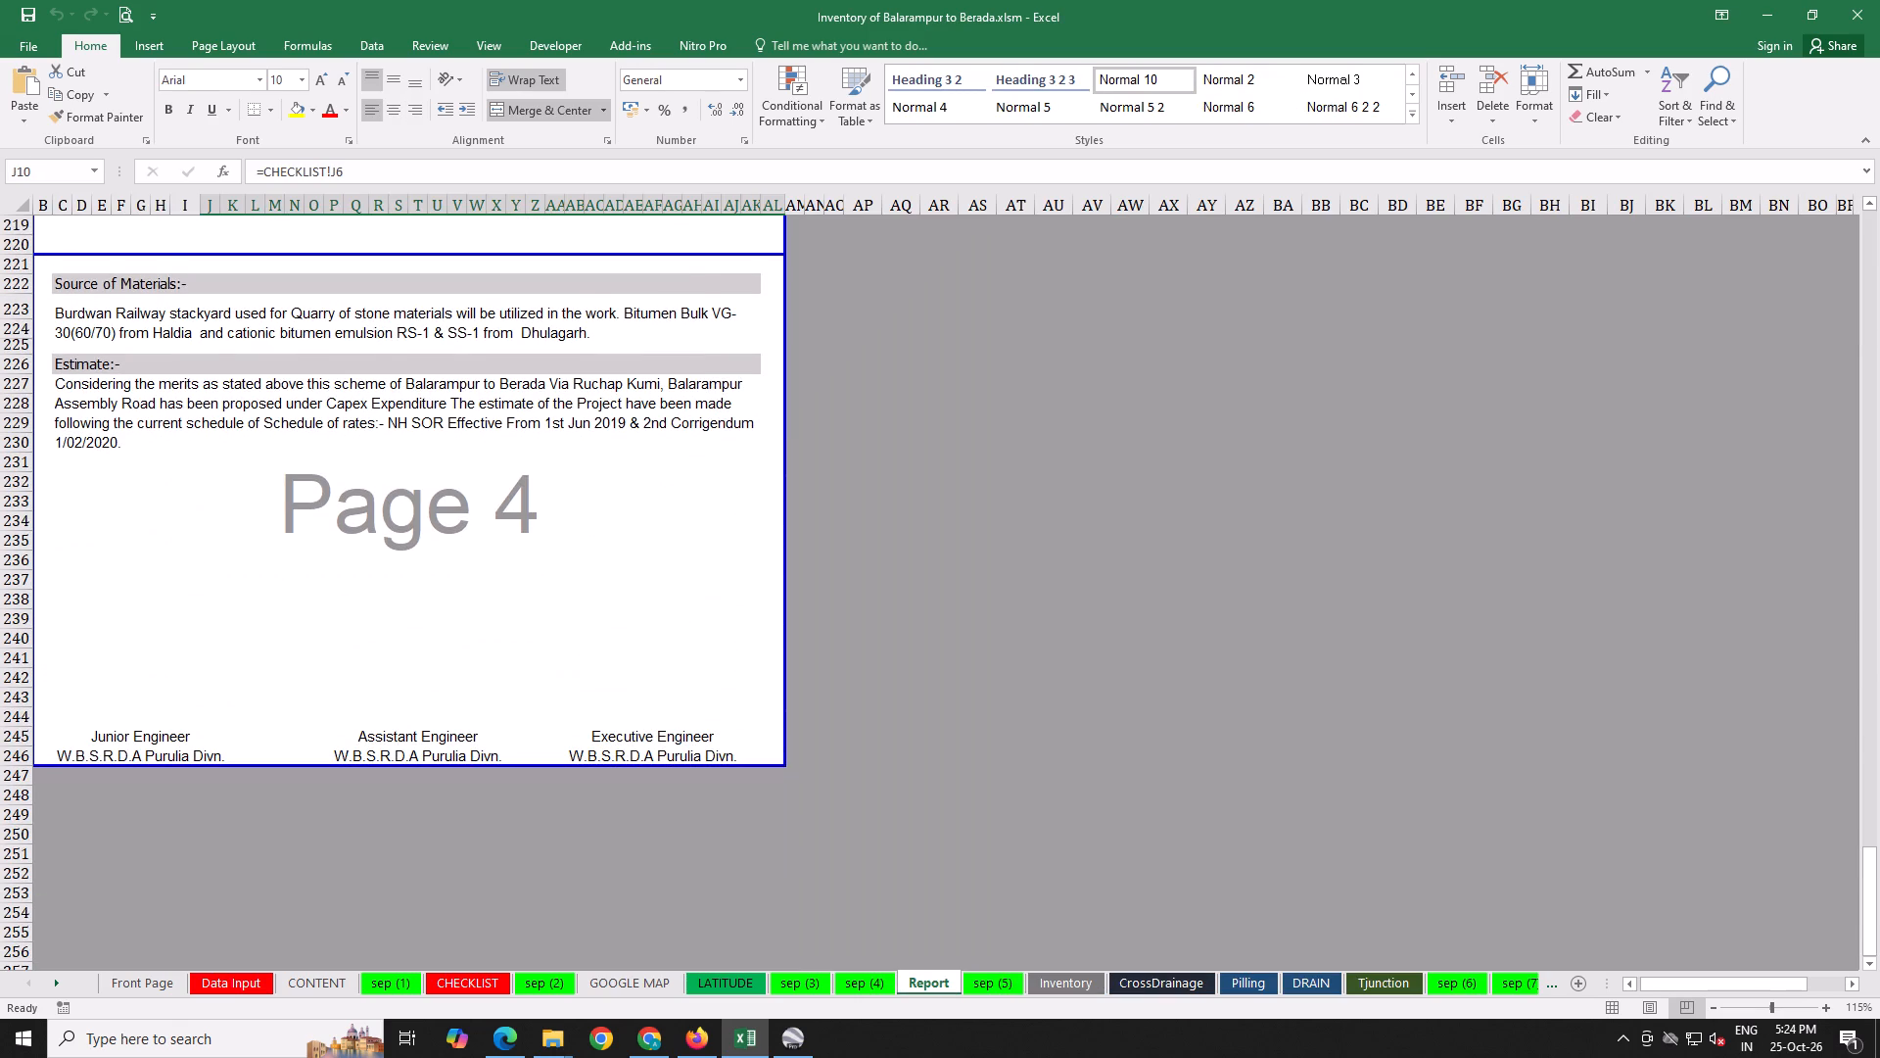
scroll(713, 833, "up", 7)
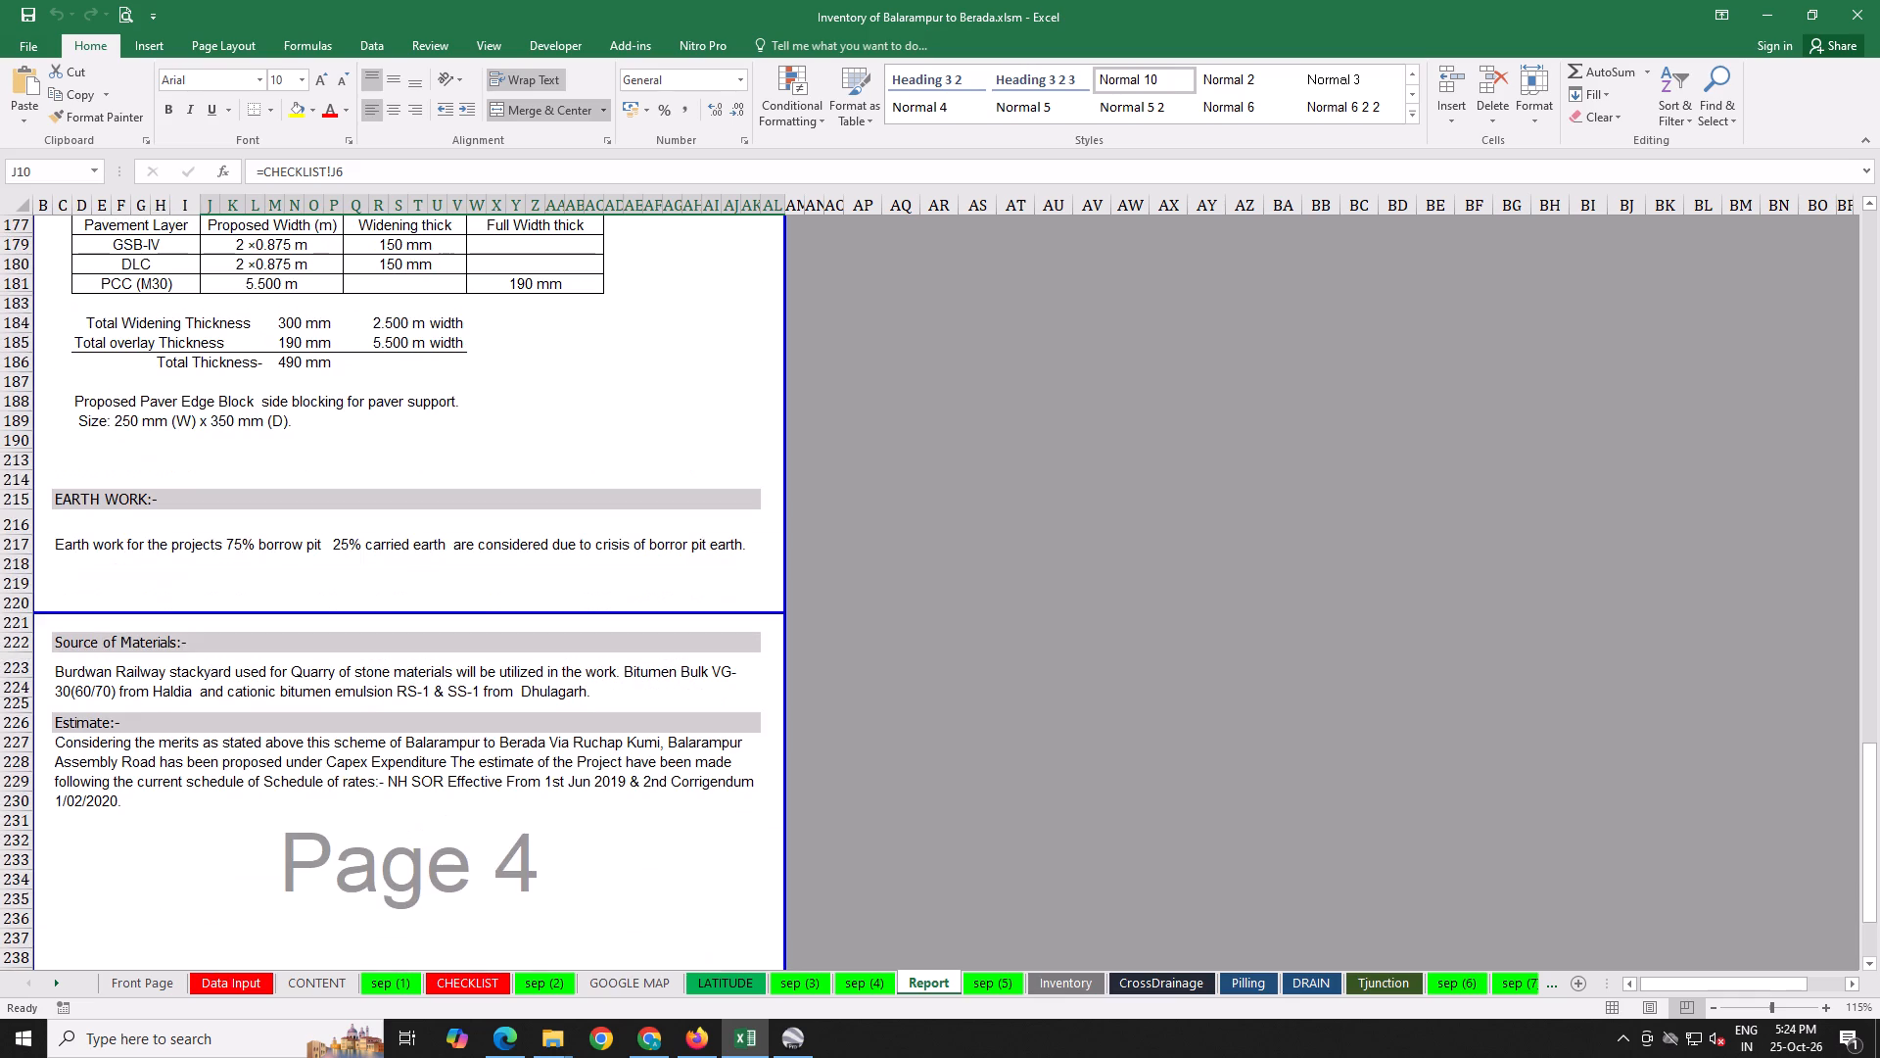
scroll(715, 833, "up", 13)
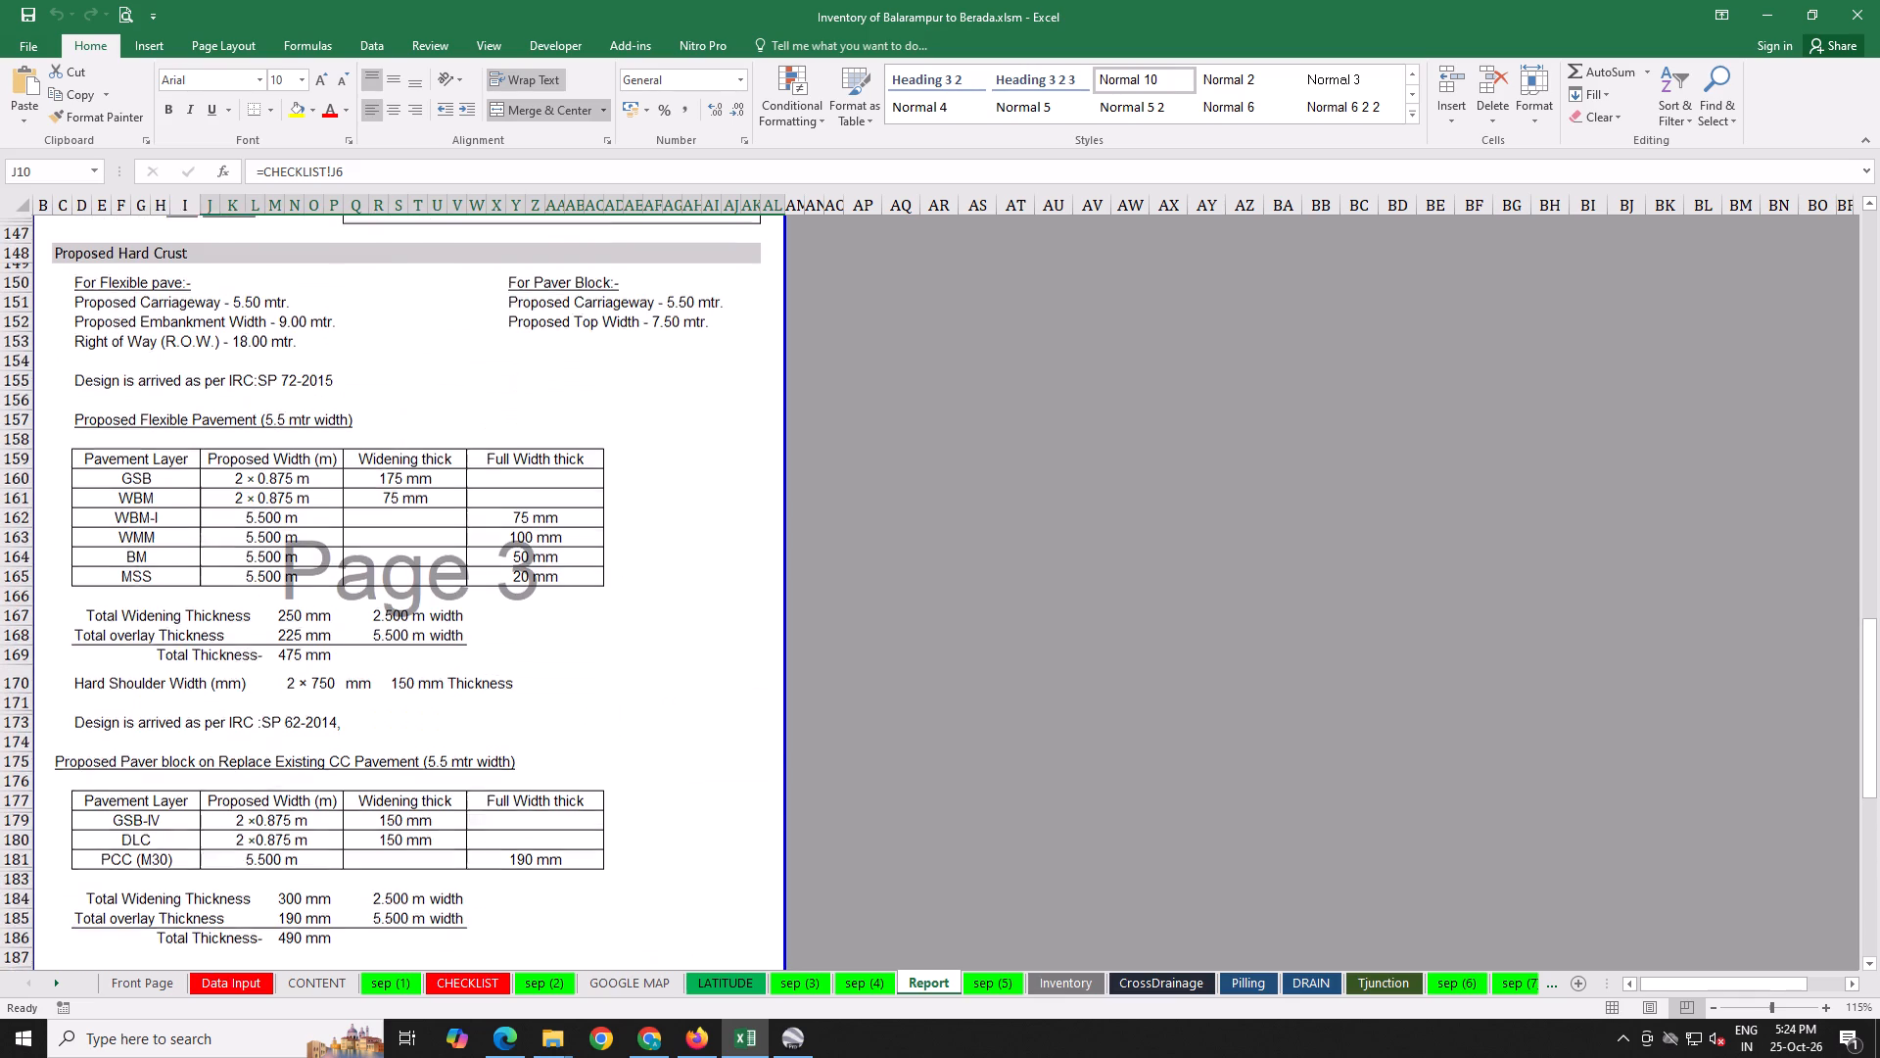
scroll(715, 832, "up", 6)
left_click_drag(1872, 575, 1867, 221)
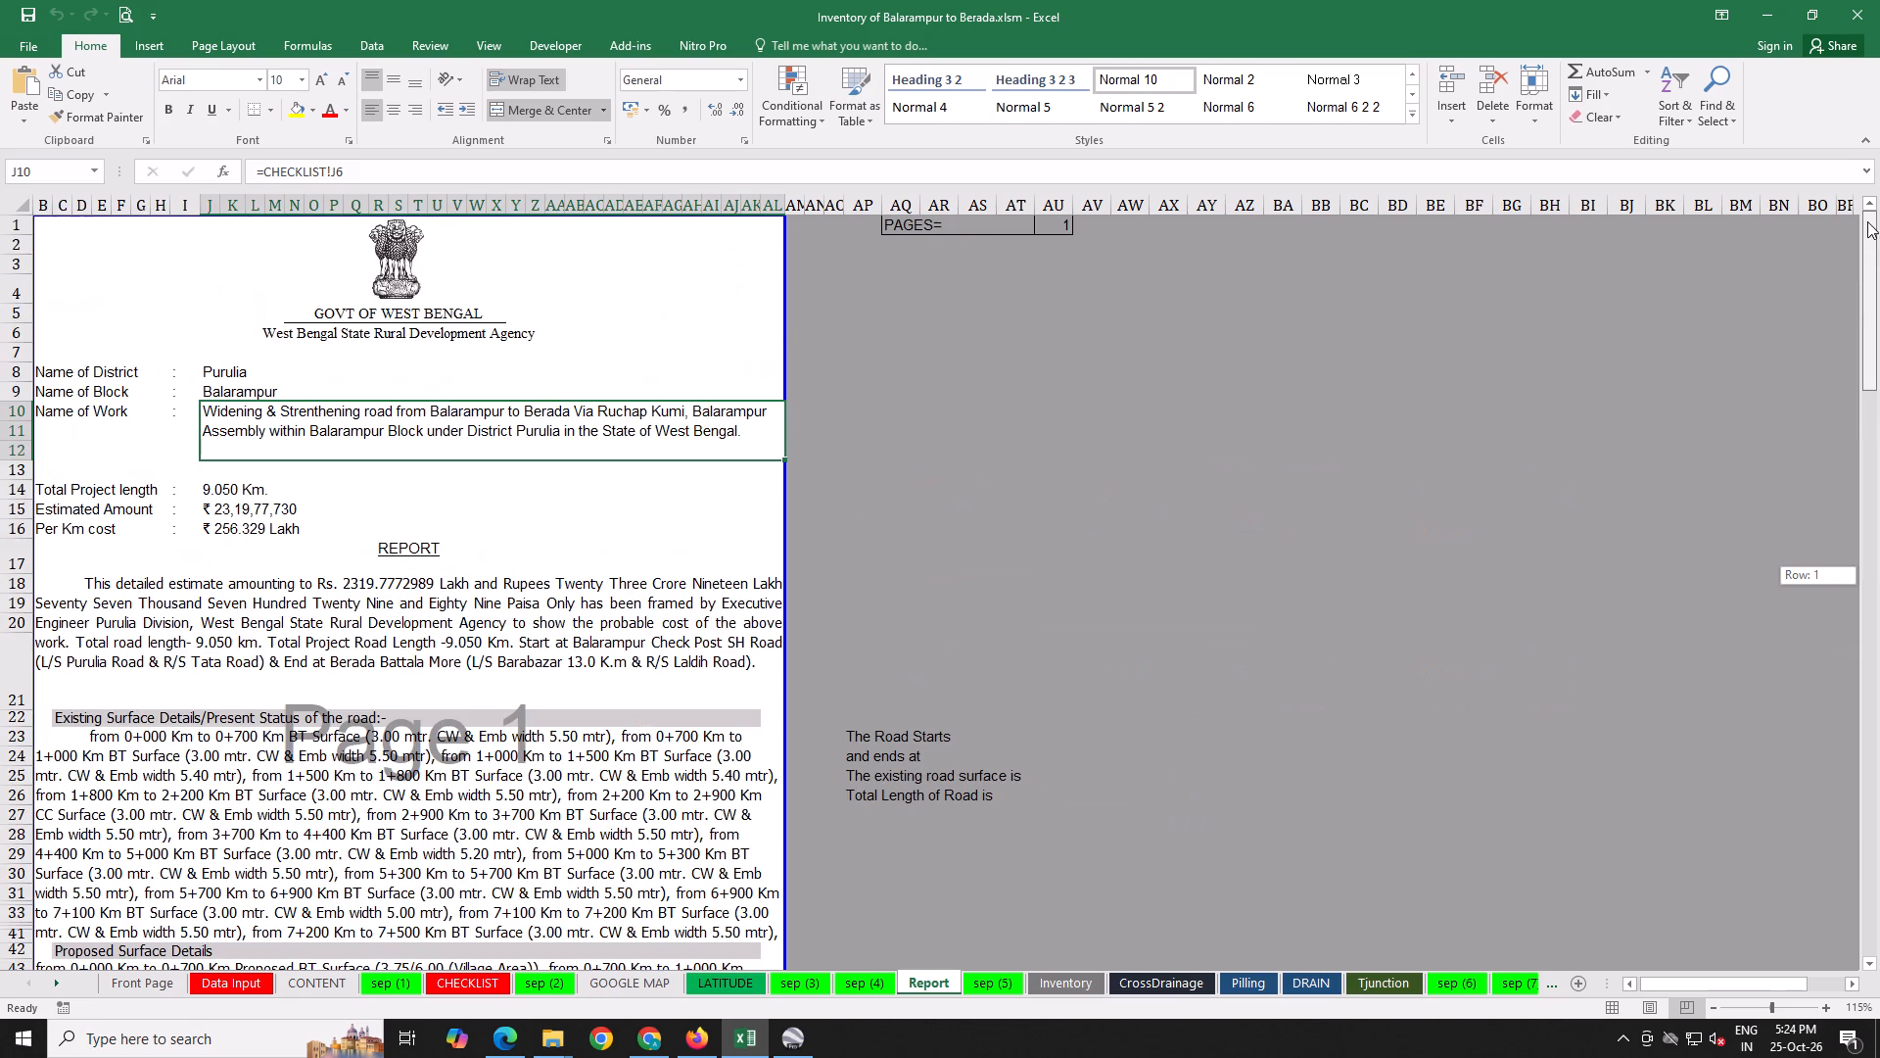
left_click_drag(1867, 221, 1869, 217)
scroll(799, 660, "down", 3)
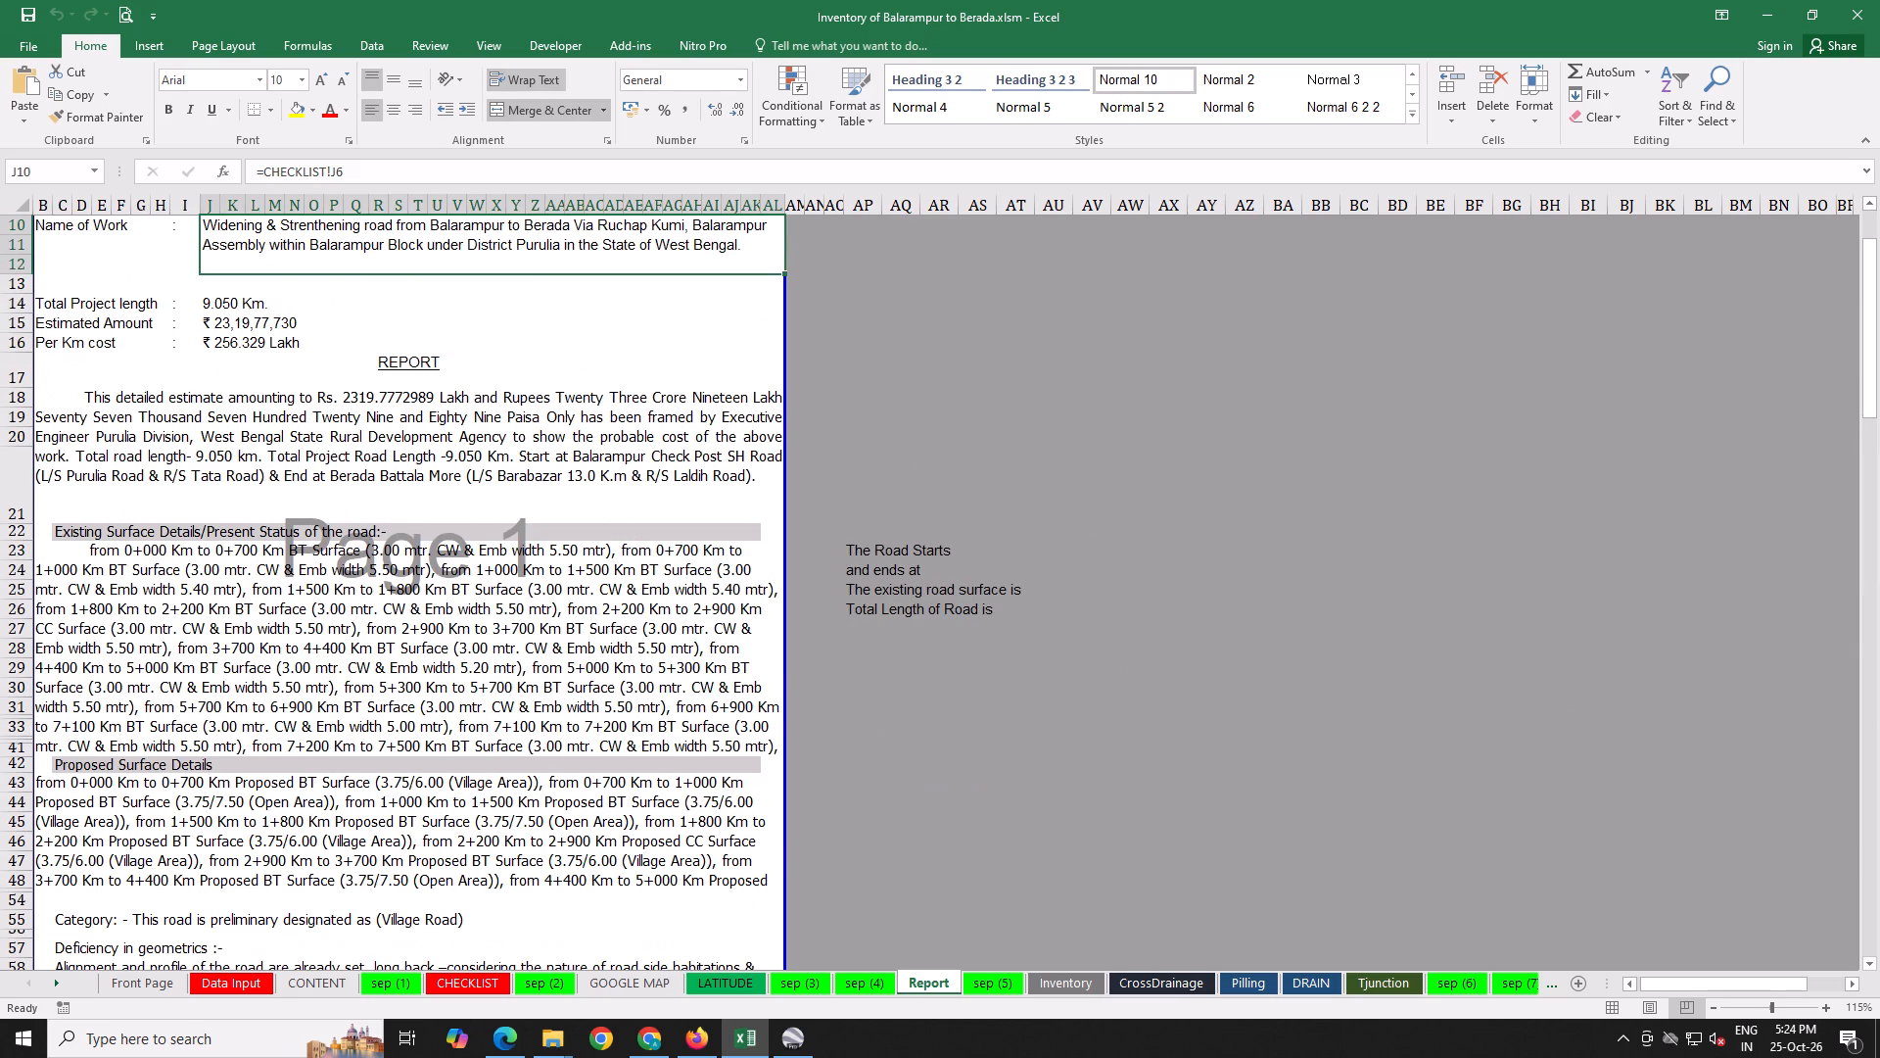
scroll(795, 668, "down", 2)
scroll(795, 668, "up", 3)
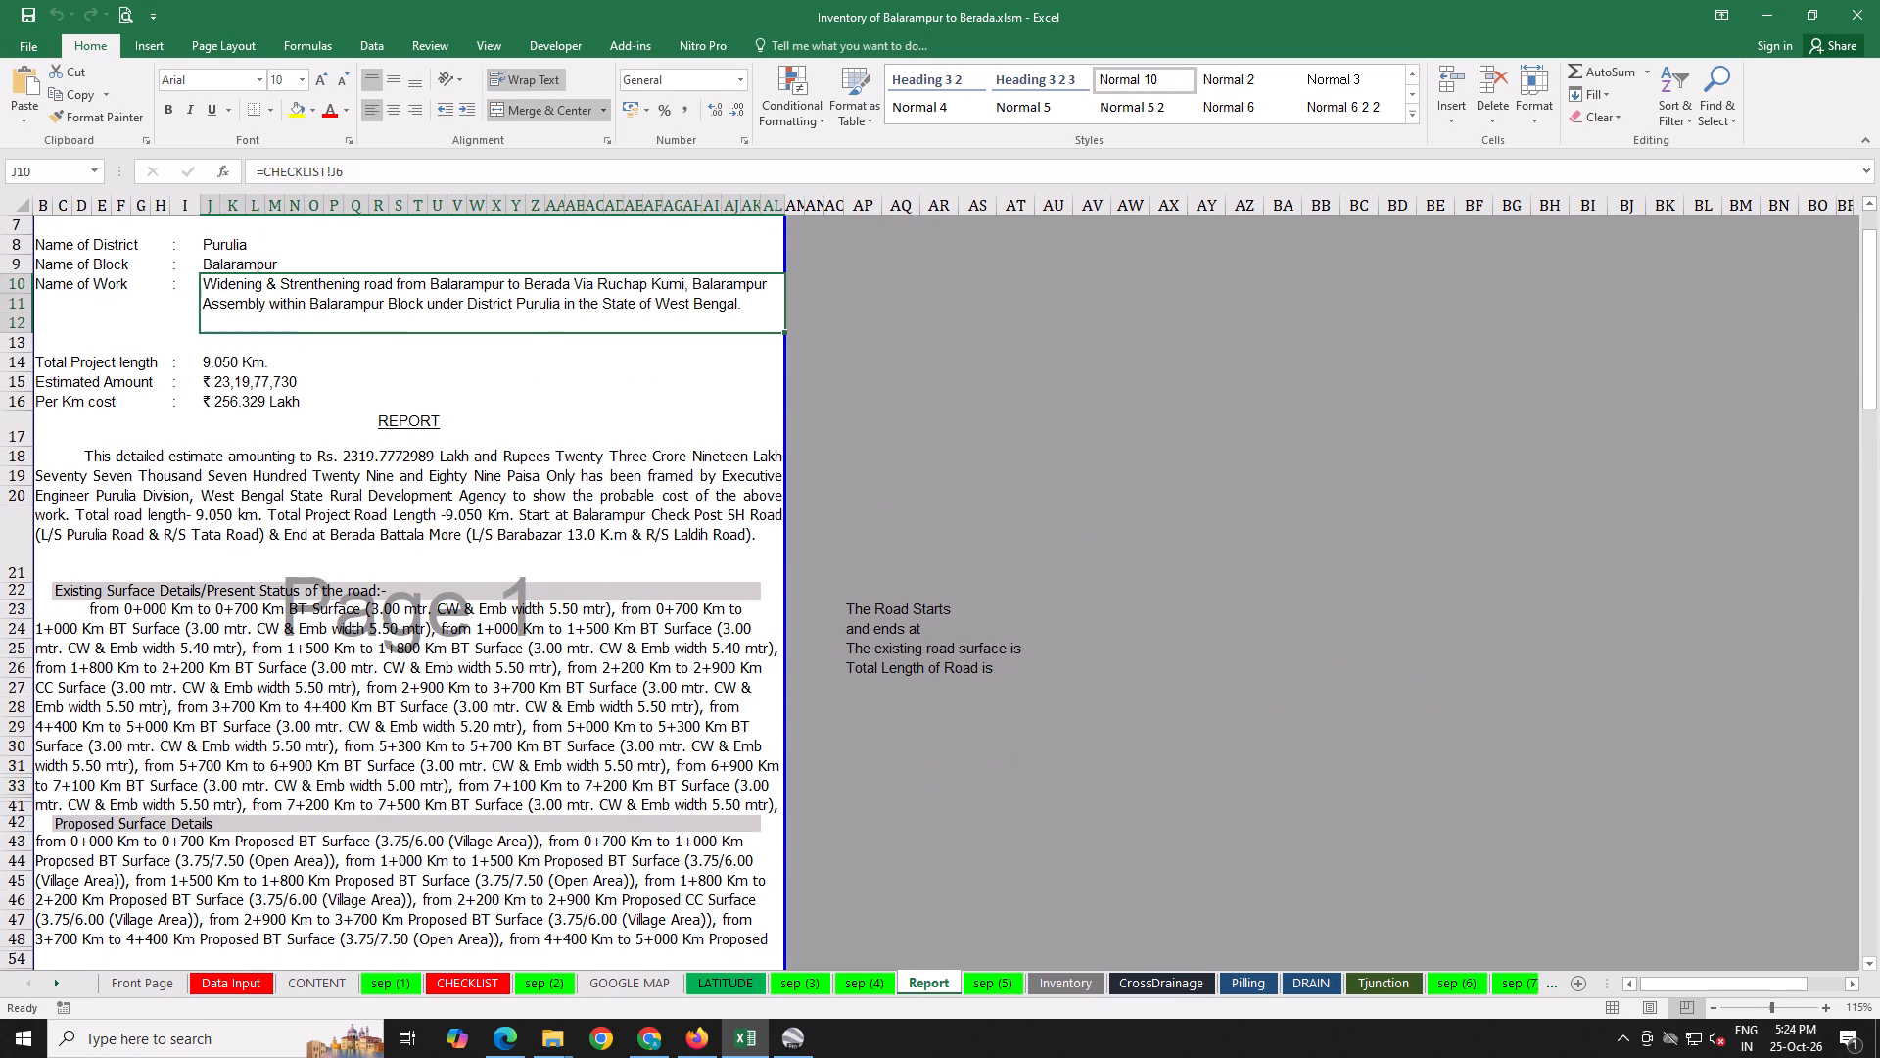
scroll(795, 676, "down", 2)
scroll(795, 680, "up", 2)
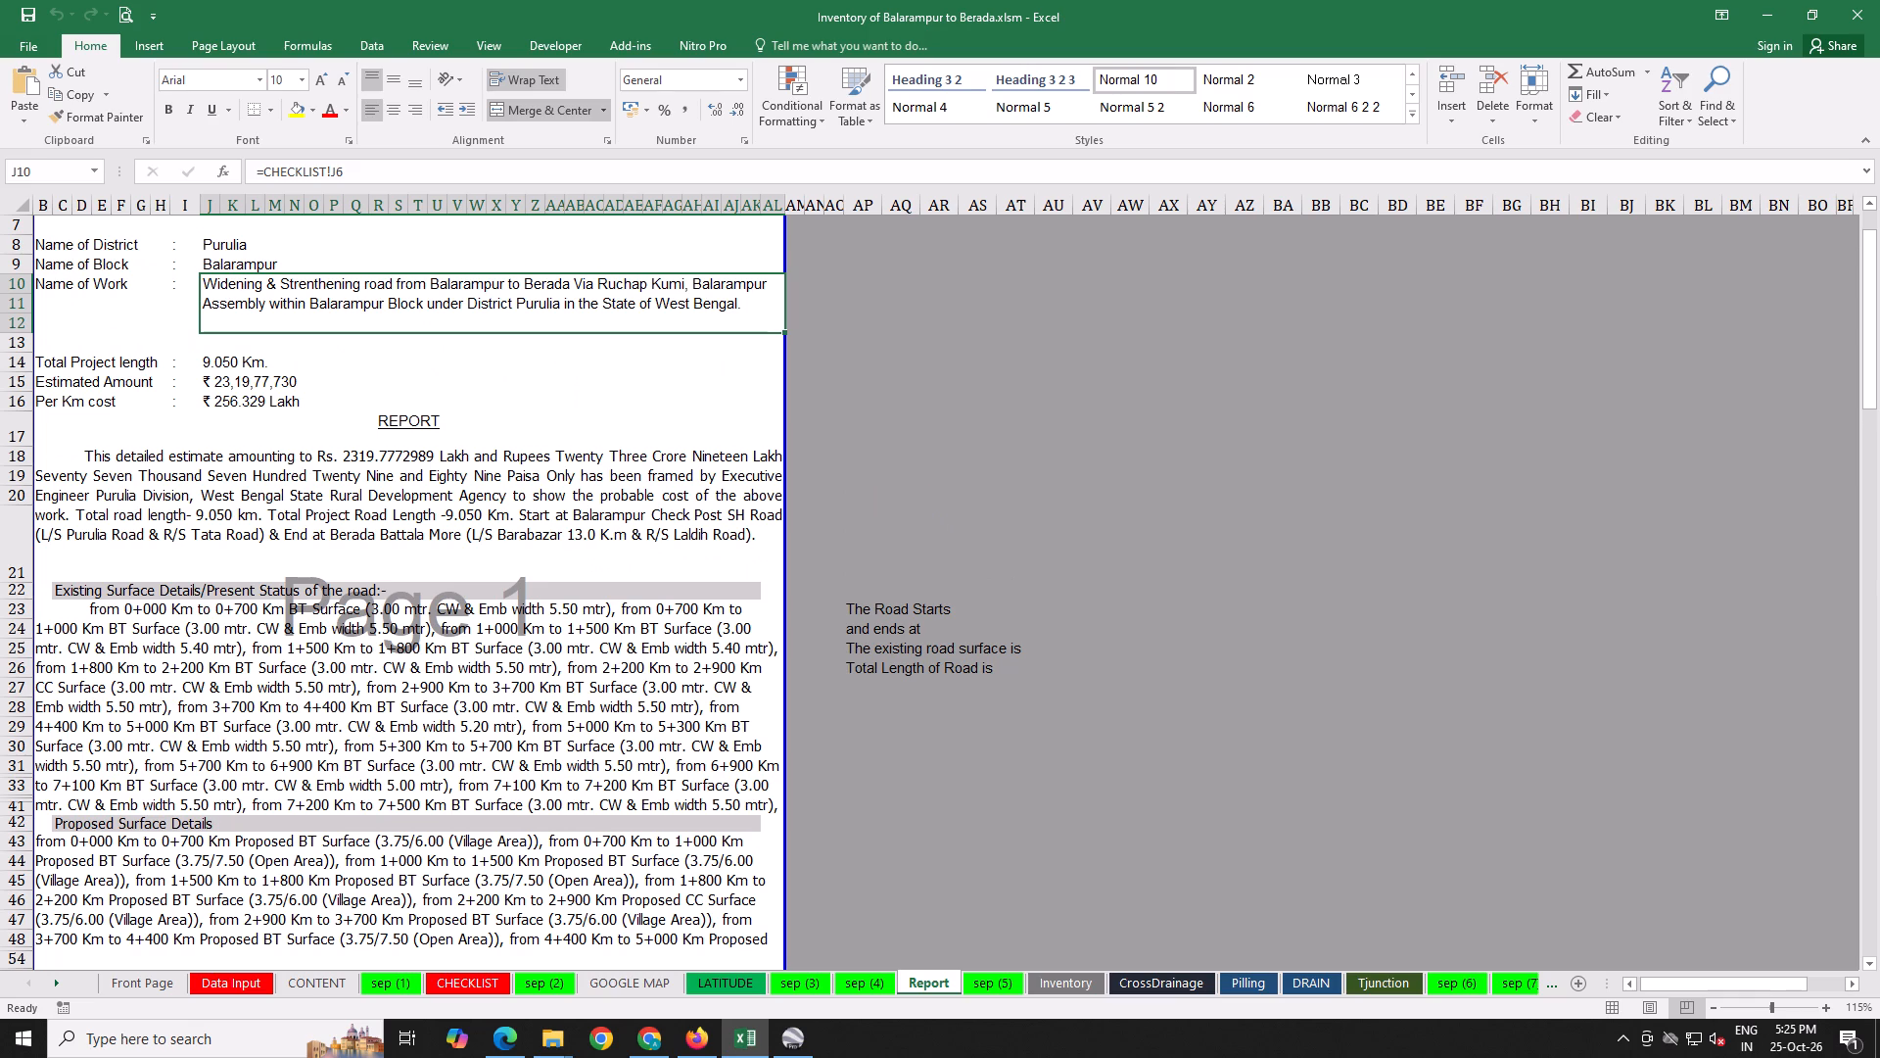
Examine the existing and proposed surface descriptions beside the village table on the Data Input sheet.
left_click(255, 992)
left_click_drag(971, 702, 1879, 978)
scroll(700, 835, "down", 2, "ctrl")
left_click_drag(976, 727, 1241, 731)
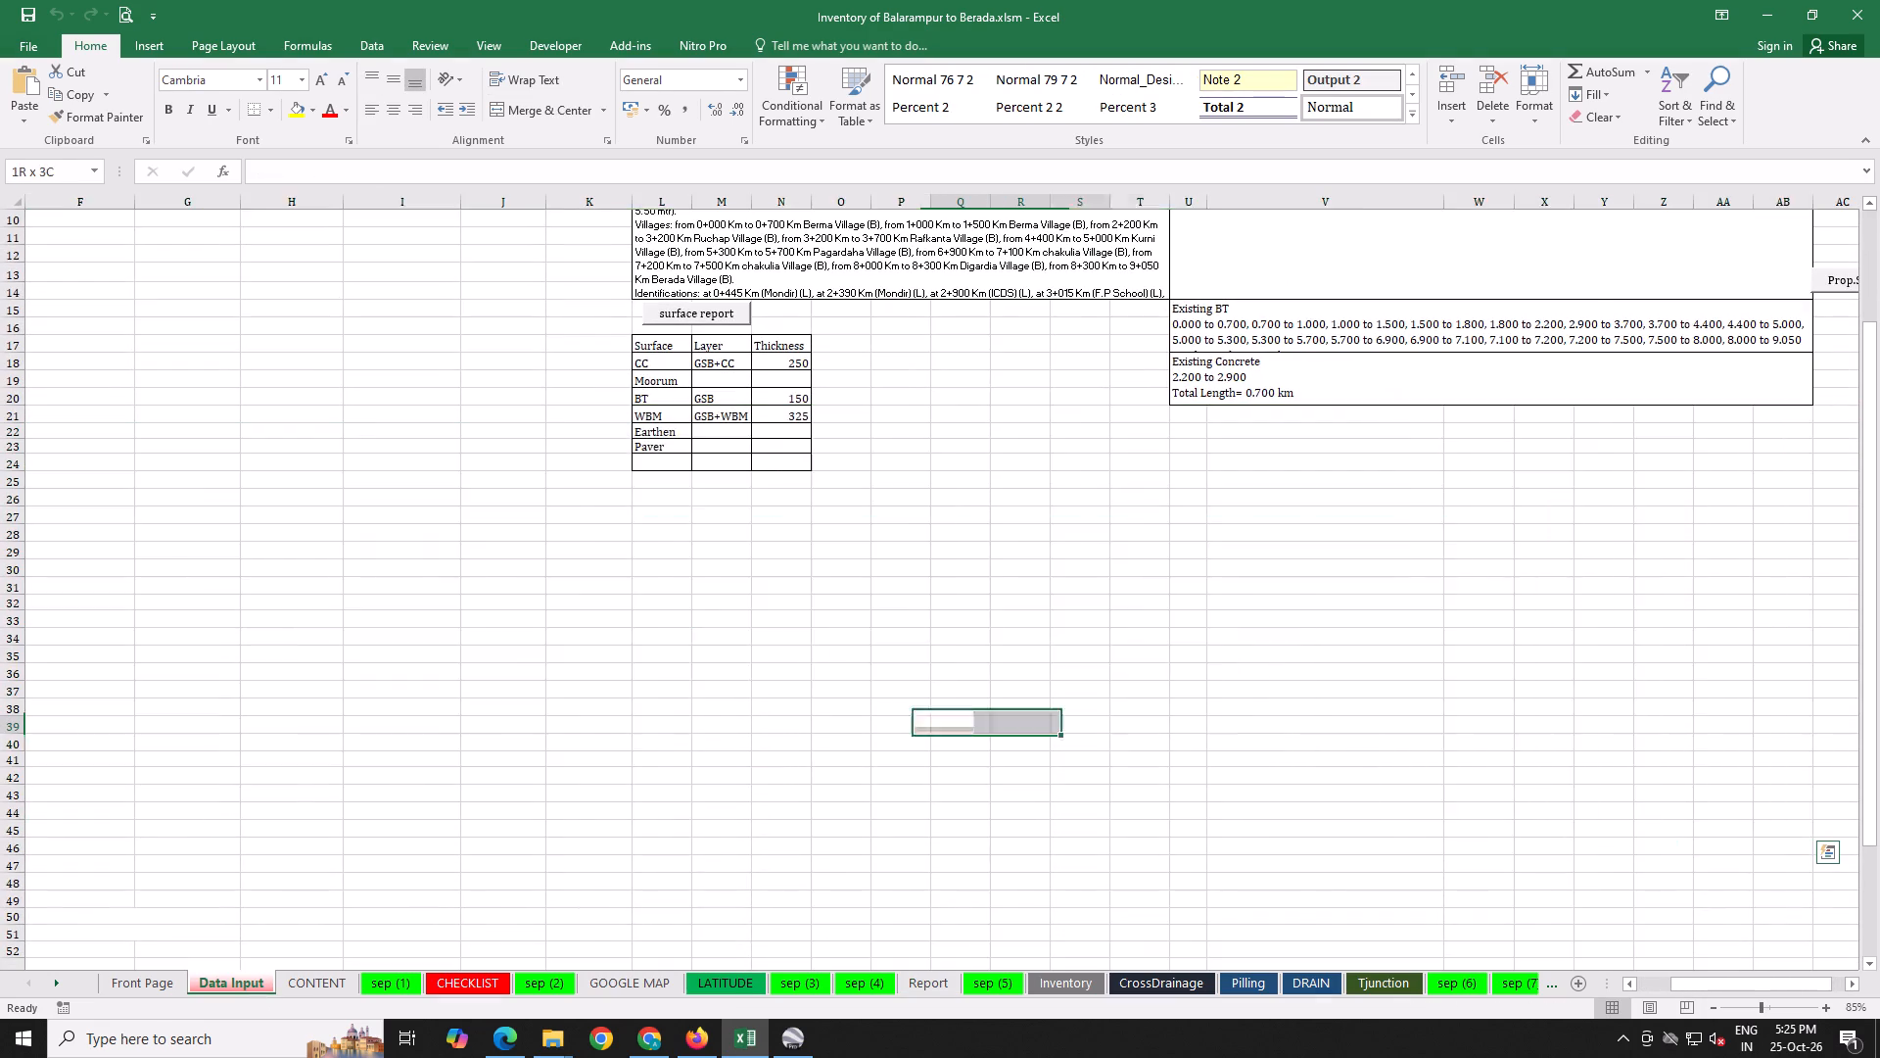
left_click_drag(1241, 731, 1878, 745)
scroll(661, 710, "up", 2, "ctrl")
scroll(798, 712, "up", 2)
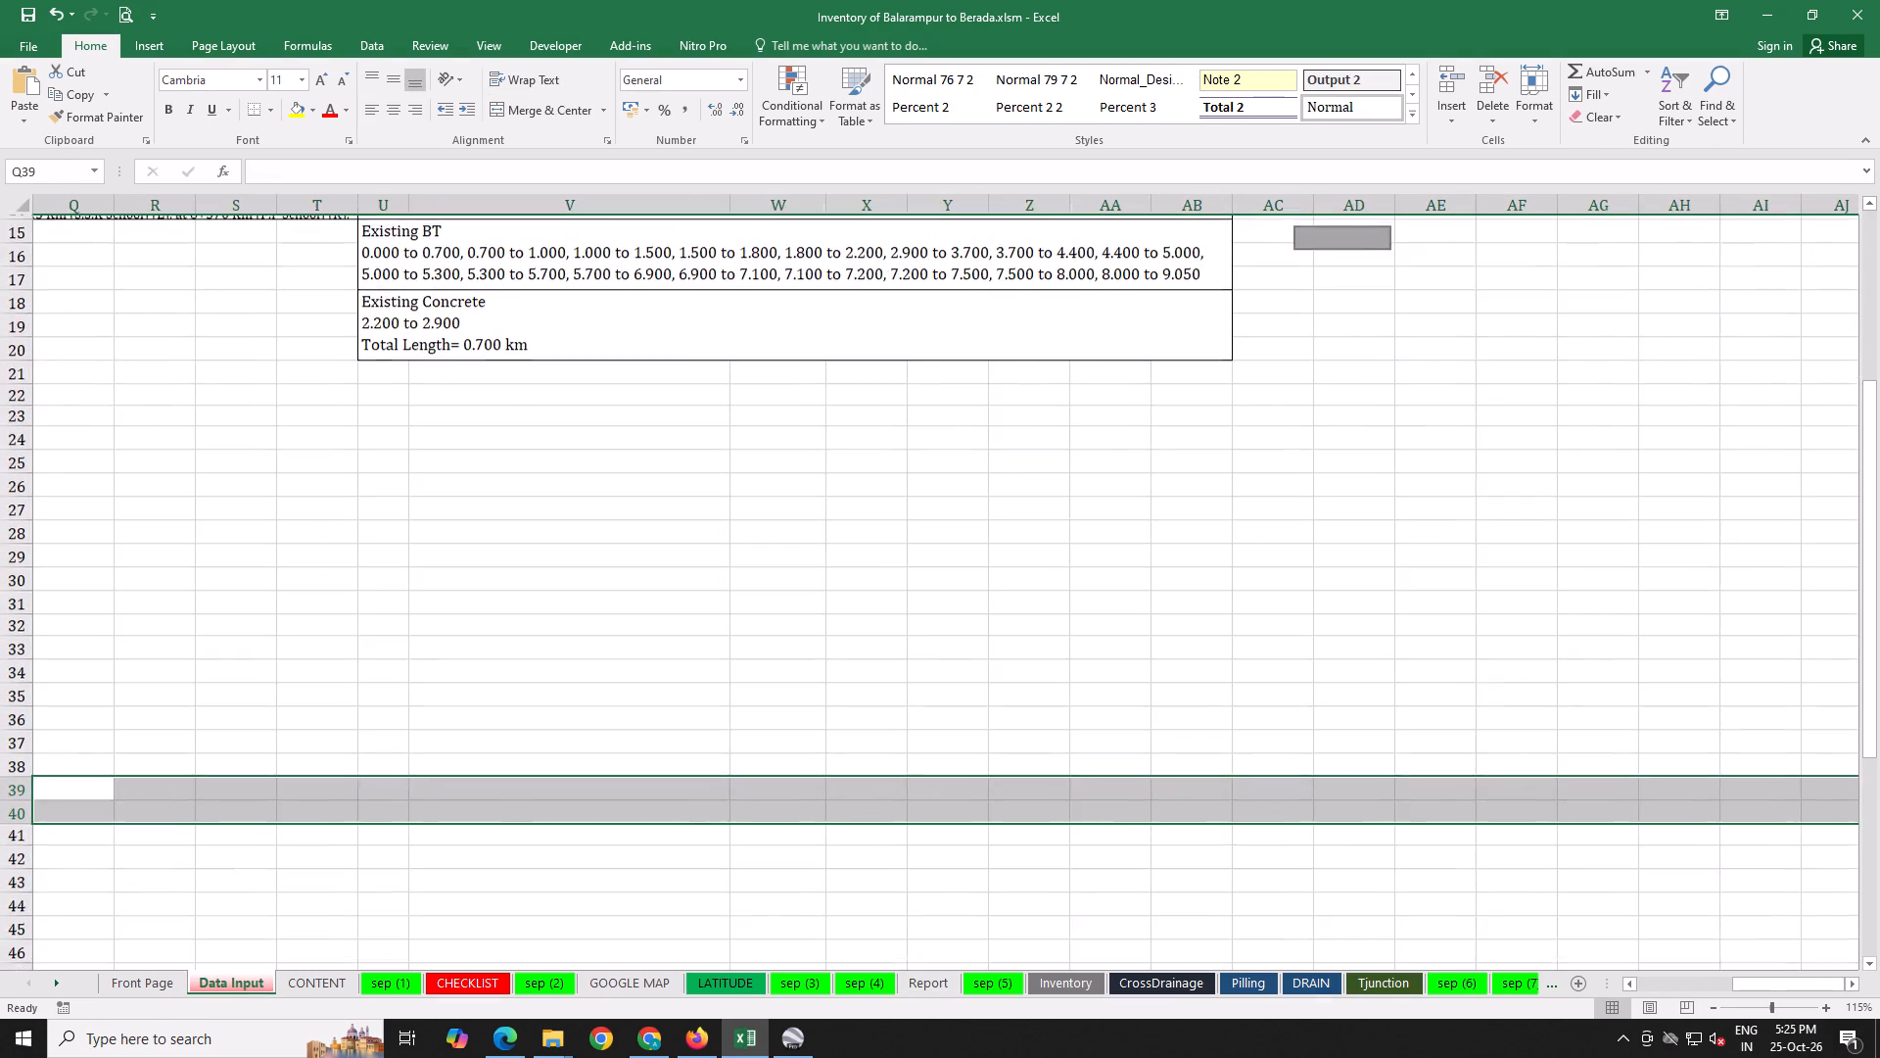
scroll(798, 712, "up", 4)
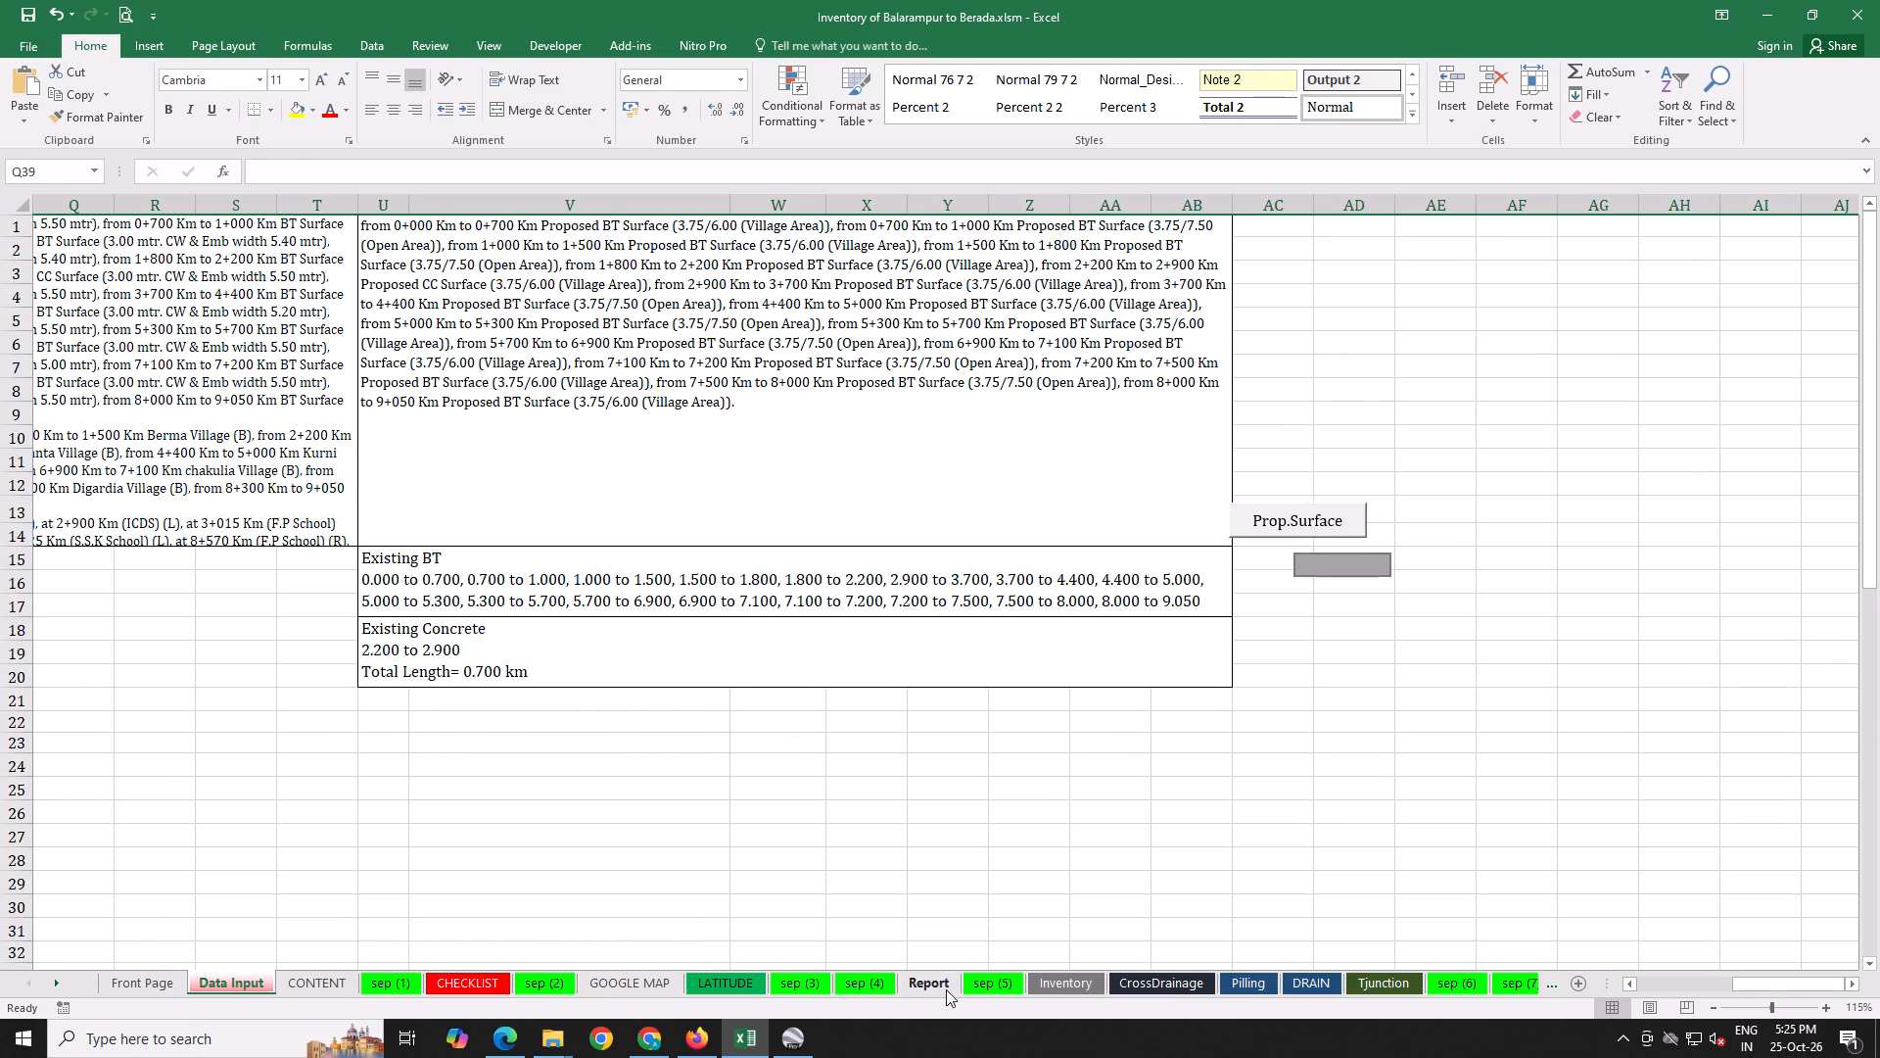
Check Berma's Total Population entry in the Report's covering village table against the household and total population columns on the Data Input sheet.
left_click(945, 987)
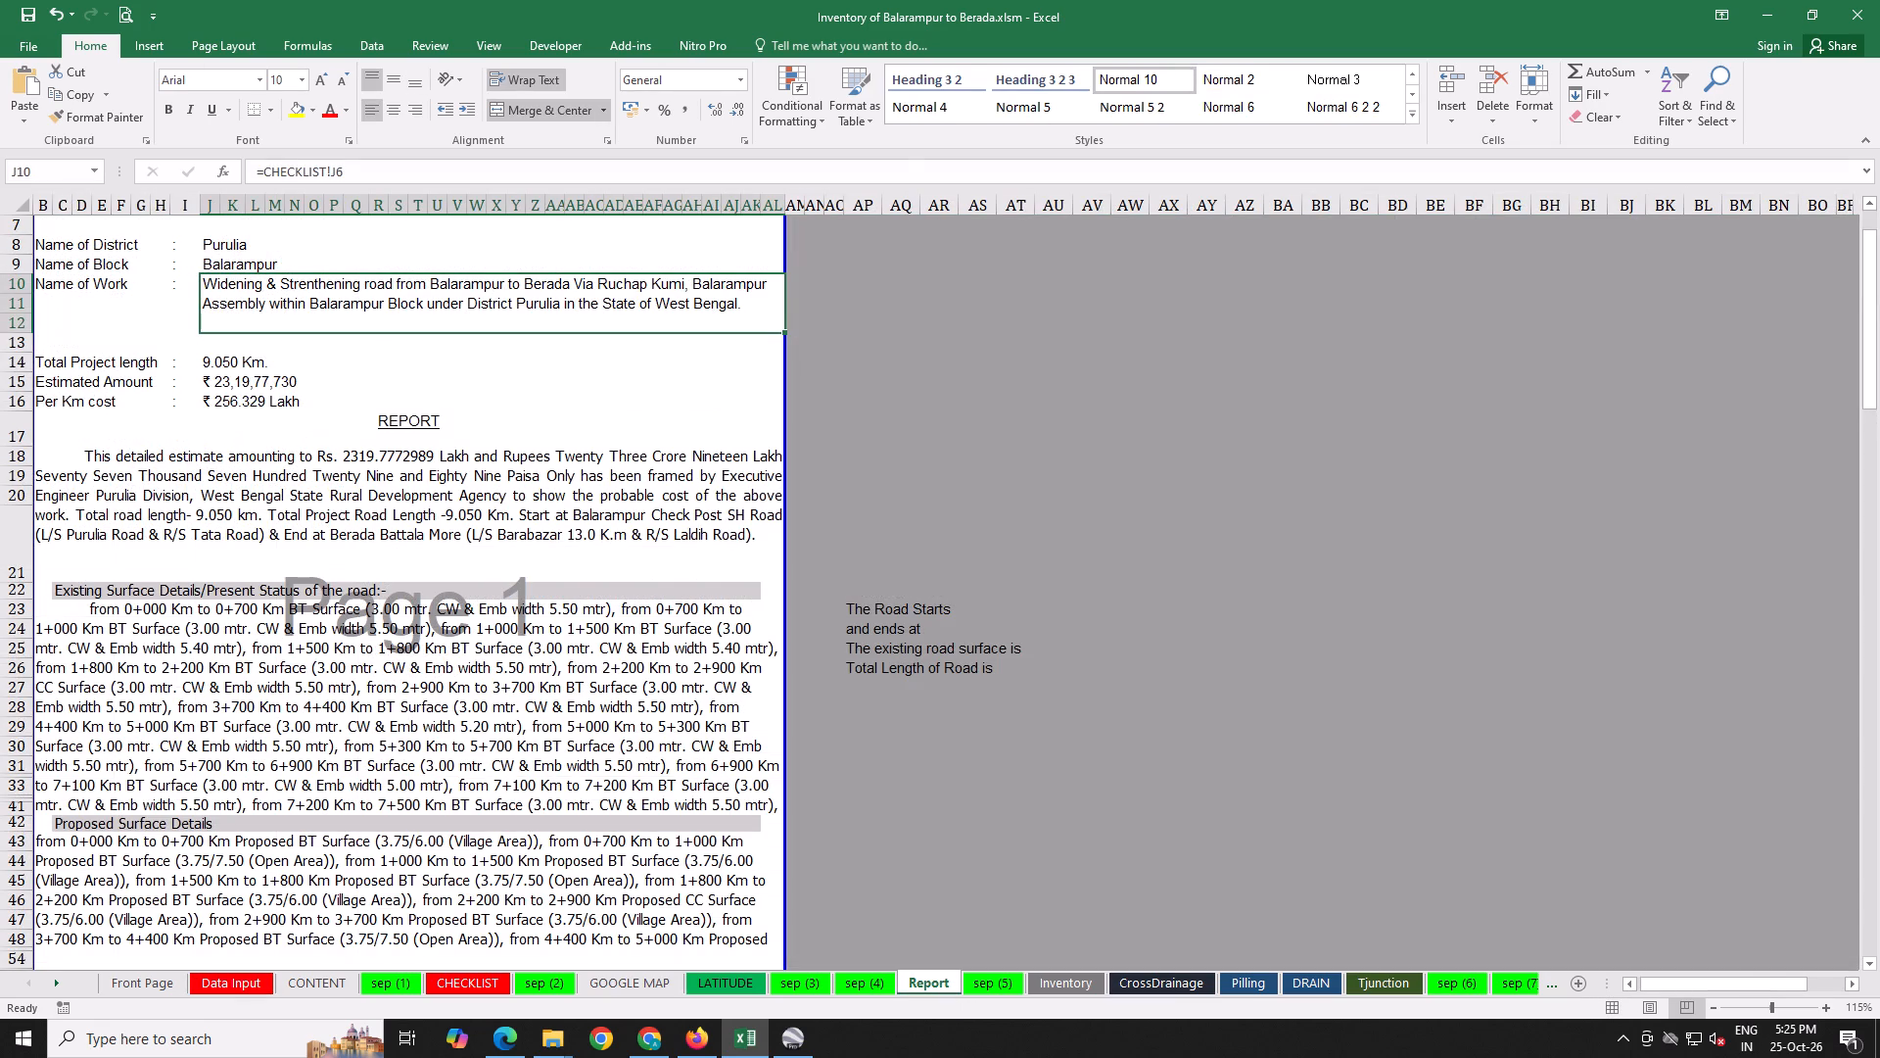
scroll(401, 797, "down", 3)
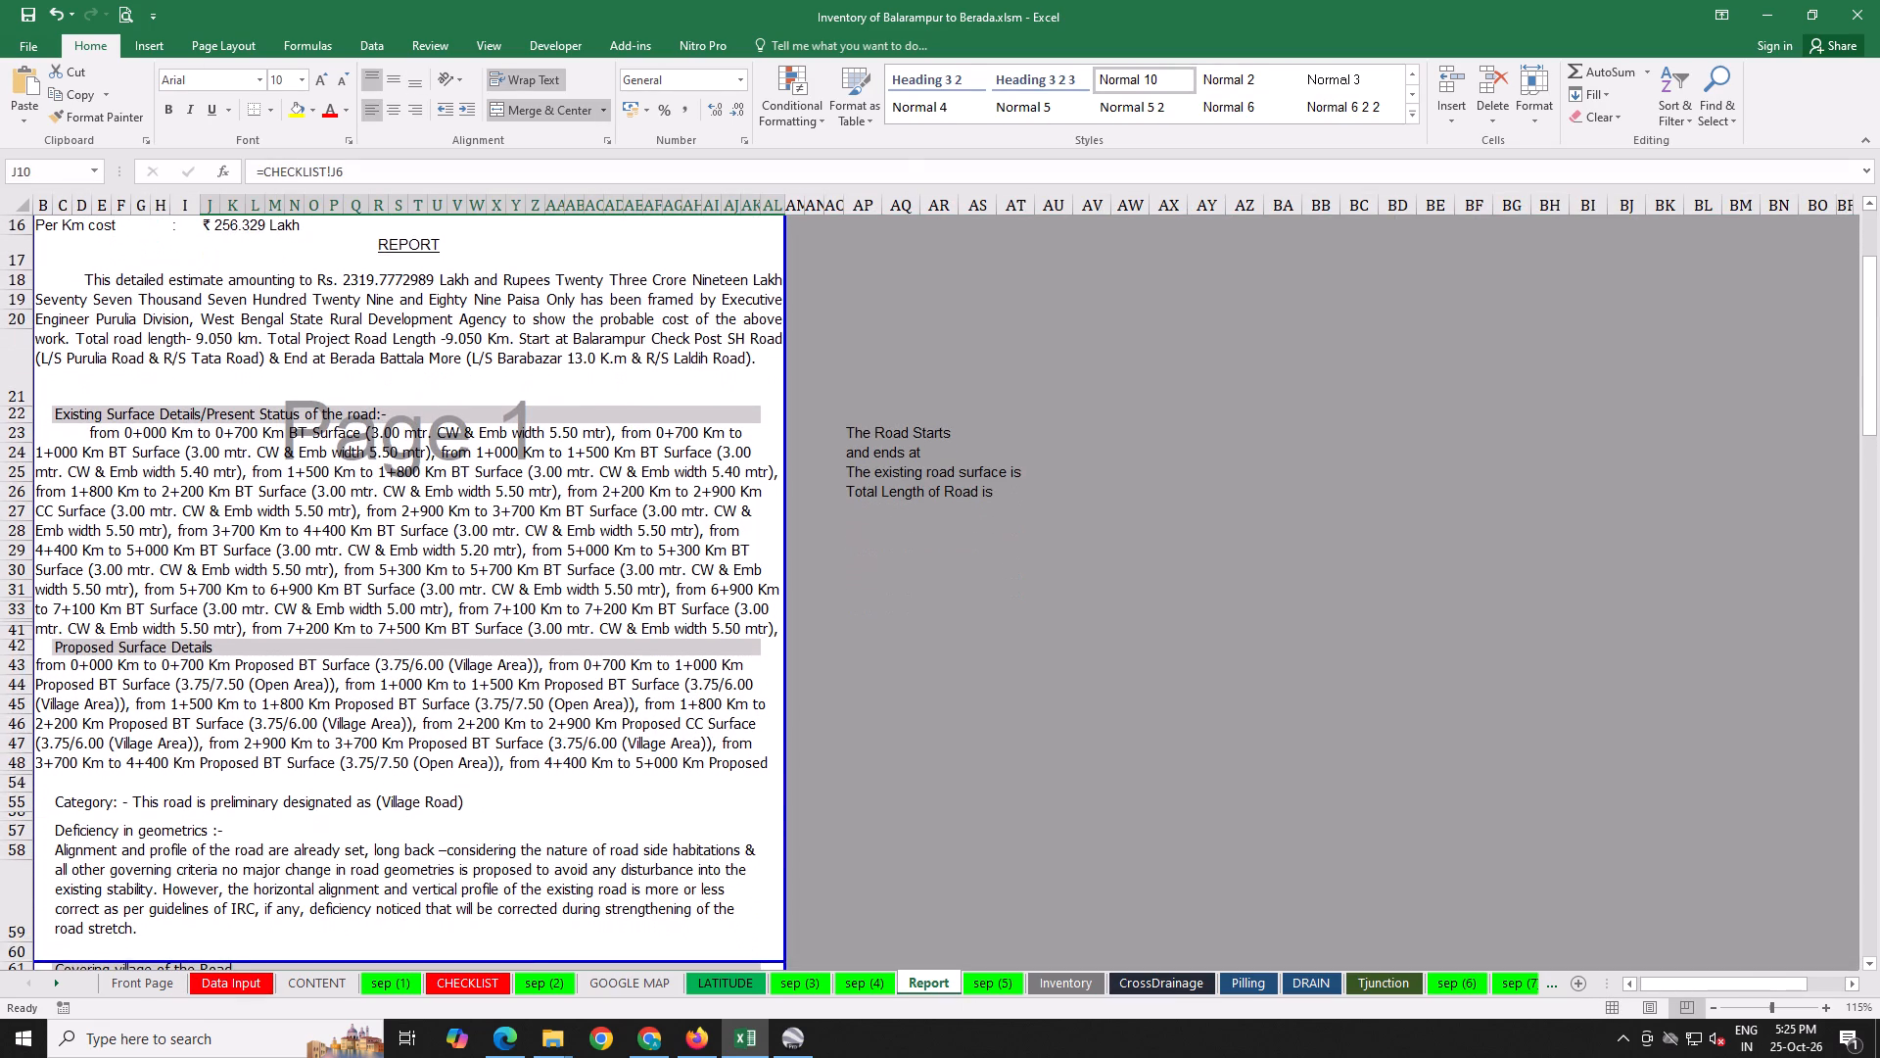
scroll(401, 797, "down", 4)
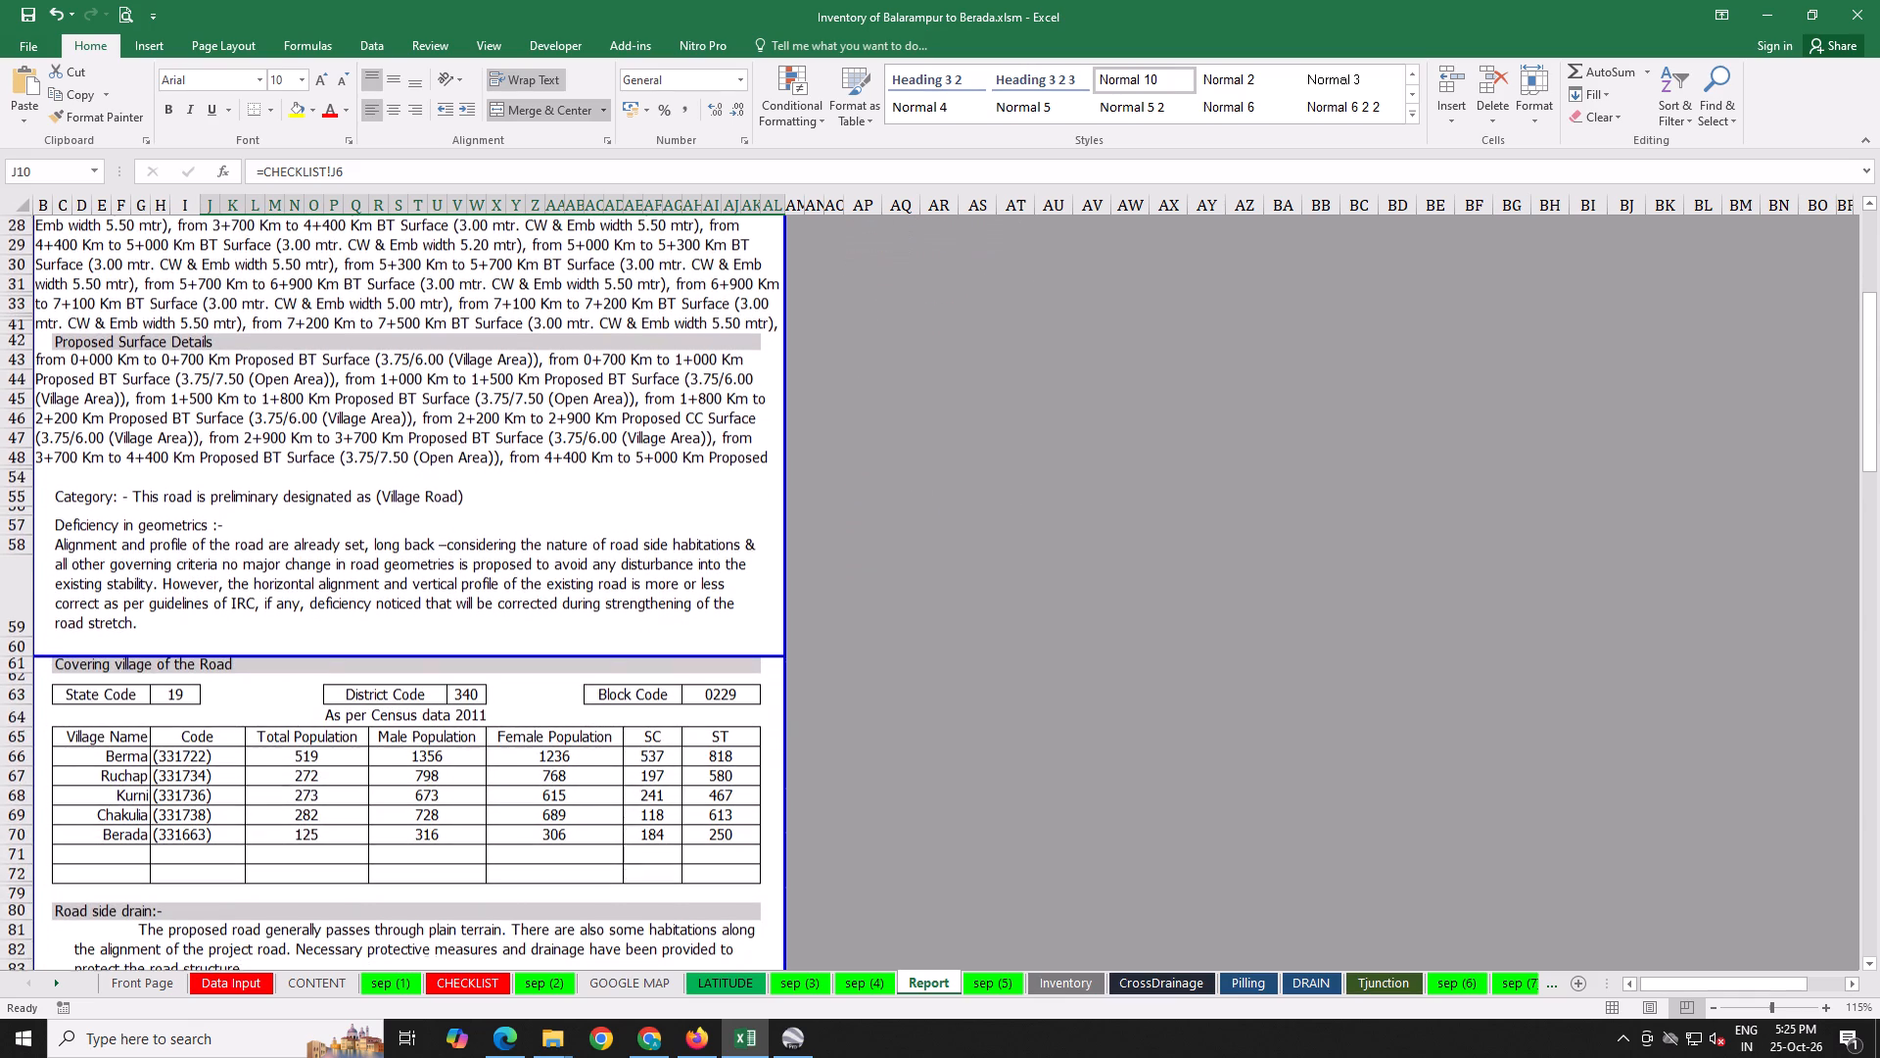
left_click(351, 757)
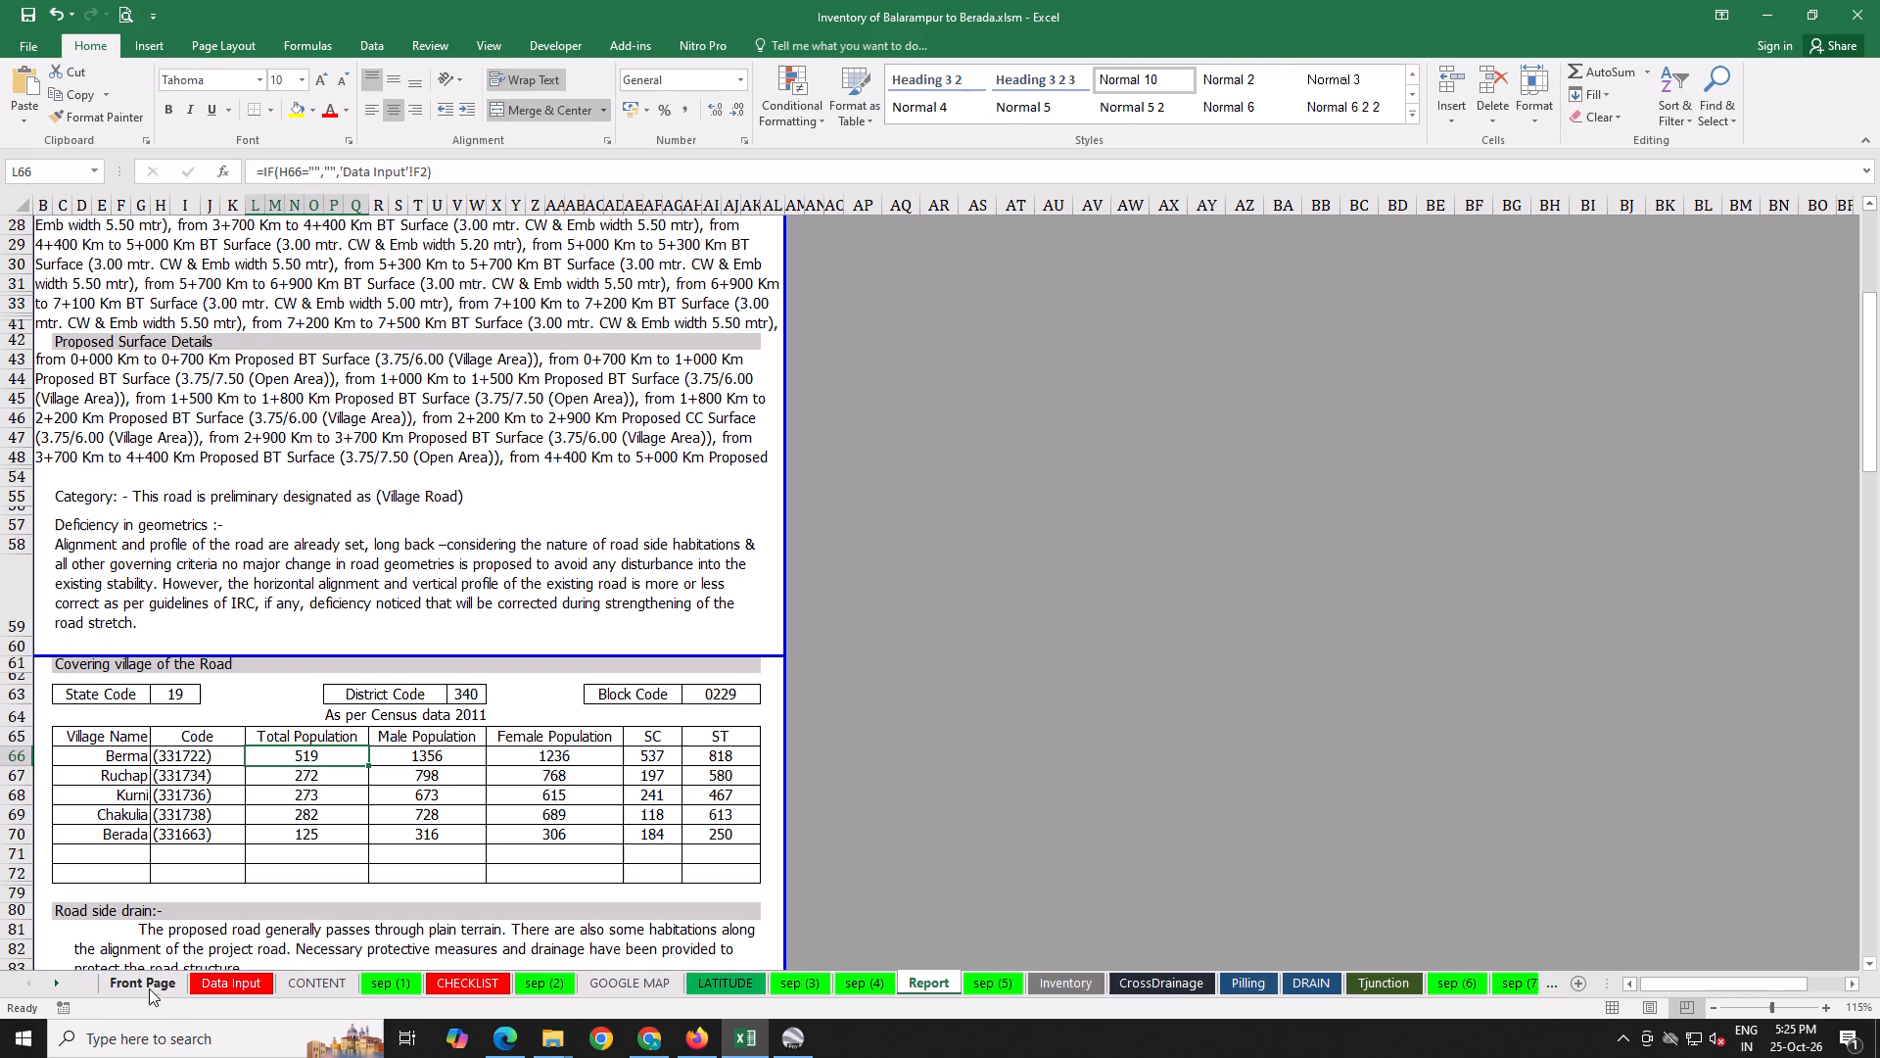
left_click(208, 980)
scroll(532, 858, "up", 5)
left_click_drag(534, 858, 0, 833)
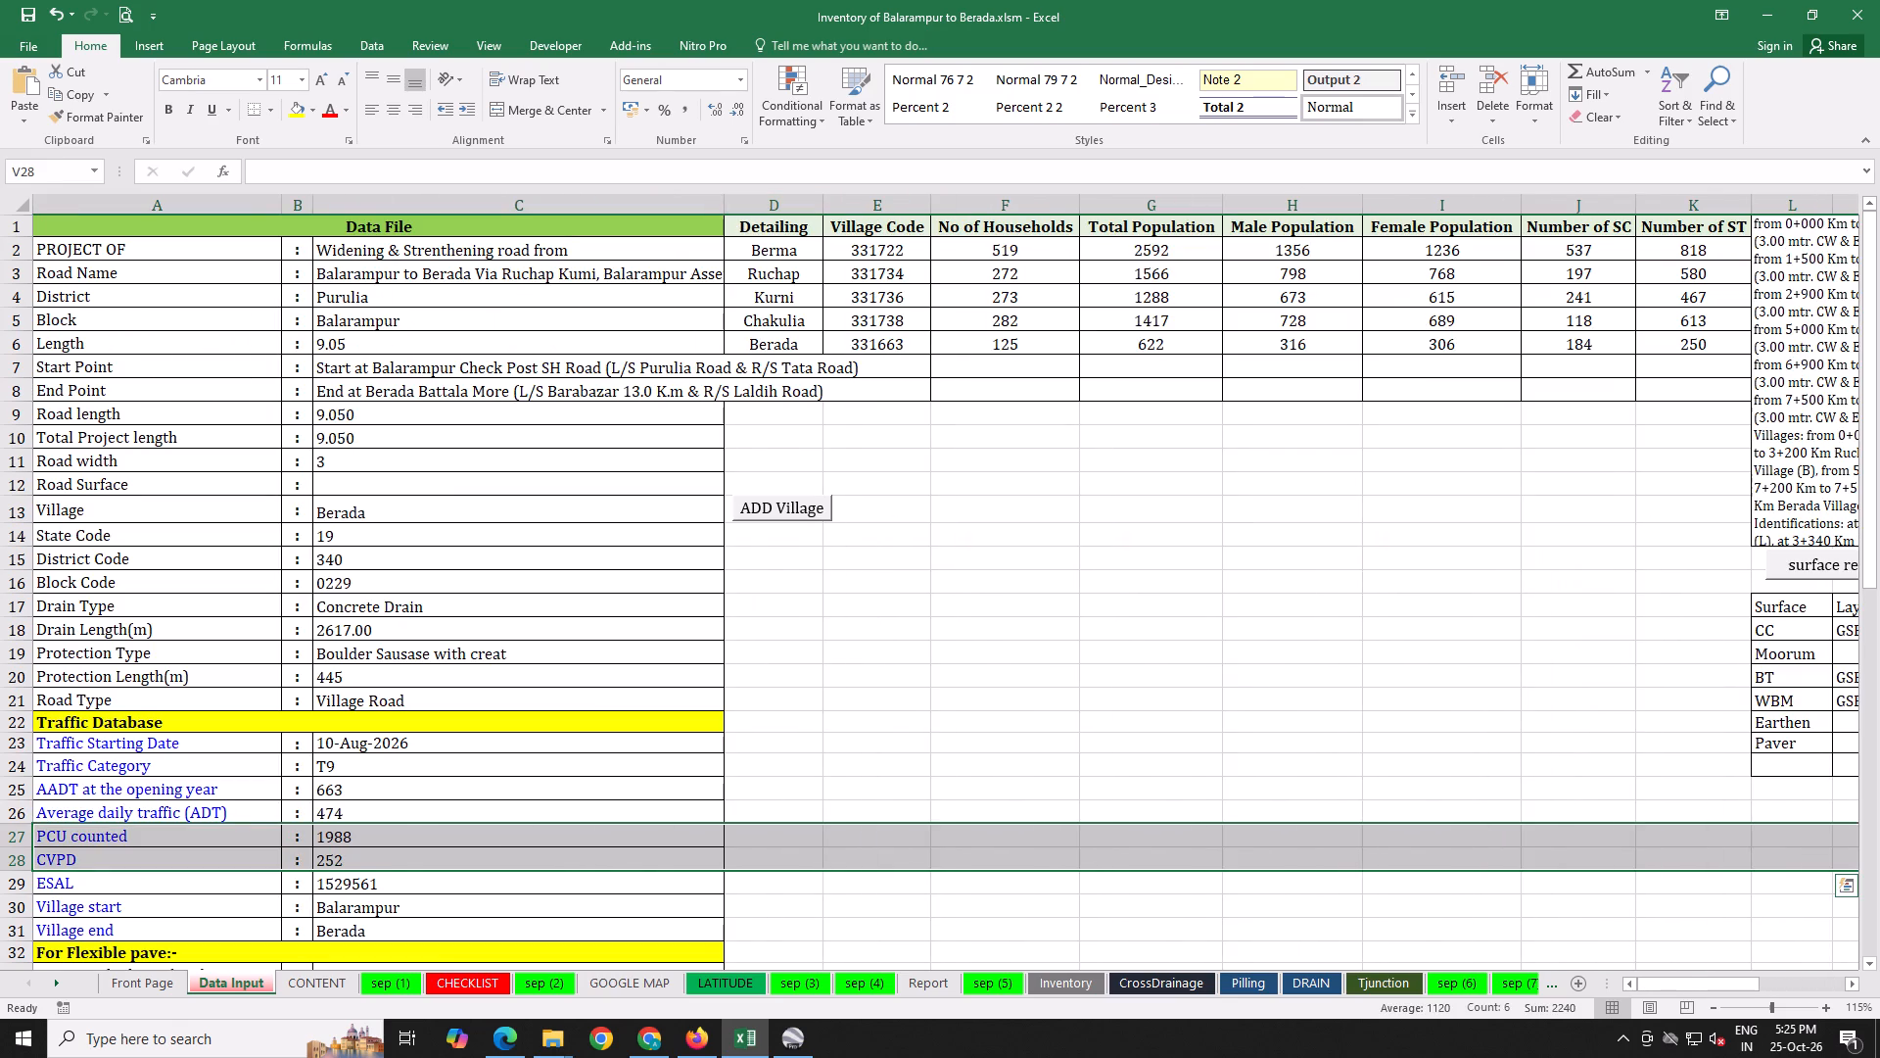
left_click(1036, 246)
left_click(1169, 246)
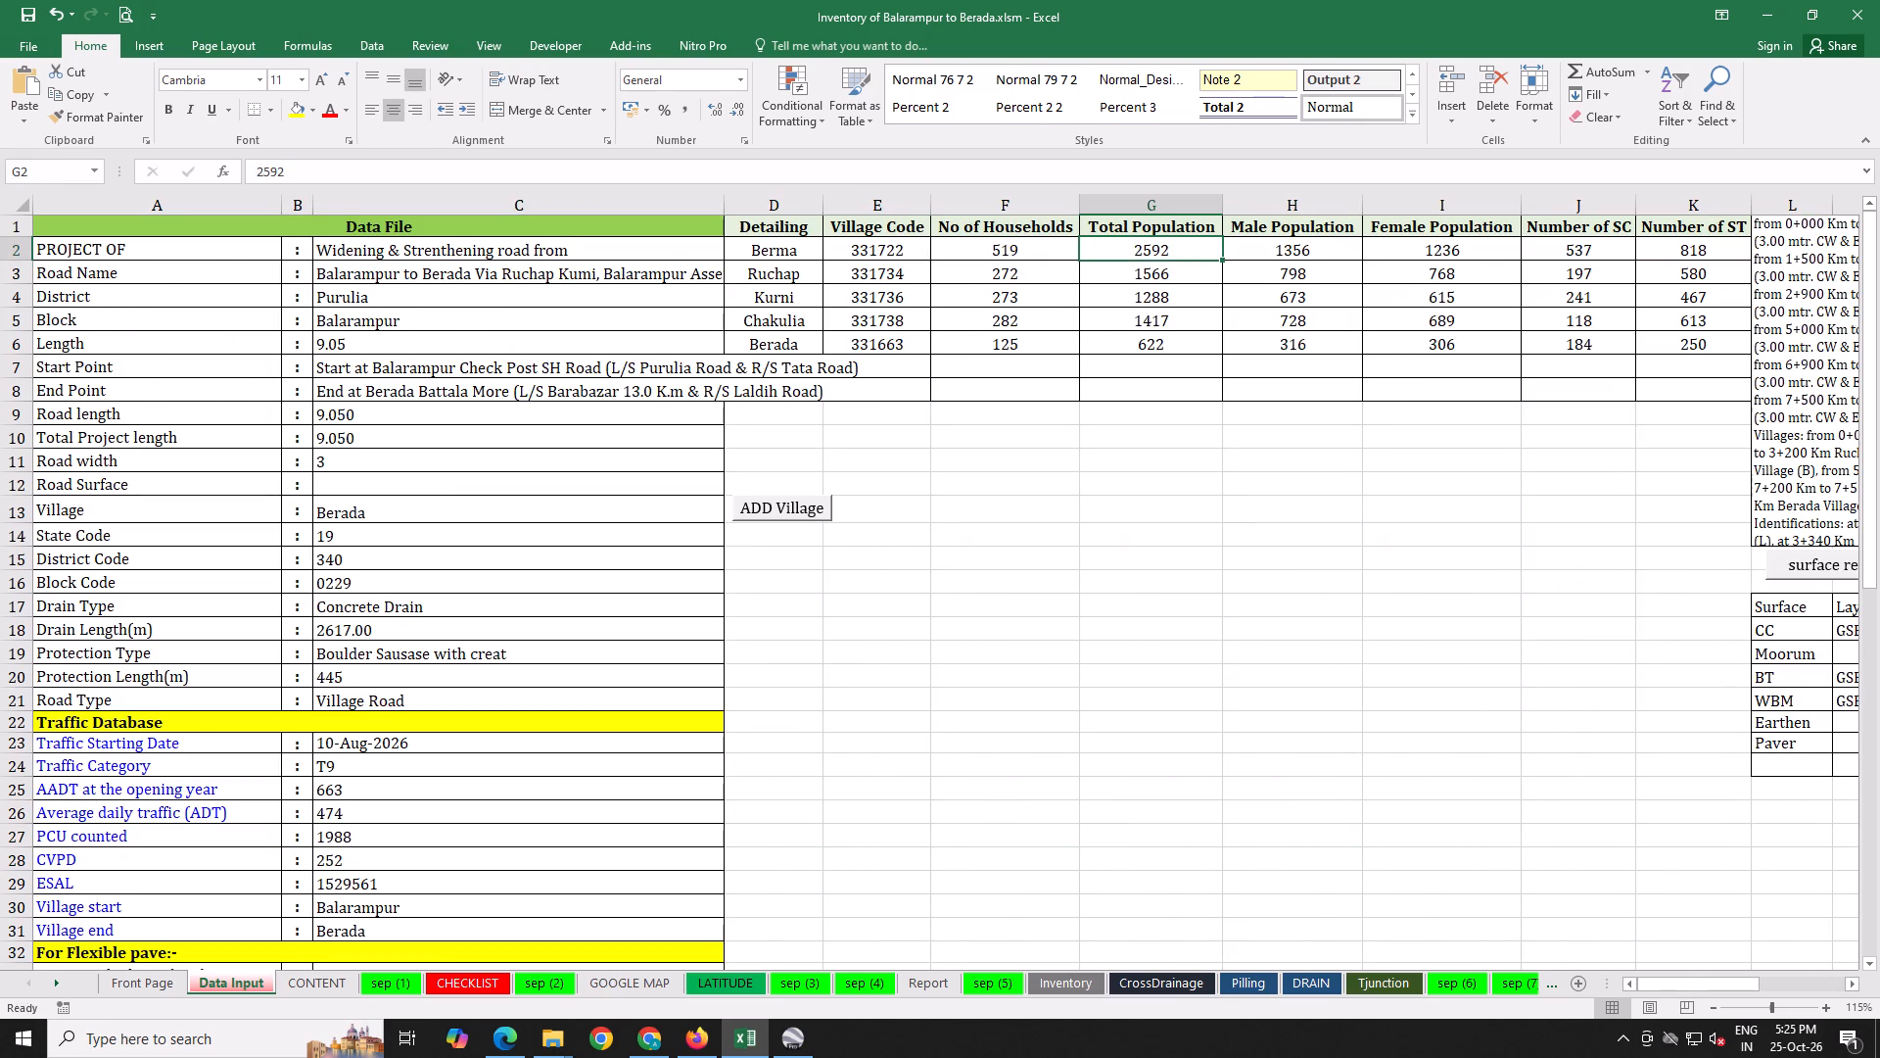
left_click(1054, 247)
left_click(1120, 243)
Change Berma's Total Population formula in the Report's covering village table to reference 'Data Input'!G2.
left_click(946, 990)
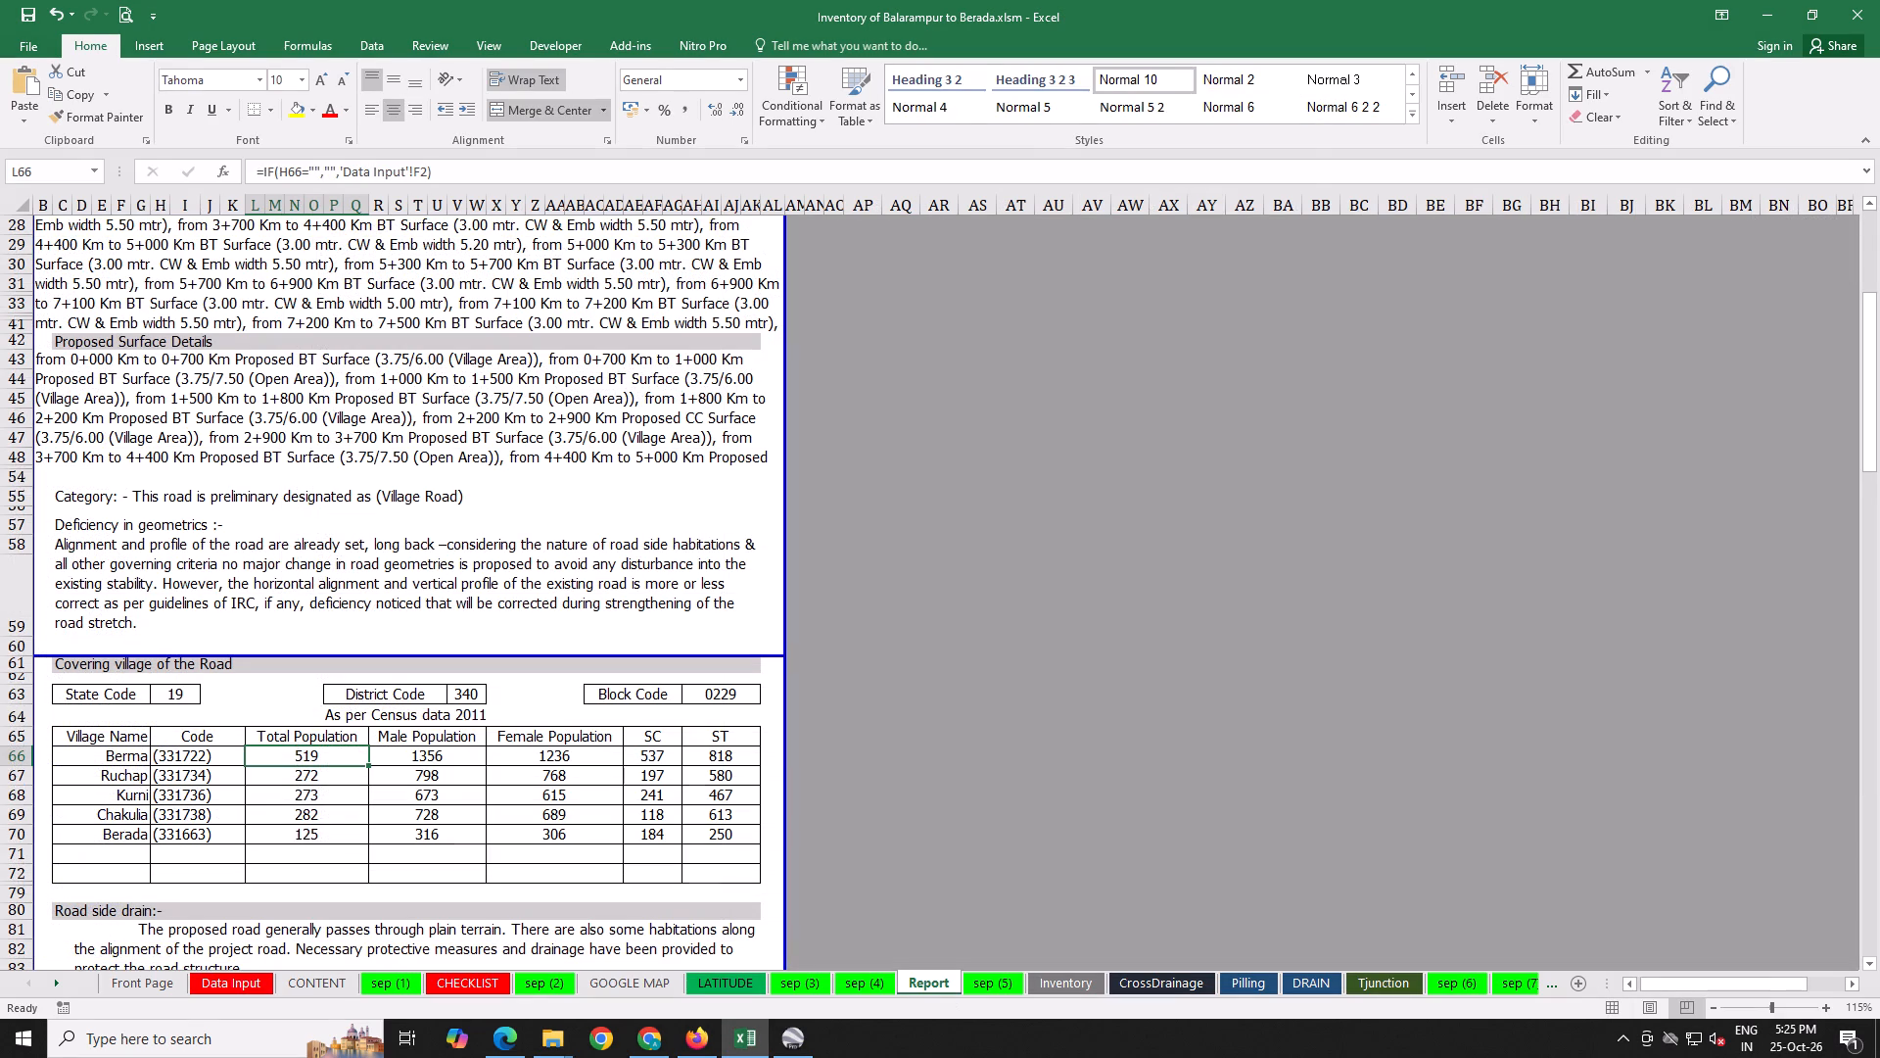
left_click(419, 167)
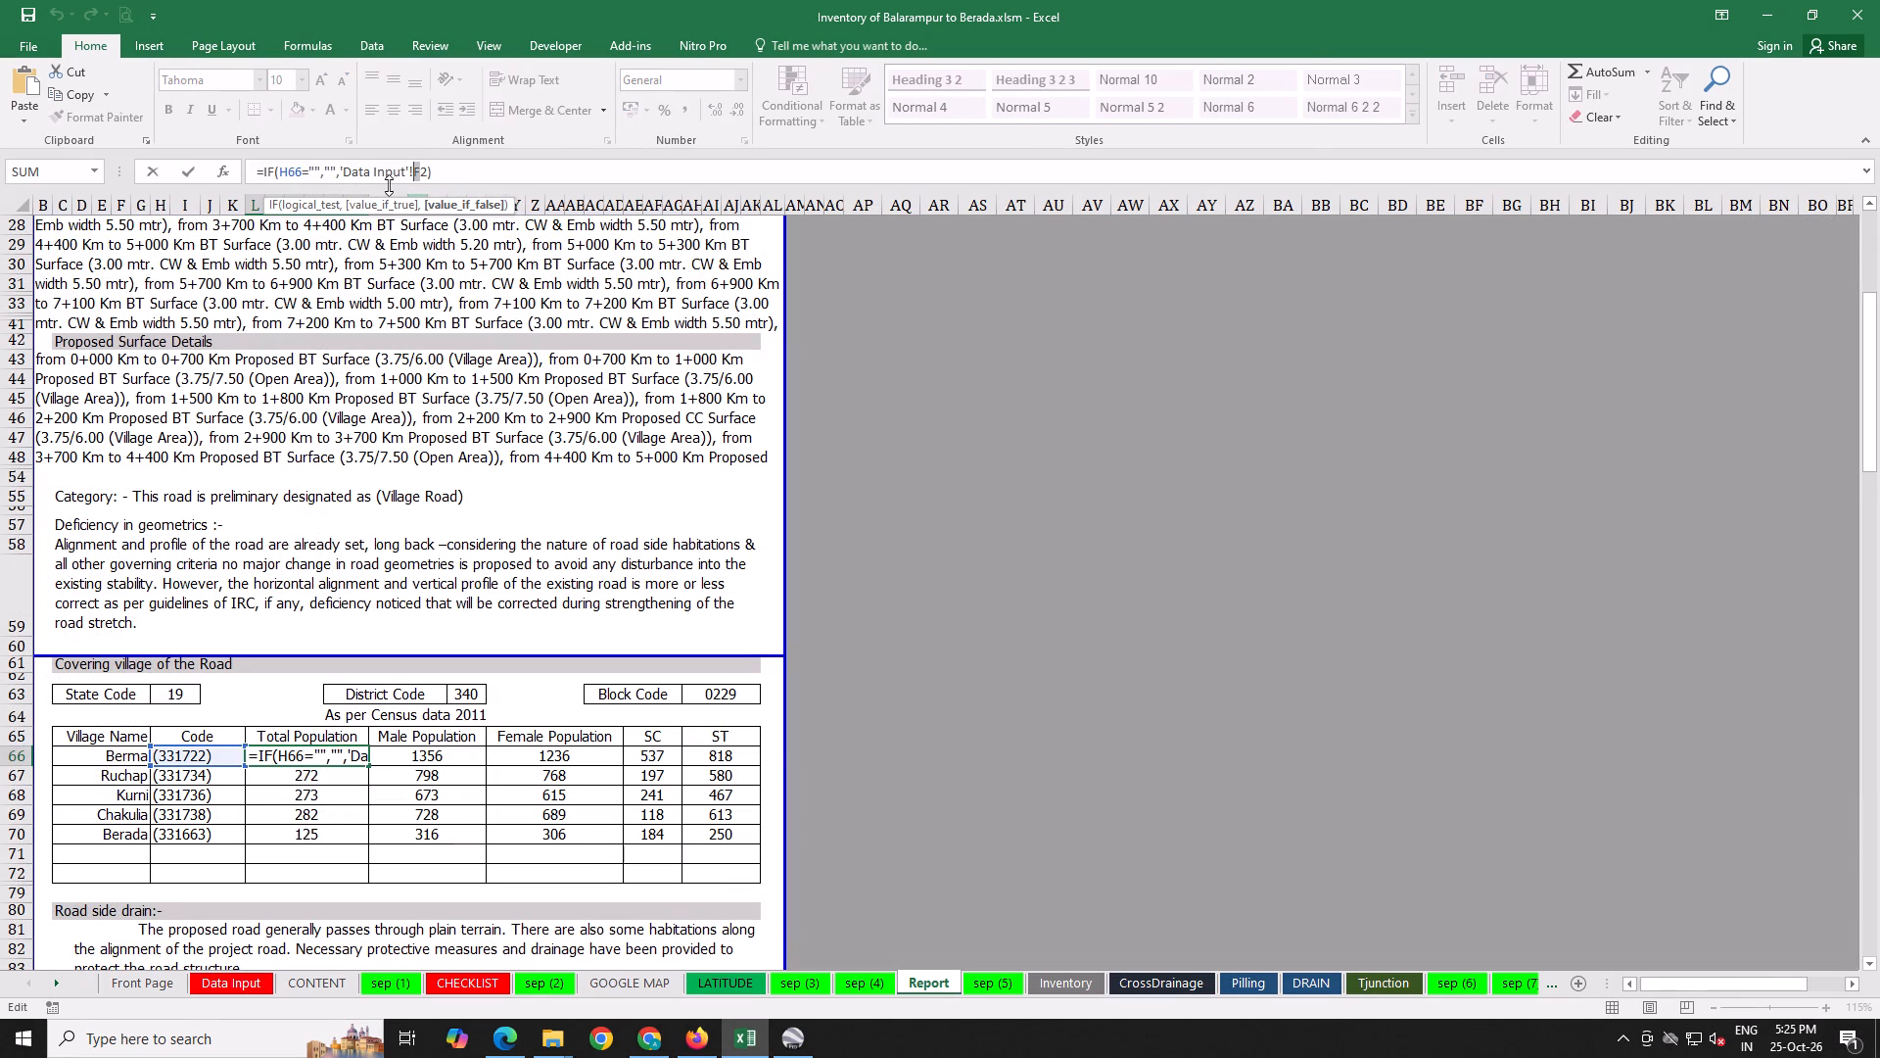
left_click(300, 172)
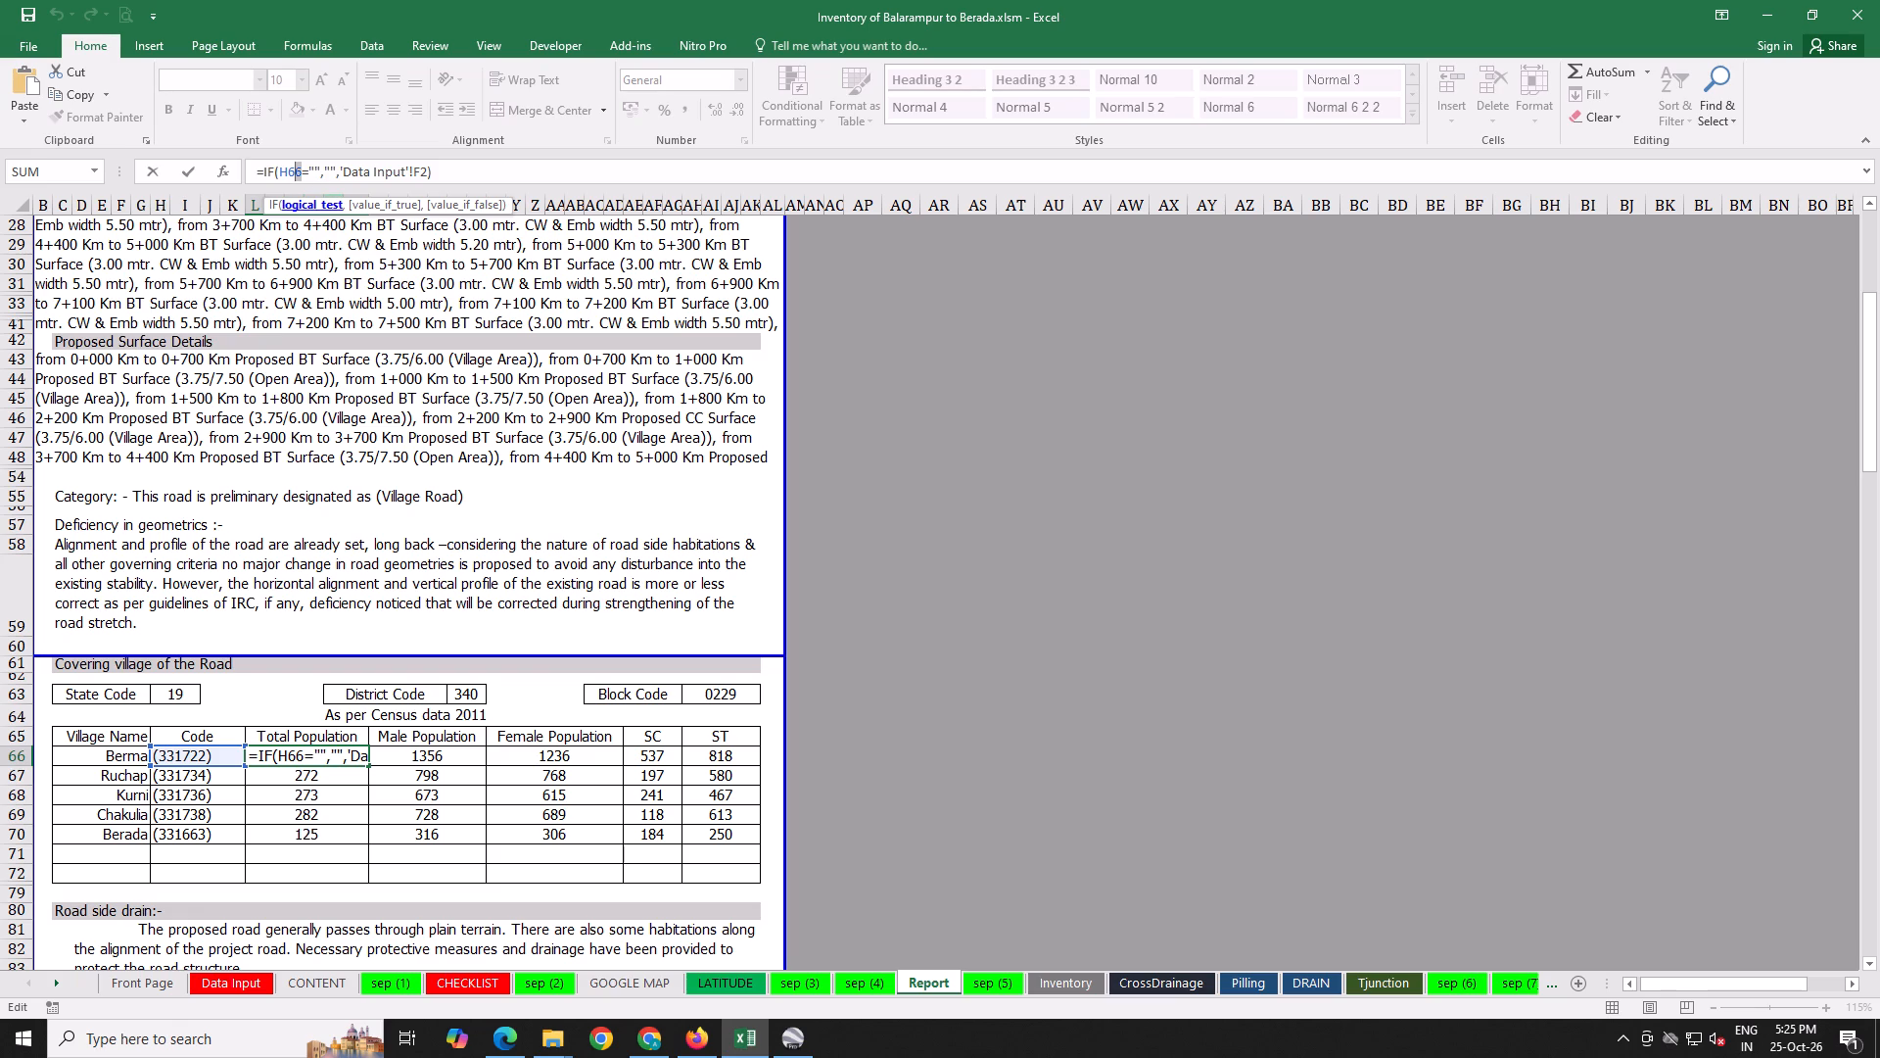
left_click(421, 168)
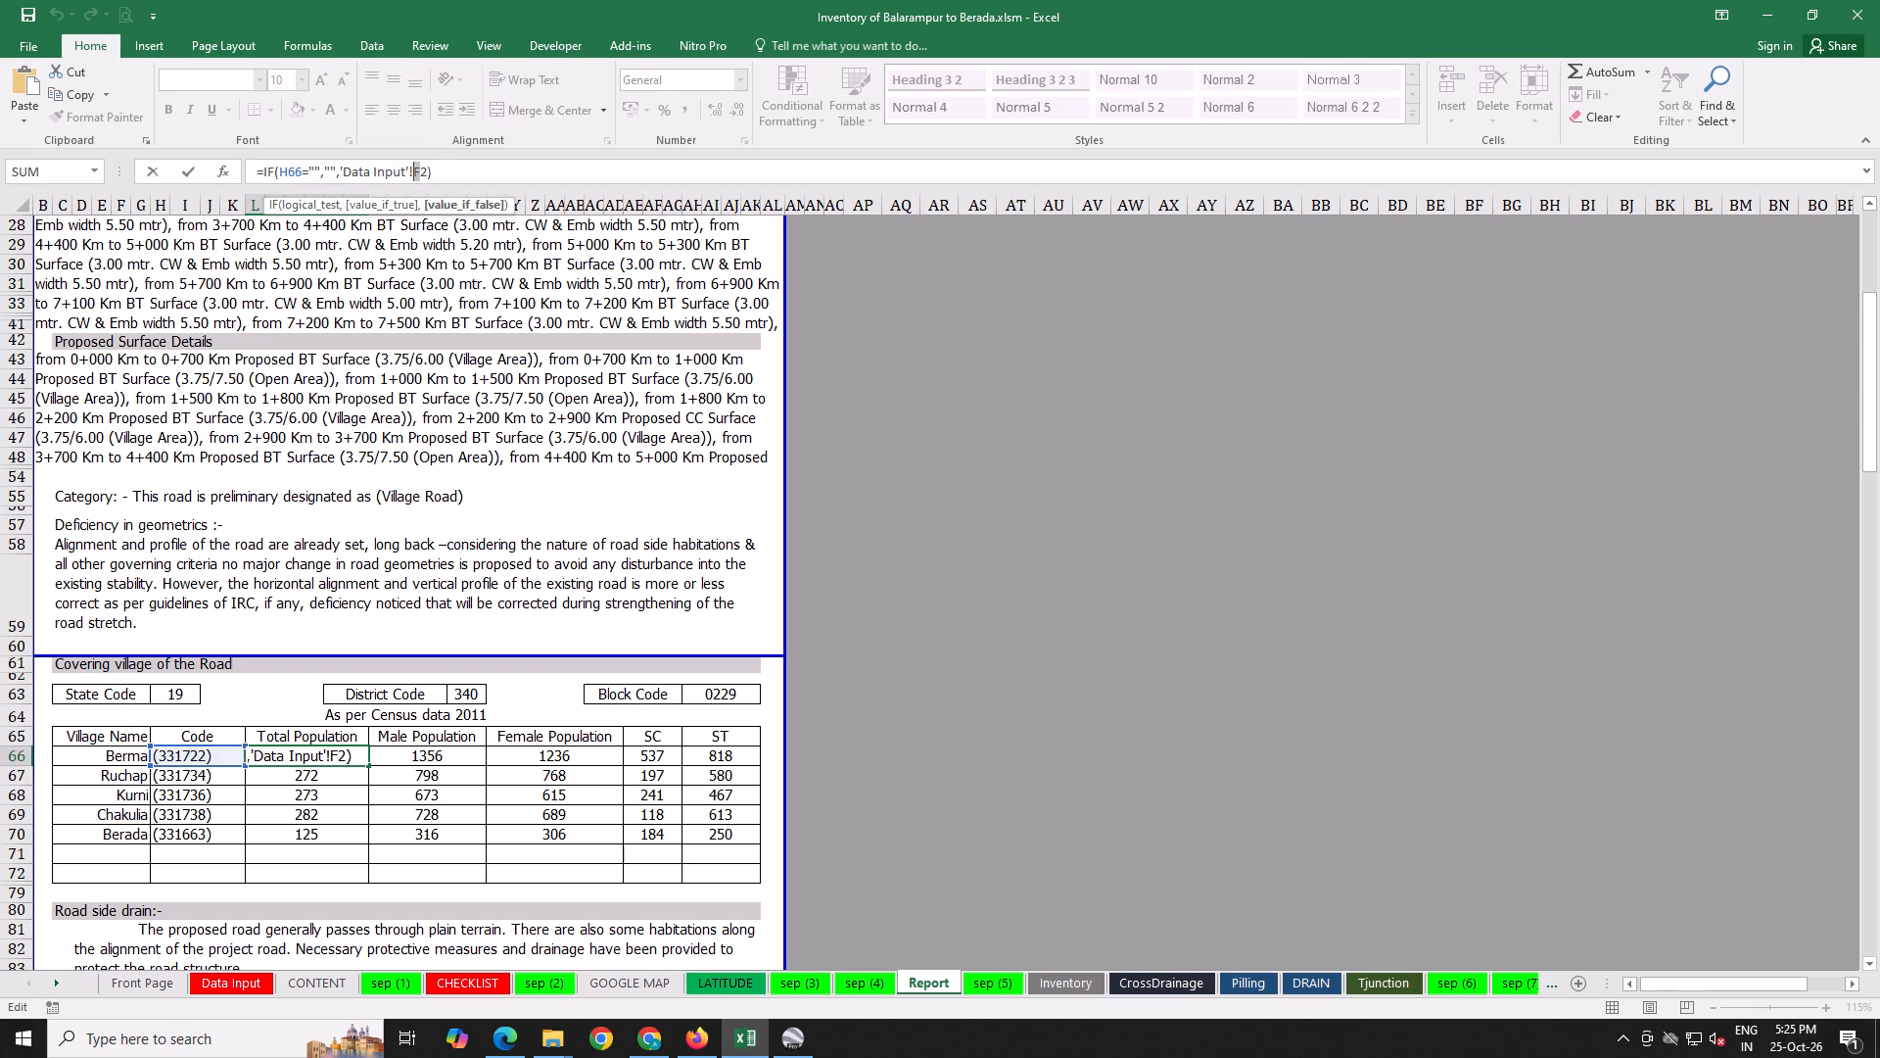
key("shift+g")
key("Return")
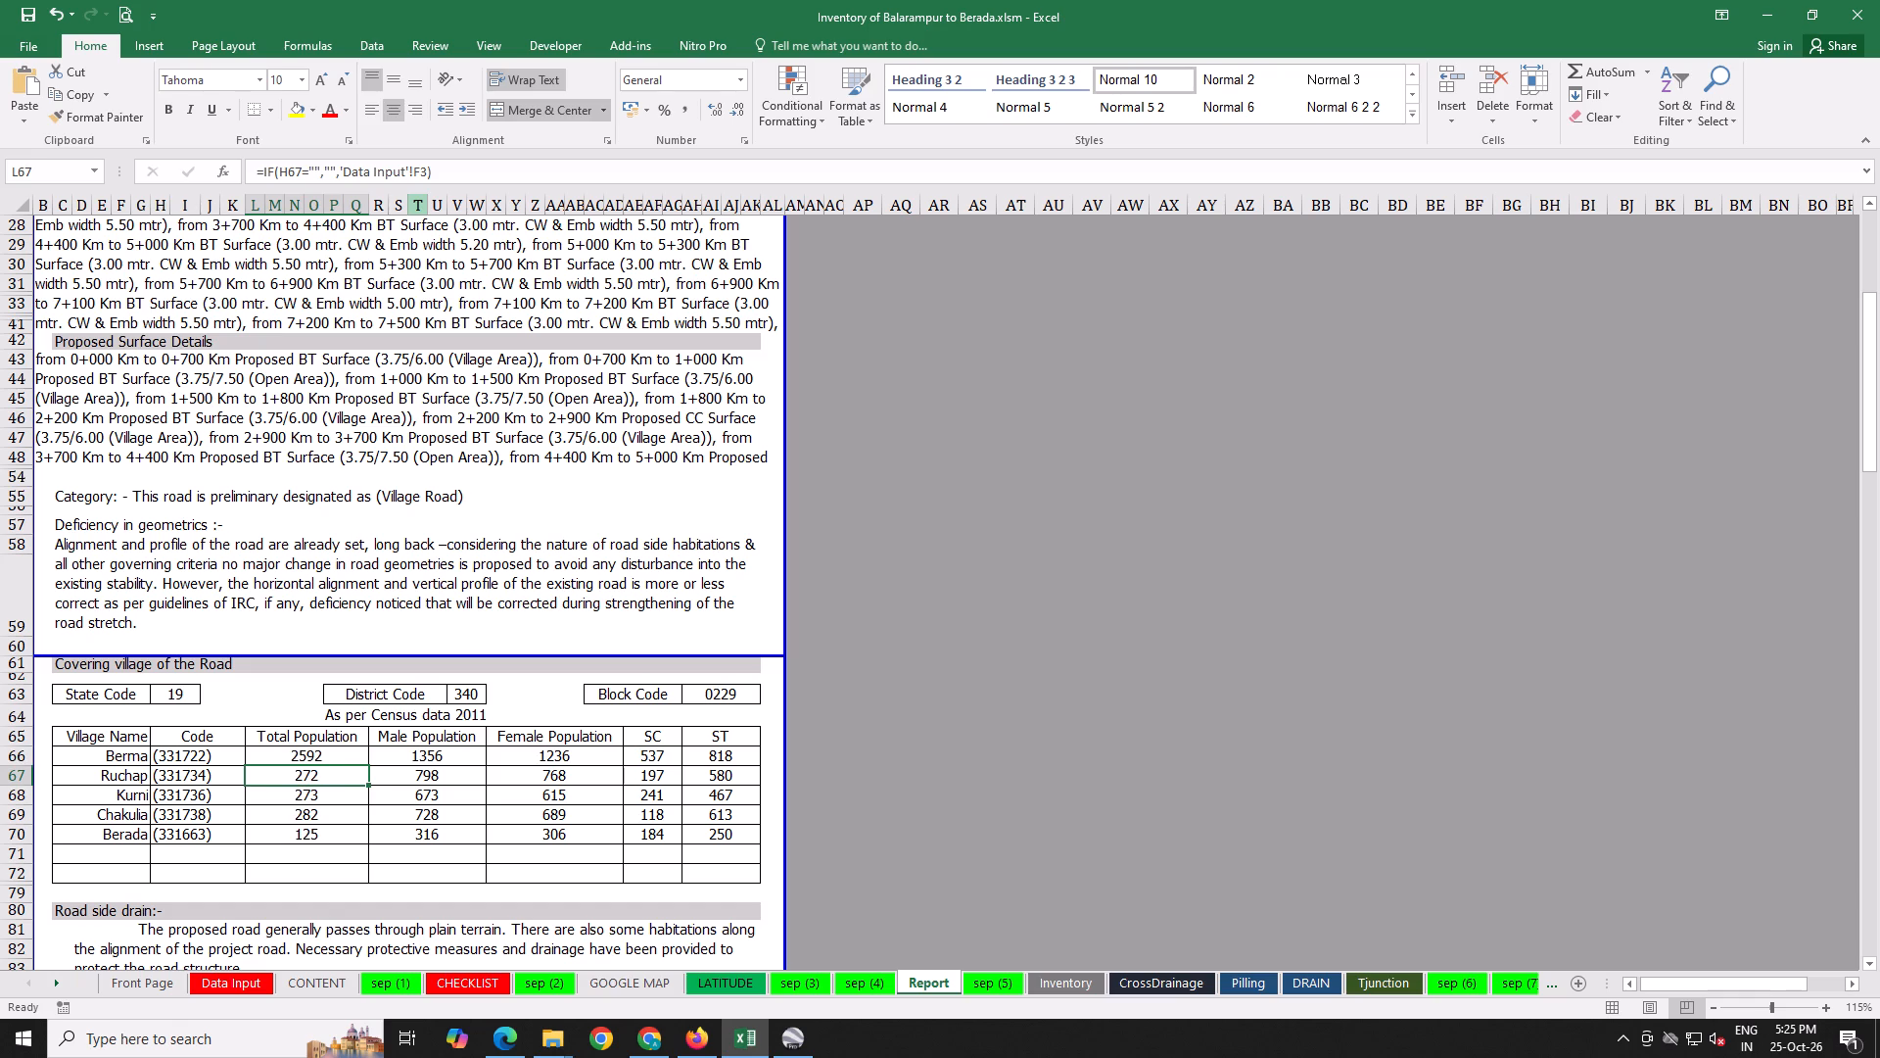
Fill Berma's Total Population formula down through the Berada row of the Report's covering village table.
left_click(299, 756)
left_click_drag(367, 766, 368, 841)
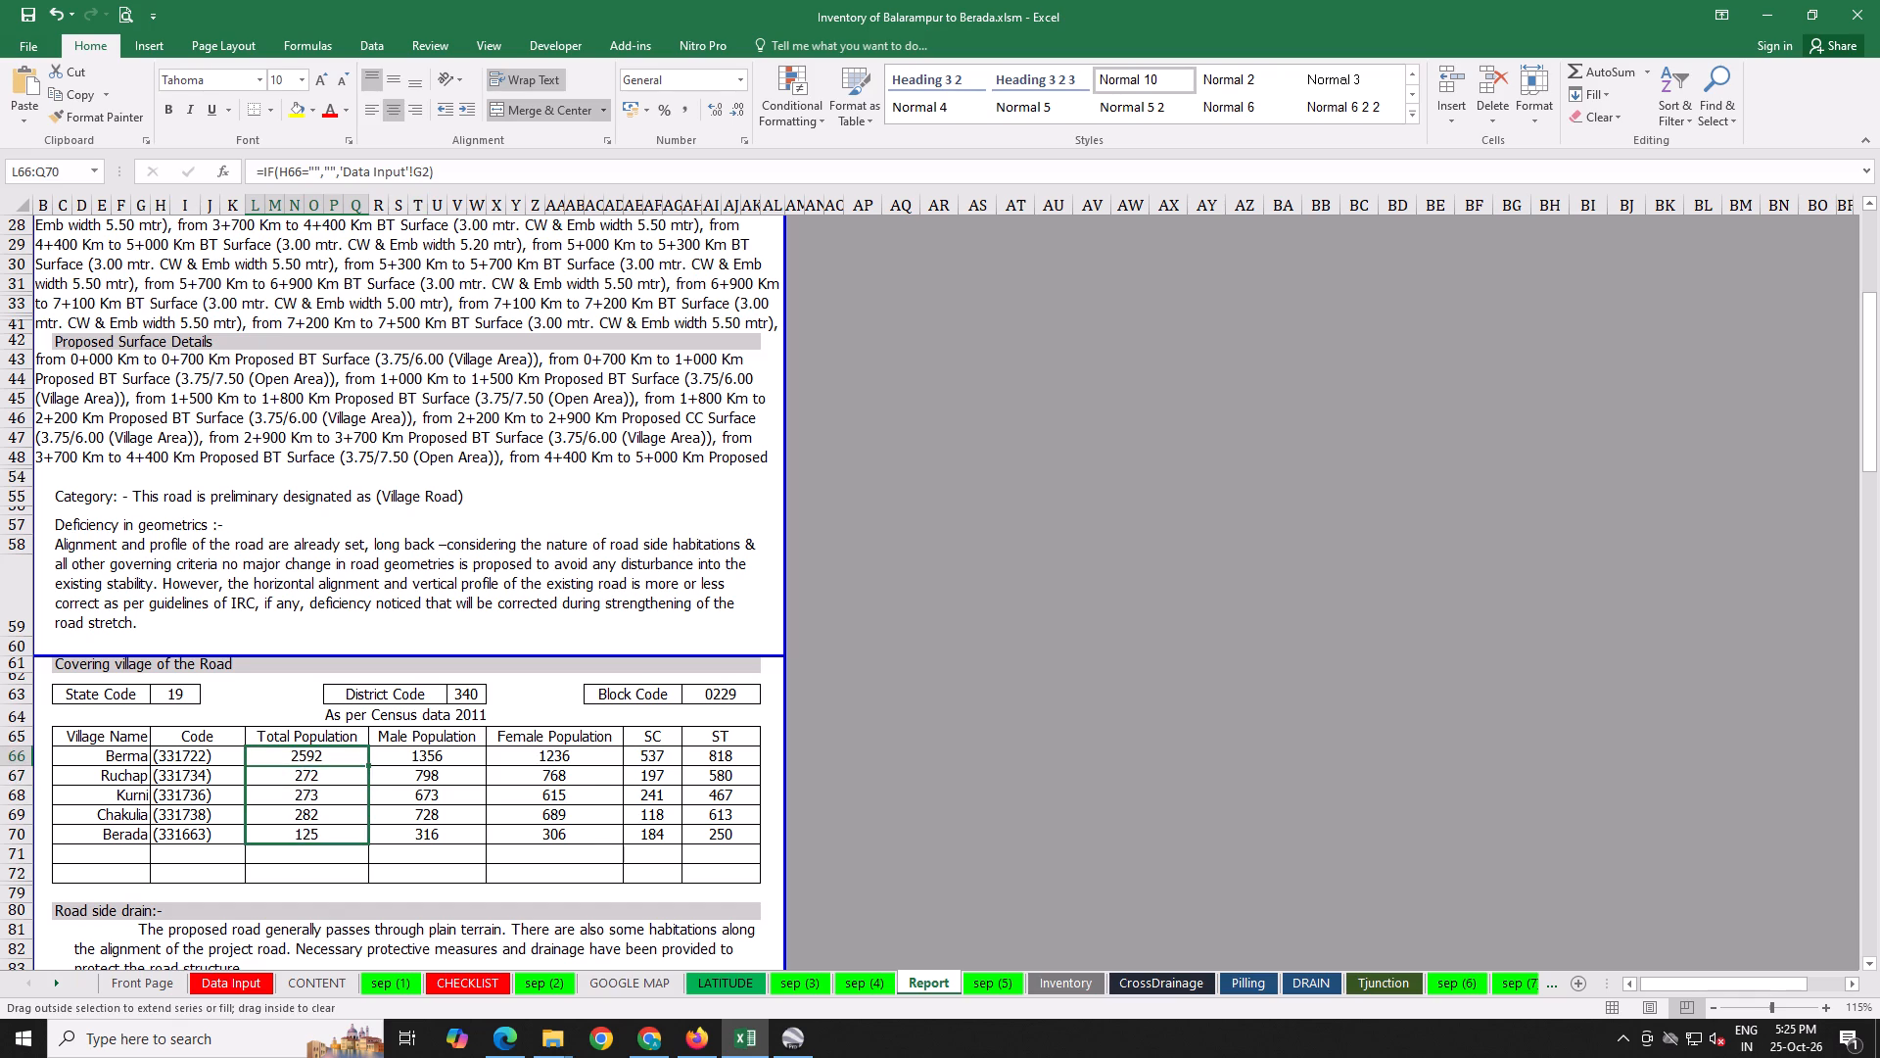
left_click(582, 807)
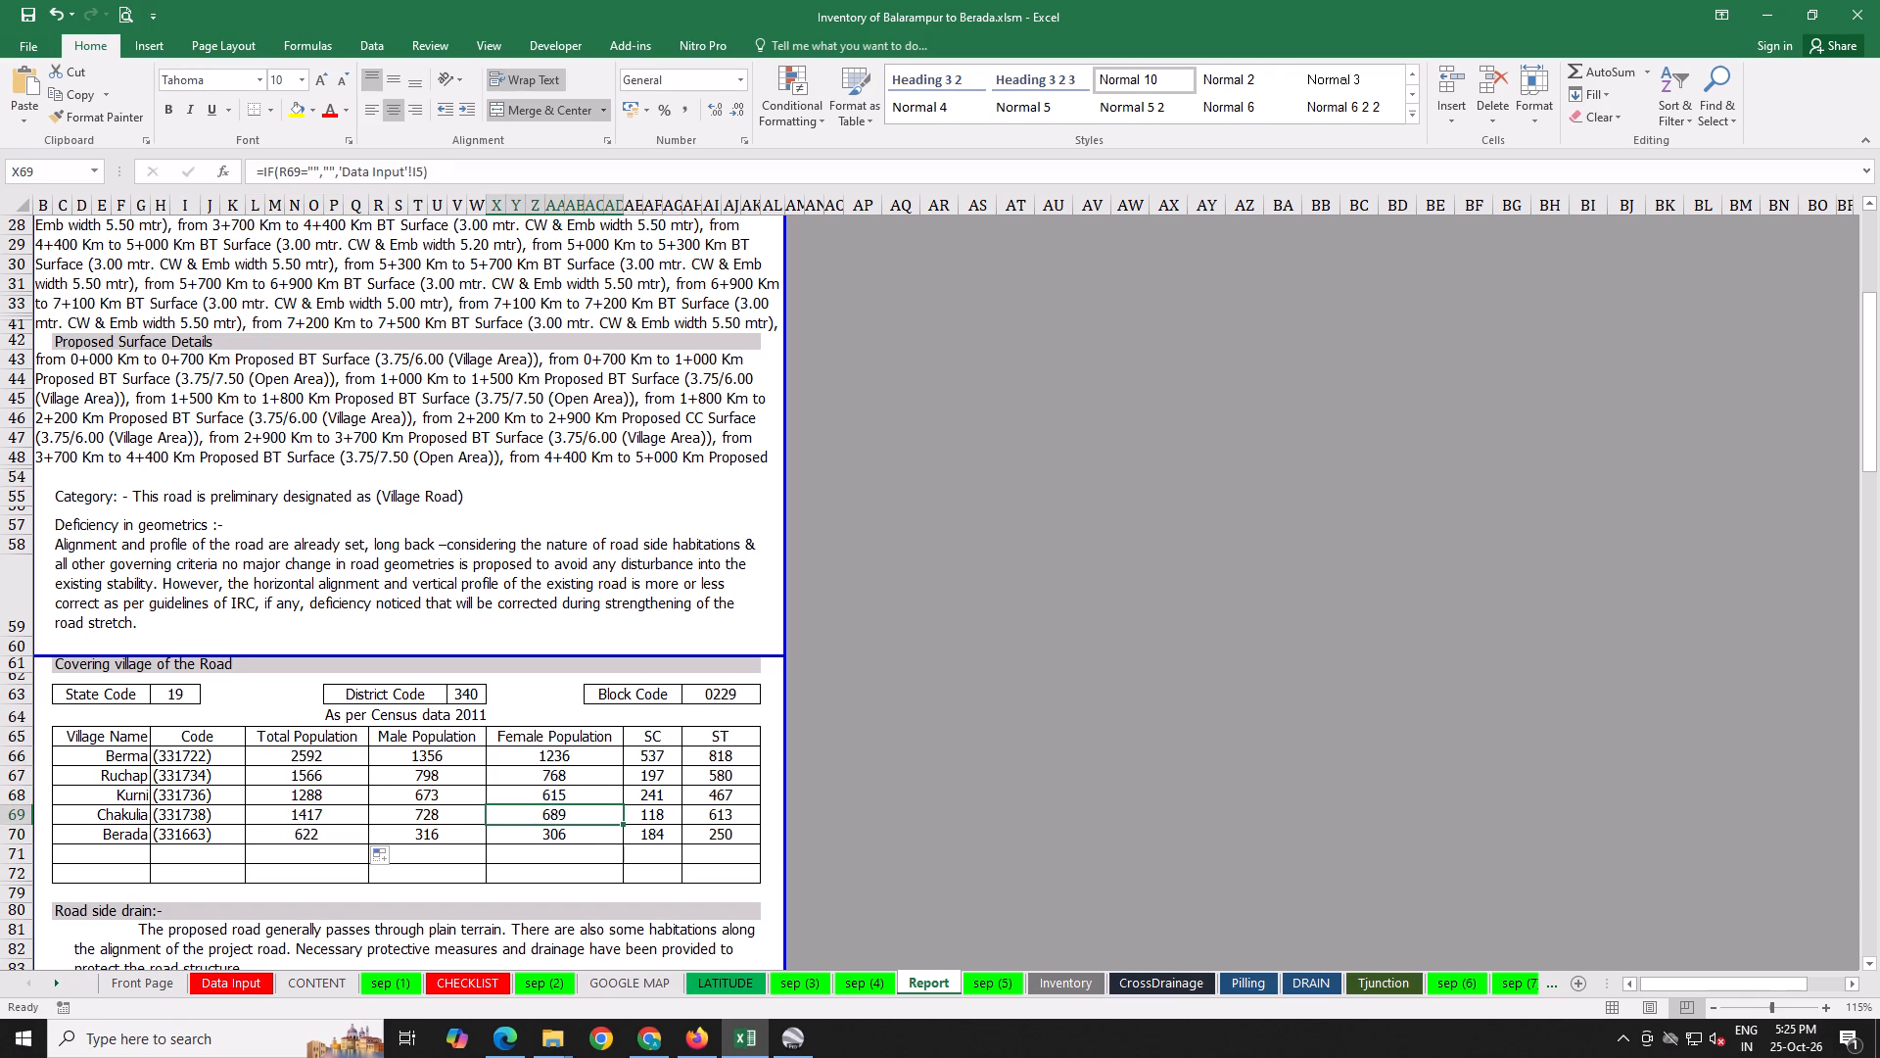
scroll(911, 798, "down", 1)
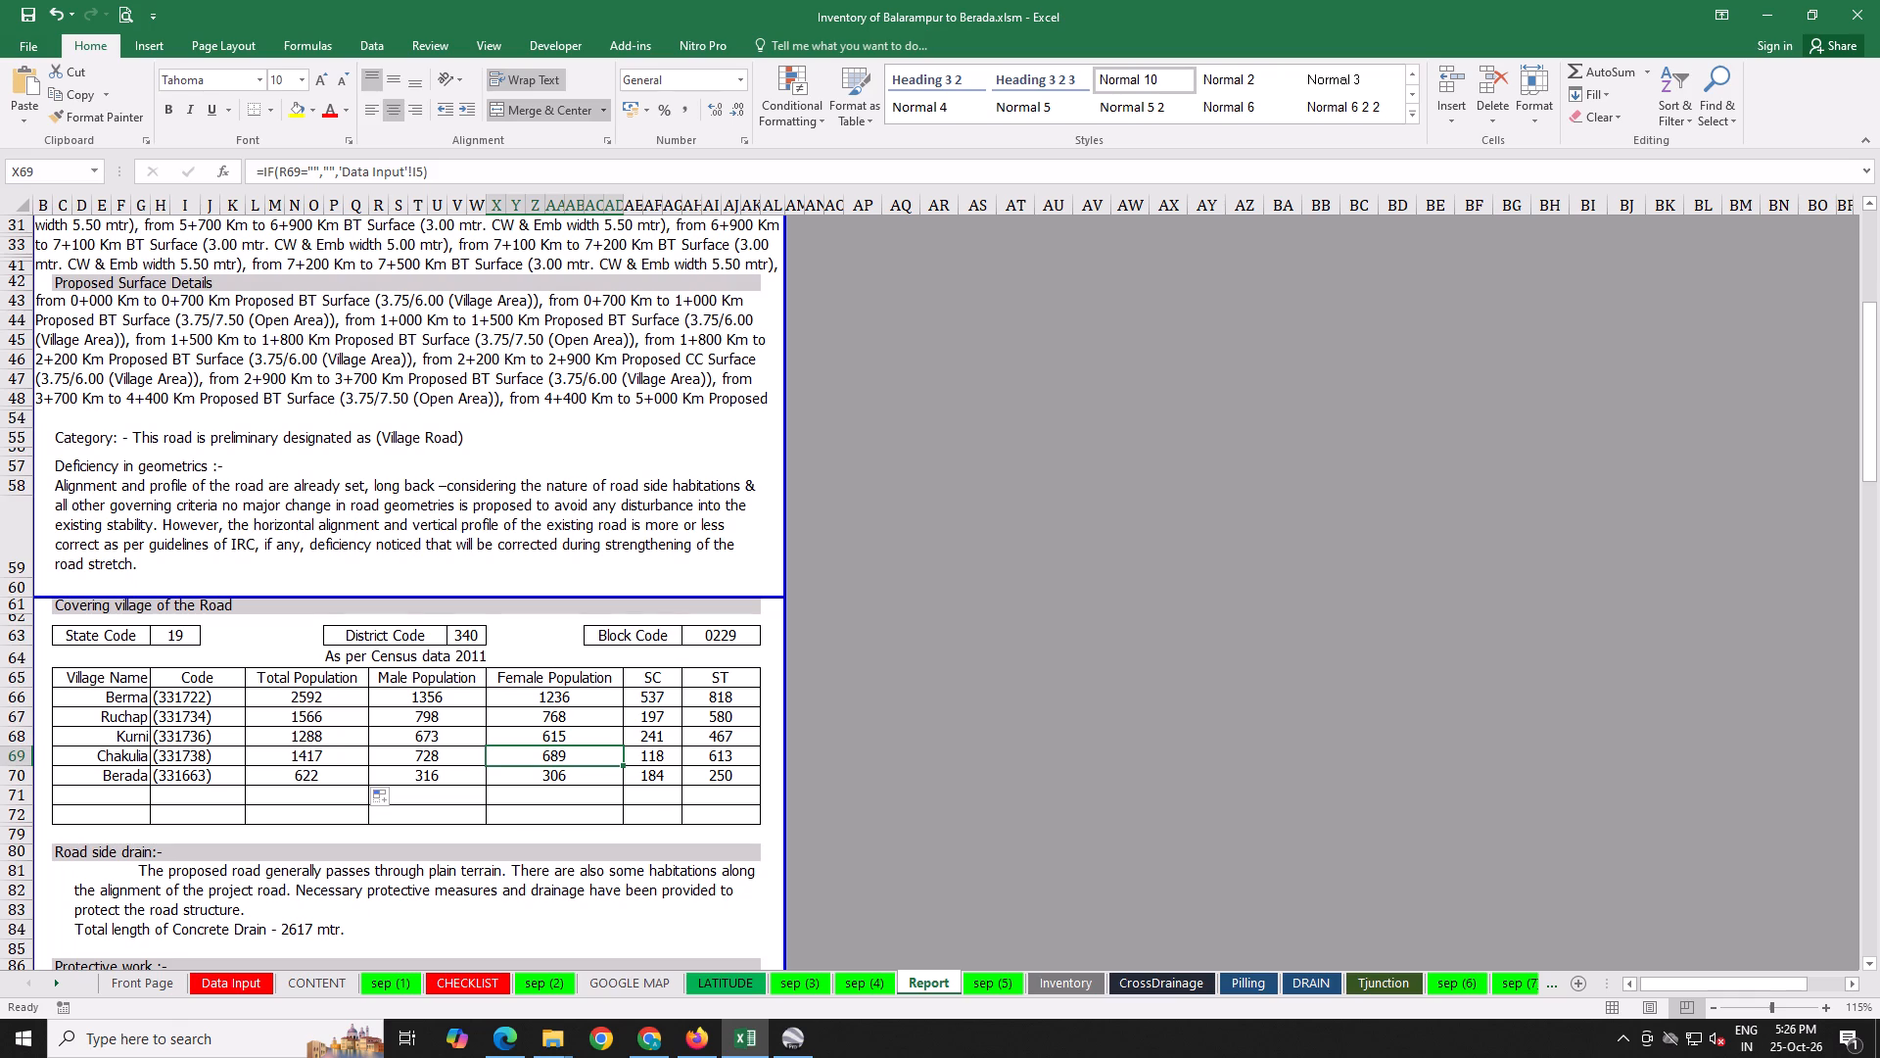
Review the Report from the covering village table through drainage, protective work, CD structures, traffic and soil sections to the hard crust details.
scroll(894, 813, "down", 3)
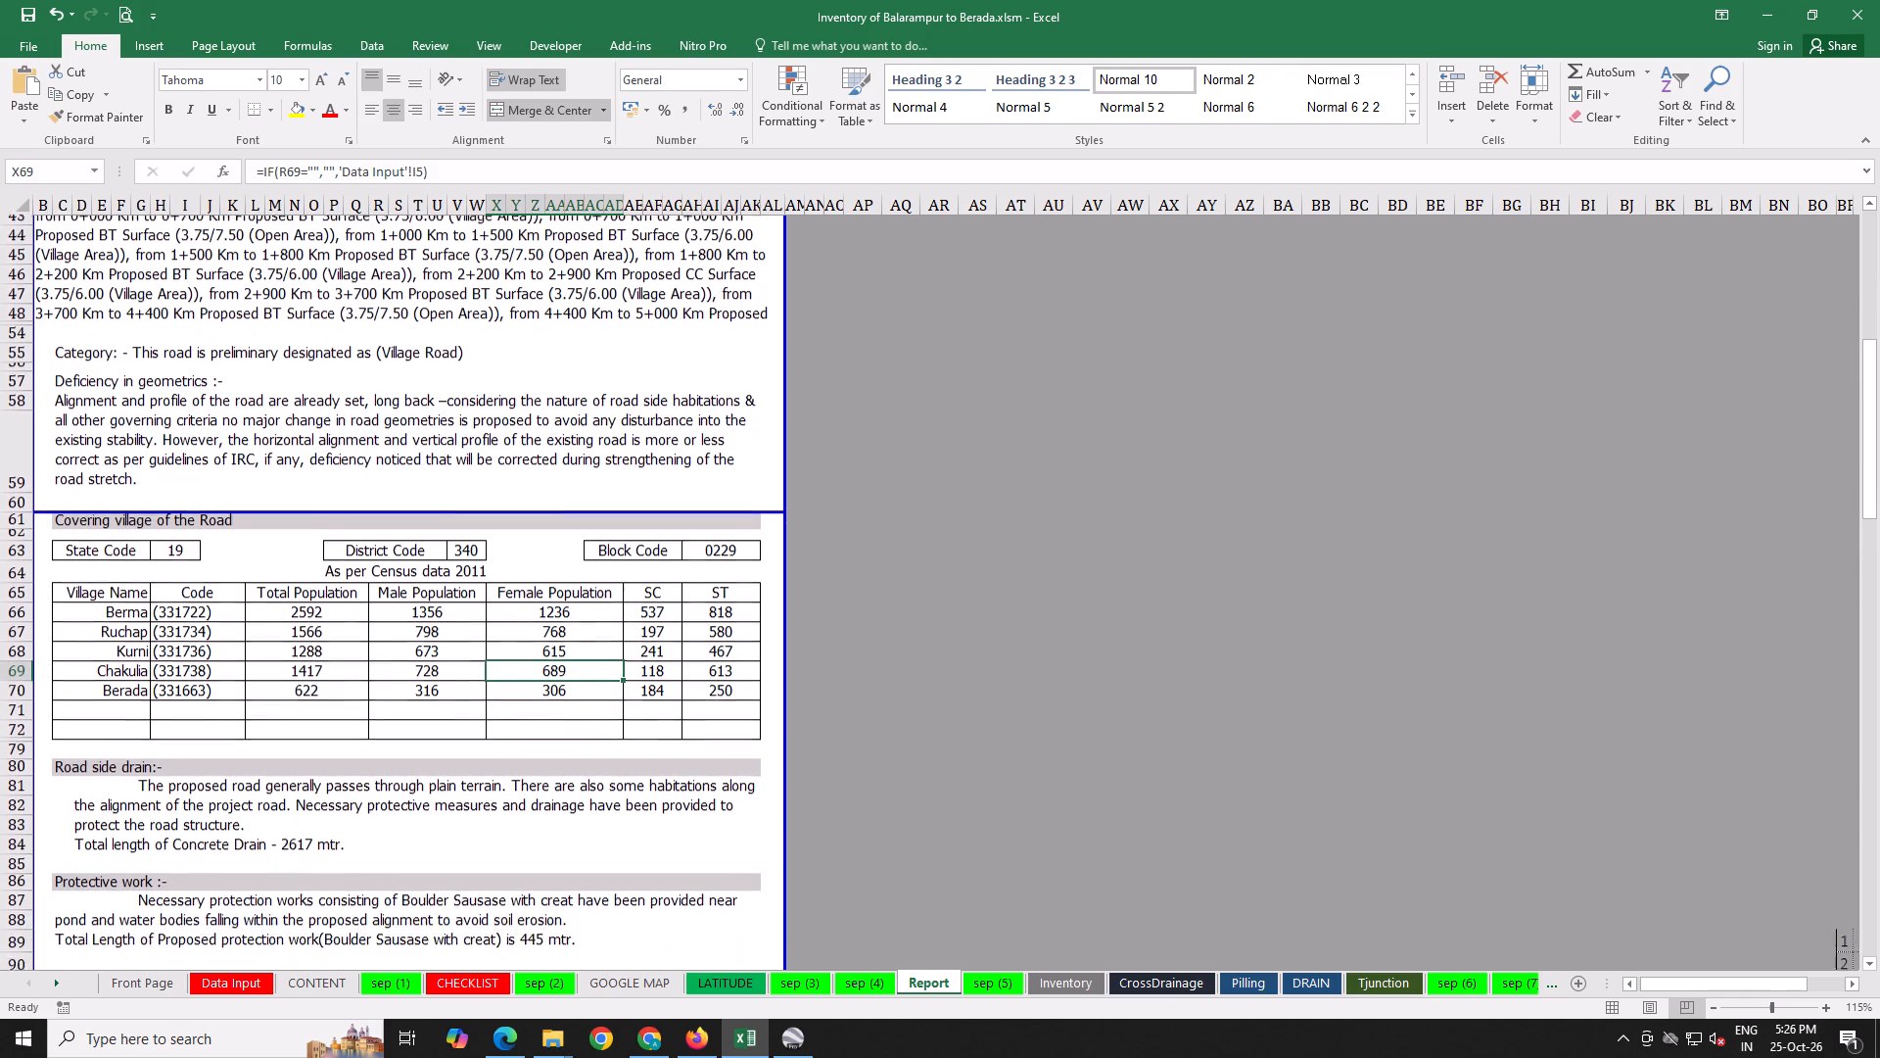
scroll(891, 822, "down", 5)
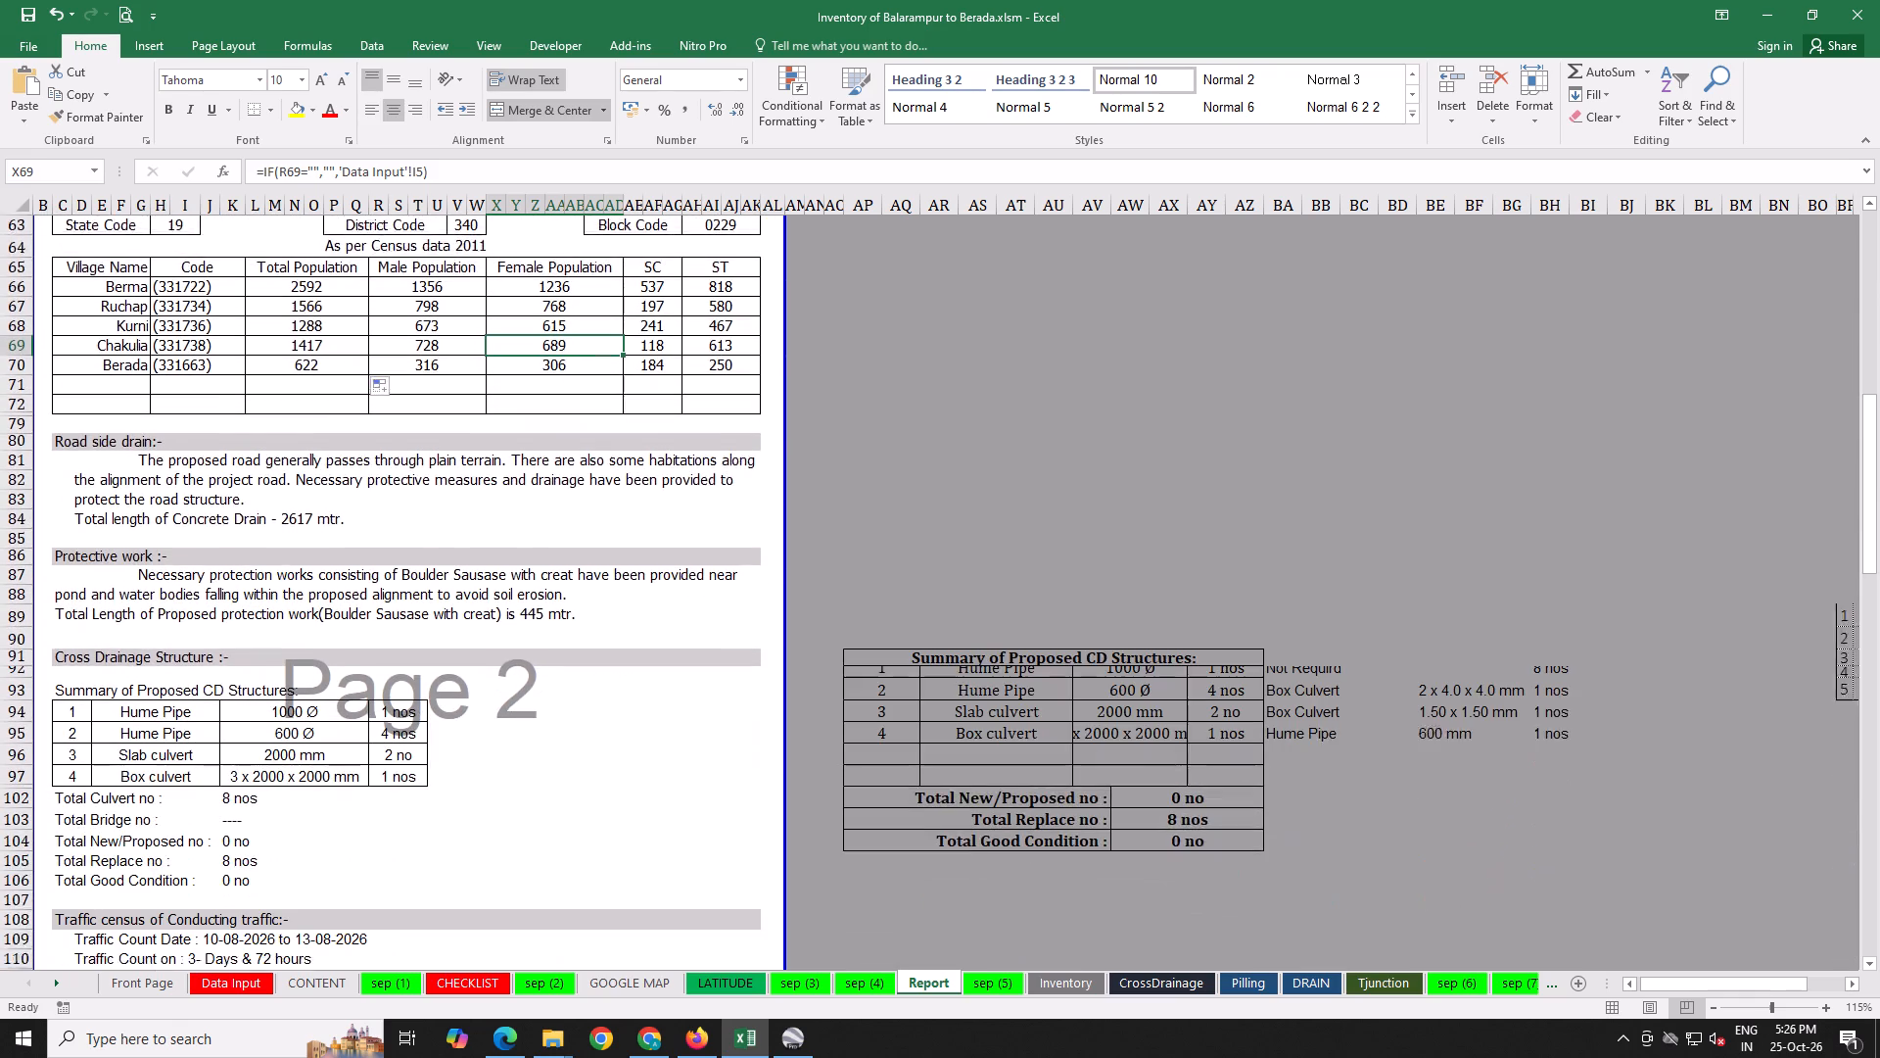
scroll(891, 814, "down", 5)
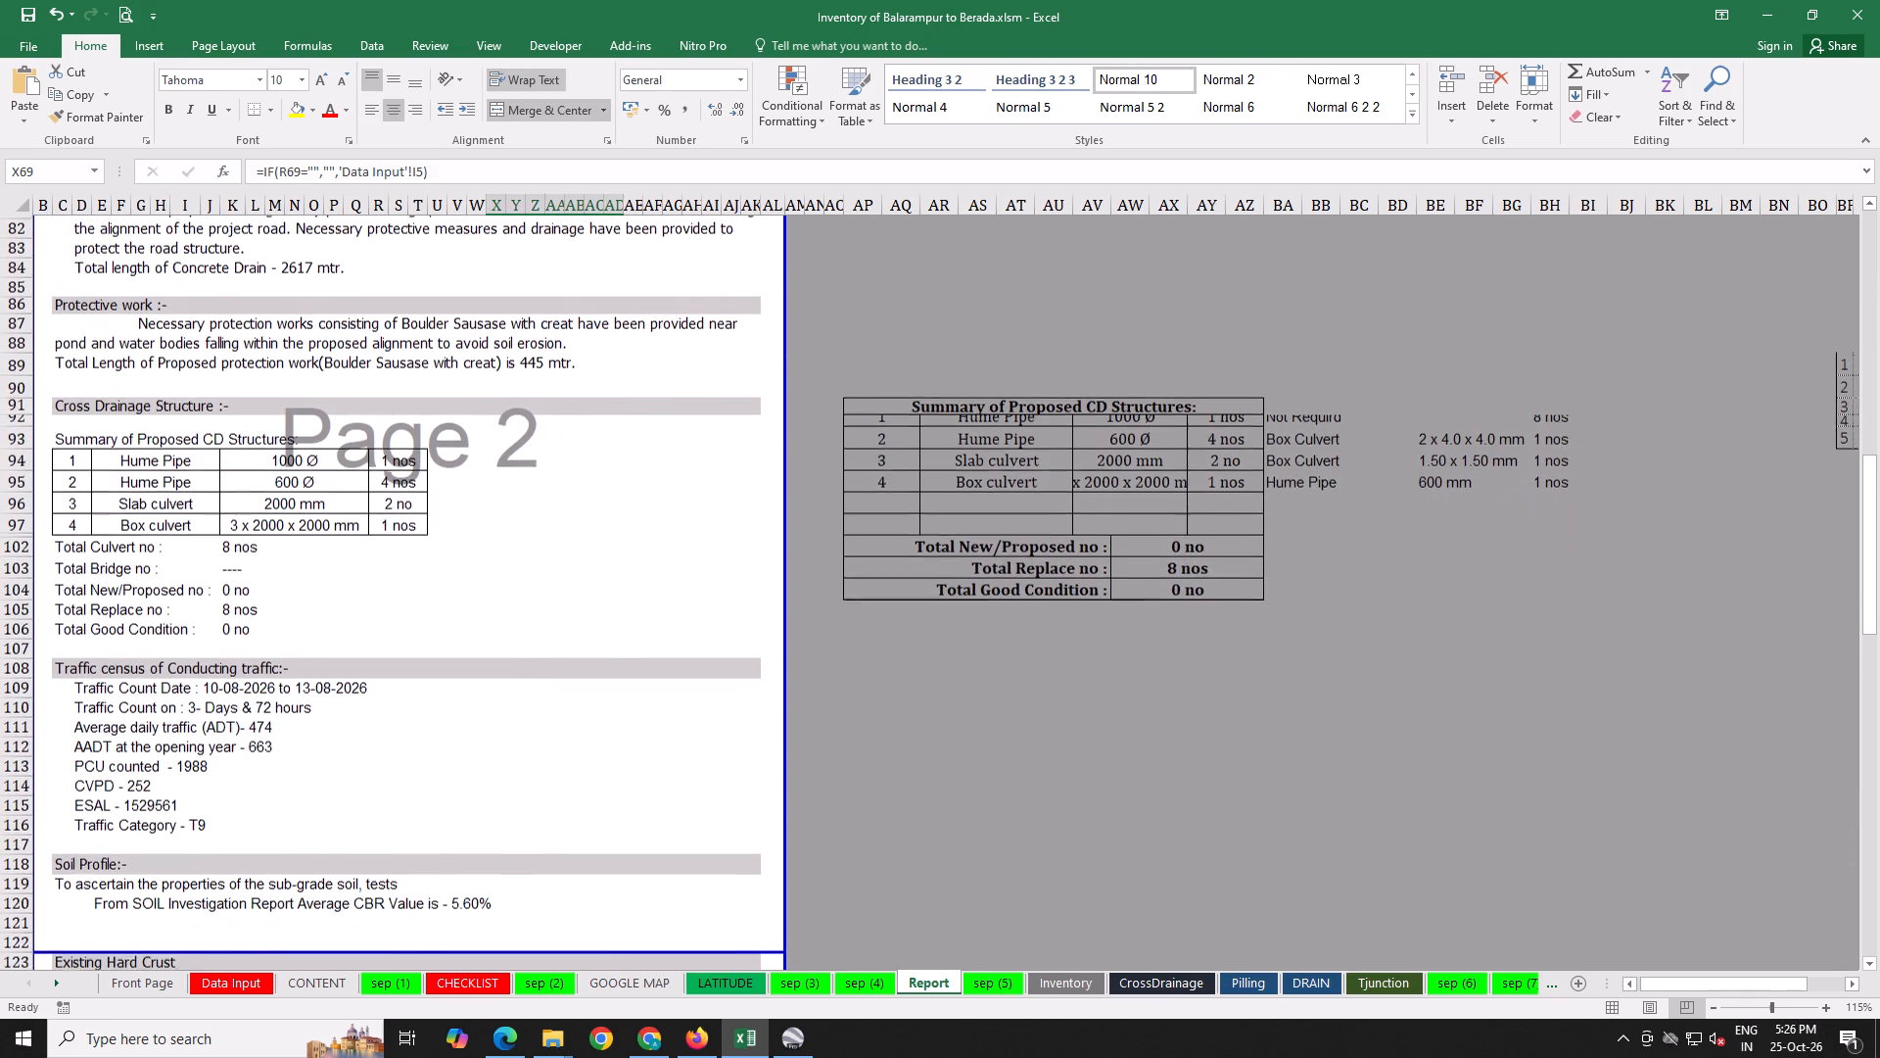
scroll(890, 810, "down", 7)
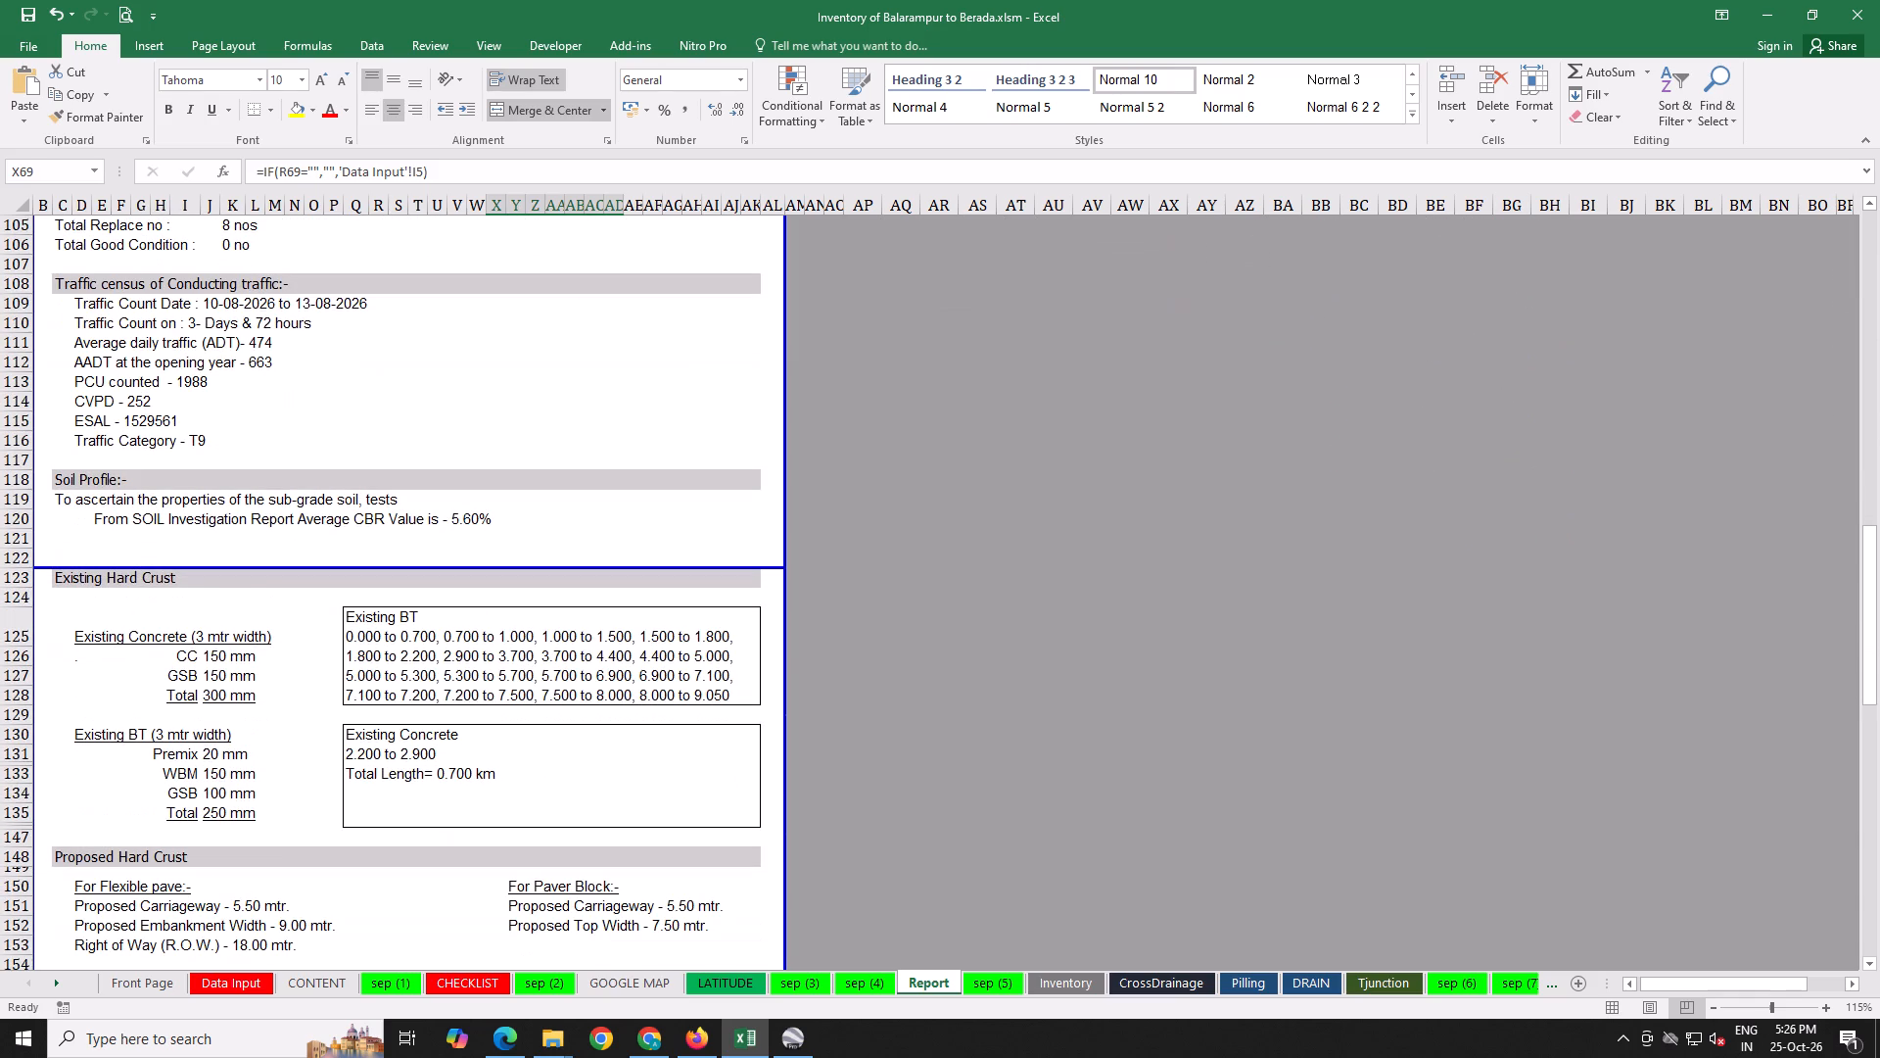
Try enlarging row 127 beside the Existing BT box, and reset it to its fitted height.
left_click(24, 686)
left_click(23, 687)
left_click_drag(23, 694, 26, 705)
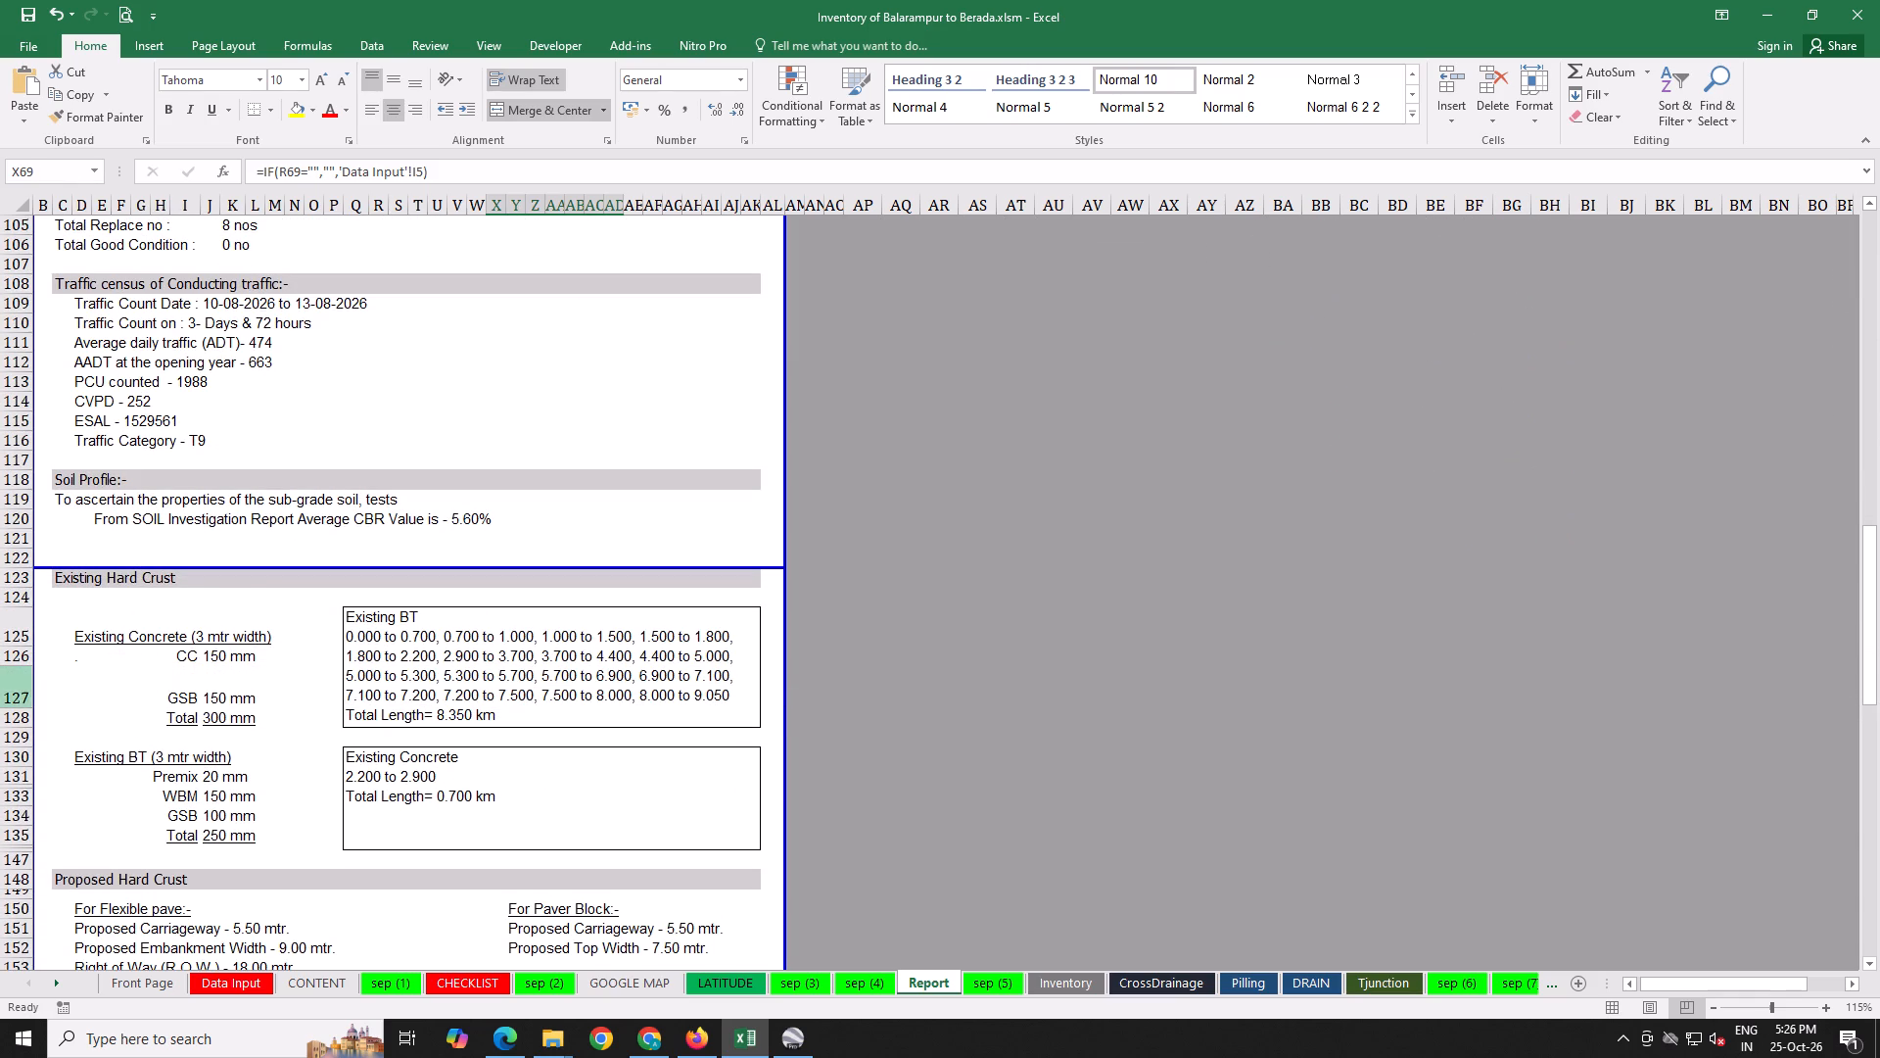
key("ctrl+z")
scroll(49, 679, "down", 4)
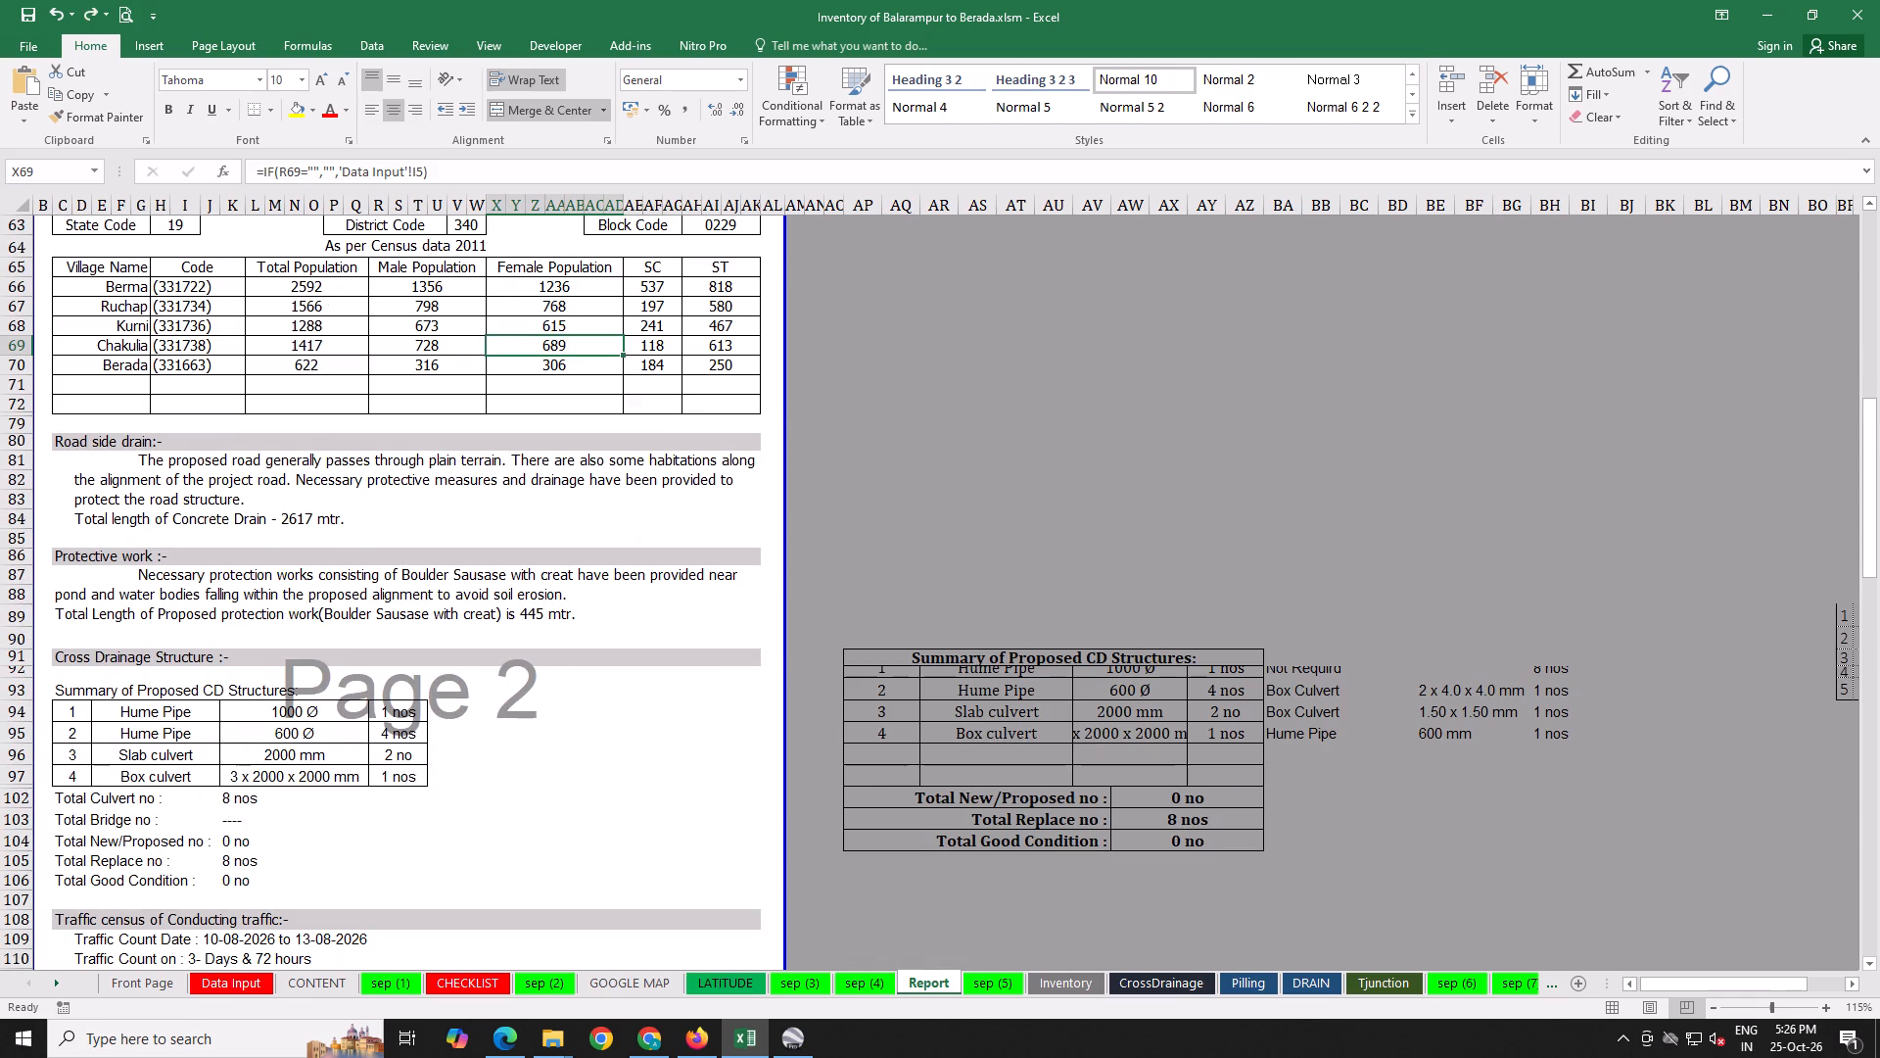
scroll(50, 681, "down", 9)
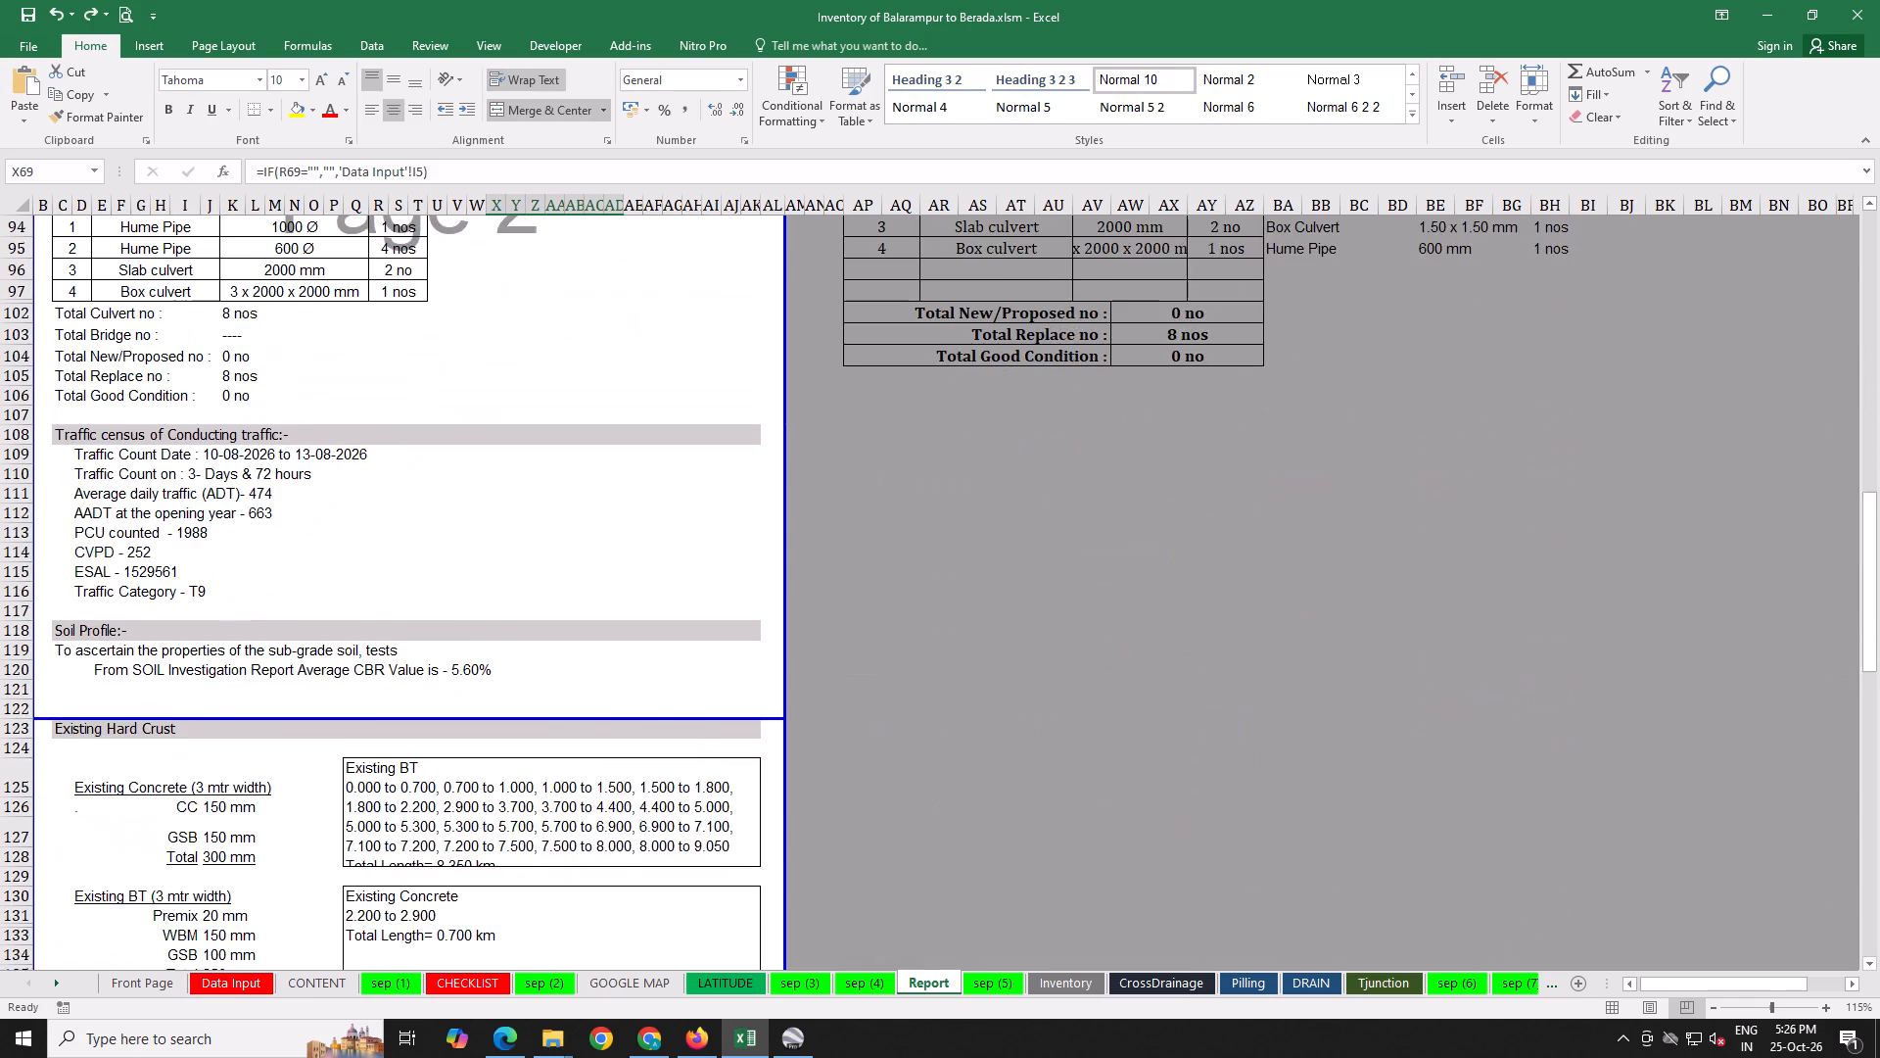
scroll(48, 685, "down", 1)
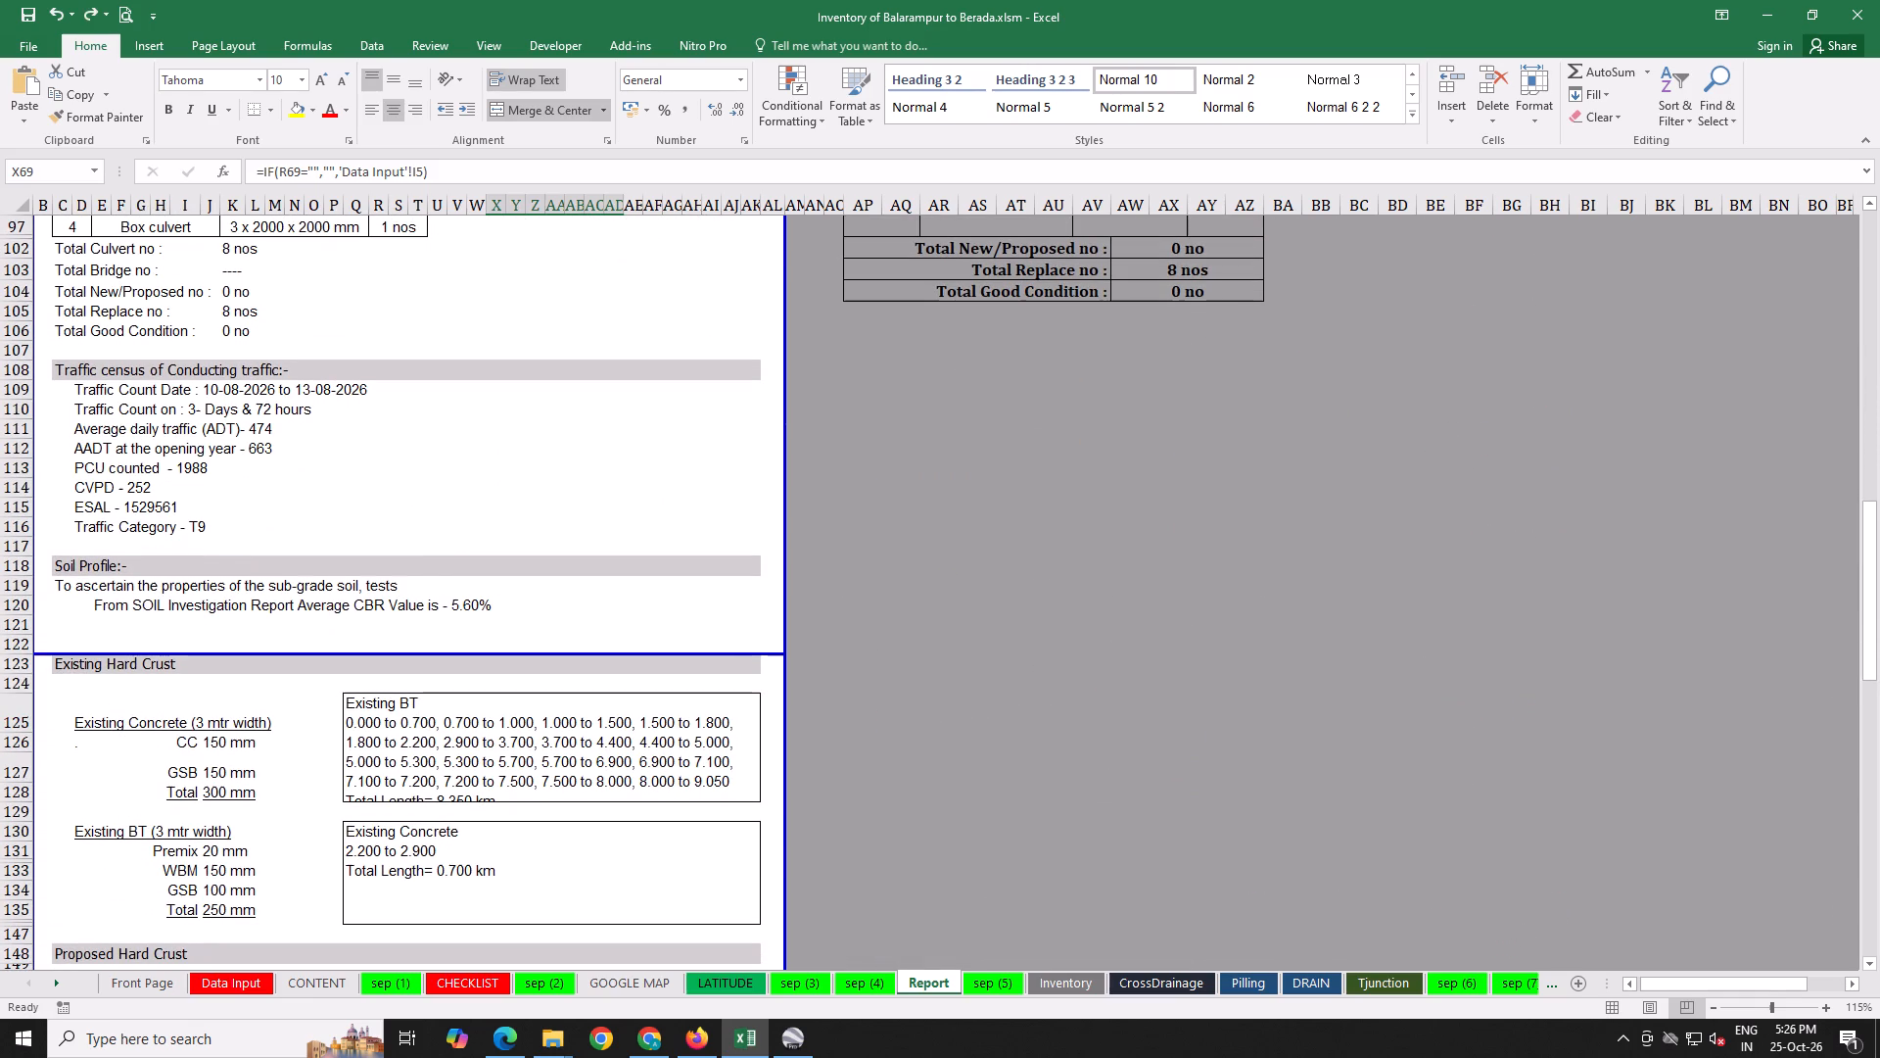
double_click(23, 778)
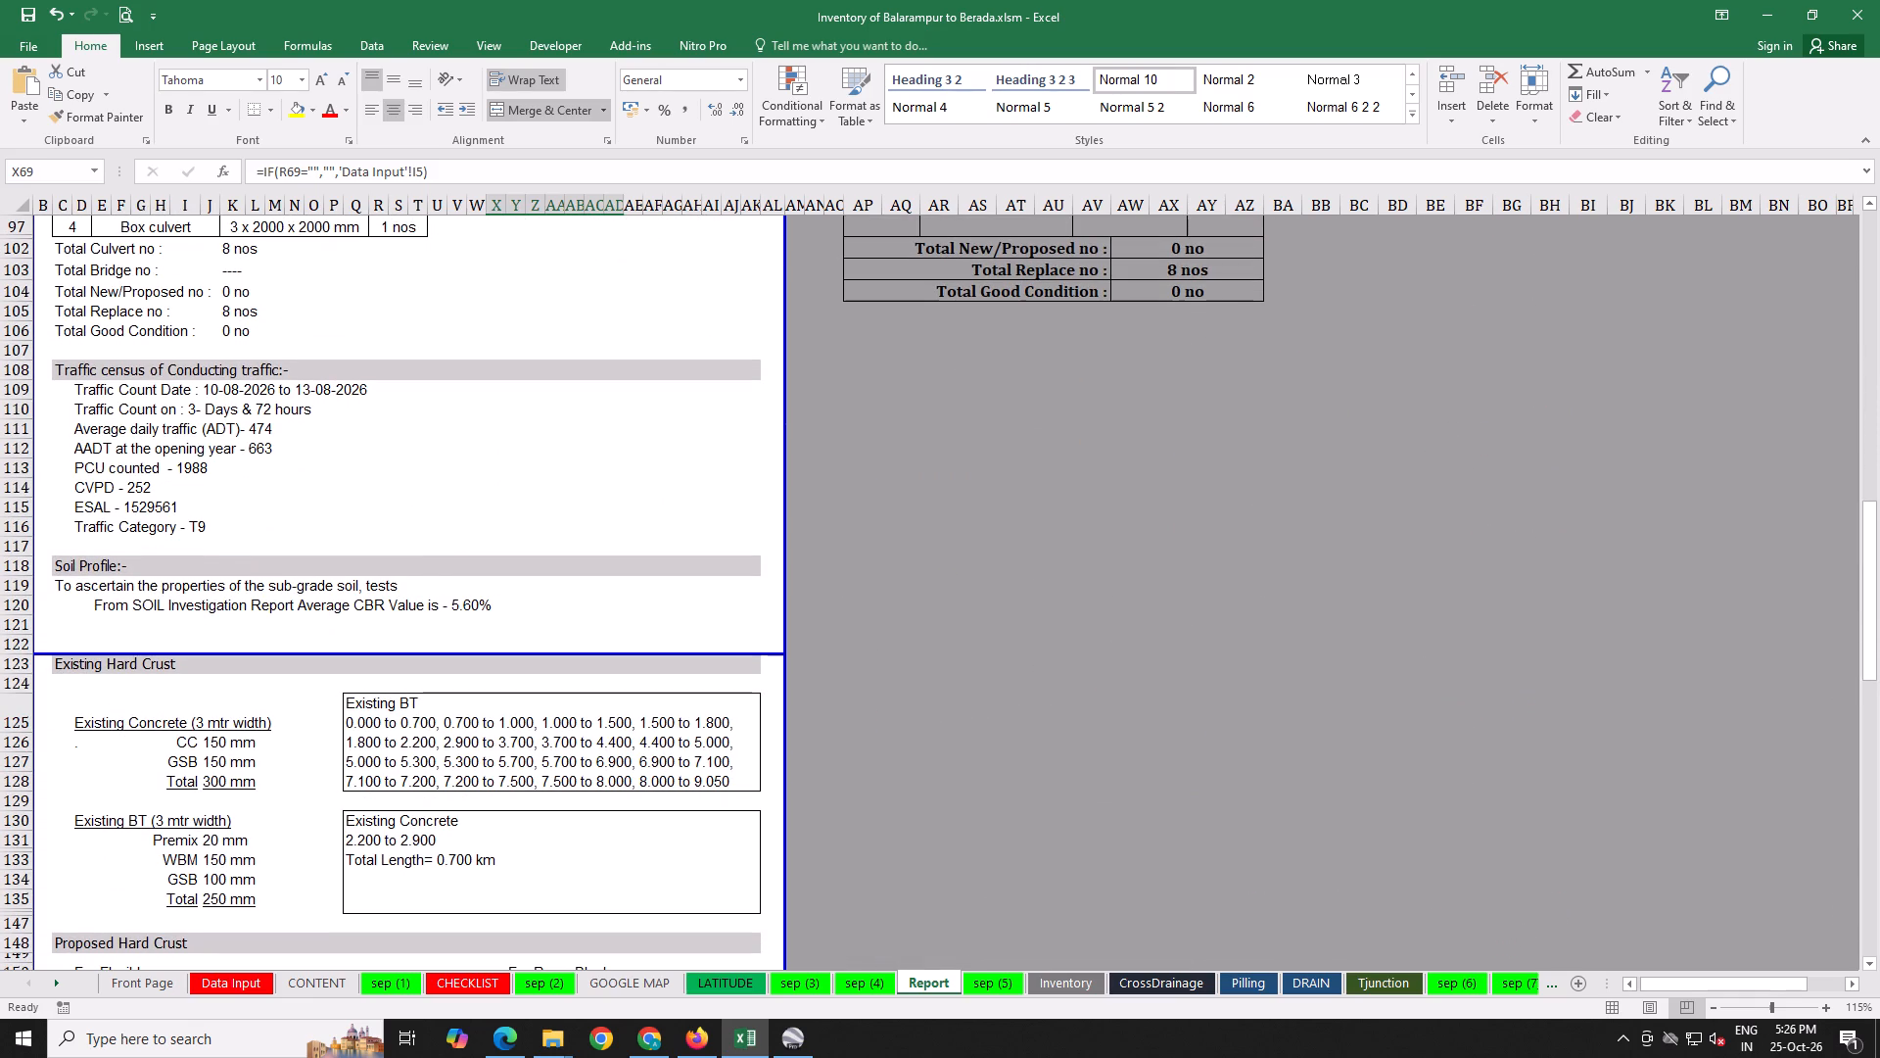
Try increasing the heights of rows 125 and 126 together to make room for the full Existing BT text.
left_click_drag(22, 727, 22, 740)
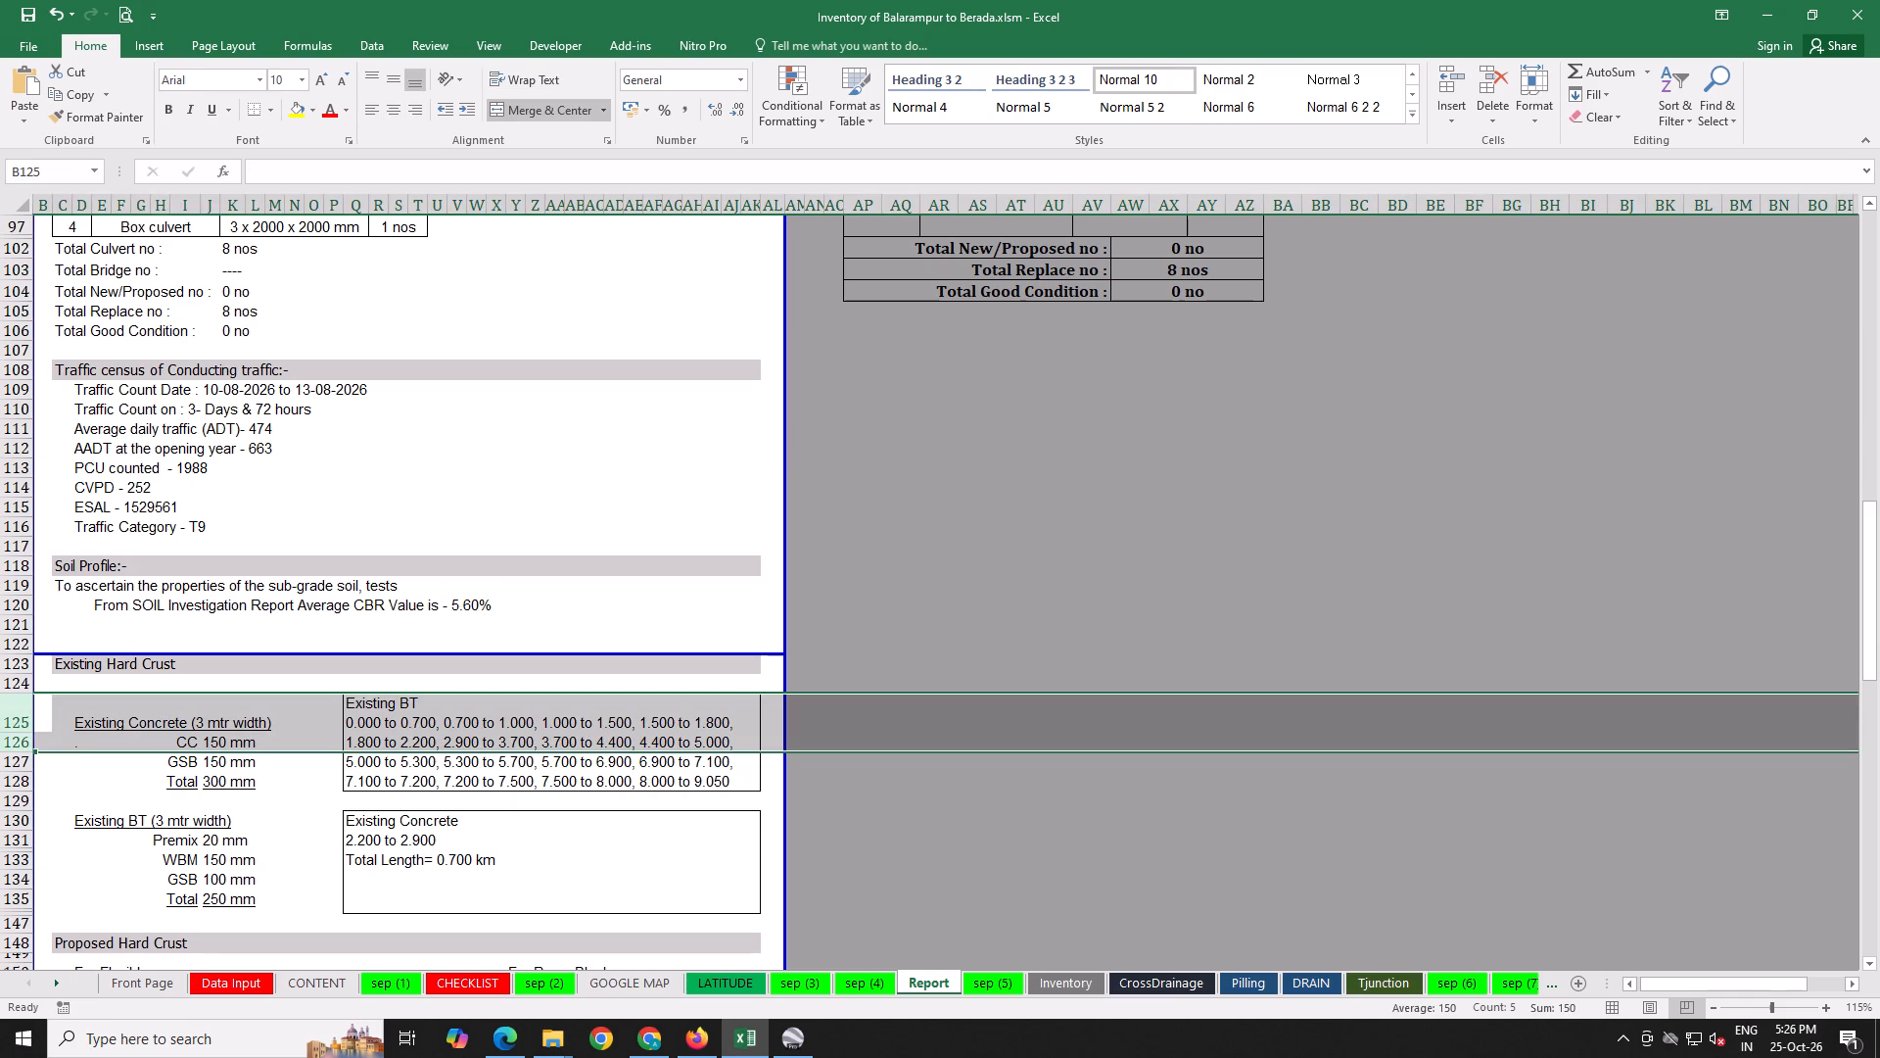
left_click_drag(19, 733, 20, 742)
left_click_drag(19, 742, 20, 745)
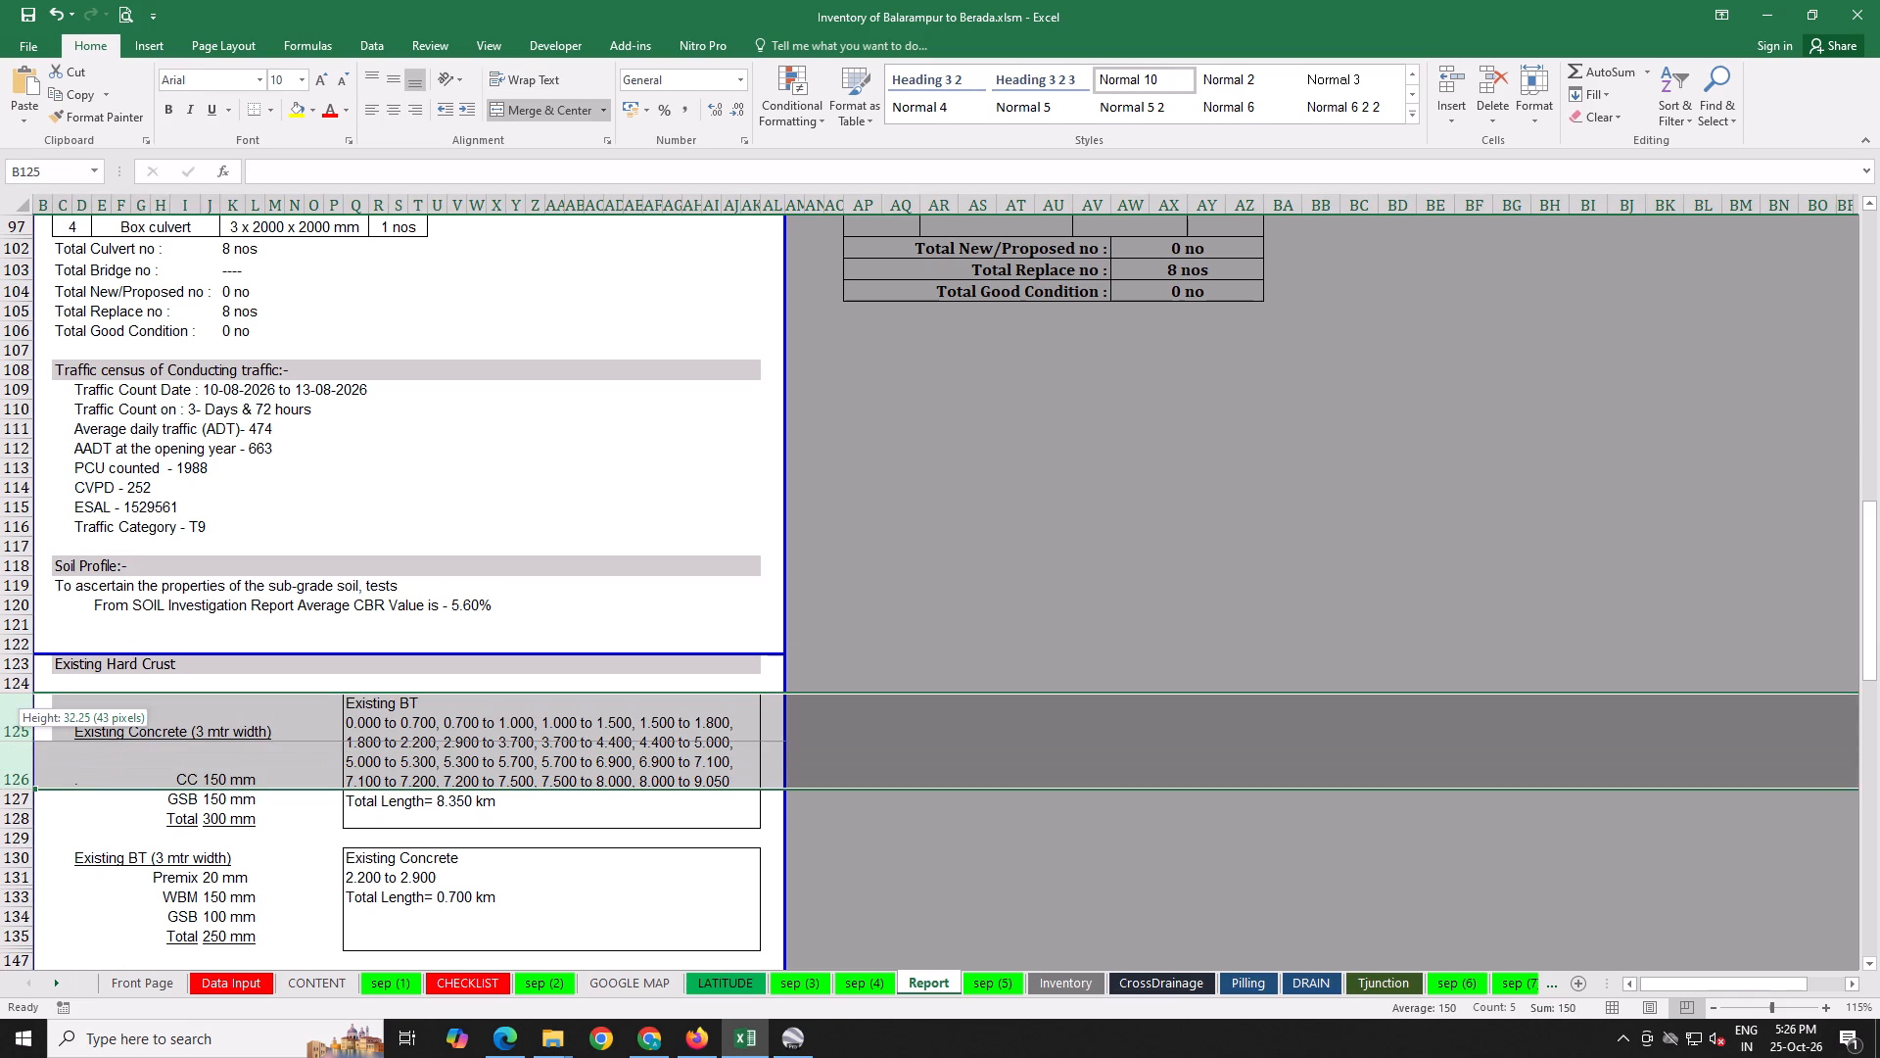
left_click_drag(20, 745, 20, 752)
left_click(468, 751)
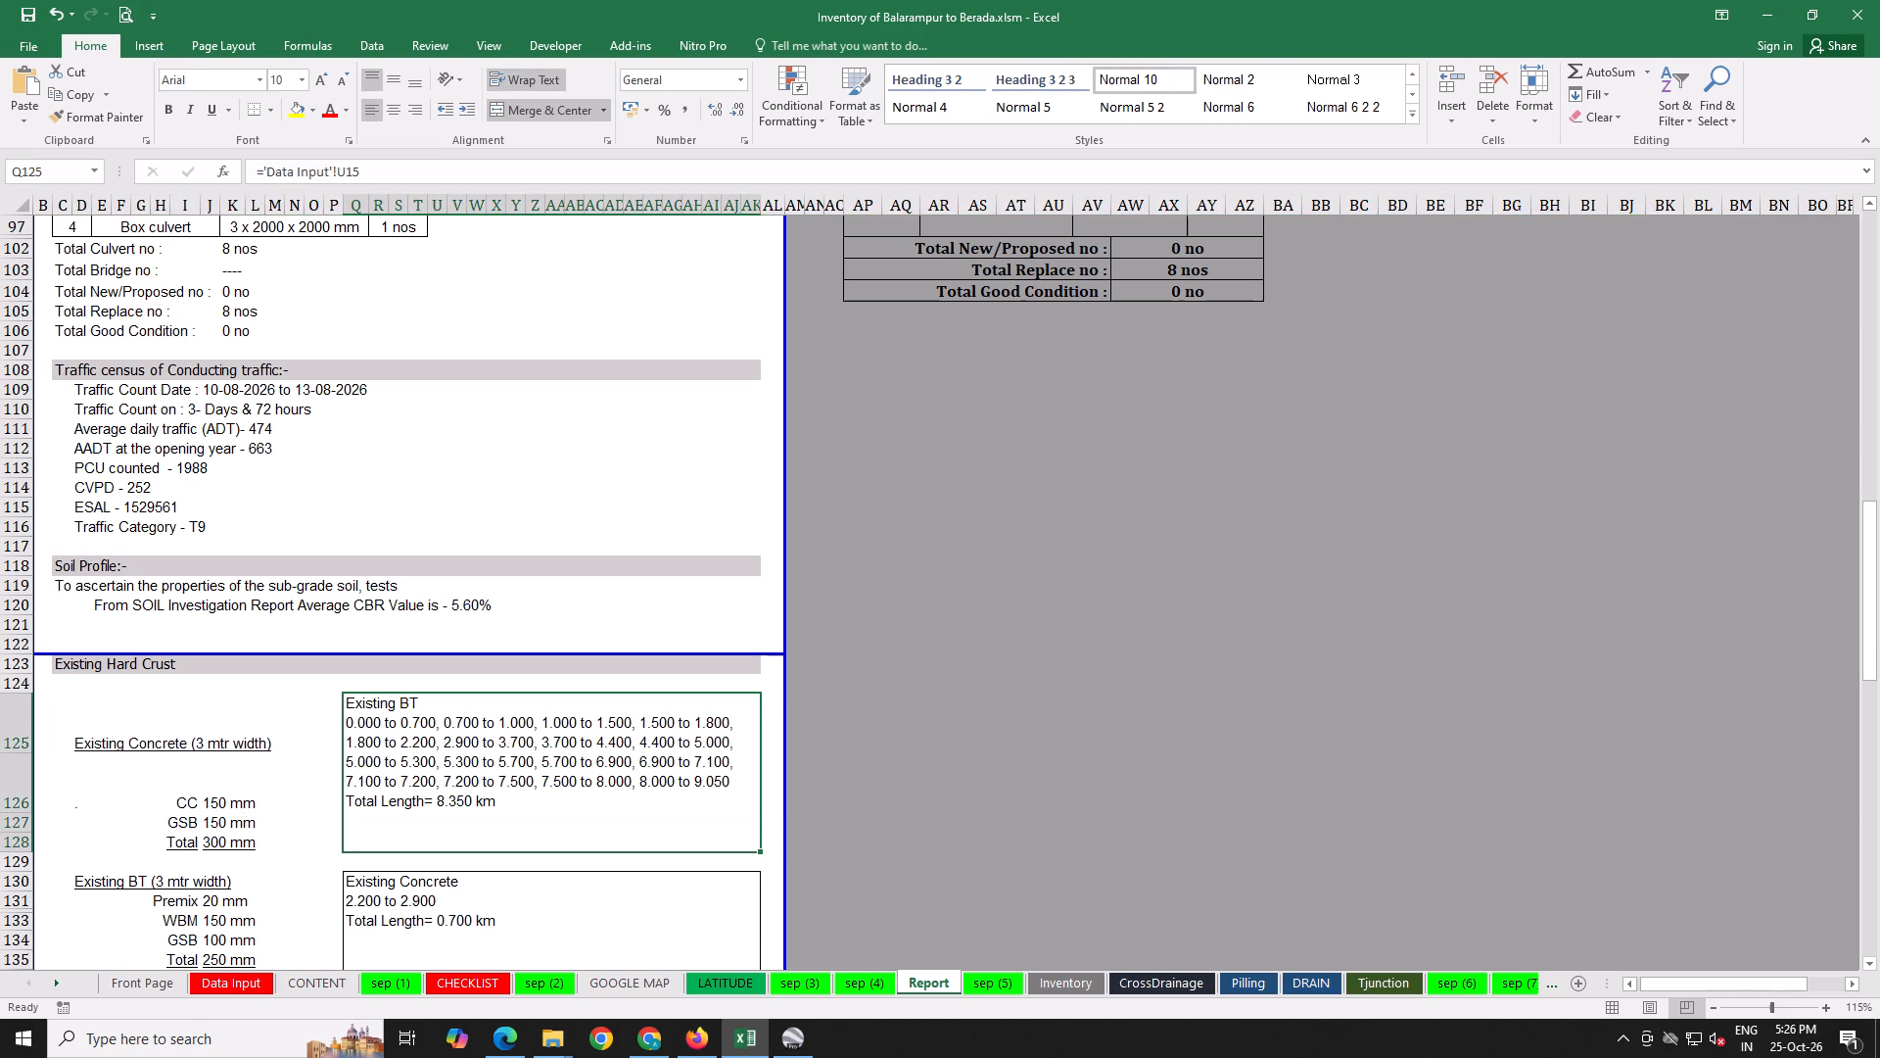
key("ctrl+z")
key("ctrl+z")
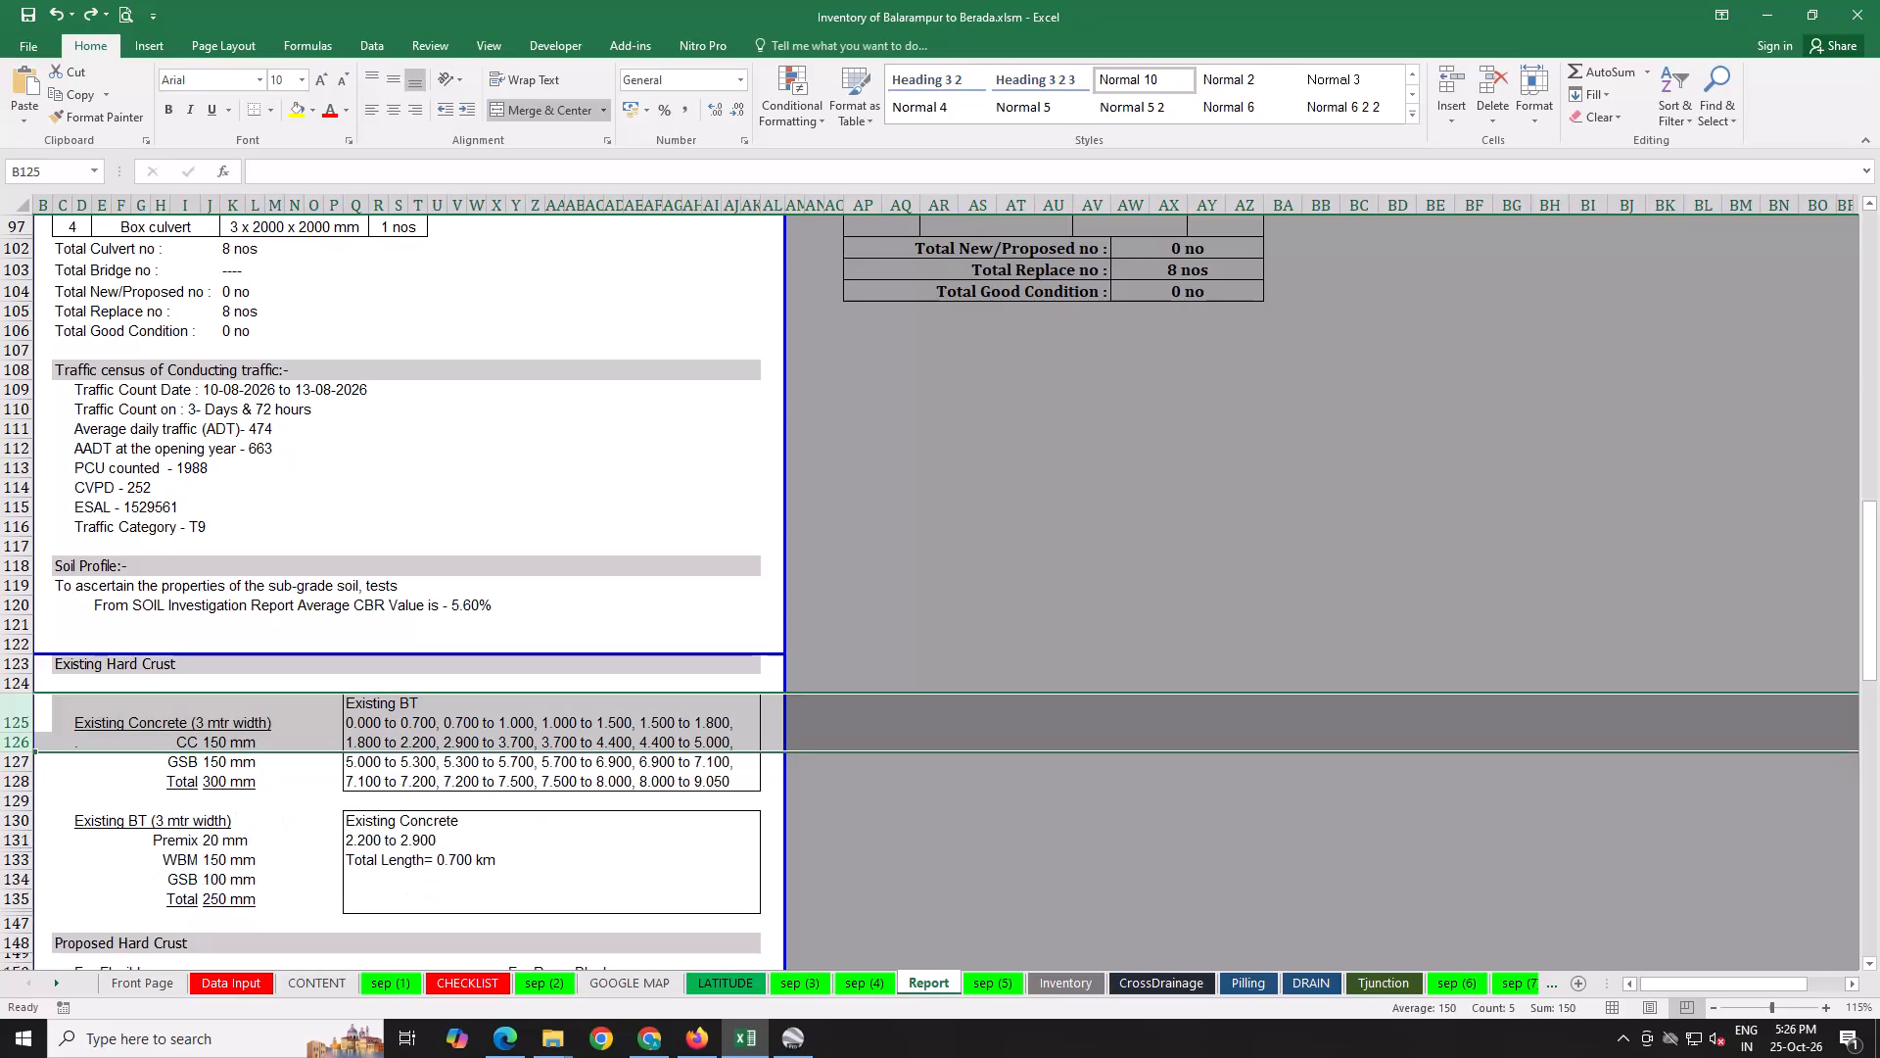
Increase the height of row 125 alone so the Existing BT box has room for its Total Length line.
left_click(82, 708)
left_click_drag(13, 729, 15, 737)
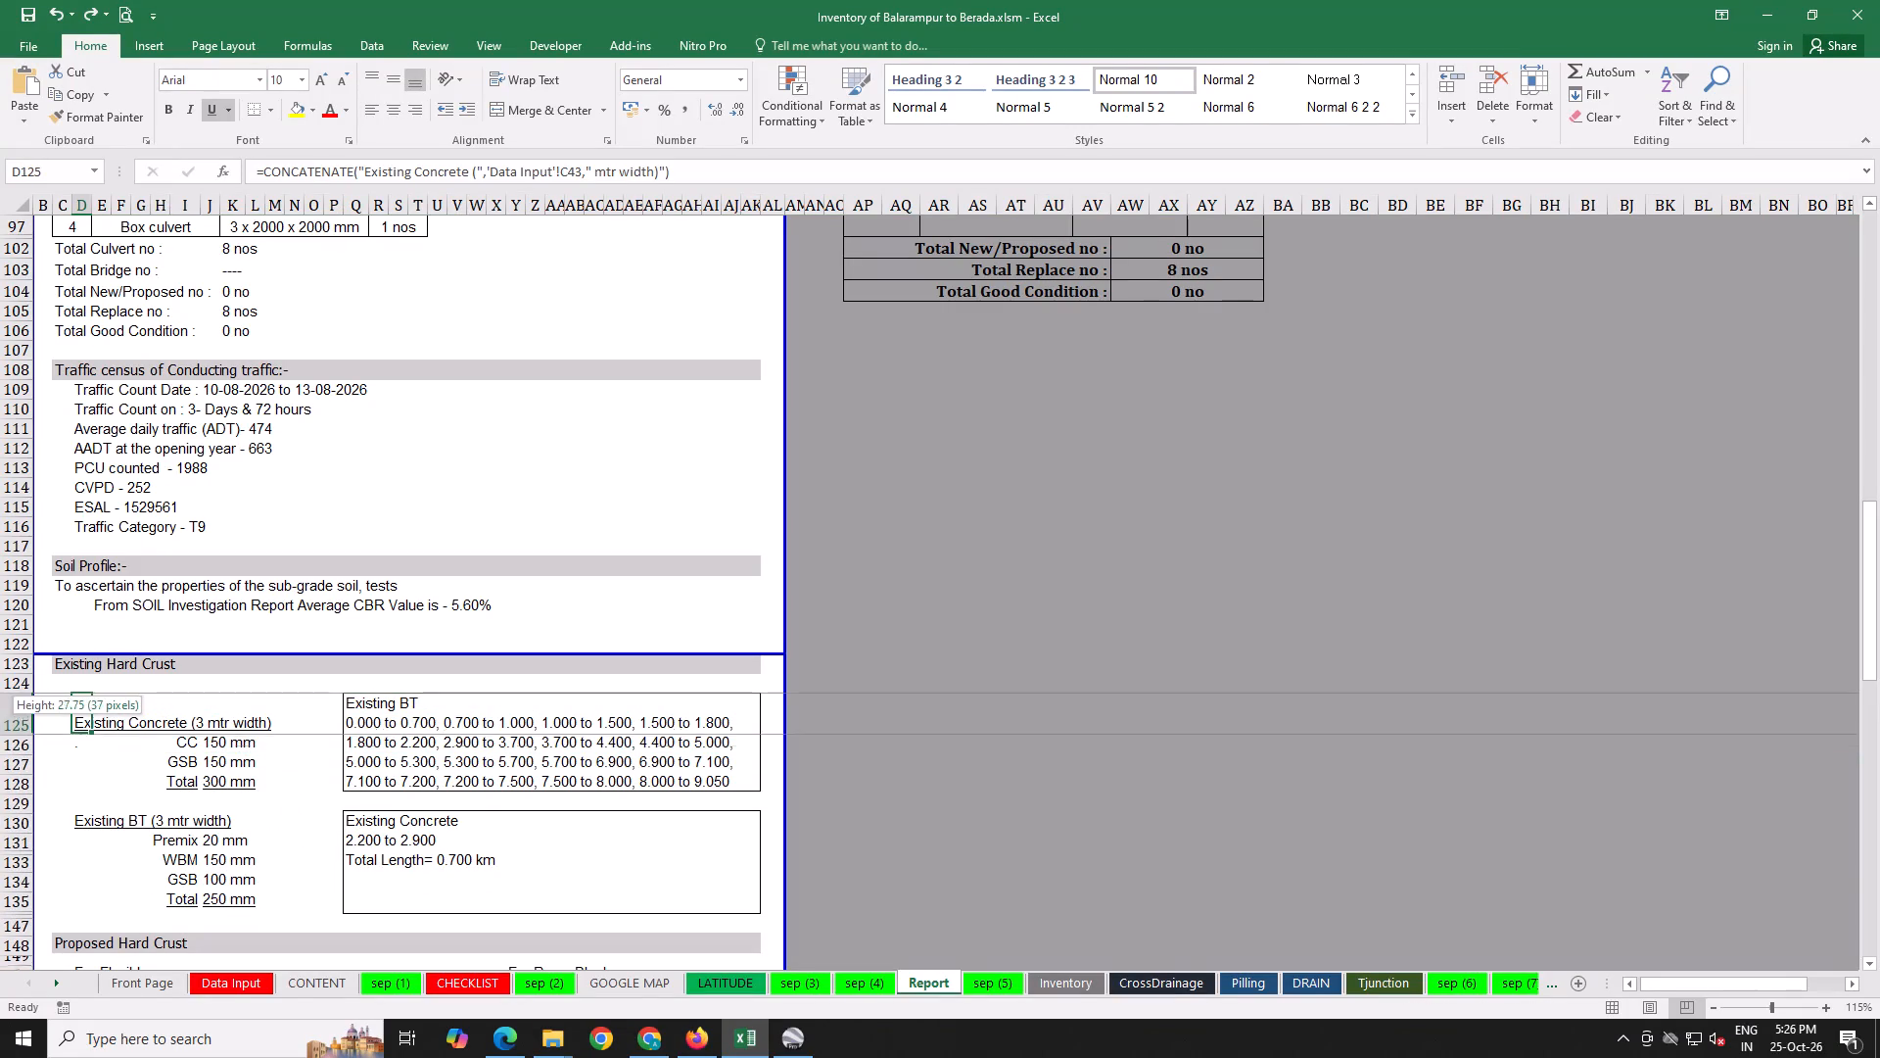
left_click_drag(15, 737, 17, 744)
left_click(17, 744)
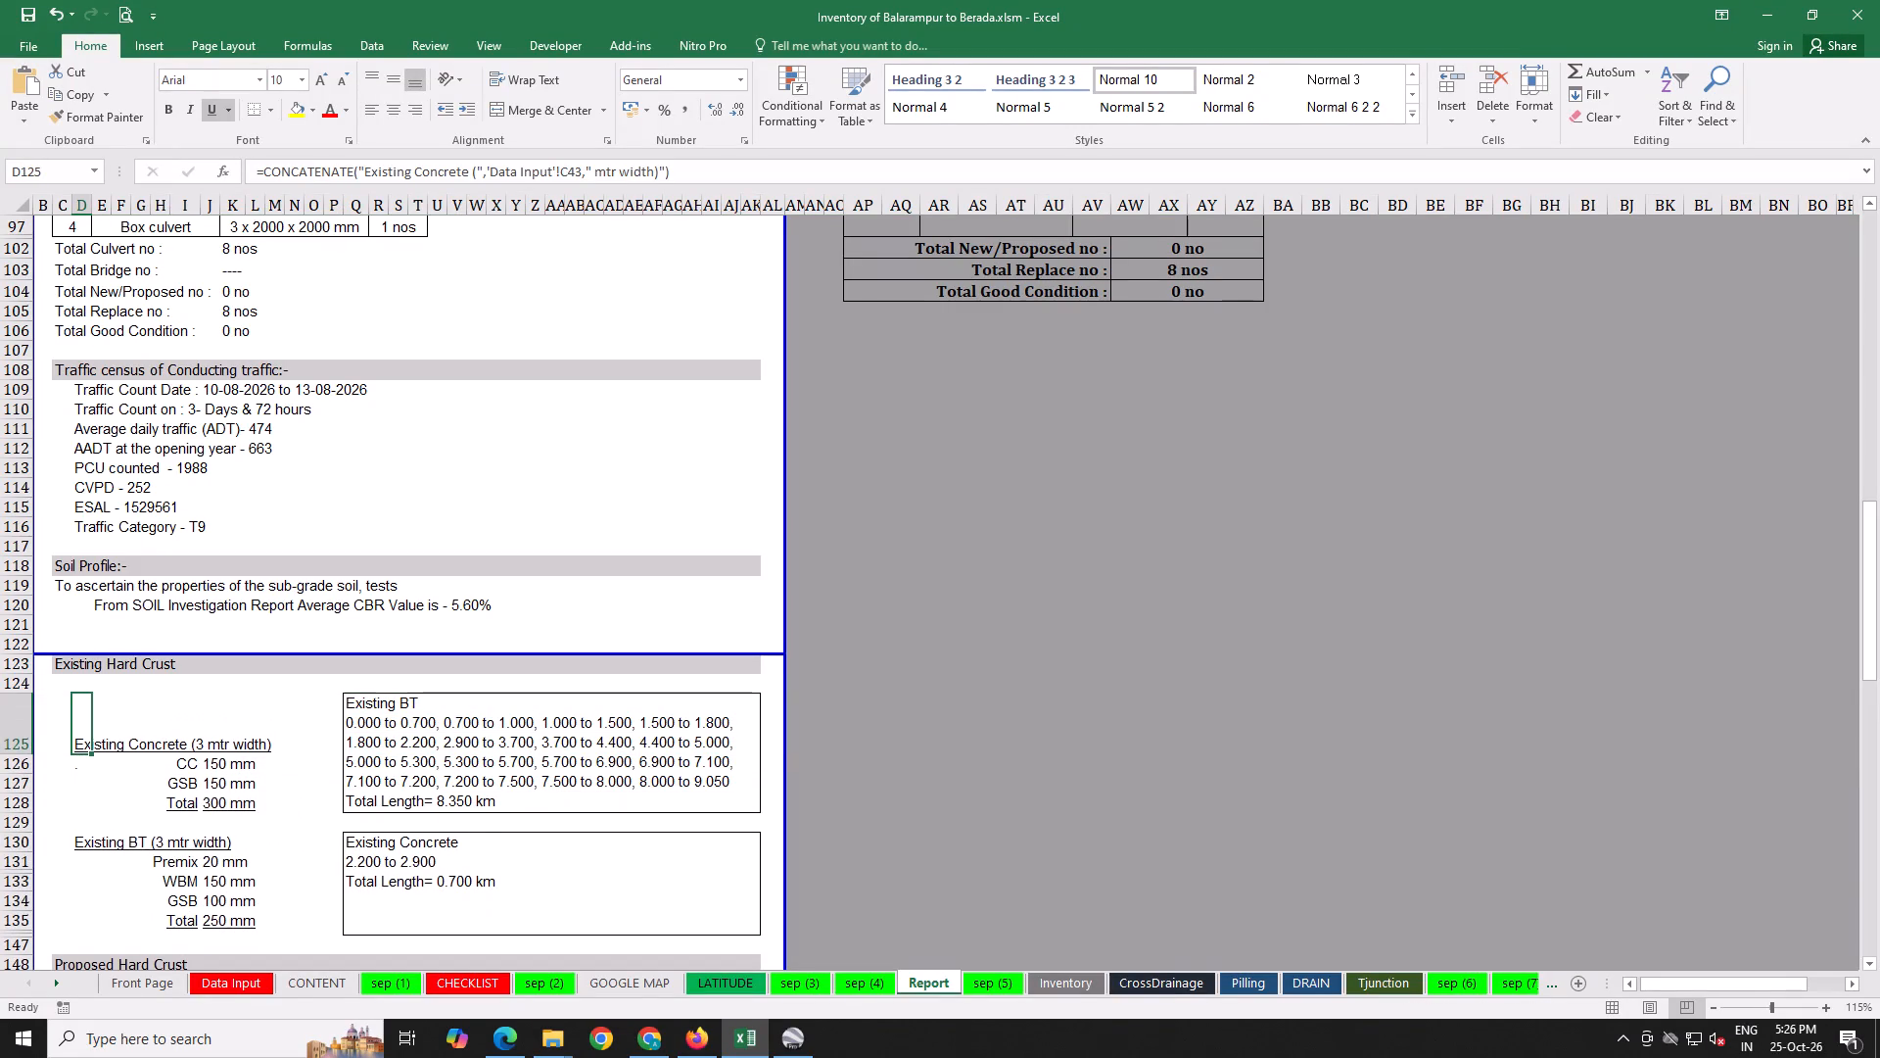
left_click(987, 765)
Collapse row 218 below the Earth Work text so the extra page break before Source of Materials is eliminated.
scroll(986, 754, "down", 4)
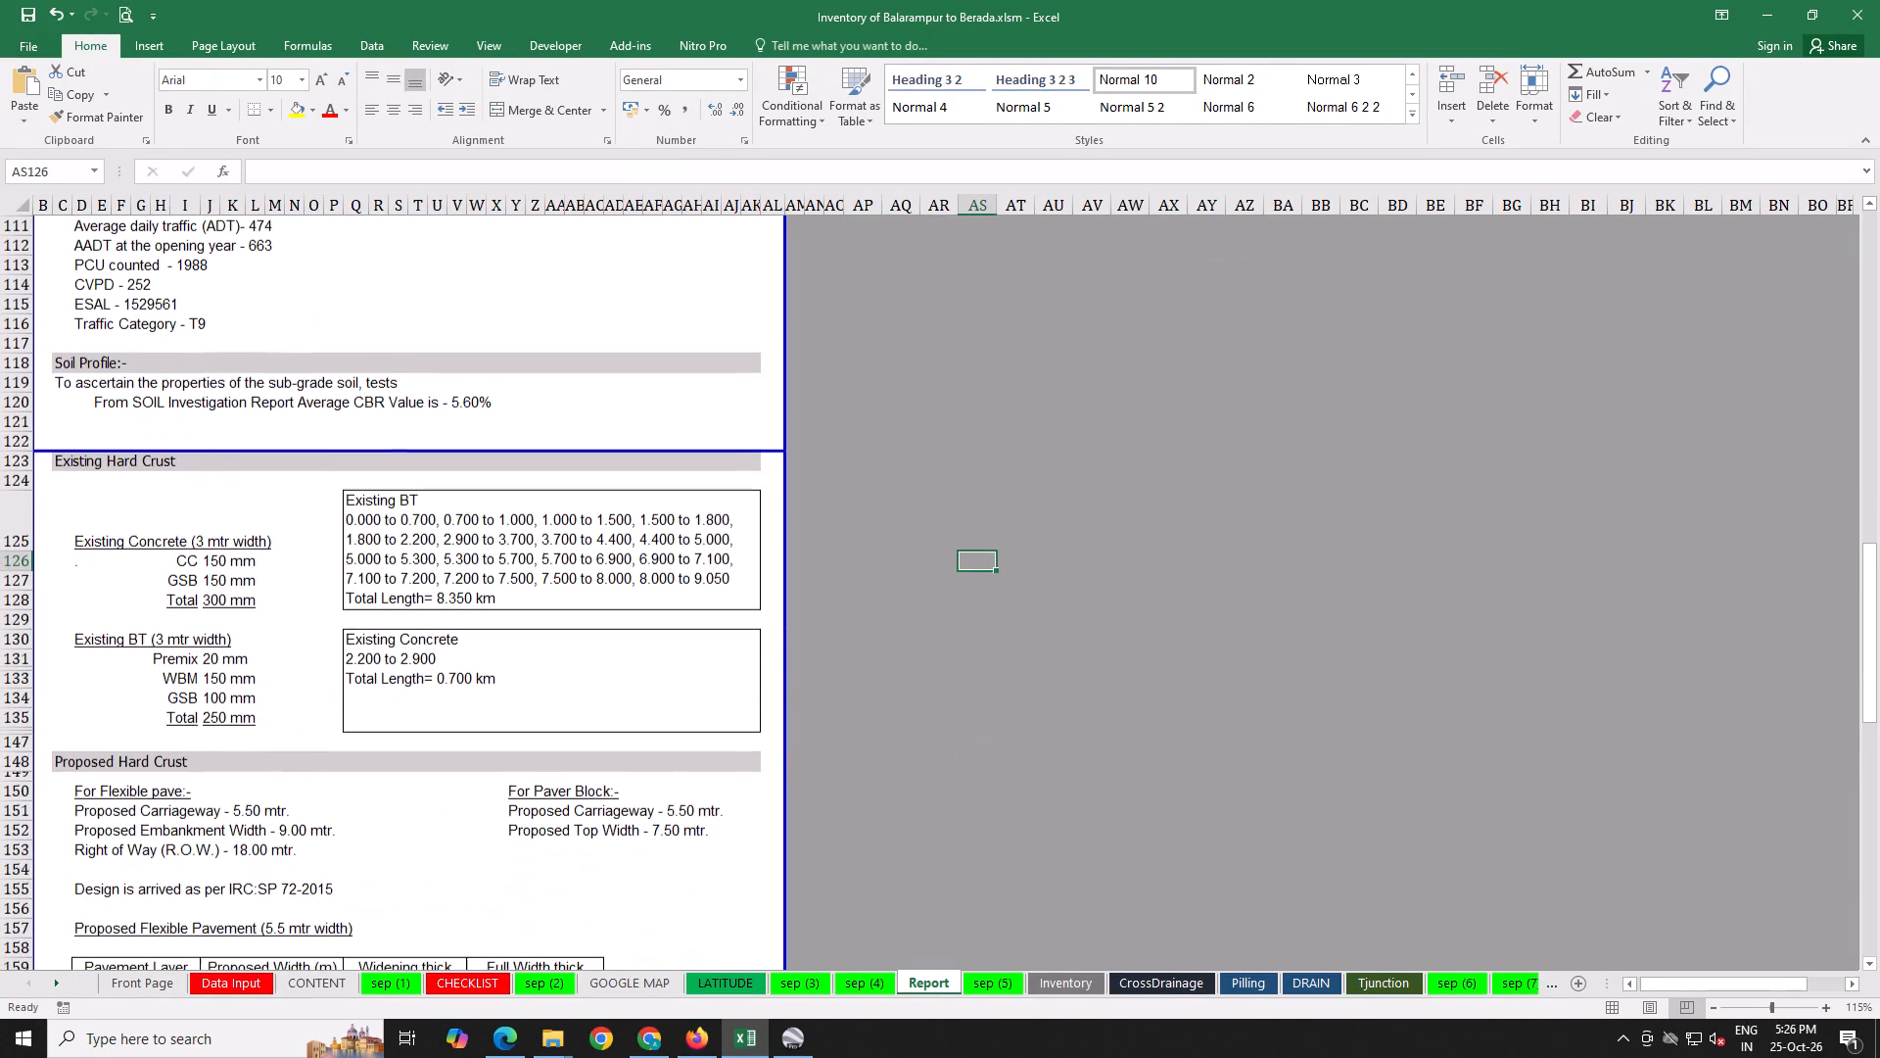
scroll(991, 752, "down", 8)
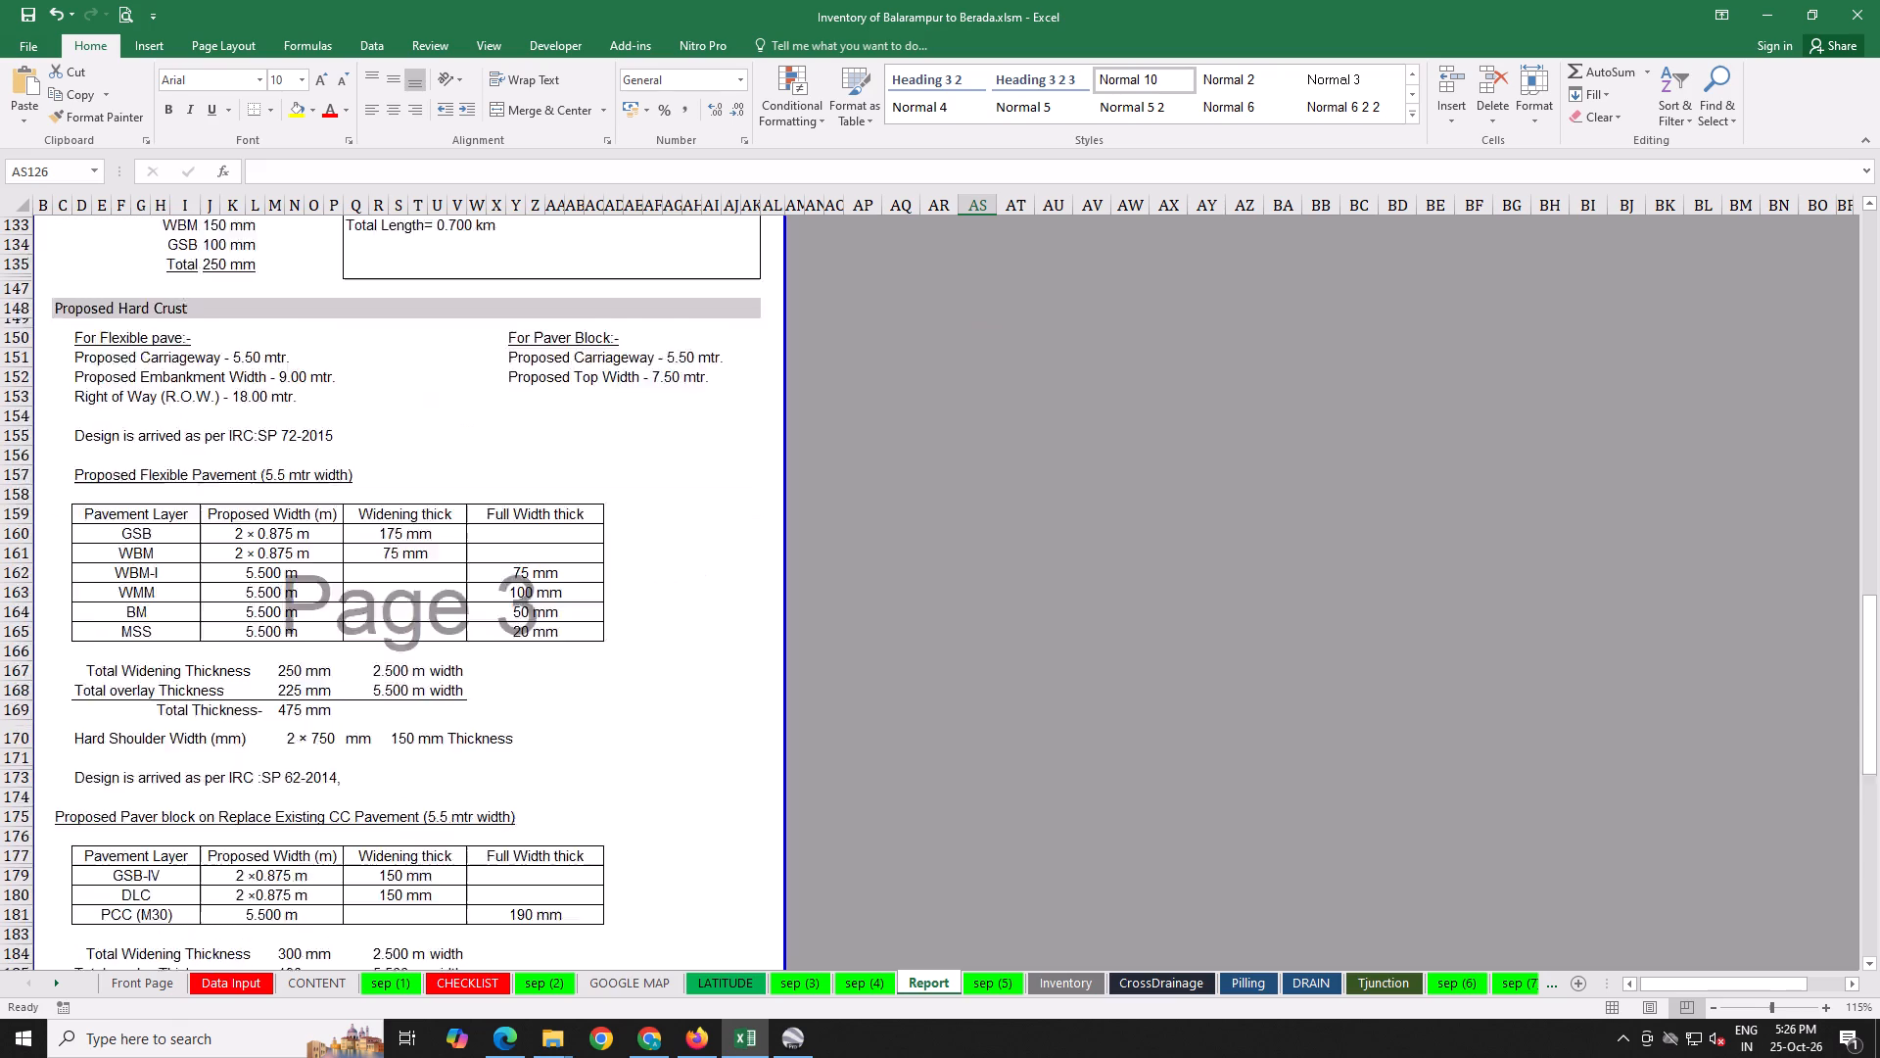
scroll(987, 769, "down", 12)
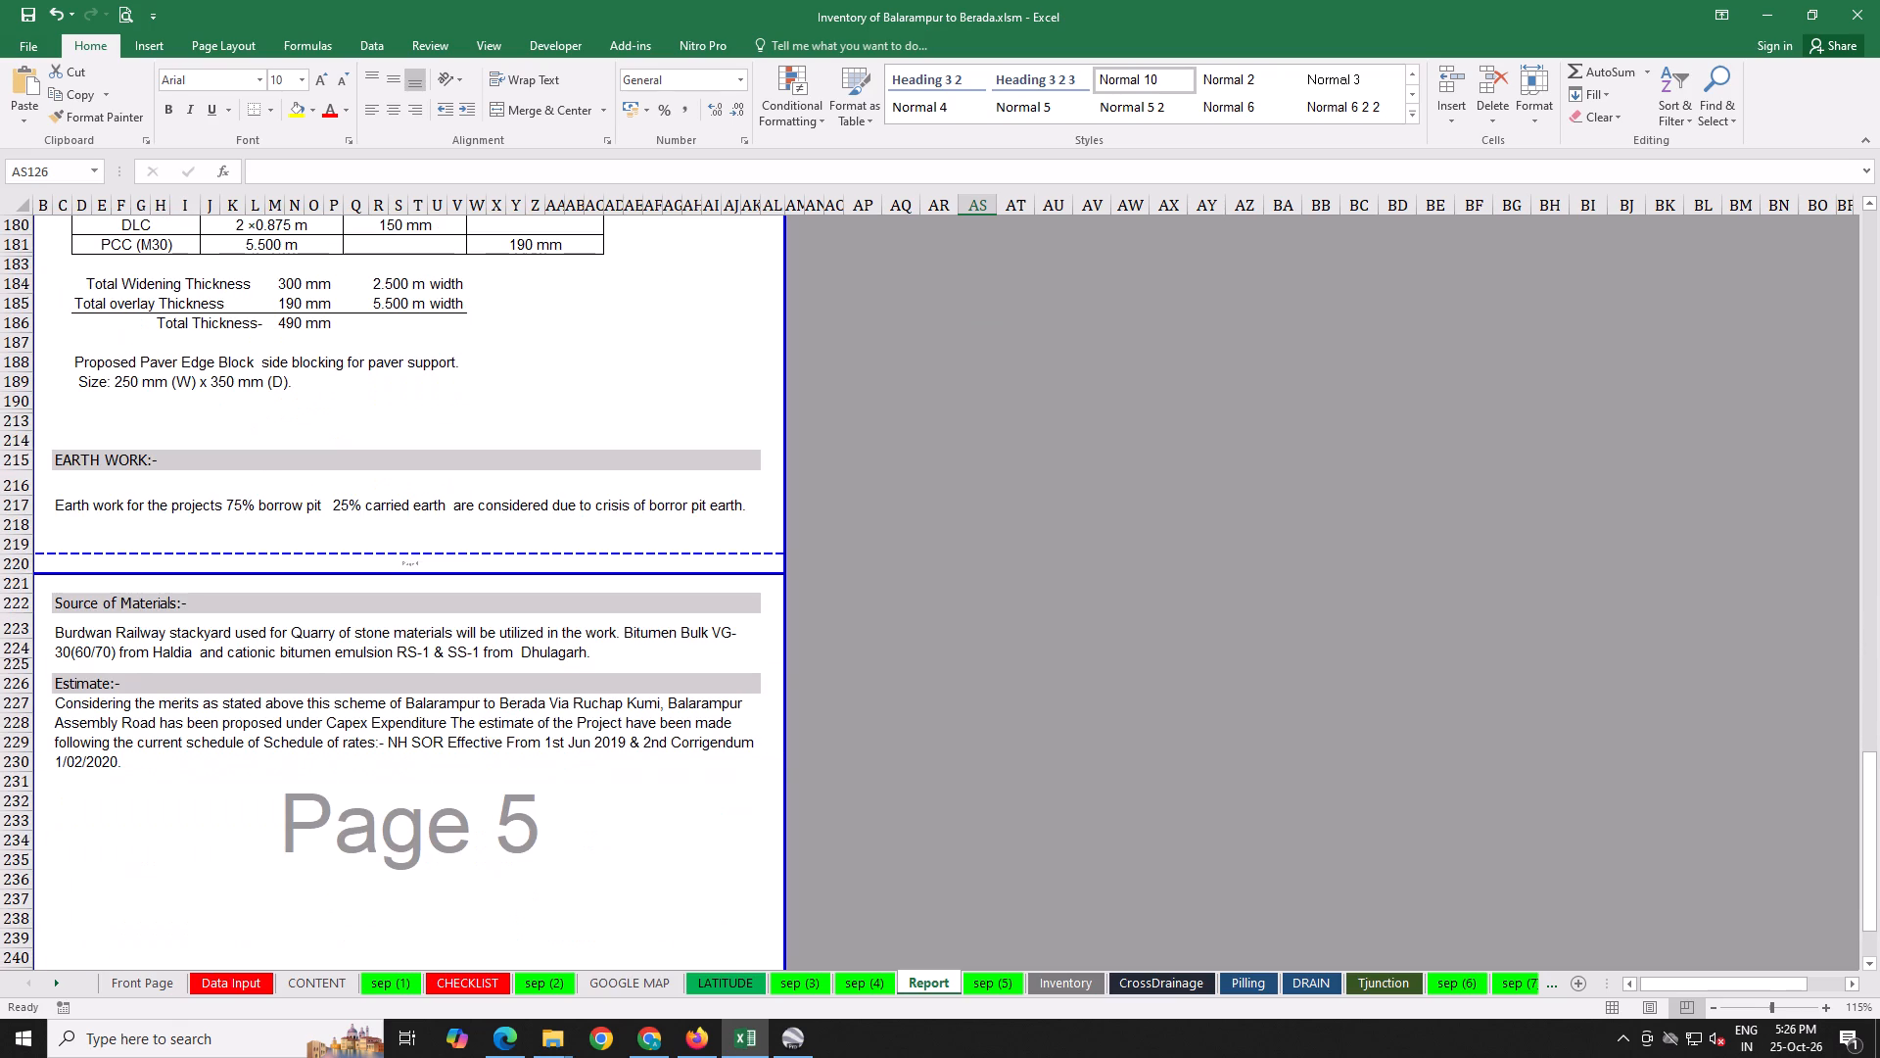
left_click_drag(15, 535, 17, 522)
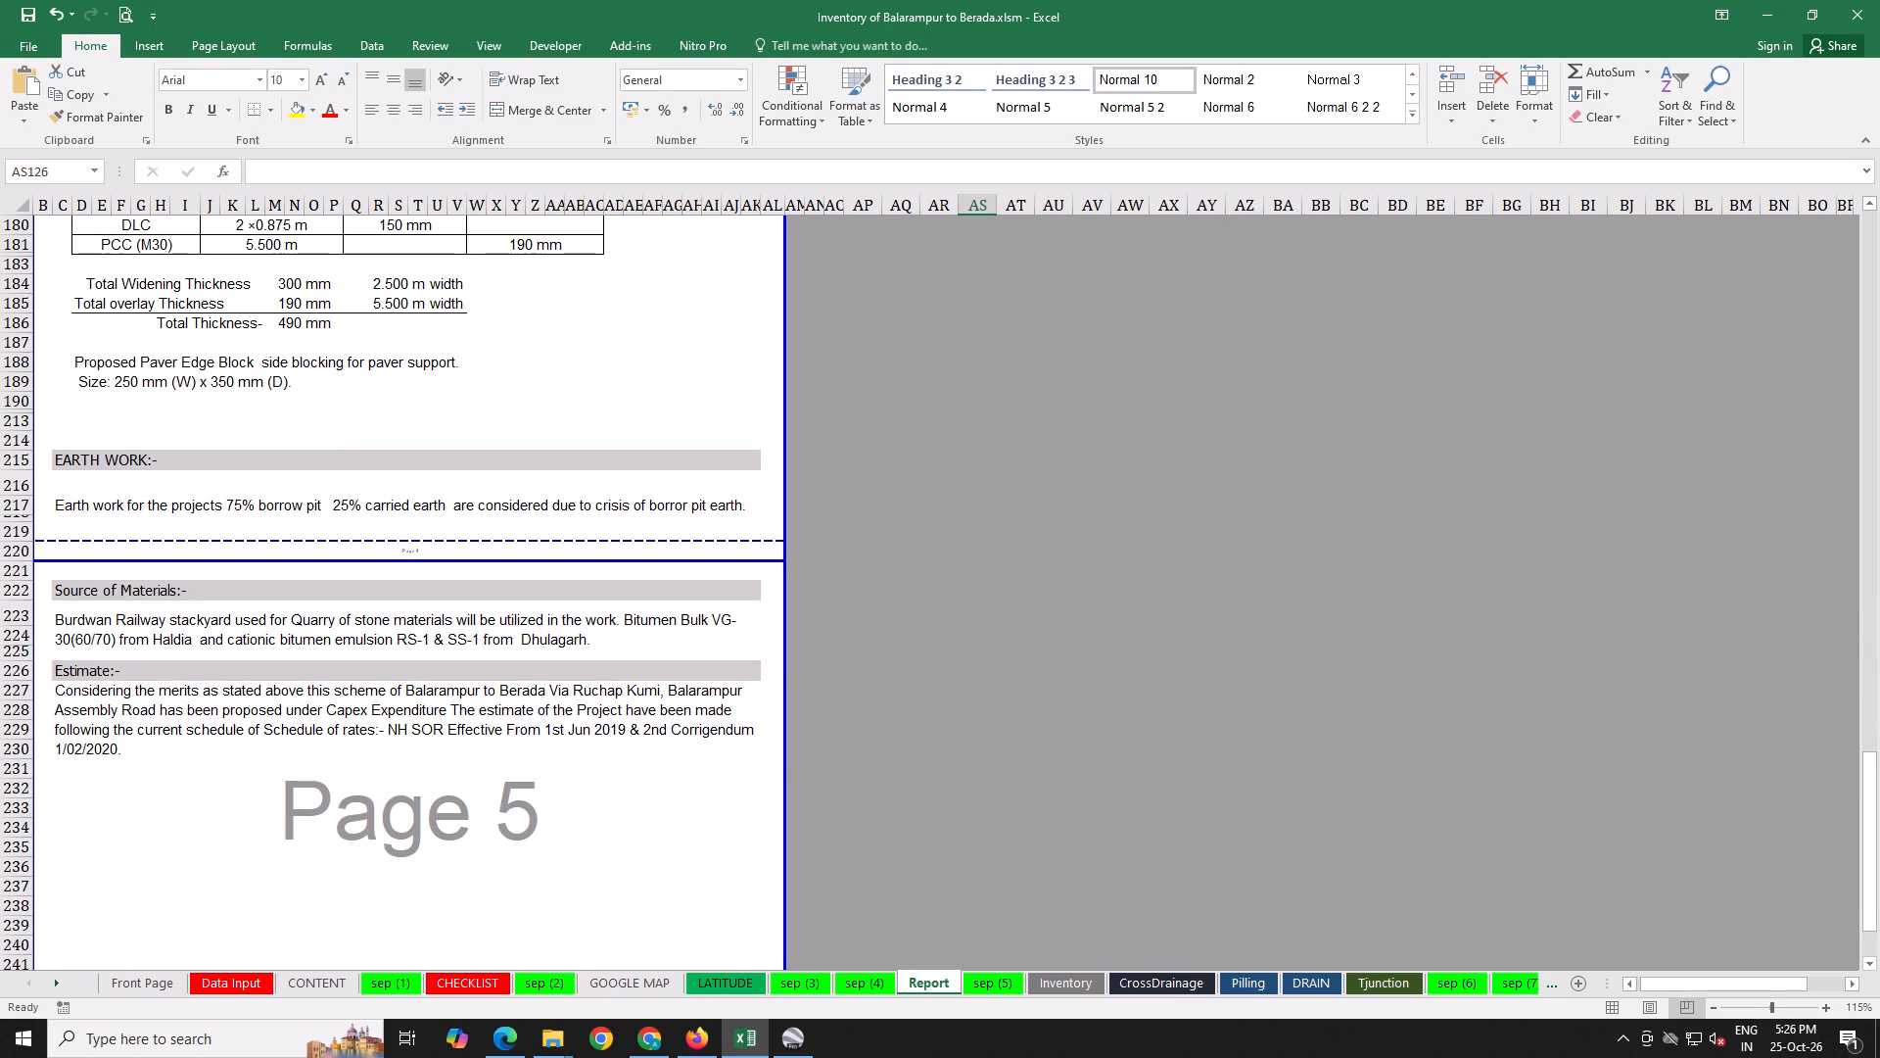
left_click(17, 521)
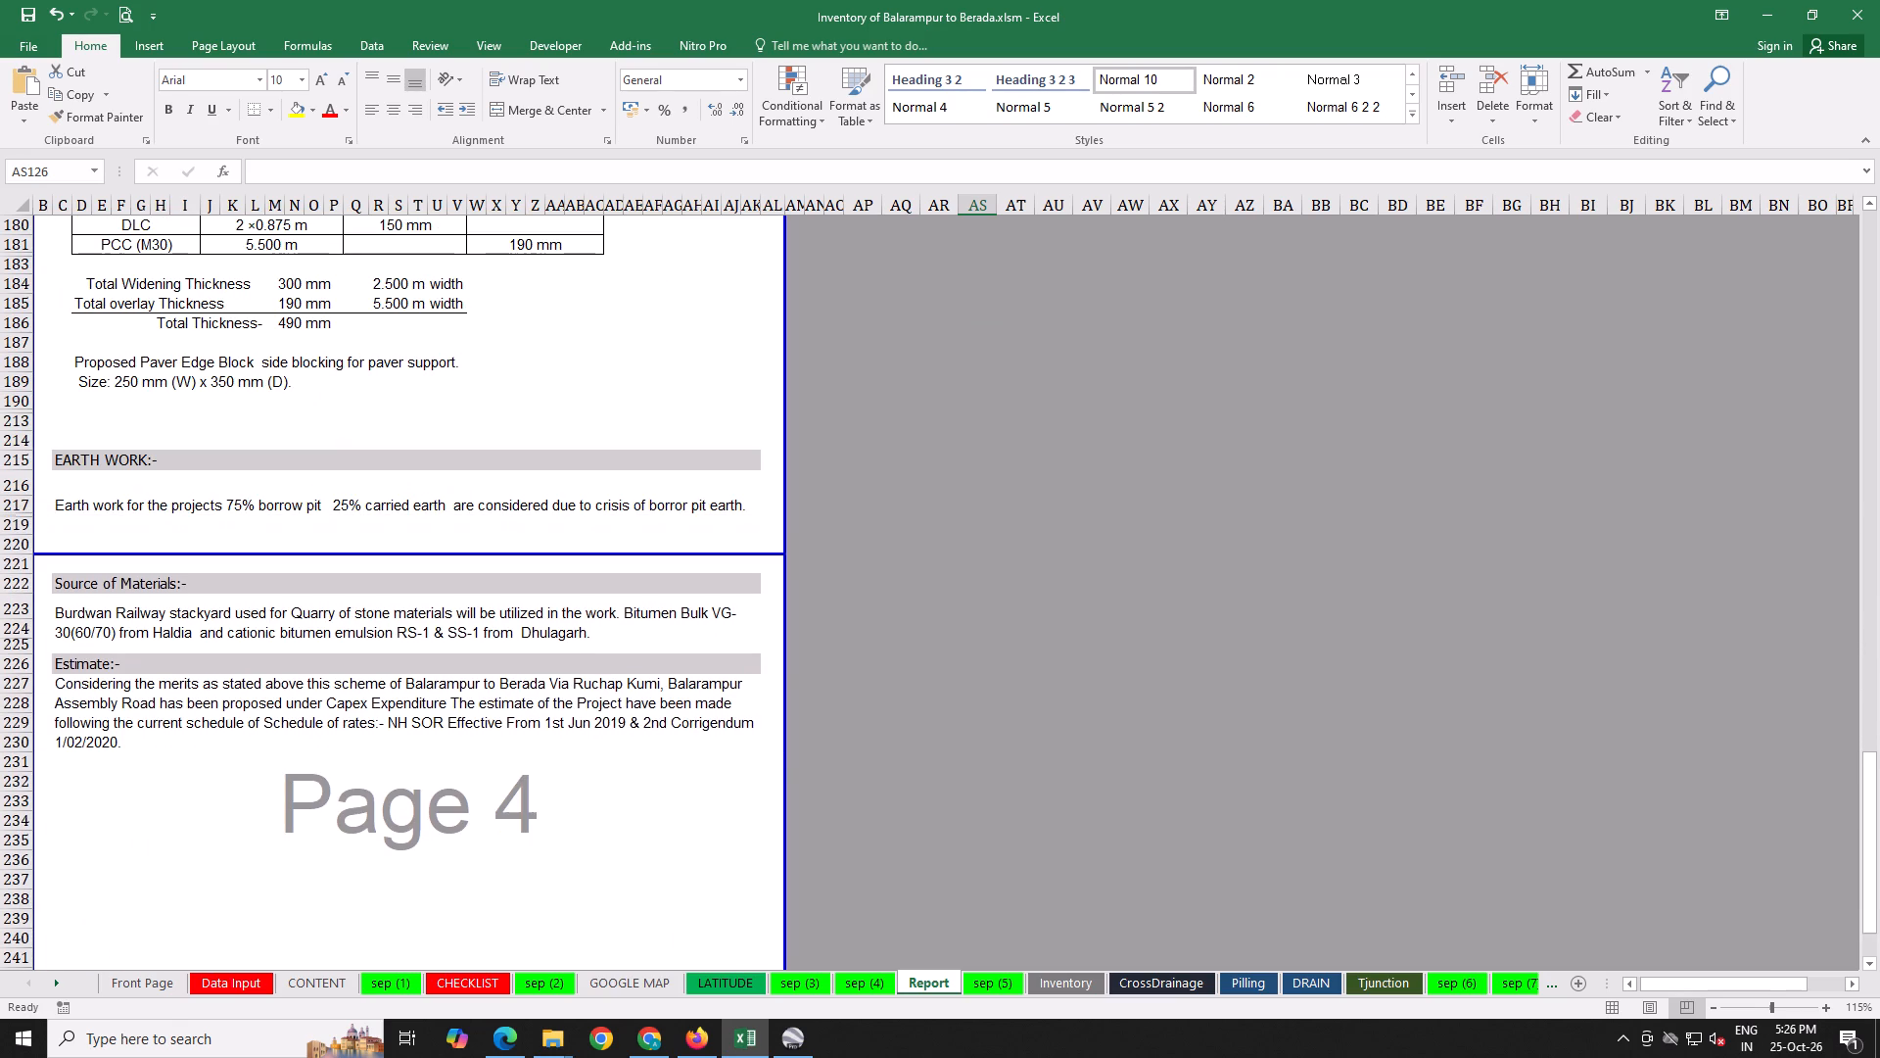
Review the Report backwards from the engineers' signature block to the Proposed Surface Details and covering village table.
scroll(30, 518, "down", 8)
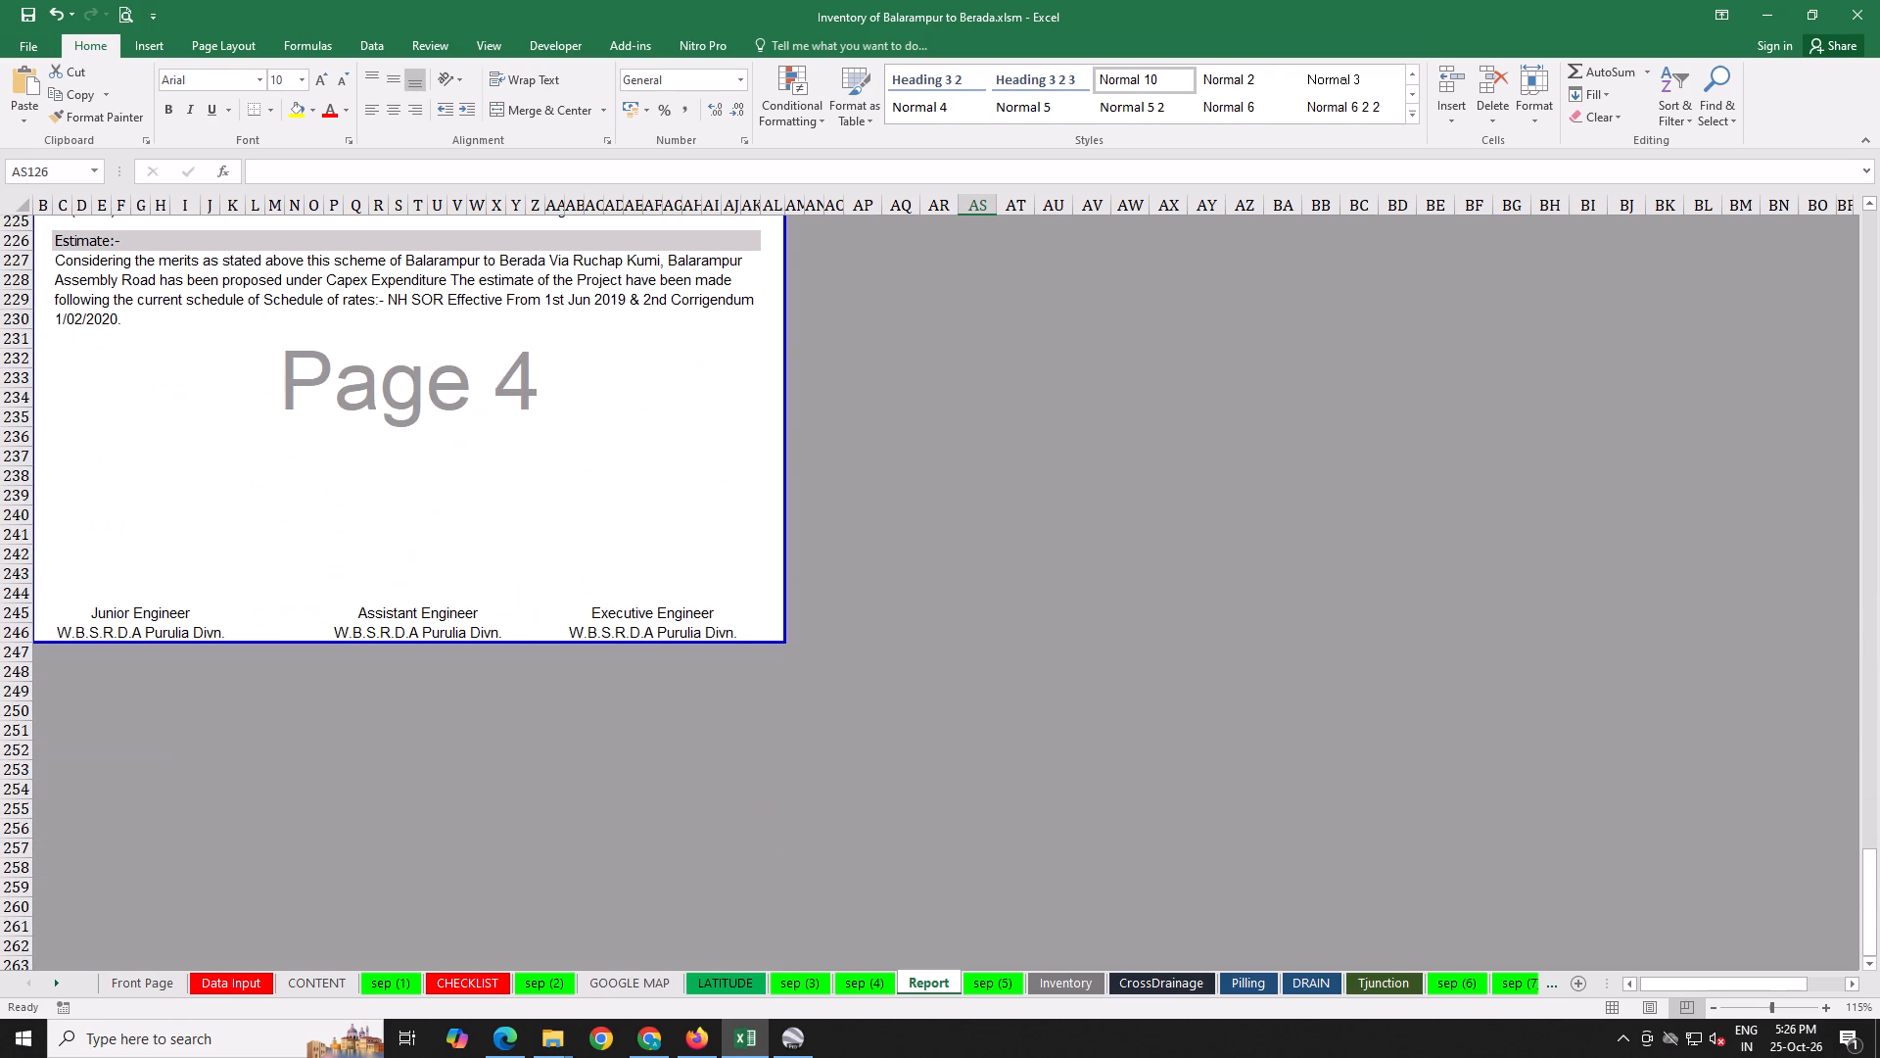
scroll(40, 531, "up", 19)
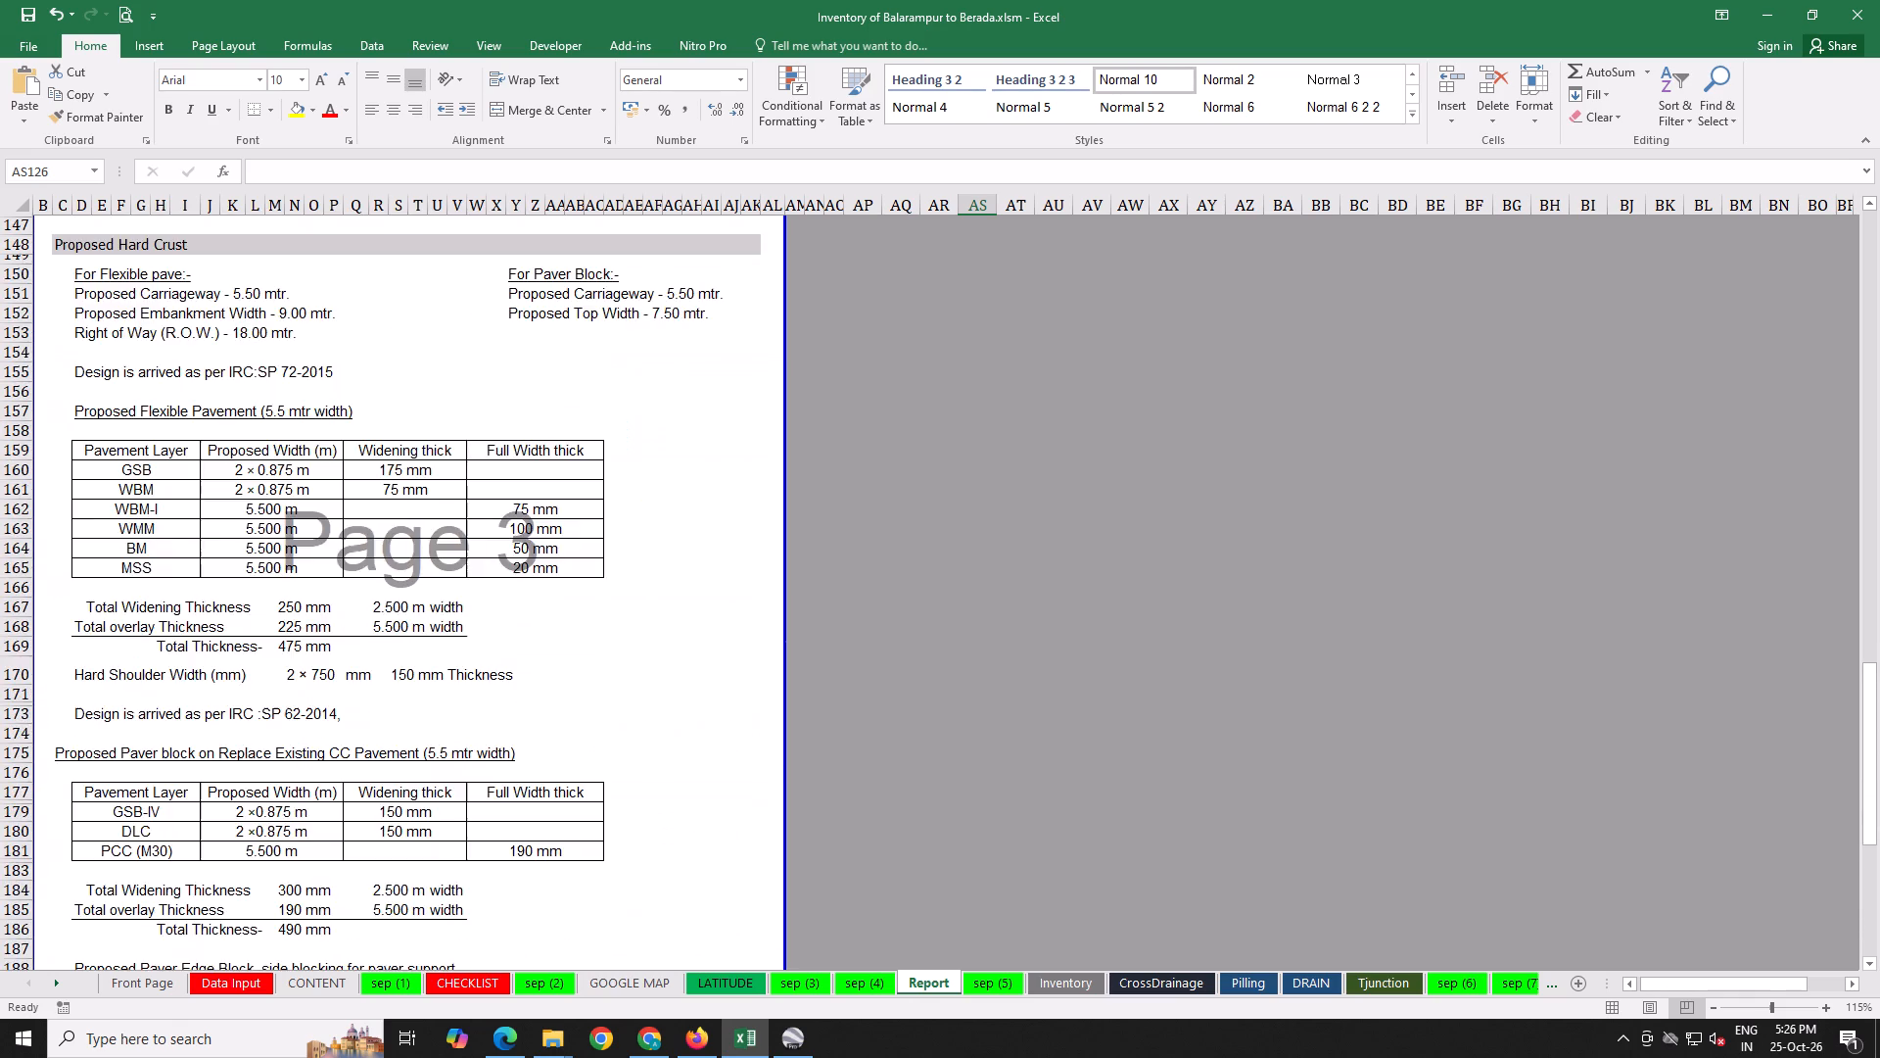
scroll(44, 530, "up", 10)
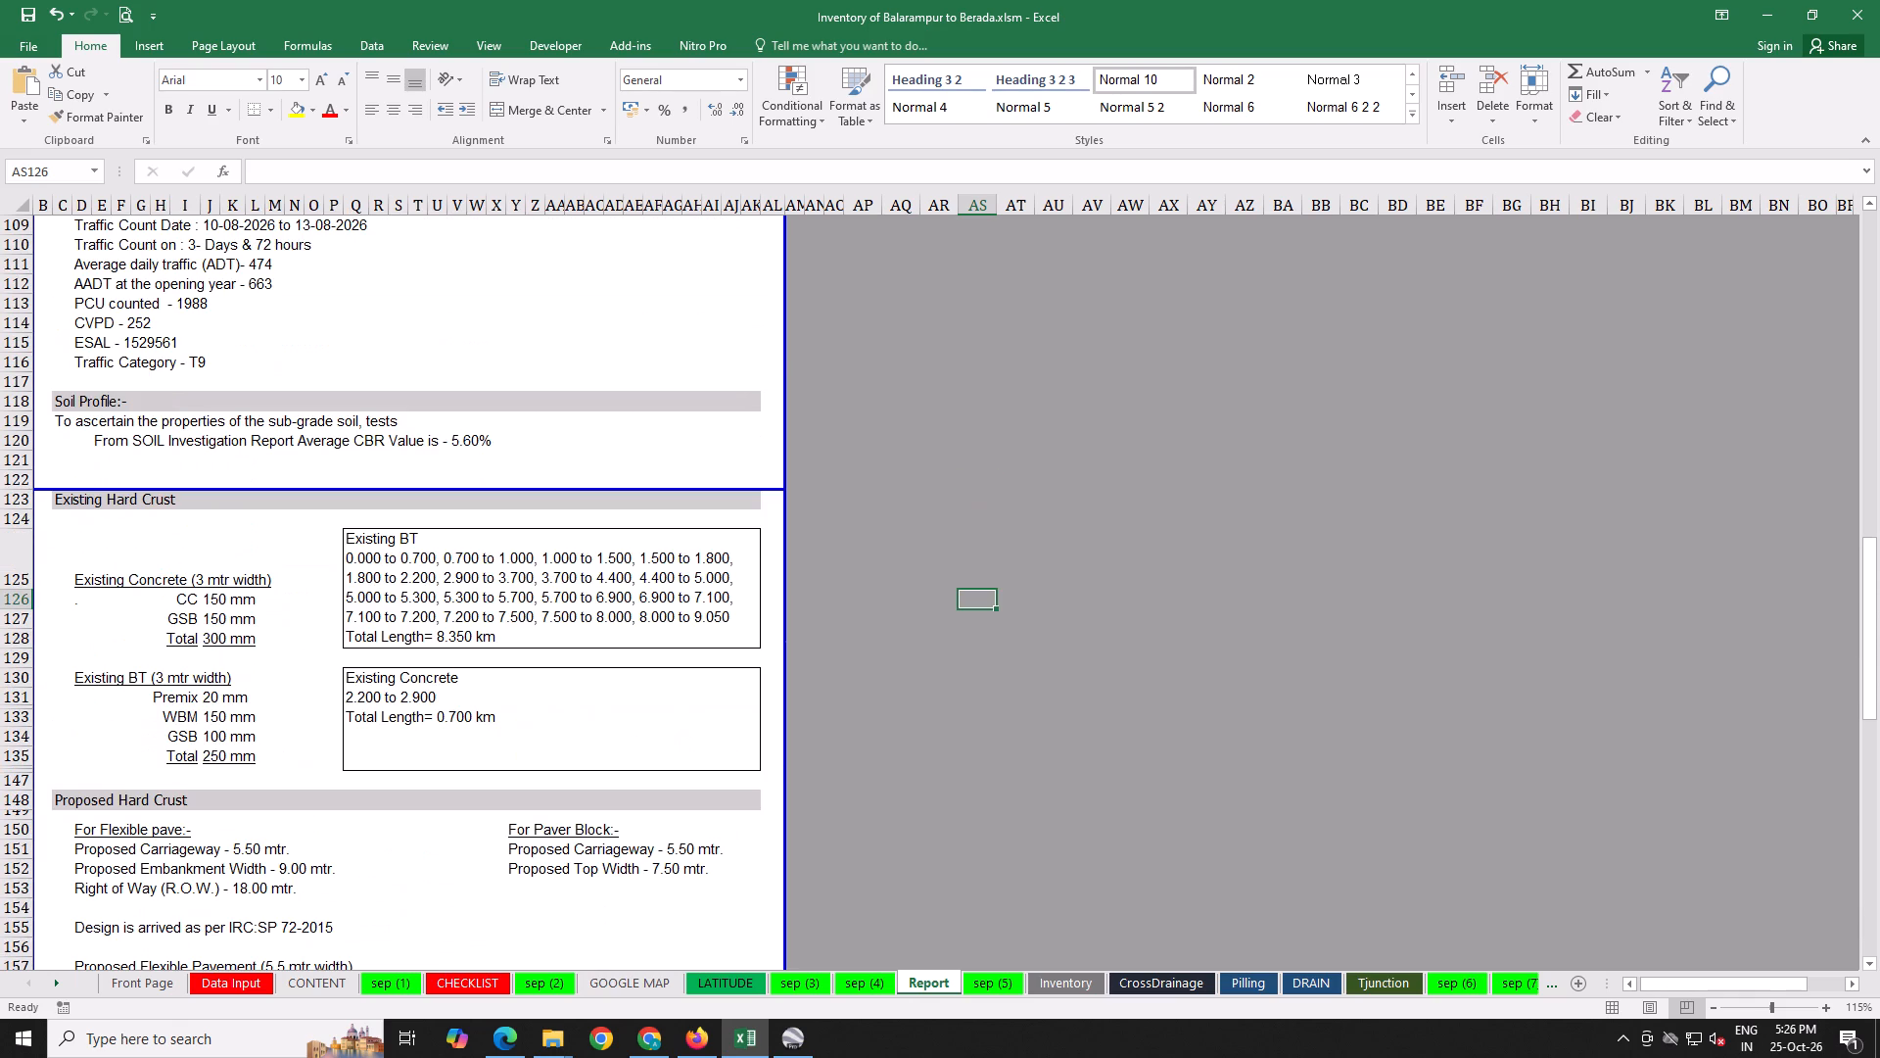
scroll(39, 516, "up", 10)
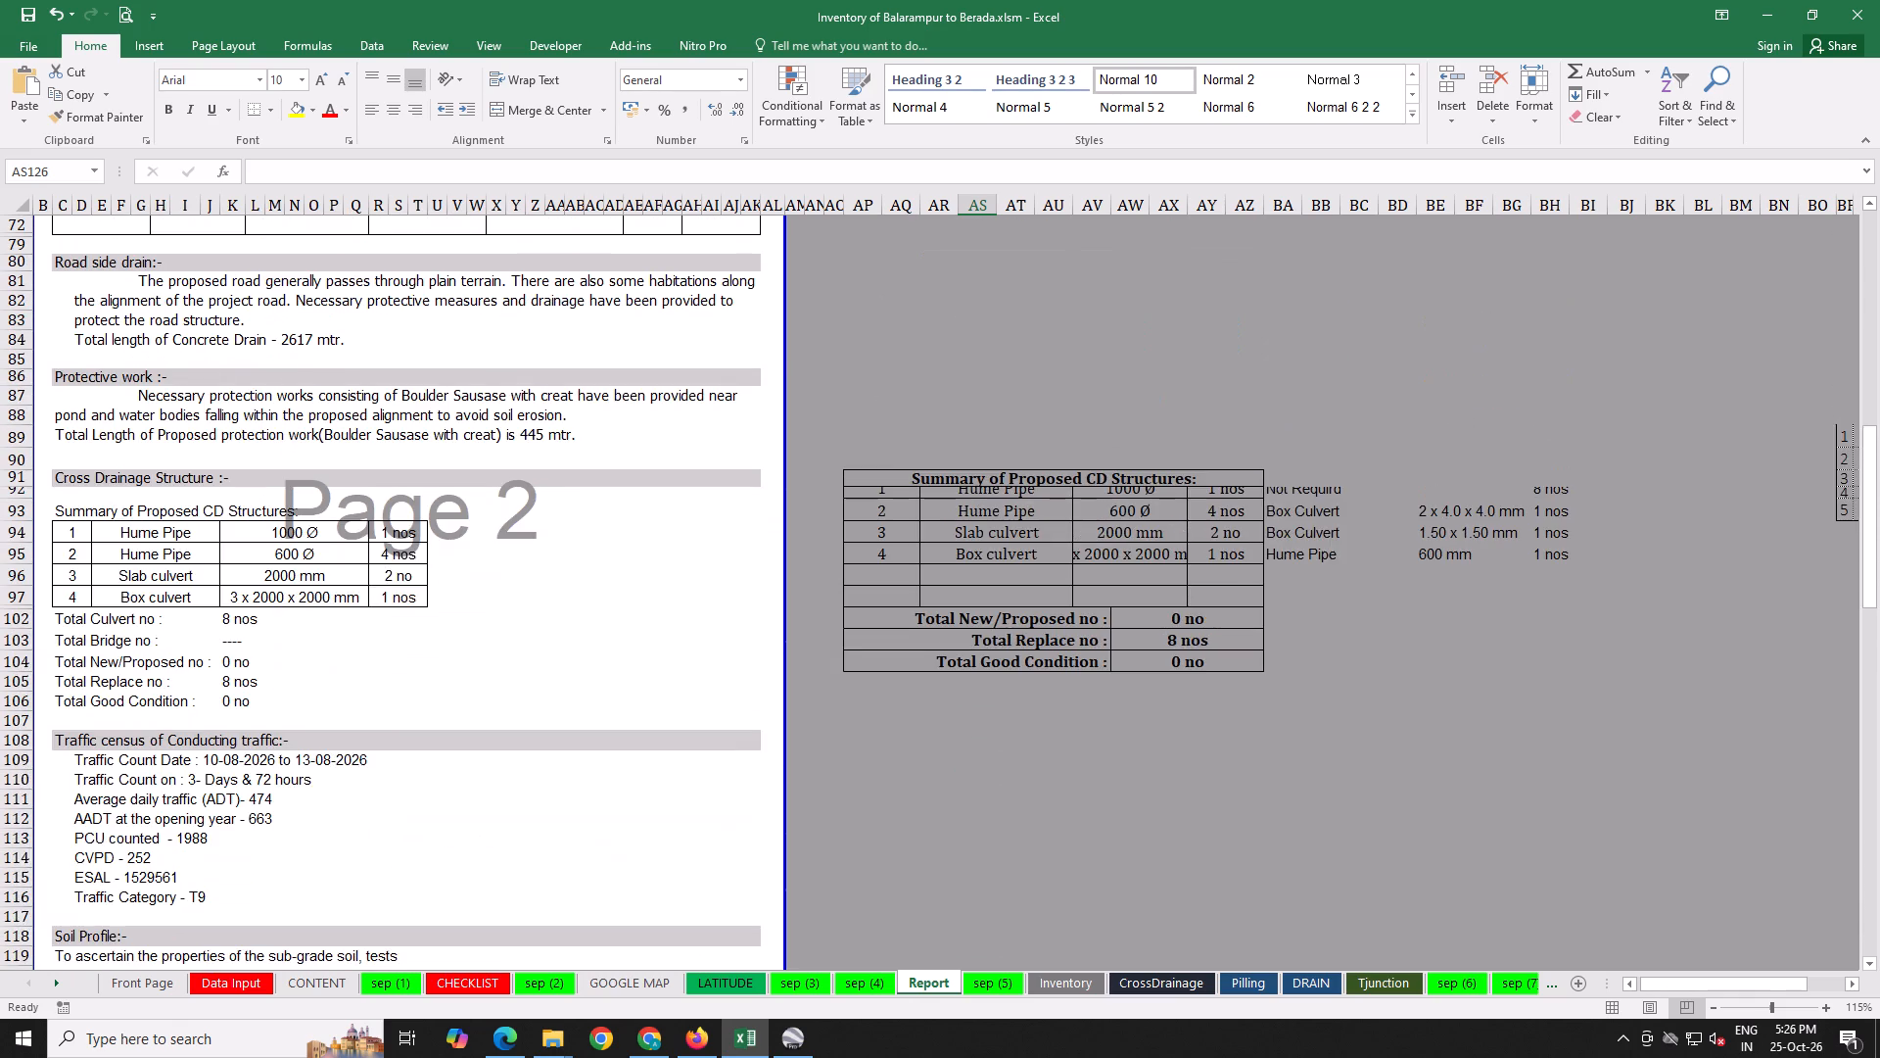
scroll(39, 508, "up", 10)
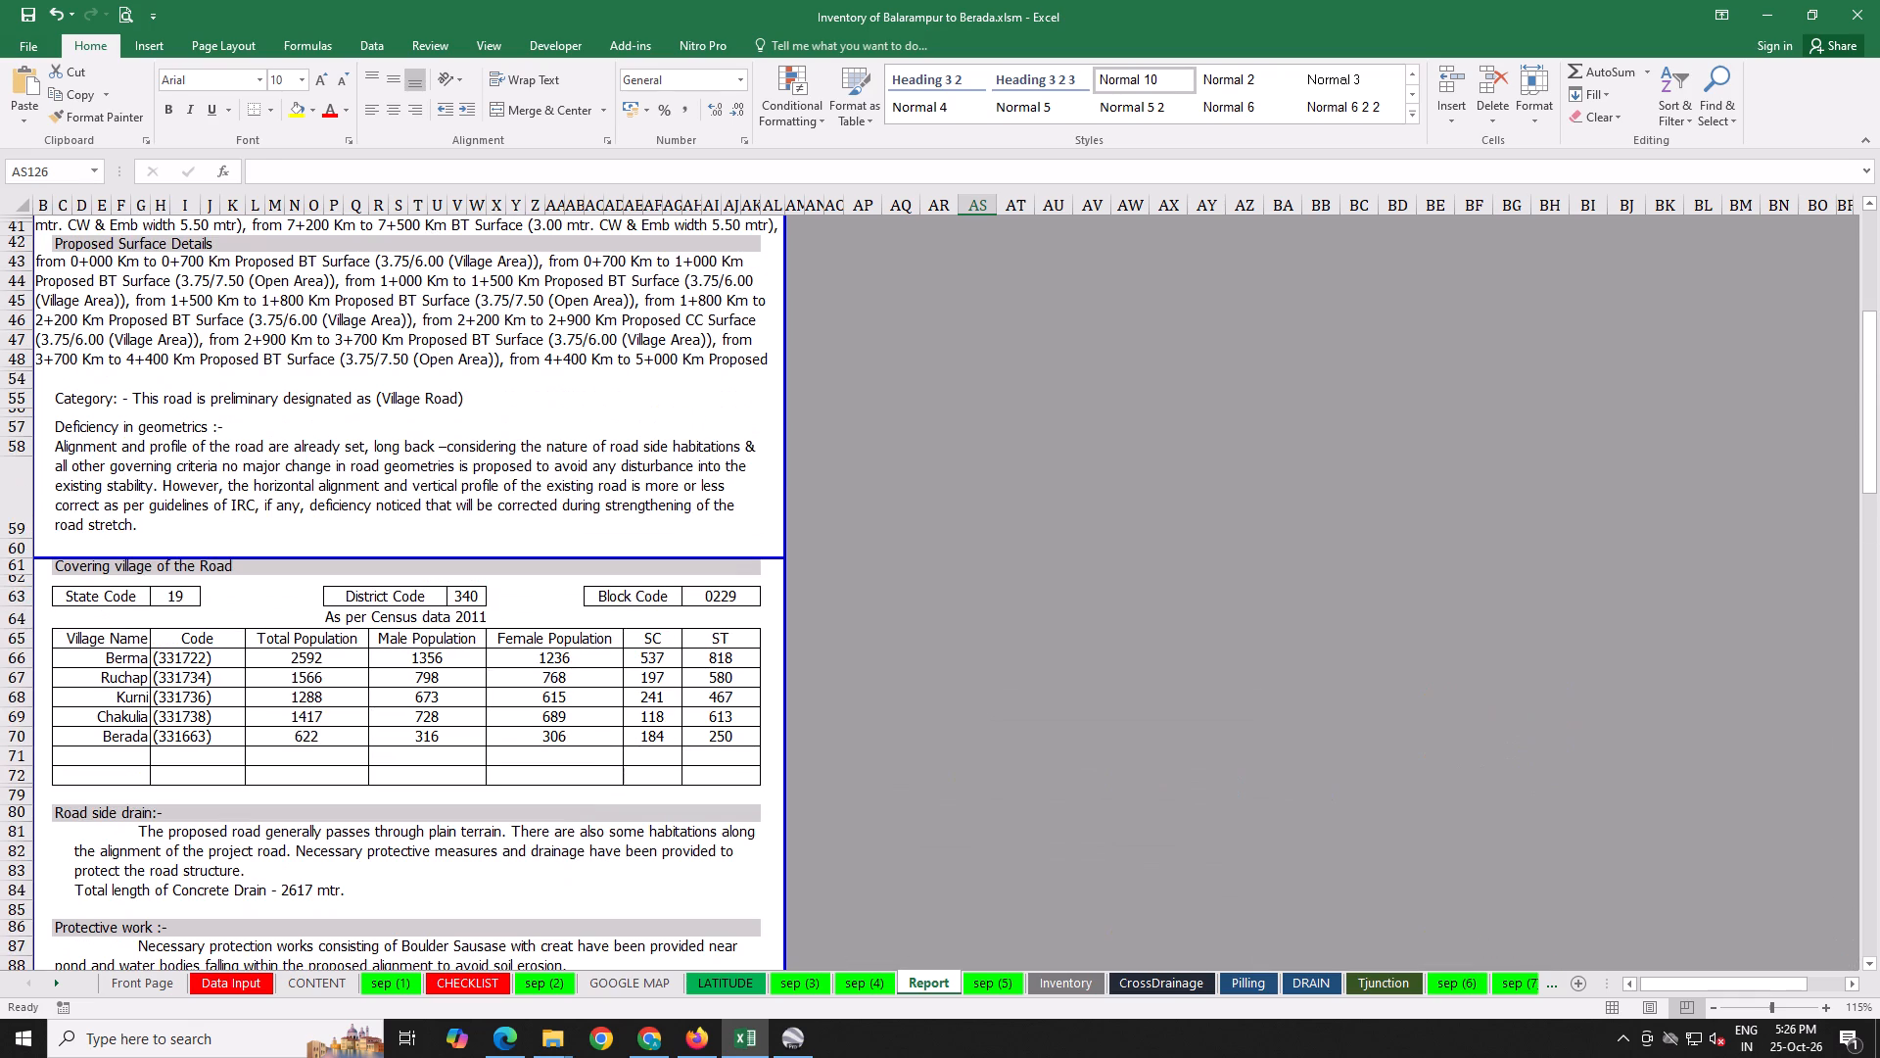
Recheck the Report's layout from the covering village table down to the signature block on page 4.
scroll(47, 524, "down", 3)
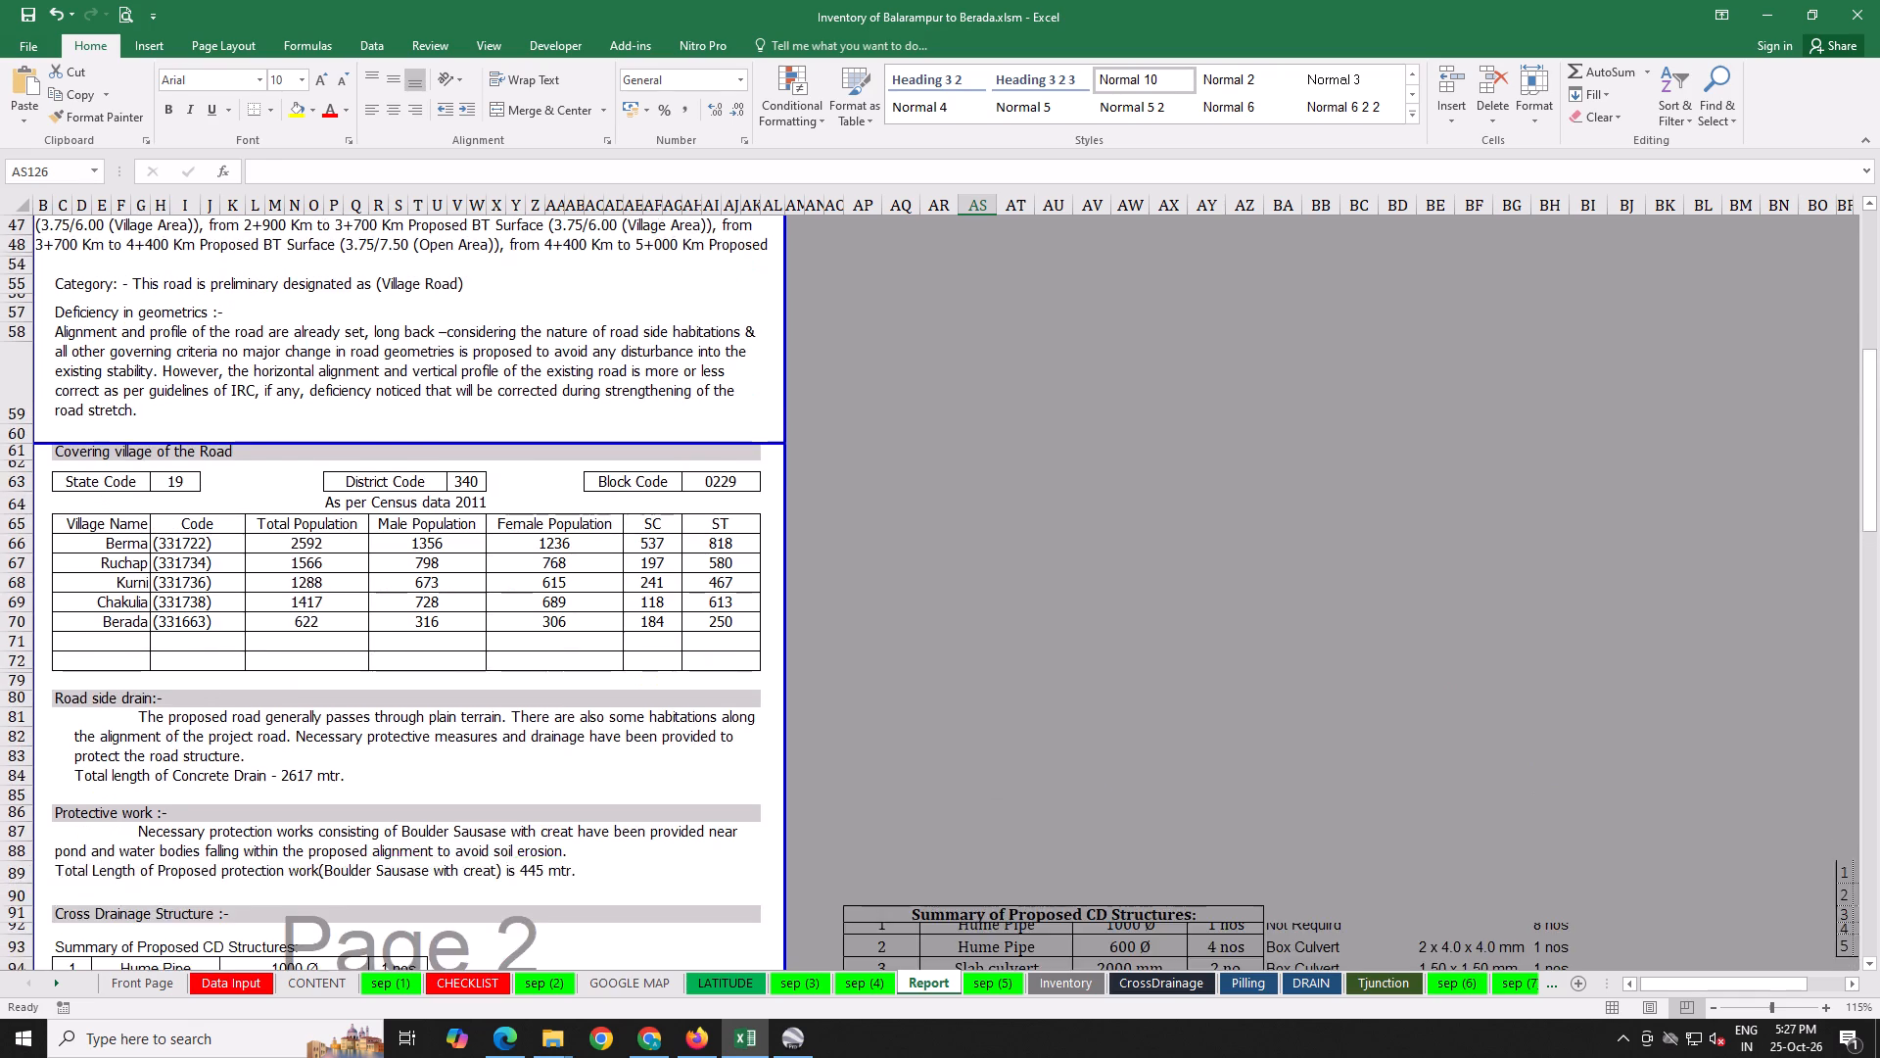
scroll(49, 533, "down", 10)
scroll(786, 660, "down", 13)
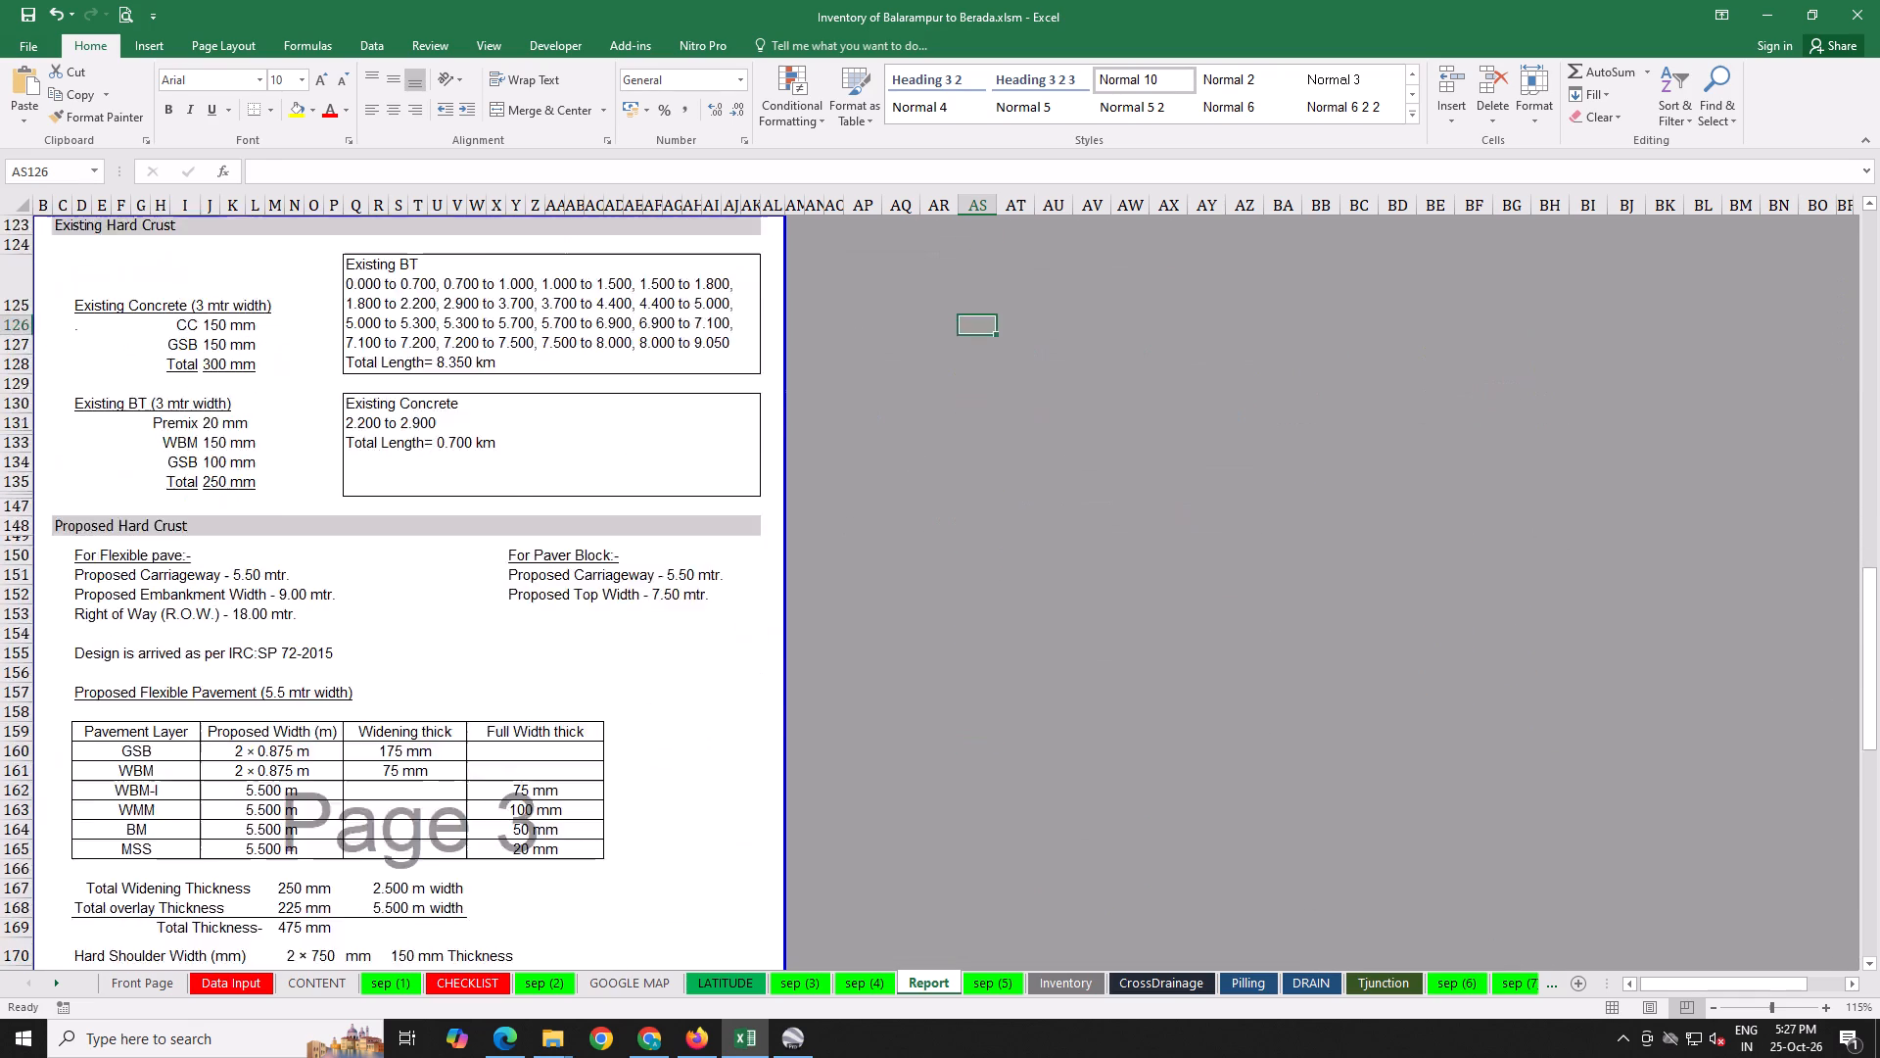
scroll(802, 677, "down", 19)
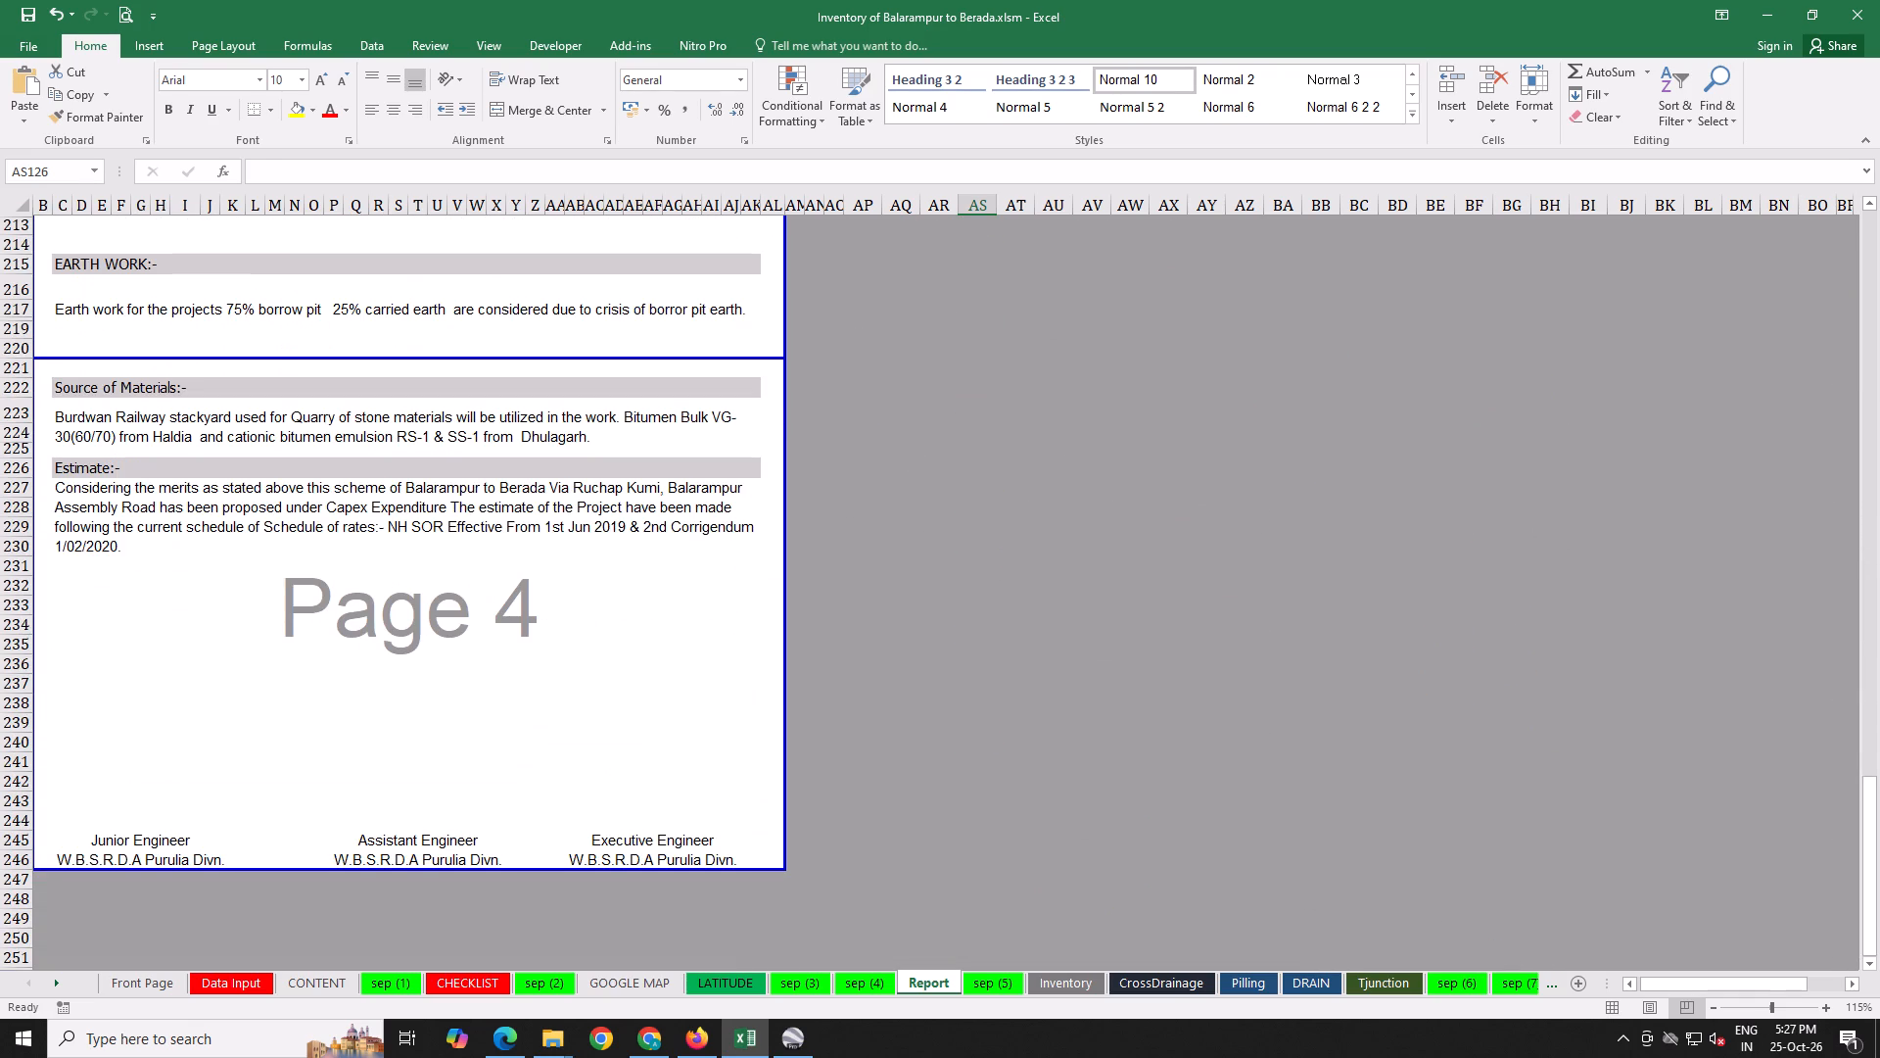
Save the Balarampur to Berada inventory workbook.
left_click(28, 21)
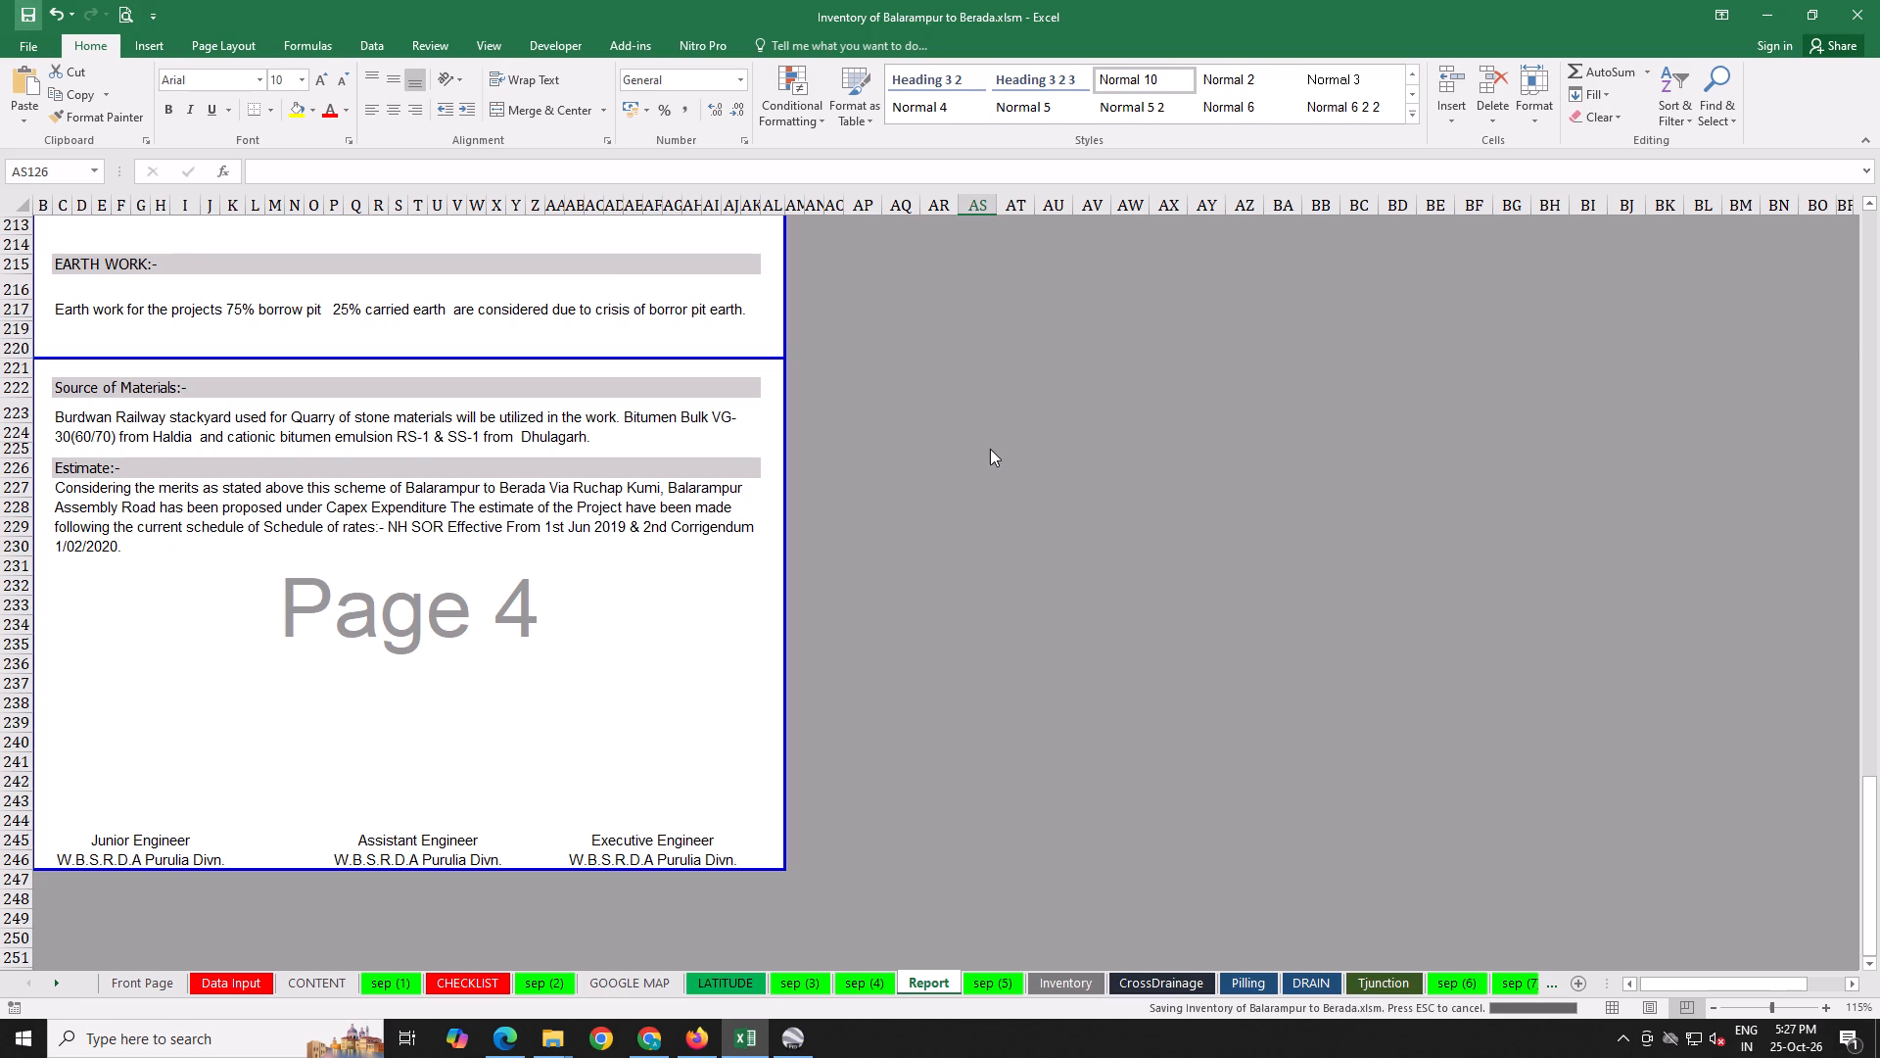
left_click(992, 449)
Examine the Report's last page, including Source of Materials, Estimate and the engineers' signature block.
scroll(992, 449, "down", 2)
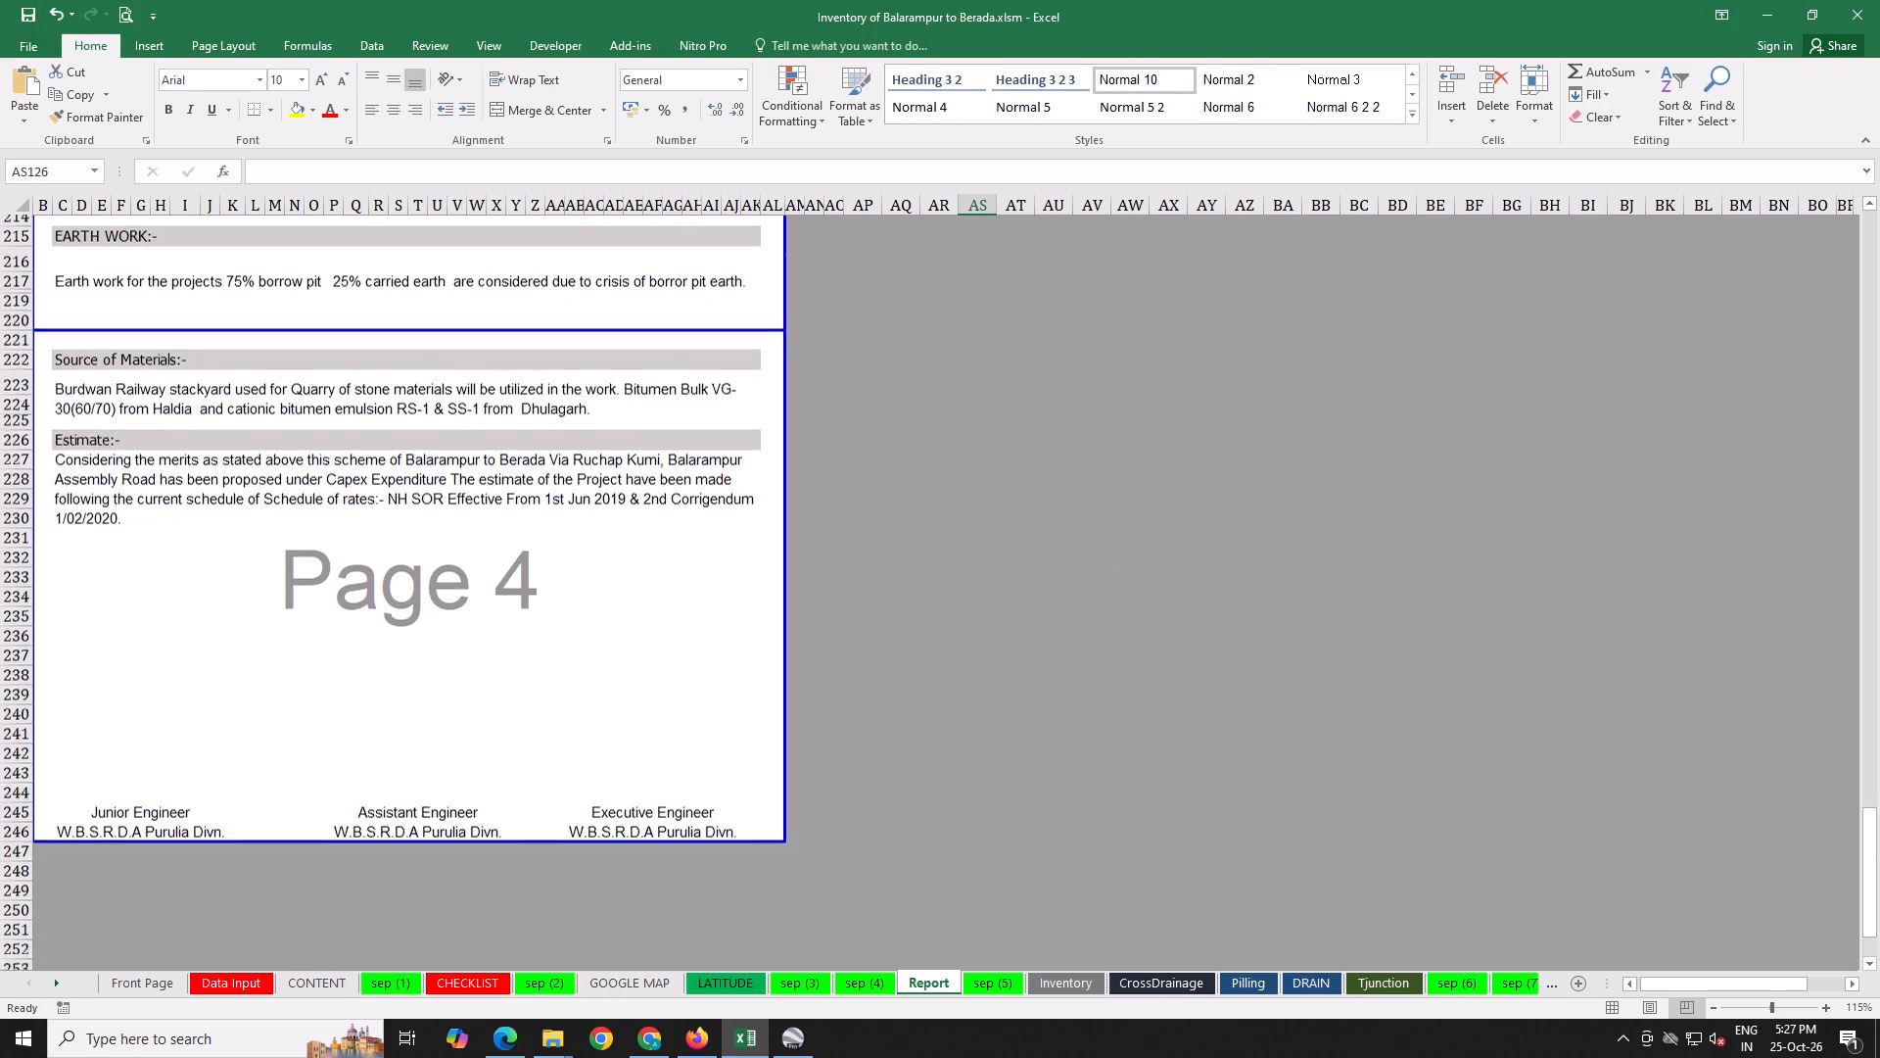
scroll(992, 449, "down", 6)
scroll(994, 455, "up", 3)
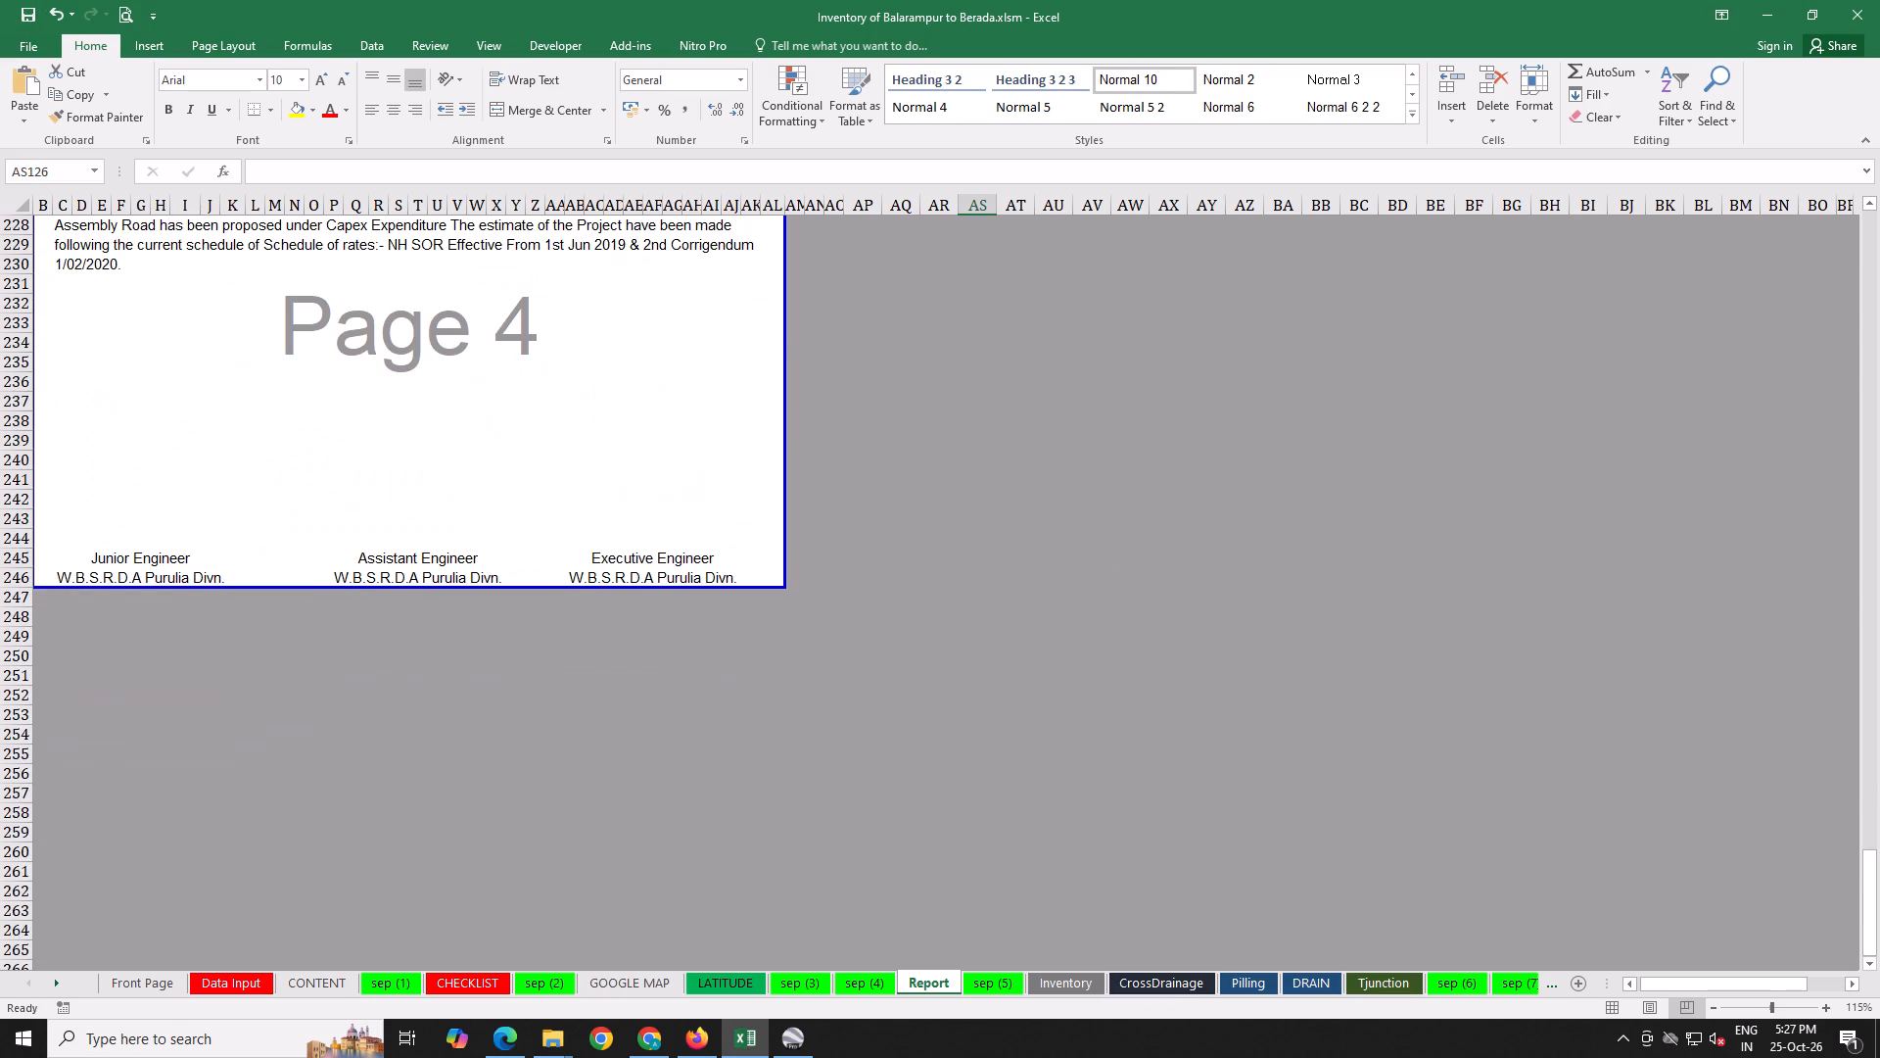
scroll(995, 448, "up", 4)
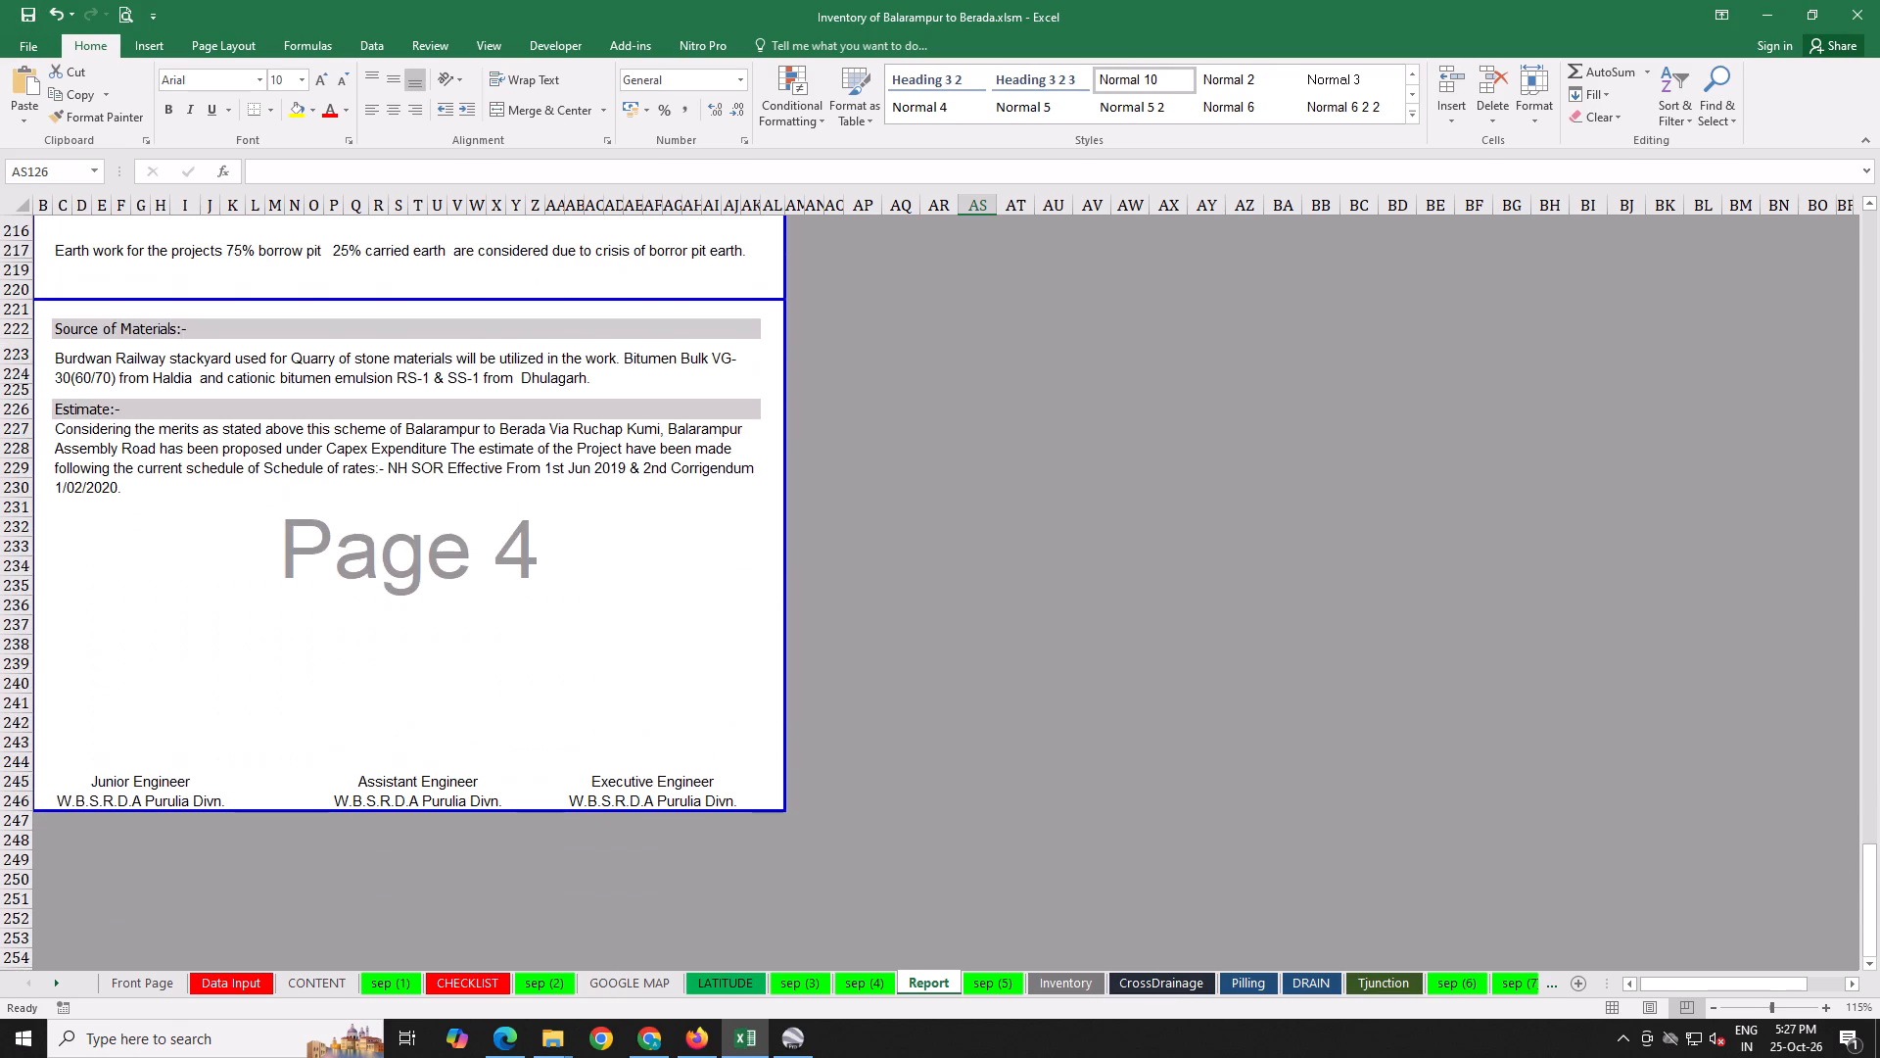
scroll(995, 446, "up", 2)
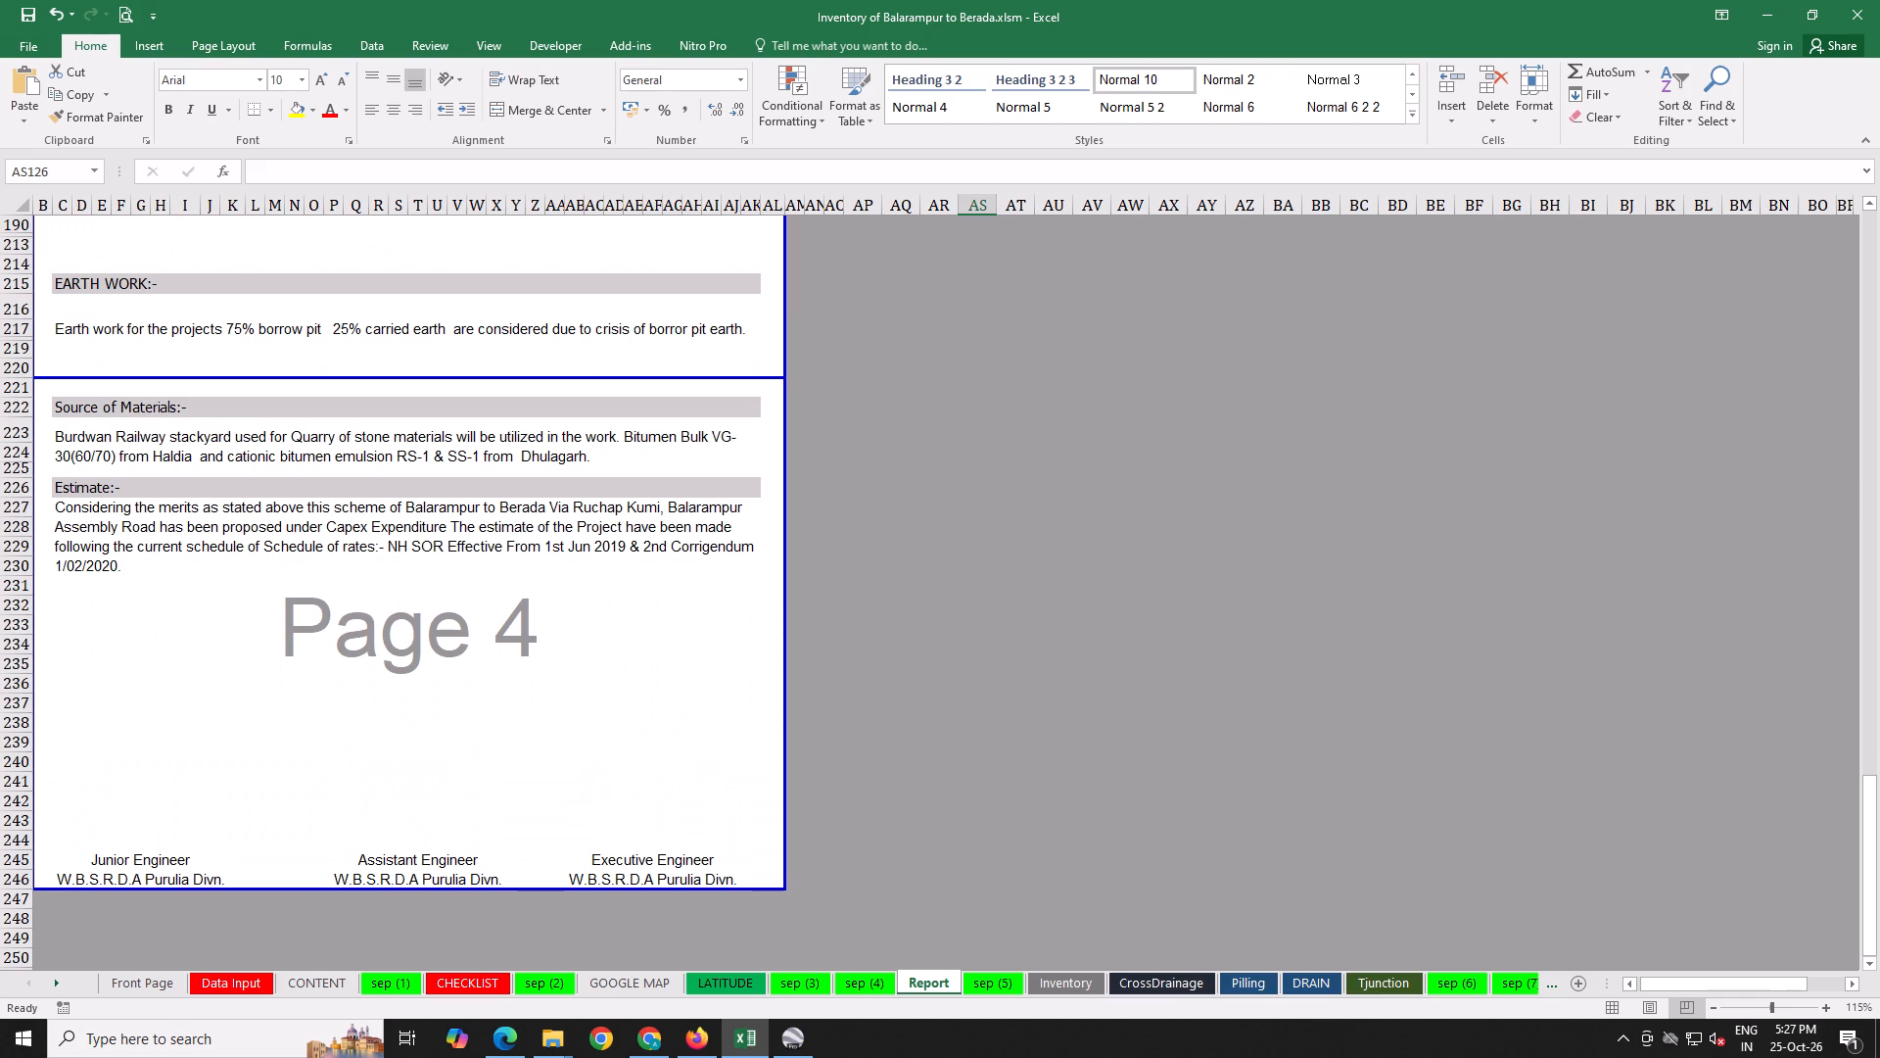
scroll(909, 452, "down", 5)
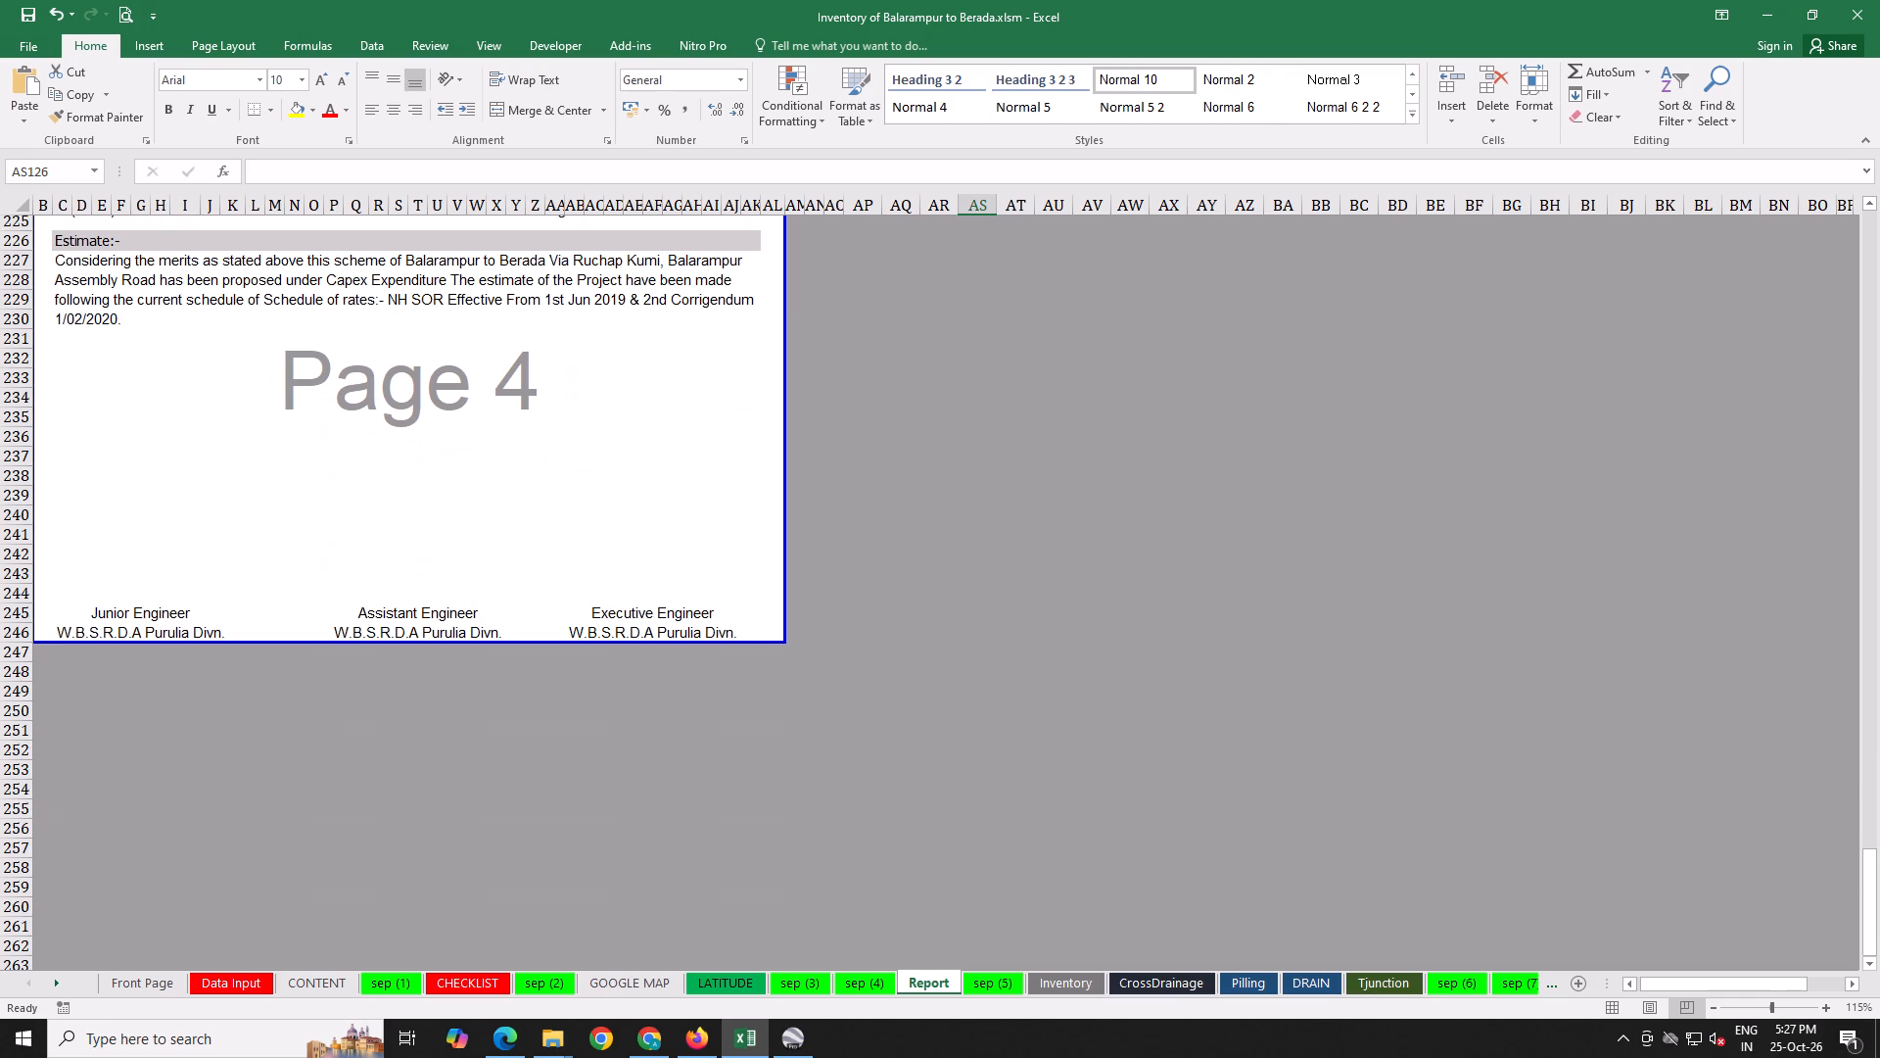
Look through the workbook's sheets from GOOGLE MAP through the preface separator, Pilling and DRAIN to Abstract Traffic.
left_click(337, 988)
left_click(633, 983)
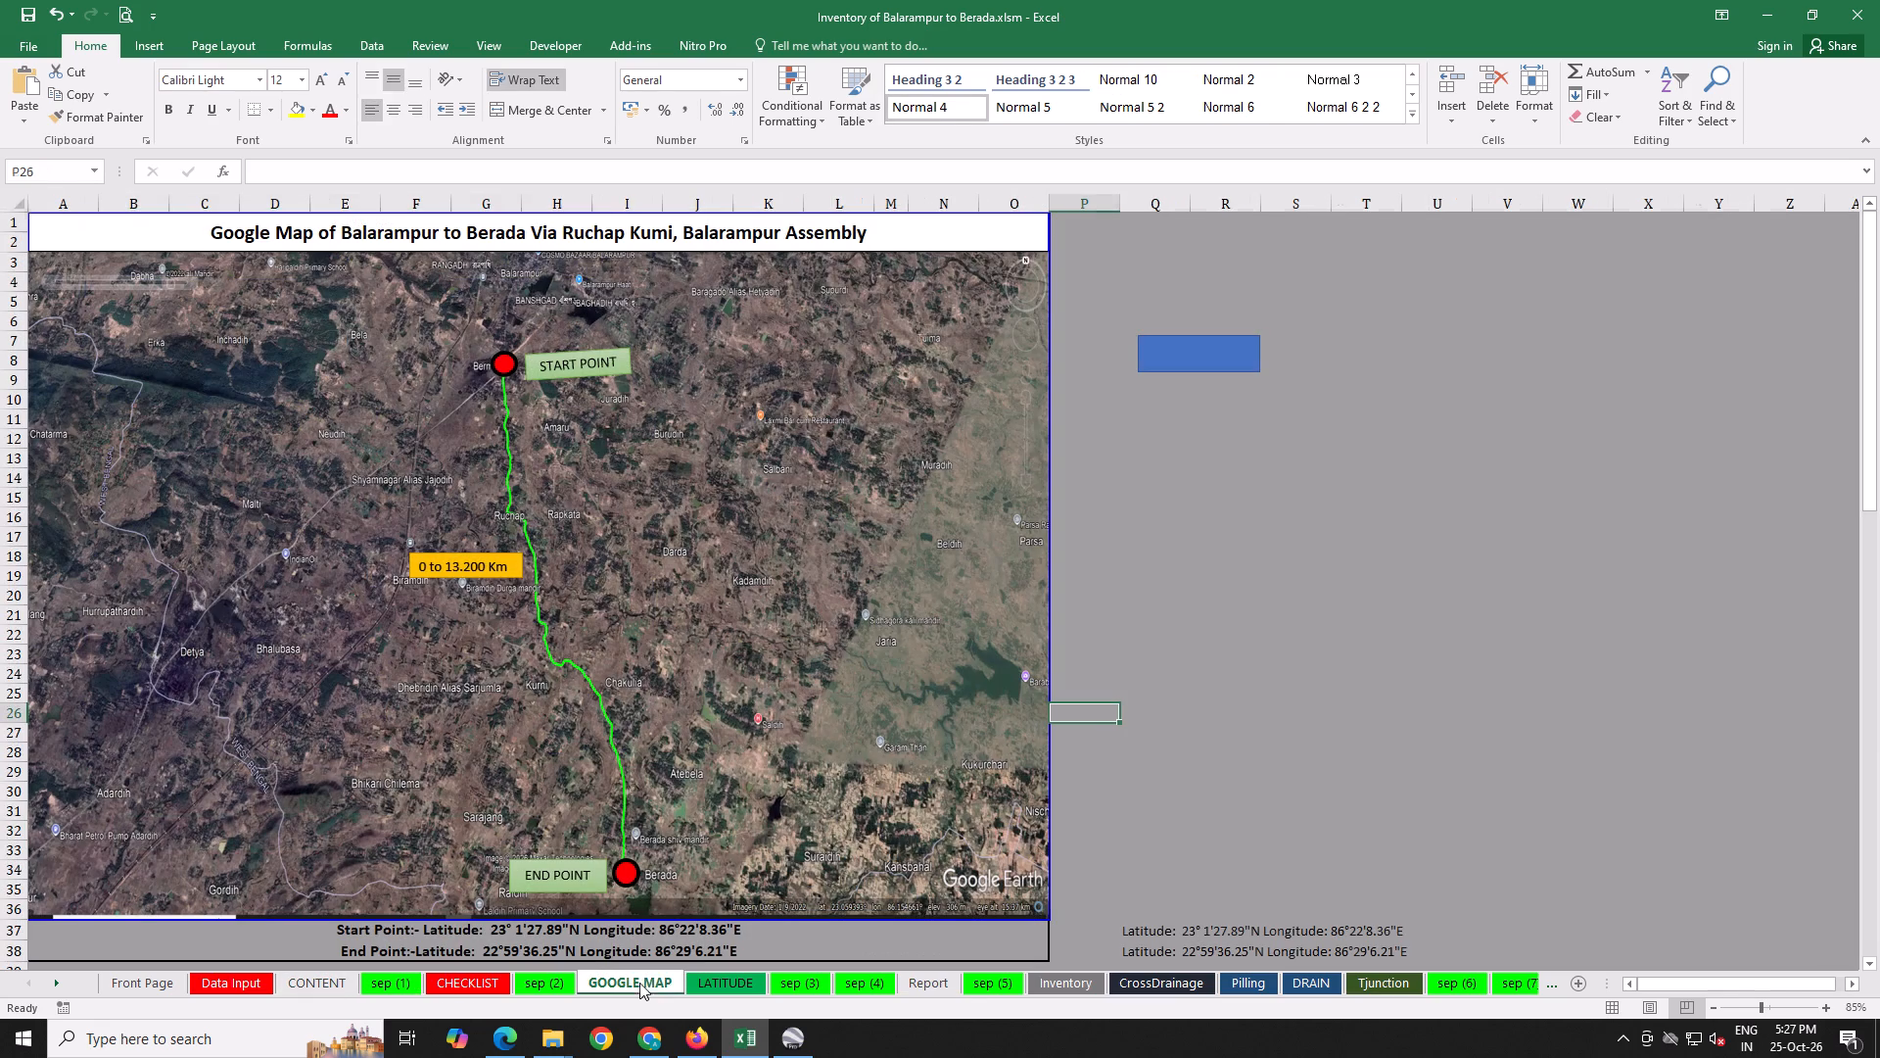
left_click(845, 988)
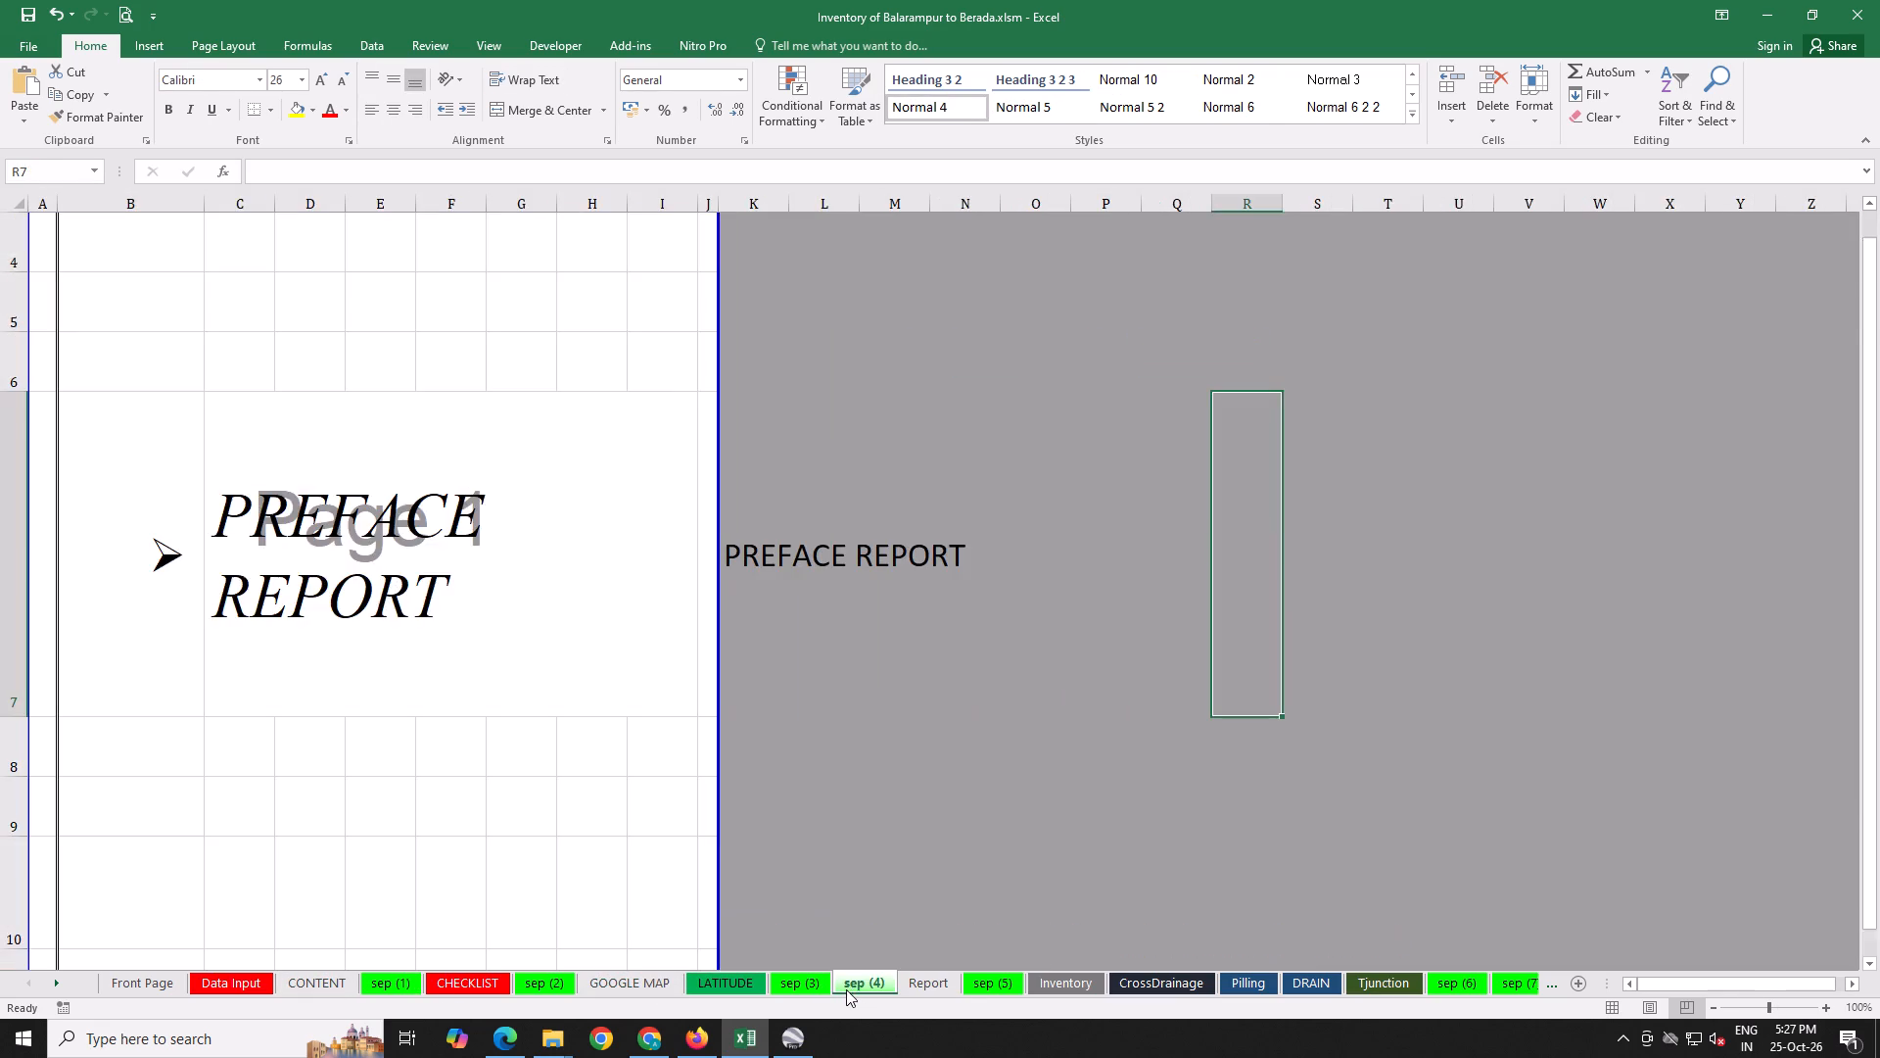
left_click(913, 989)
left_click(1052, 992)
left_click(1170, 986)
left_click(1224, 975)
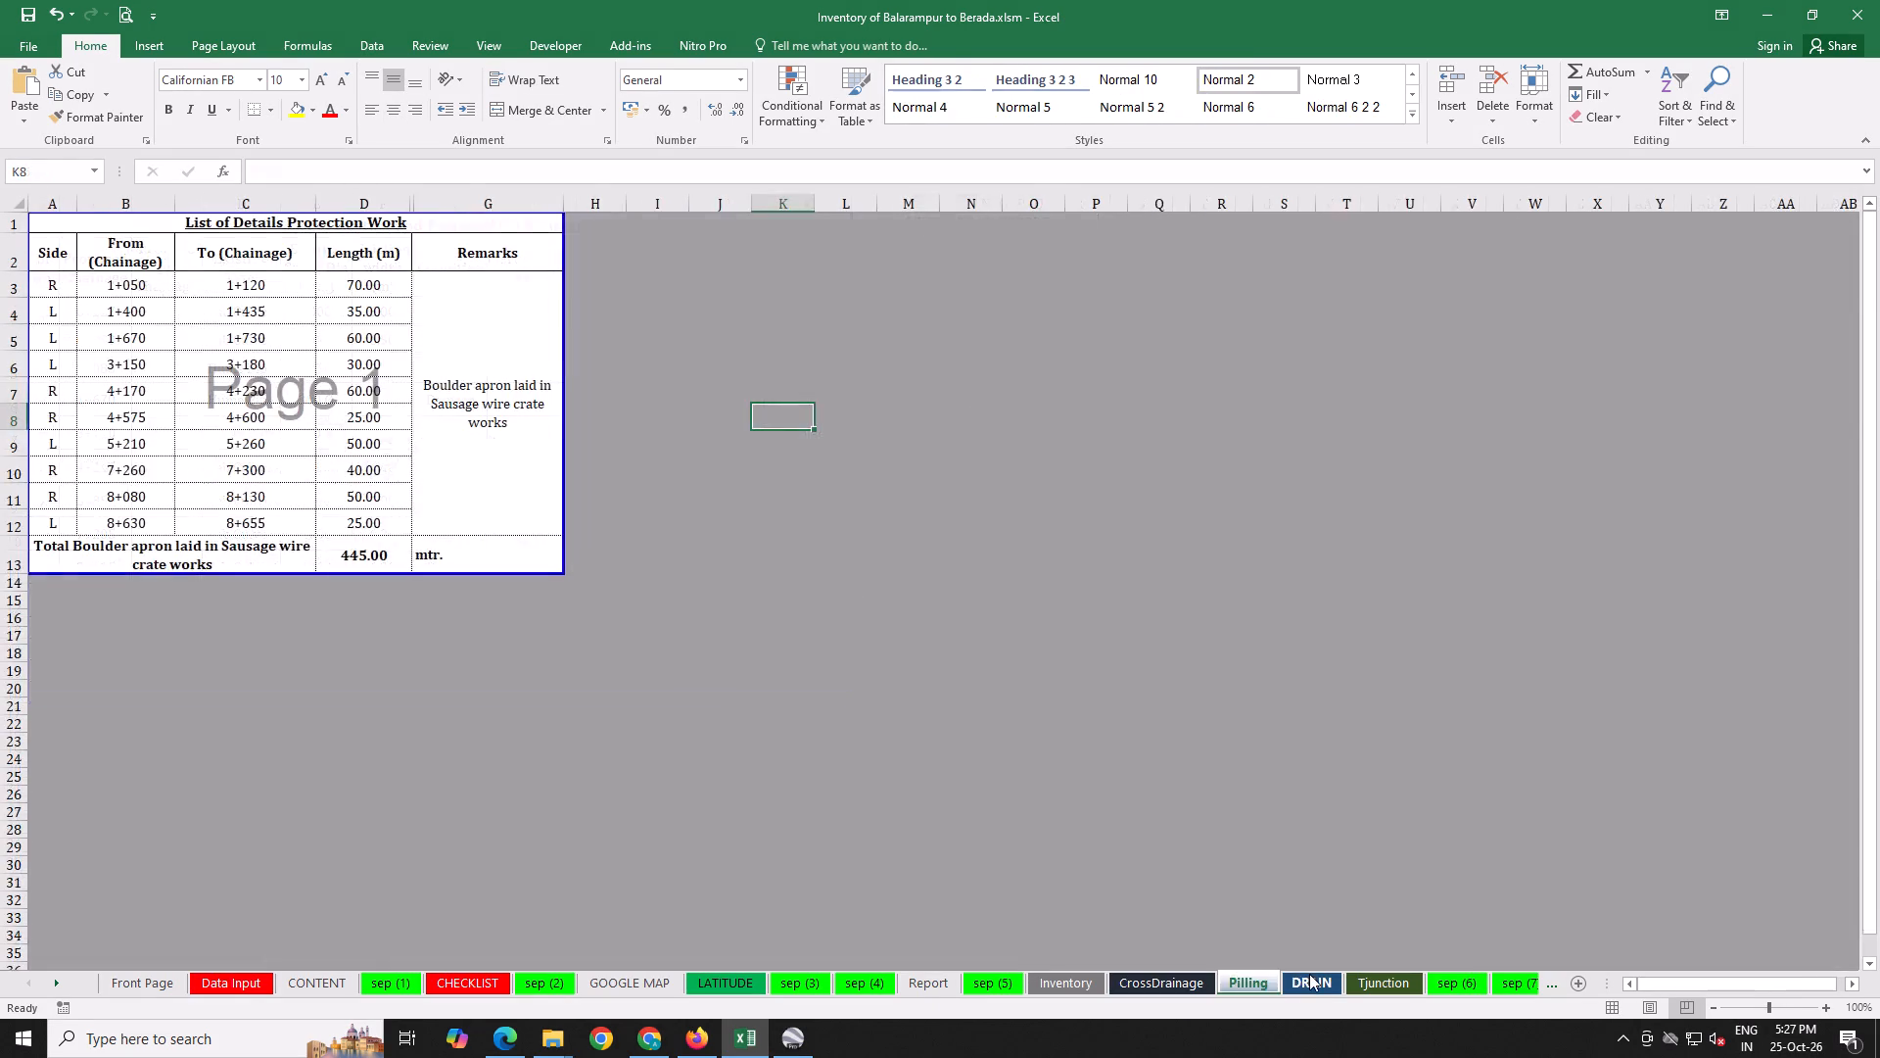
left_click(1309, 974)
left_click(1398, 985)
left_click(1449, 986)
left_click(1509, 988)
left_click(1514, 988)
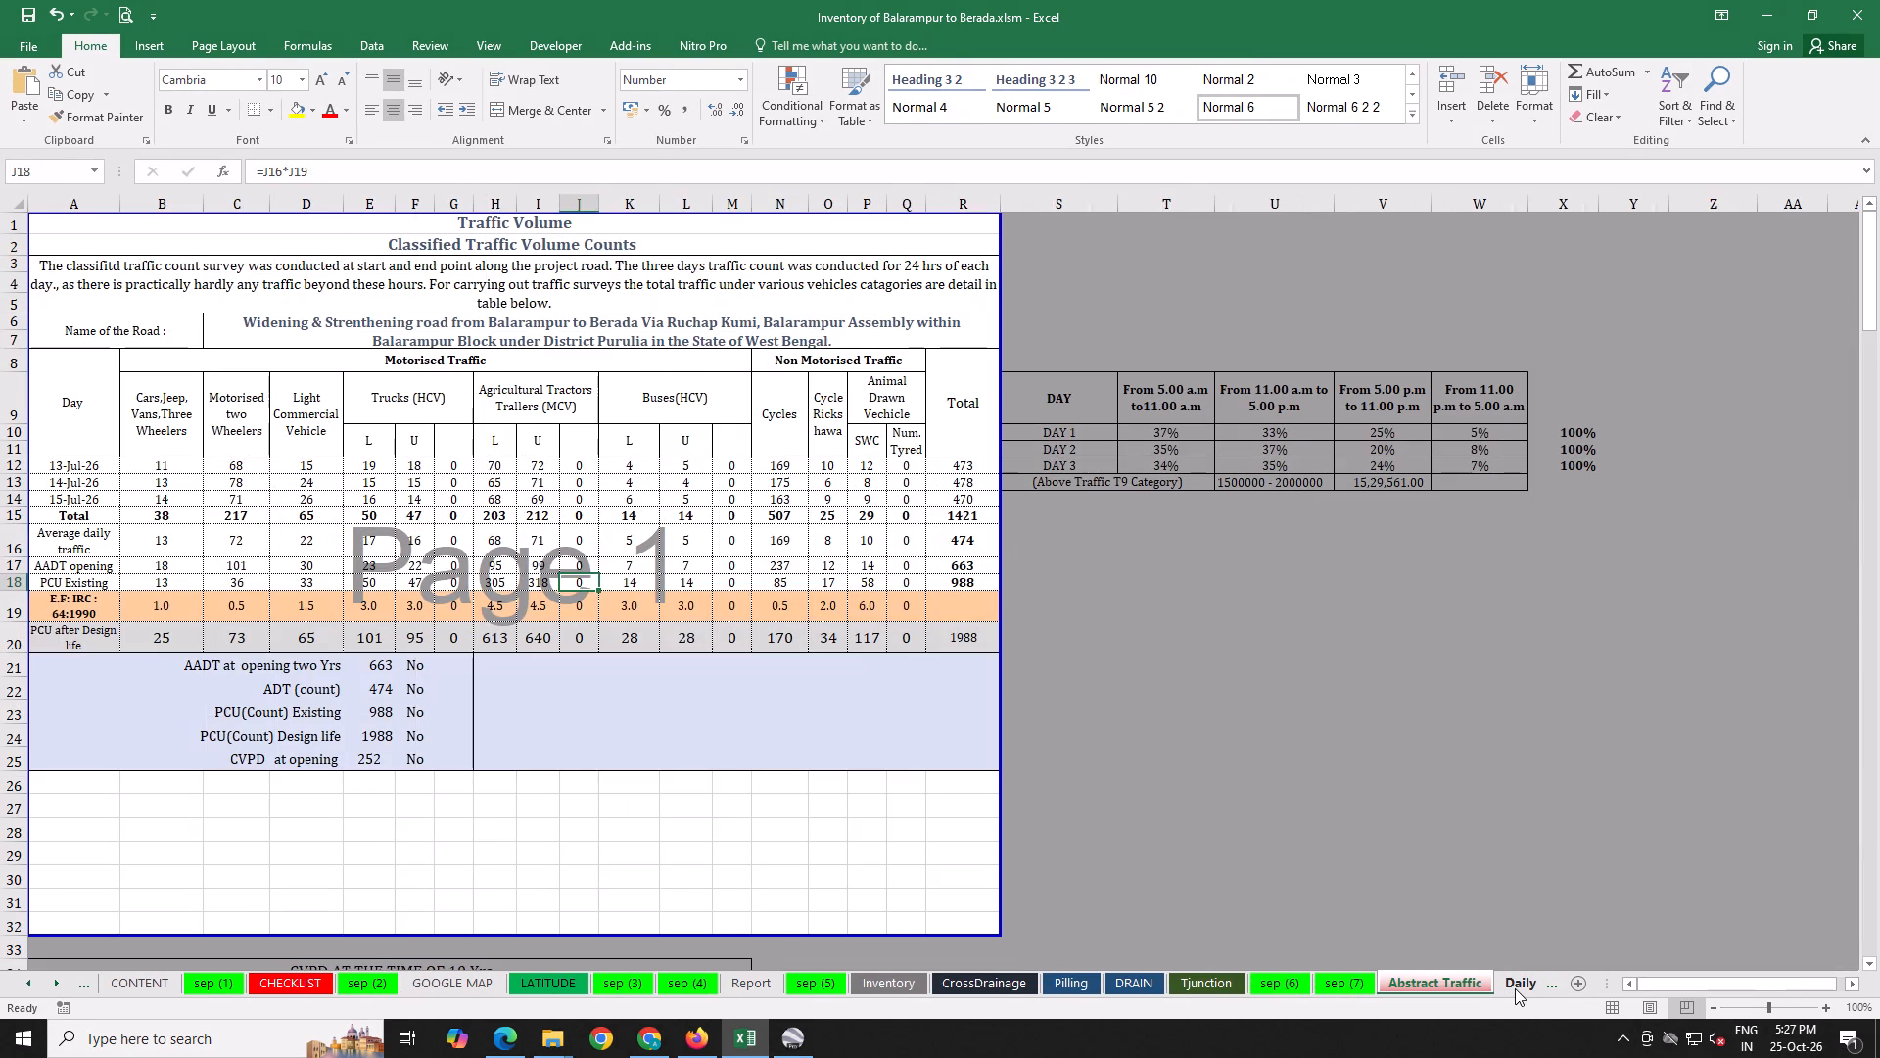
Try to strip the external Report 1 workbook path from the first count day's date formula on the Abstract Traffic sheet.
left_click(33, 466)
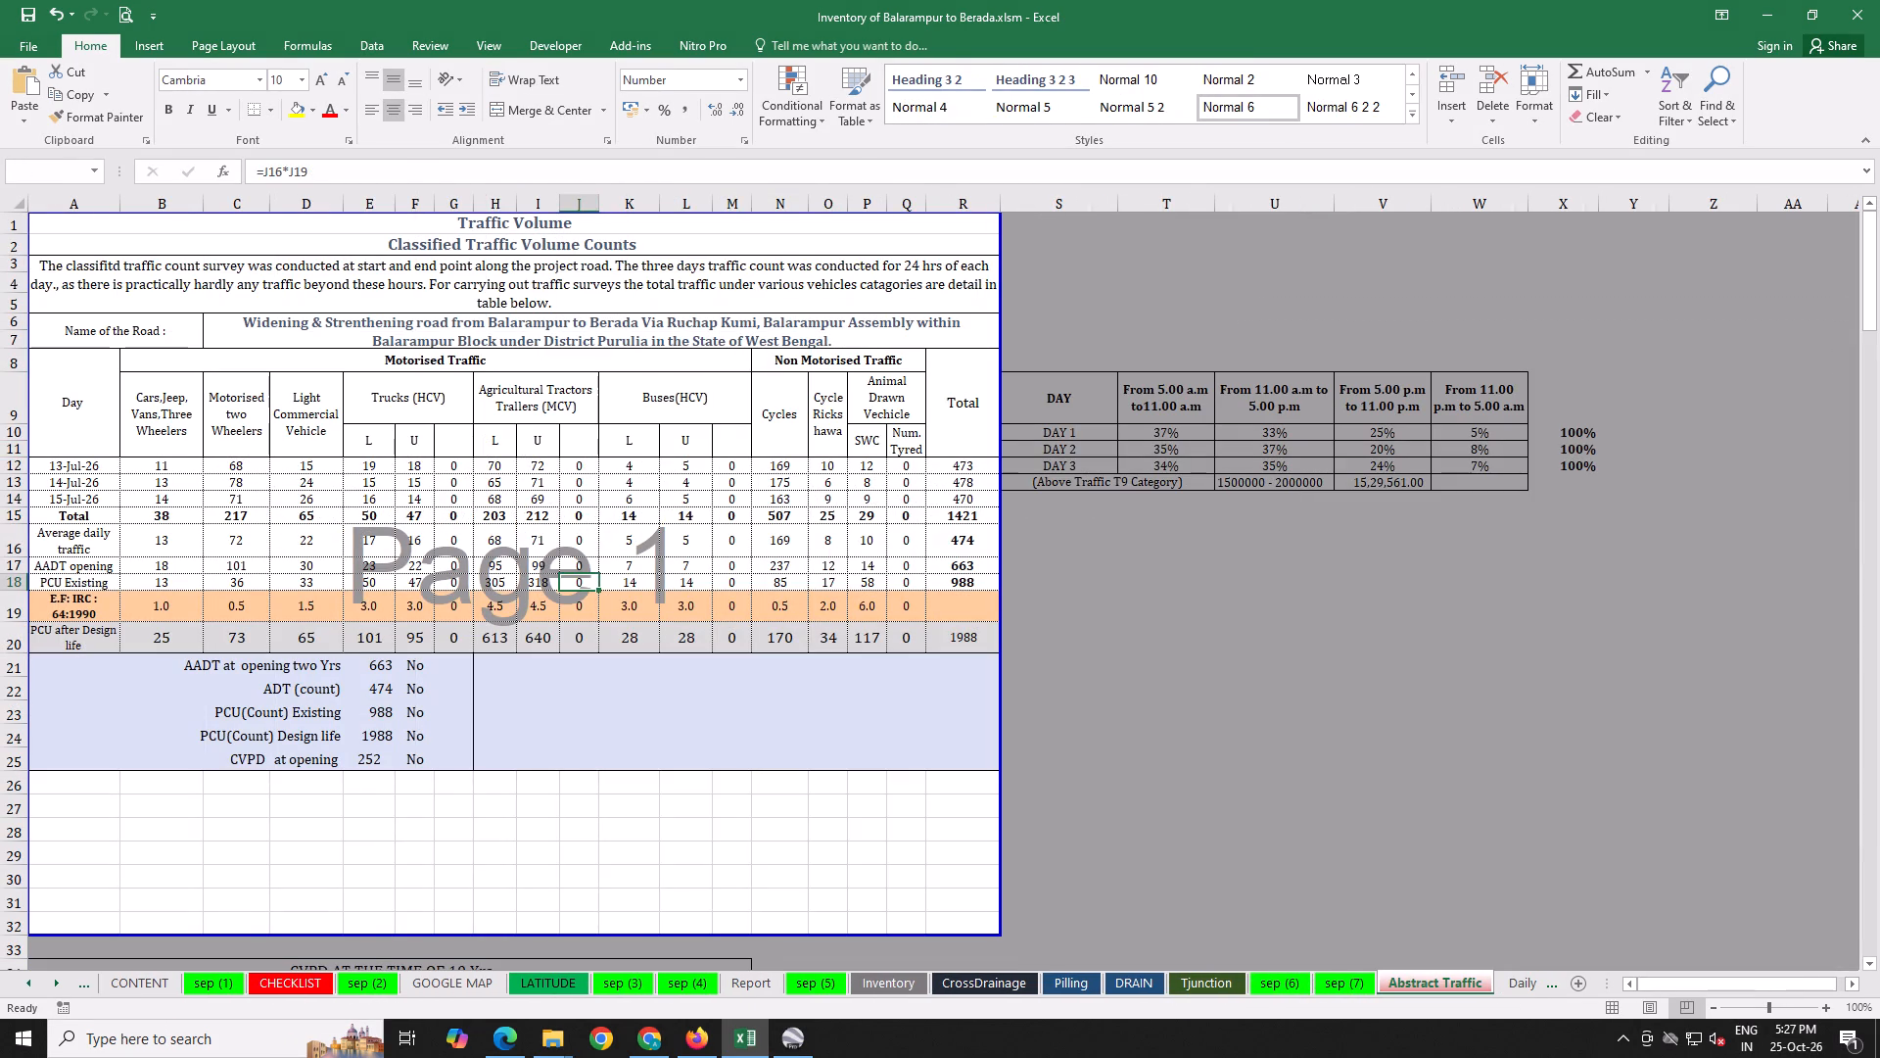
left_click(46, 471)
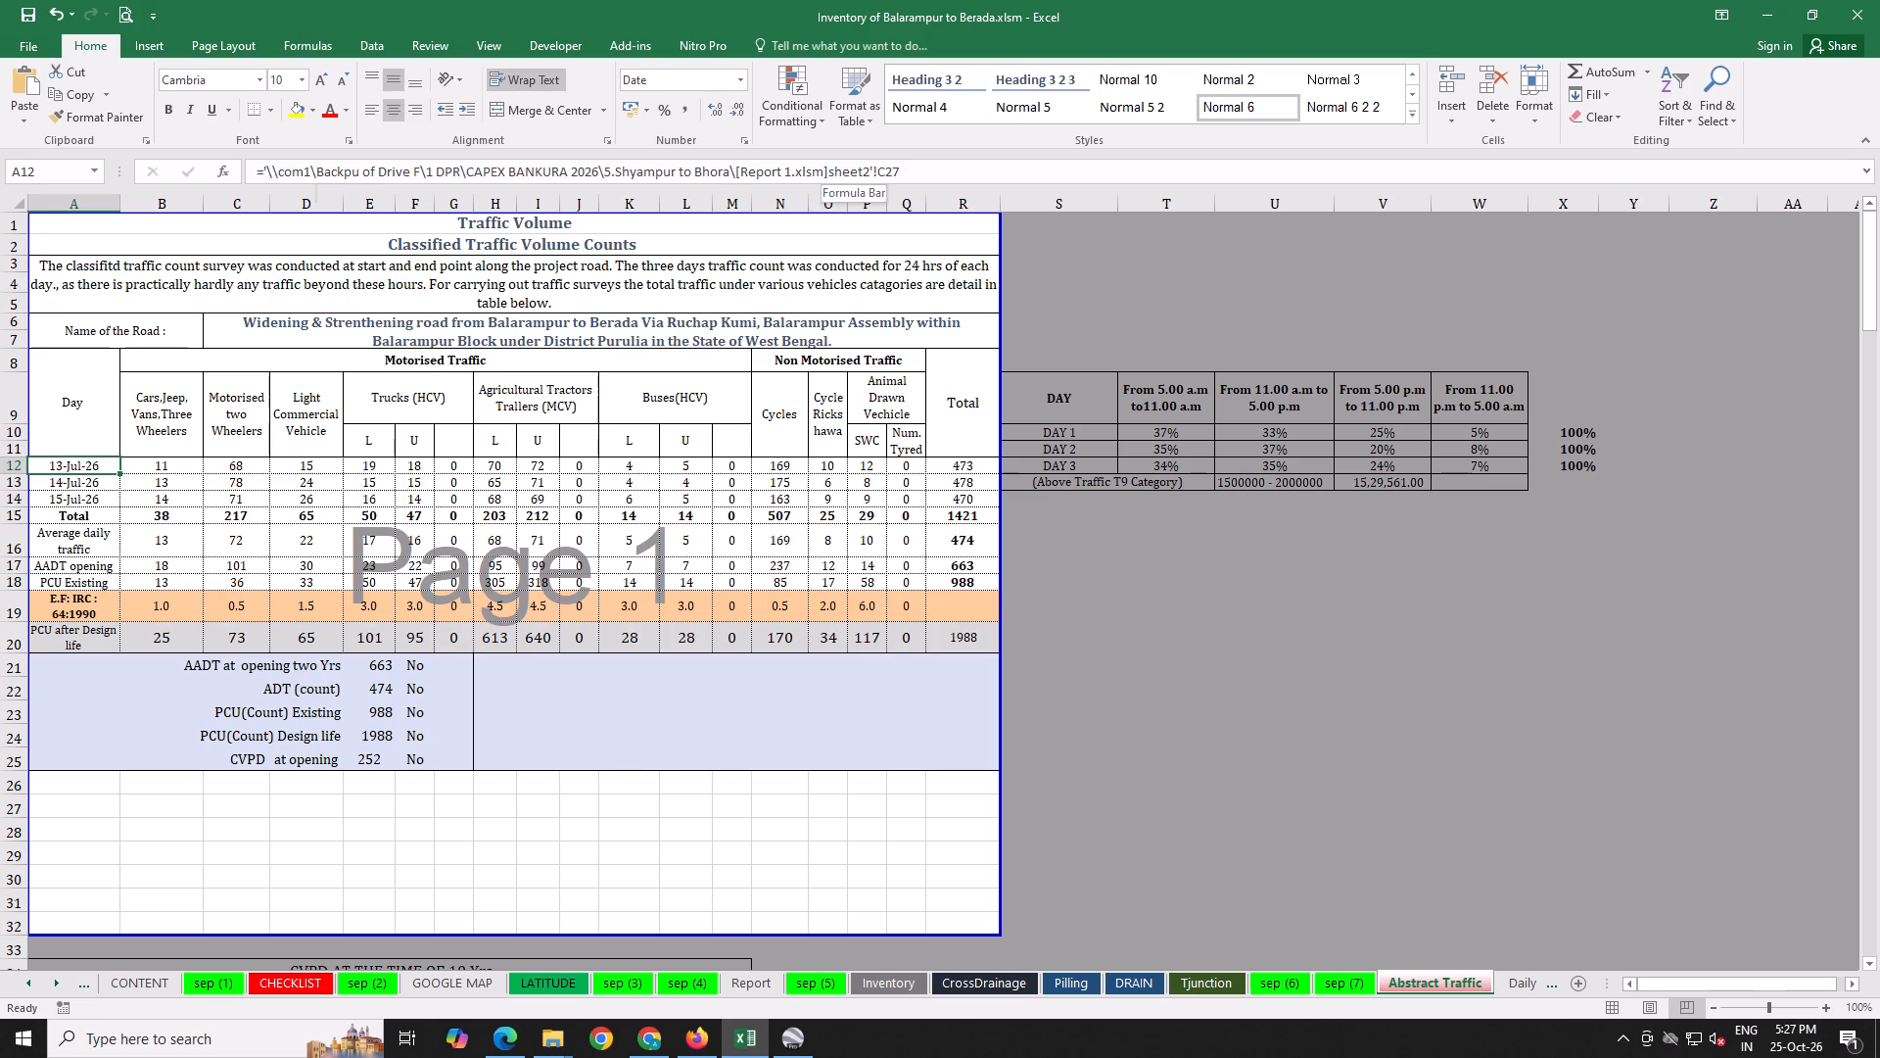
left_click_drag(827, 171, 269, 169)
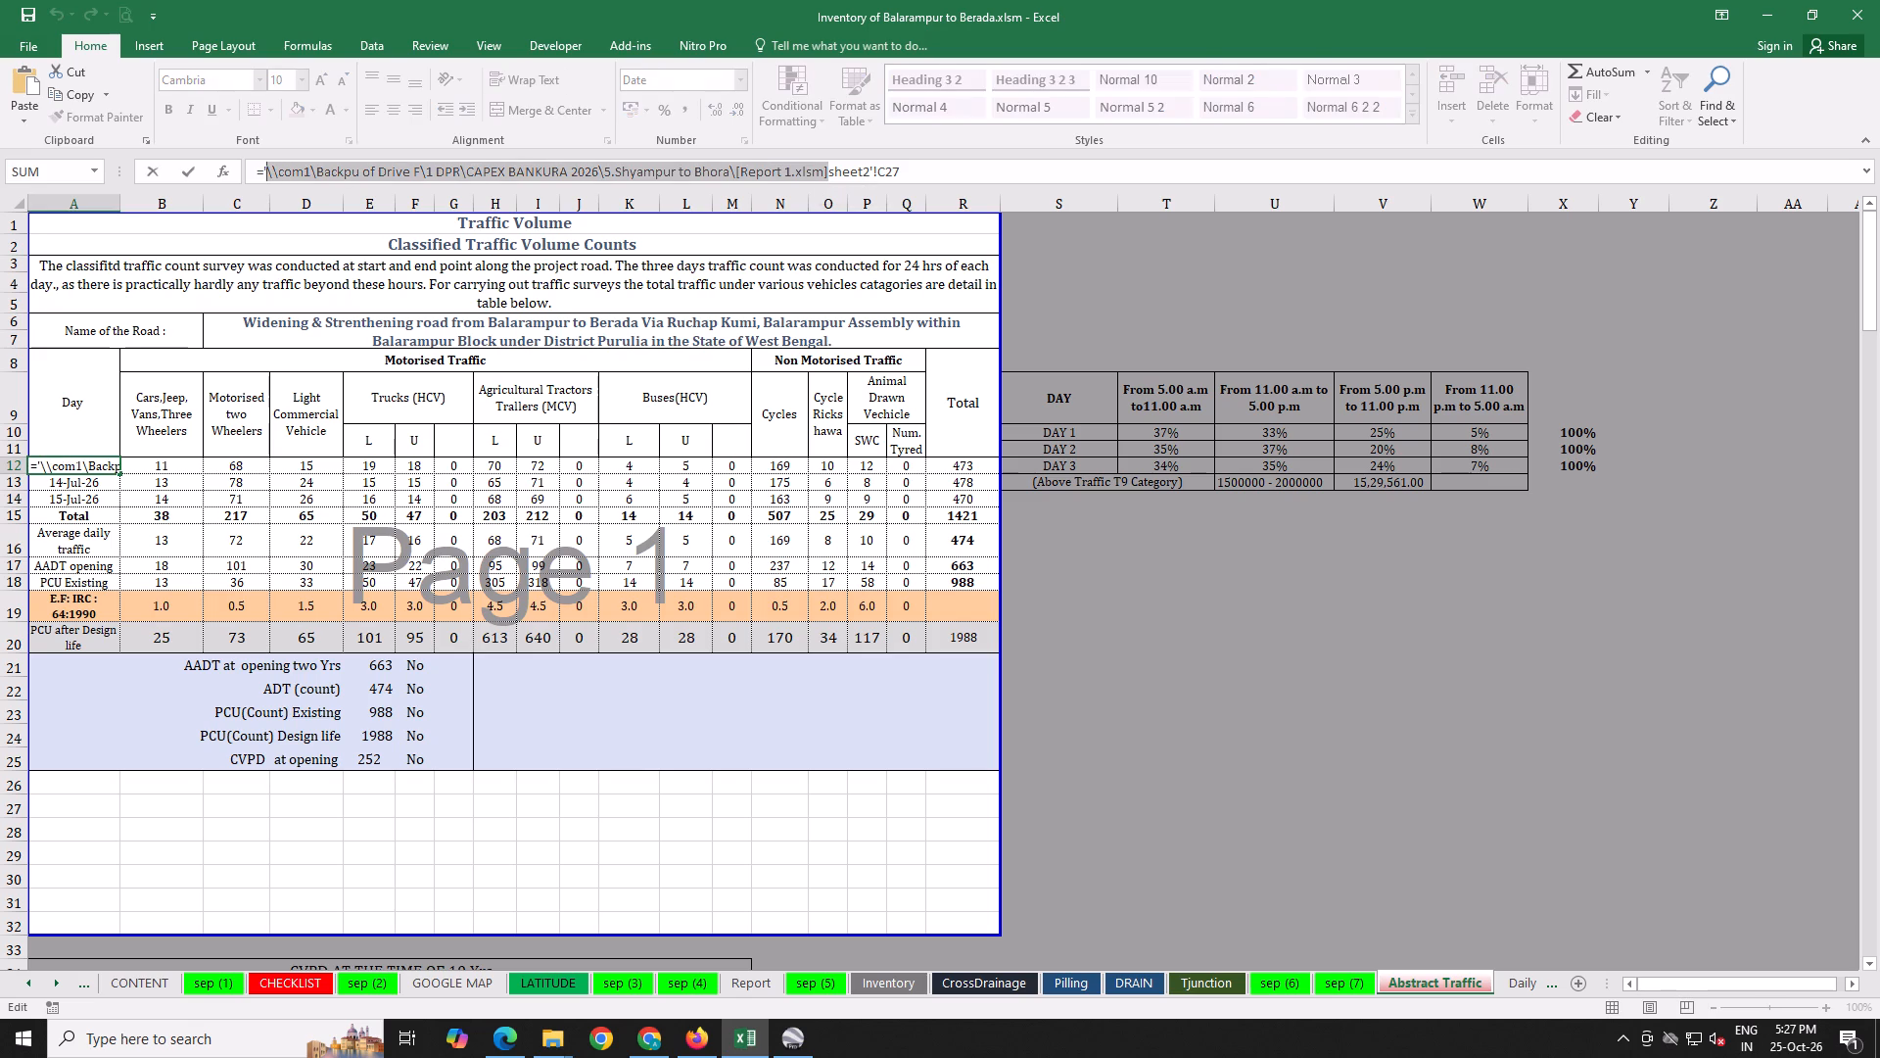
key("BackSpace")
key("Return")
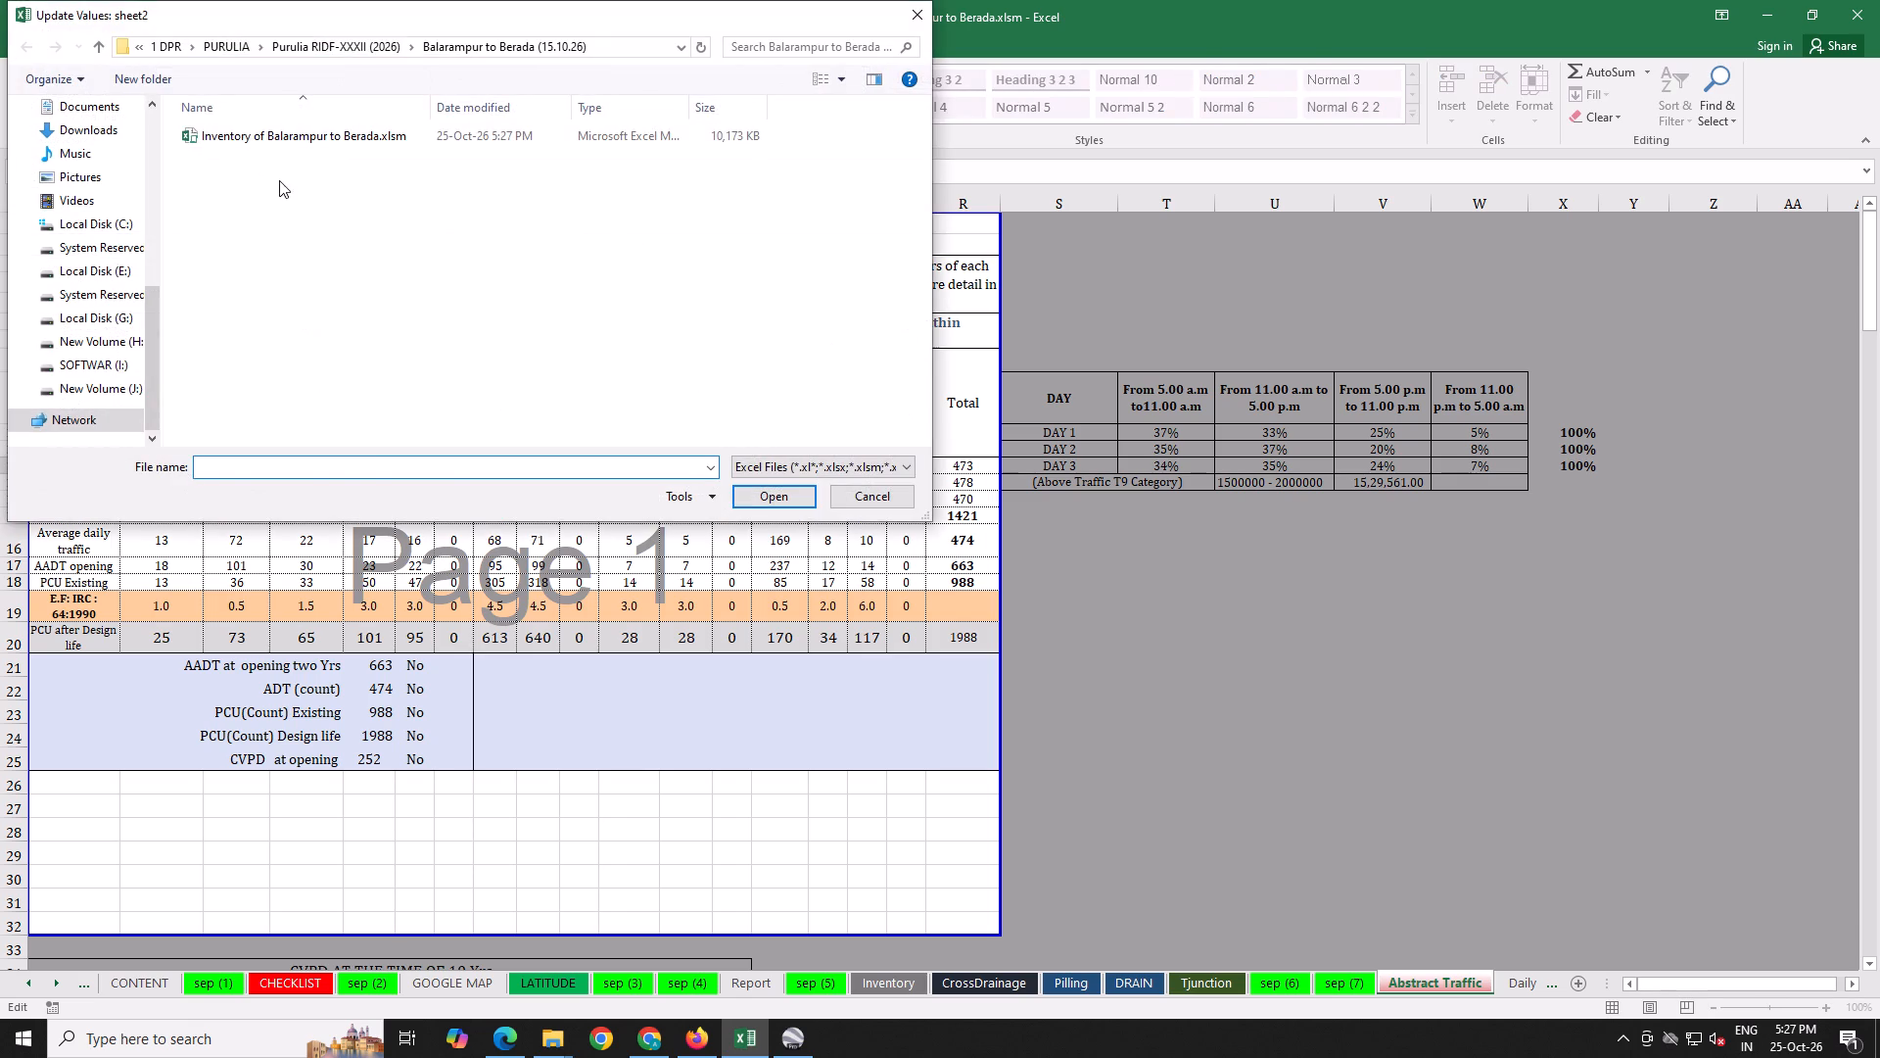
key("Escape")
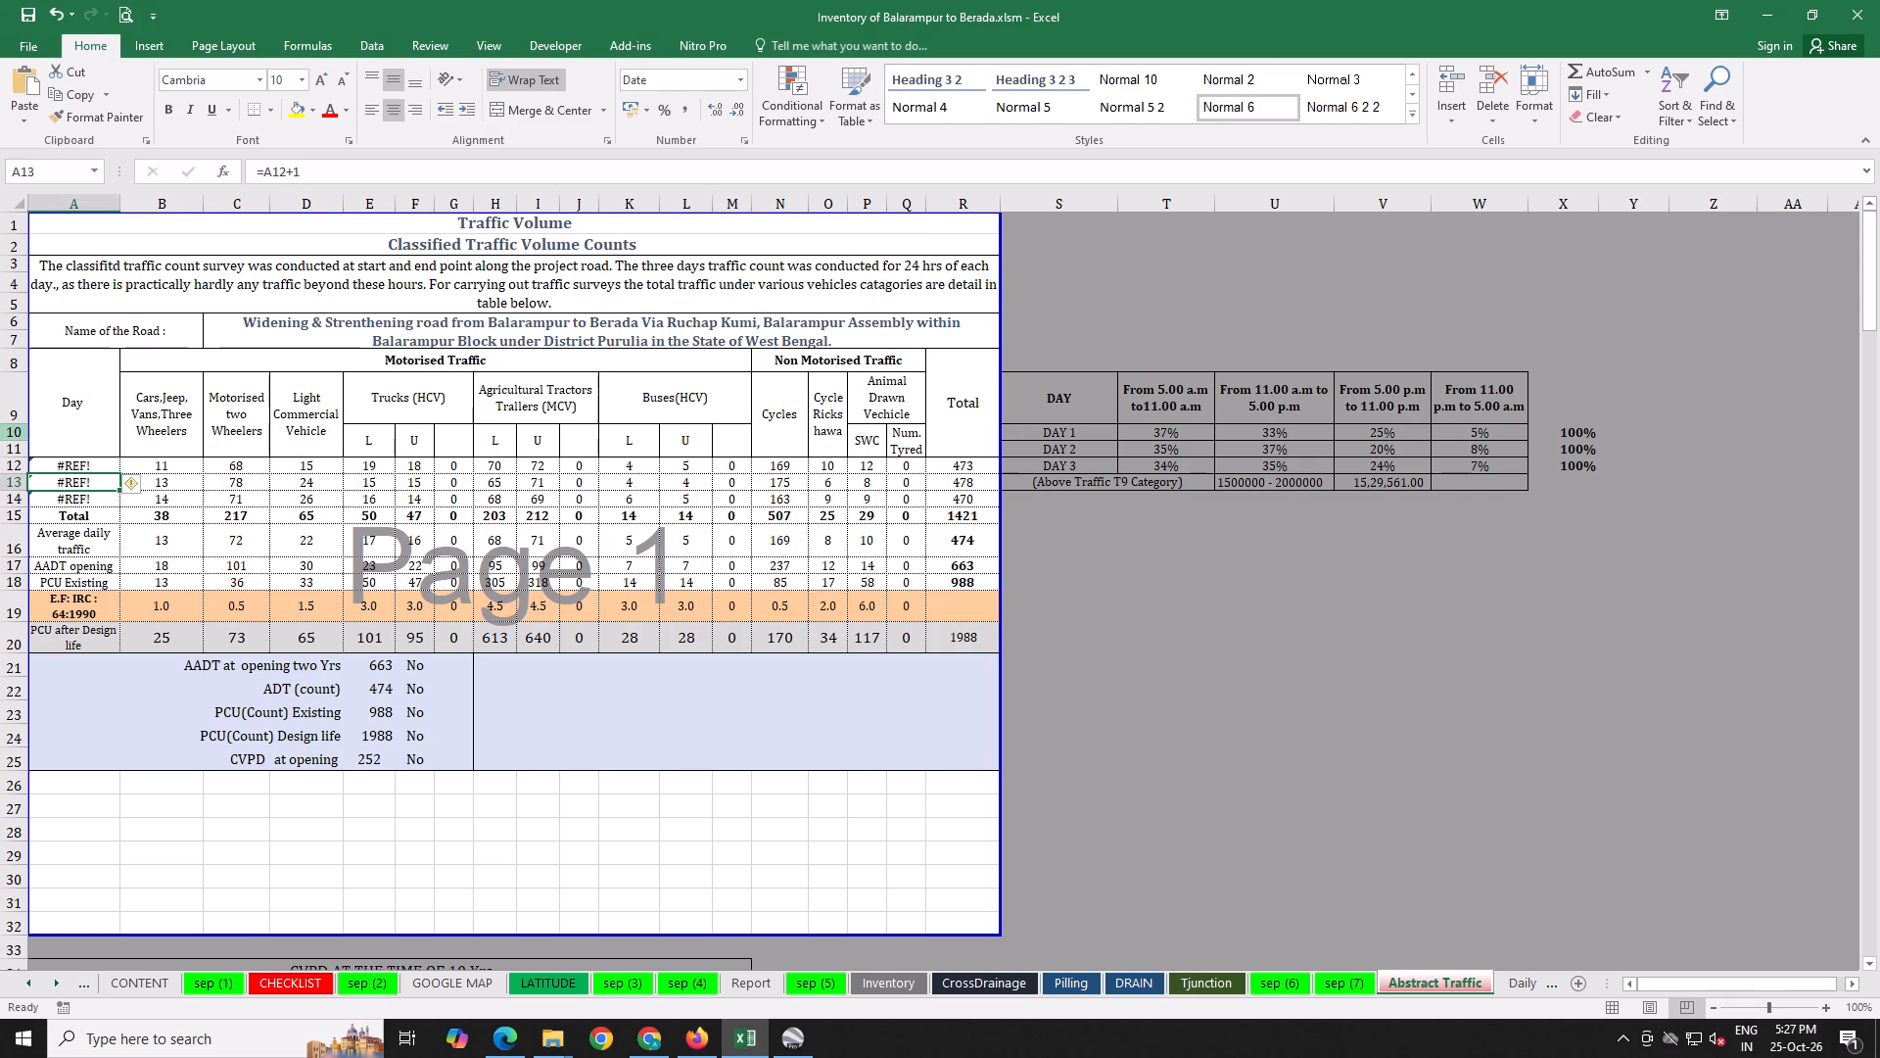
Link the first count day's date in Abstract Traffic's cell A12 to the Traffic Starting Date in Data Input's cell C23.
left_click(57, 465)
key("equal")
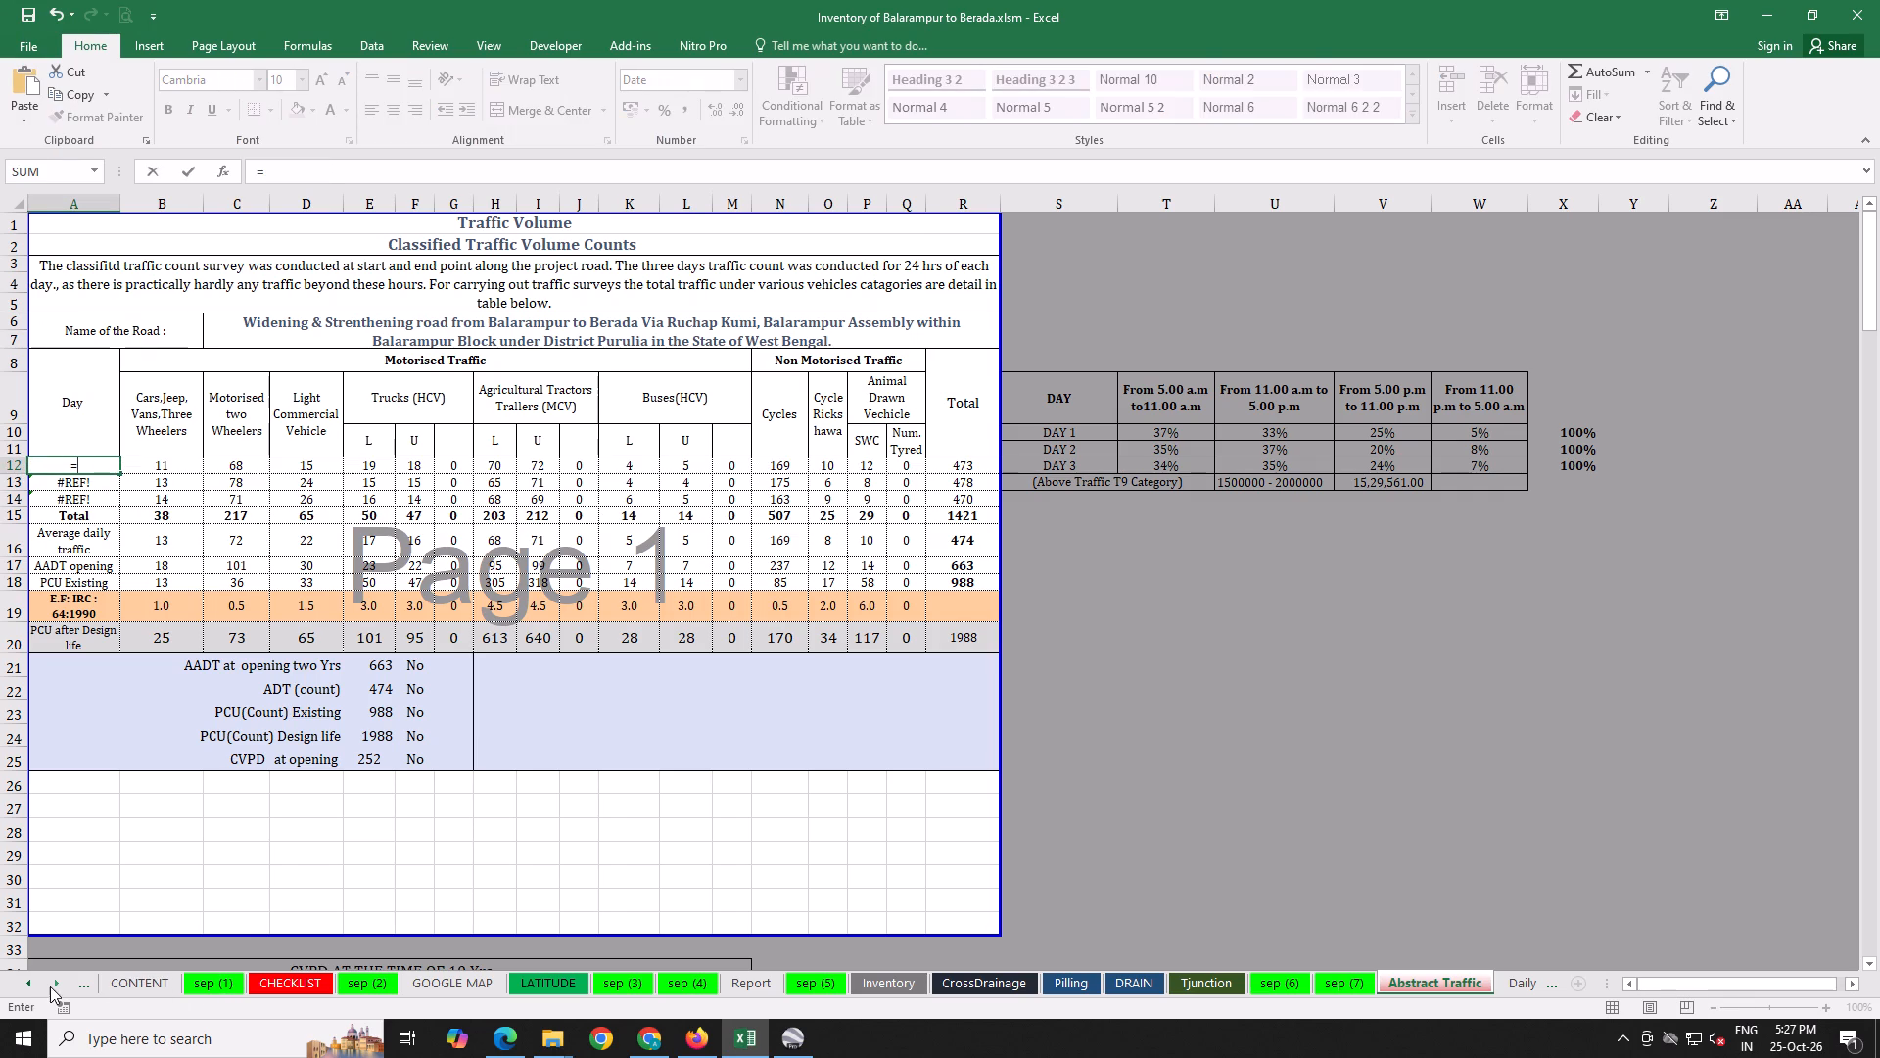
left_click(27, 984, "ctrl")
left_click(139, 989)
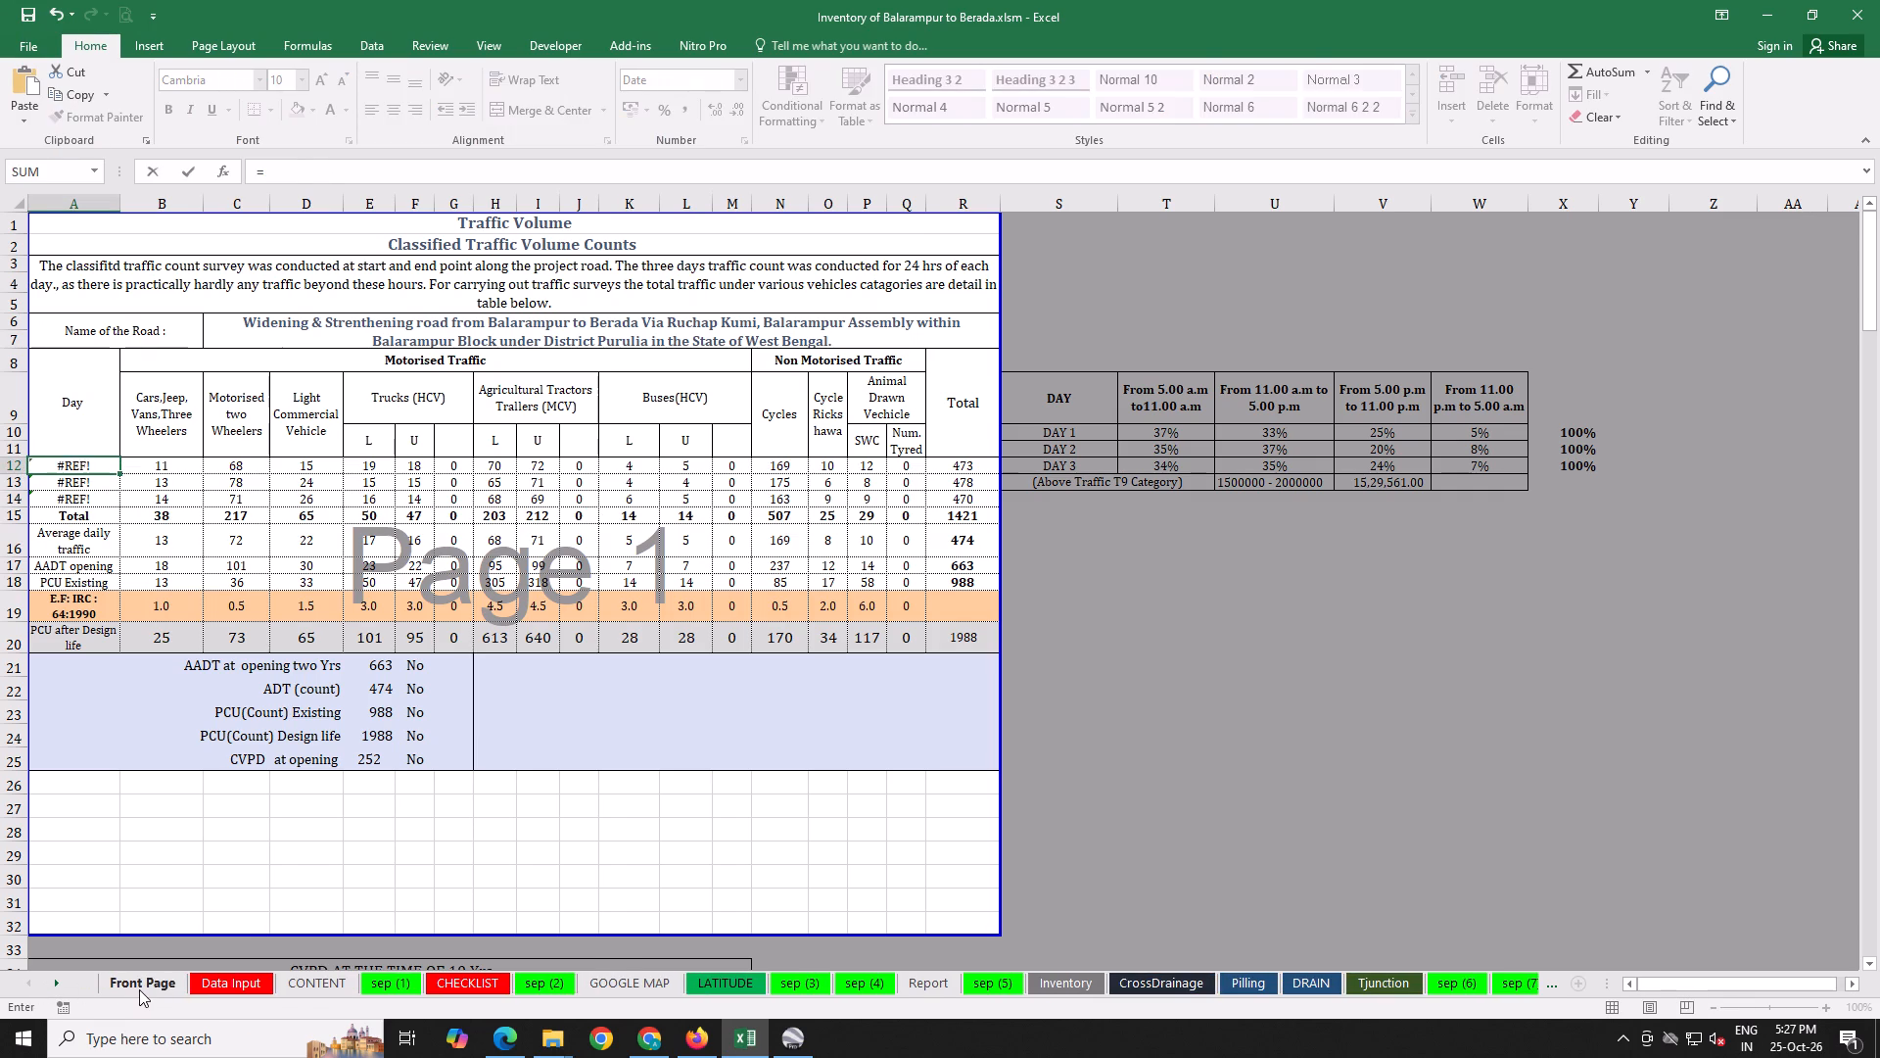
left_click(223, 986)
left_click(355, 749)
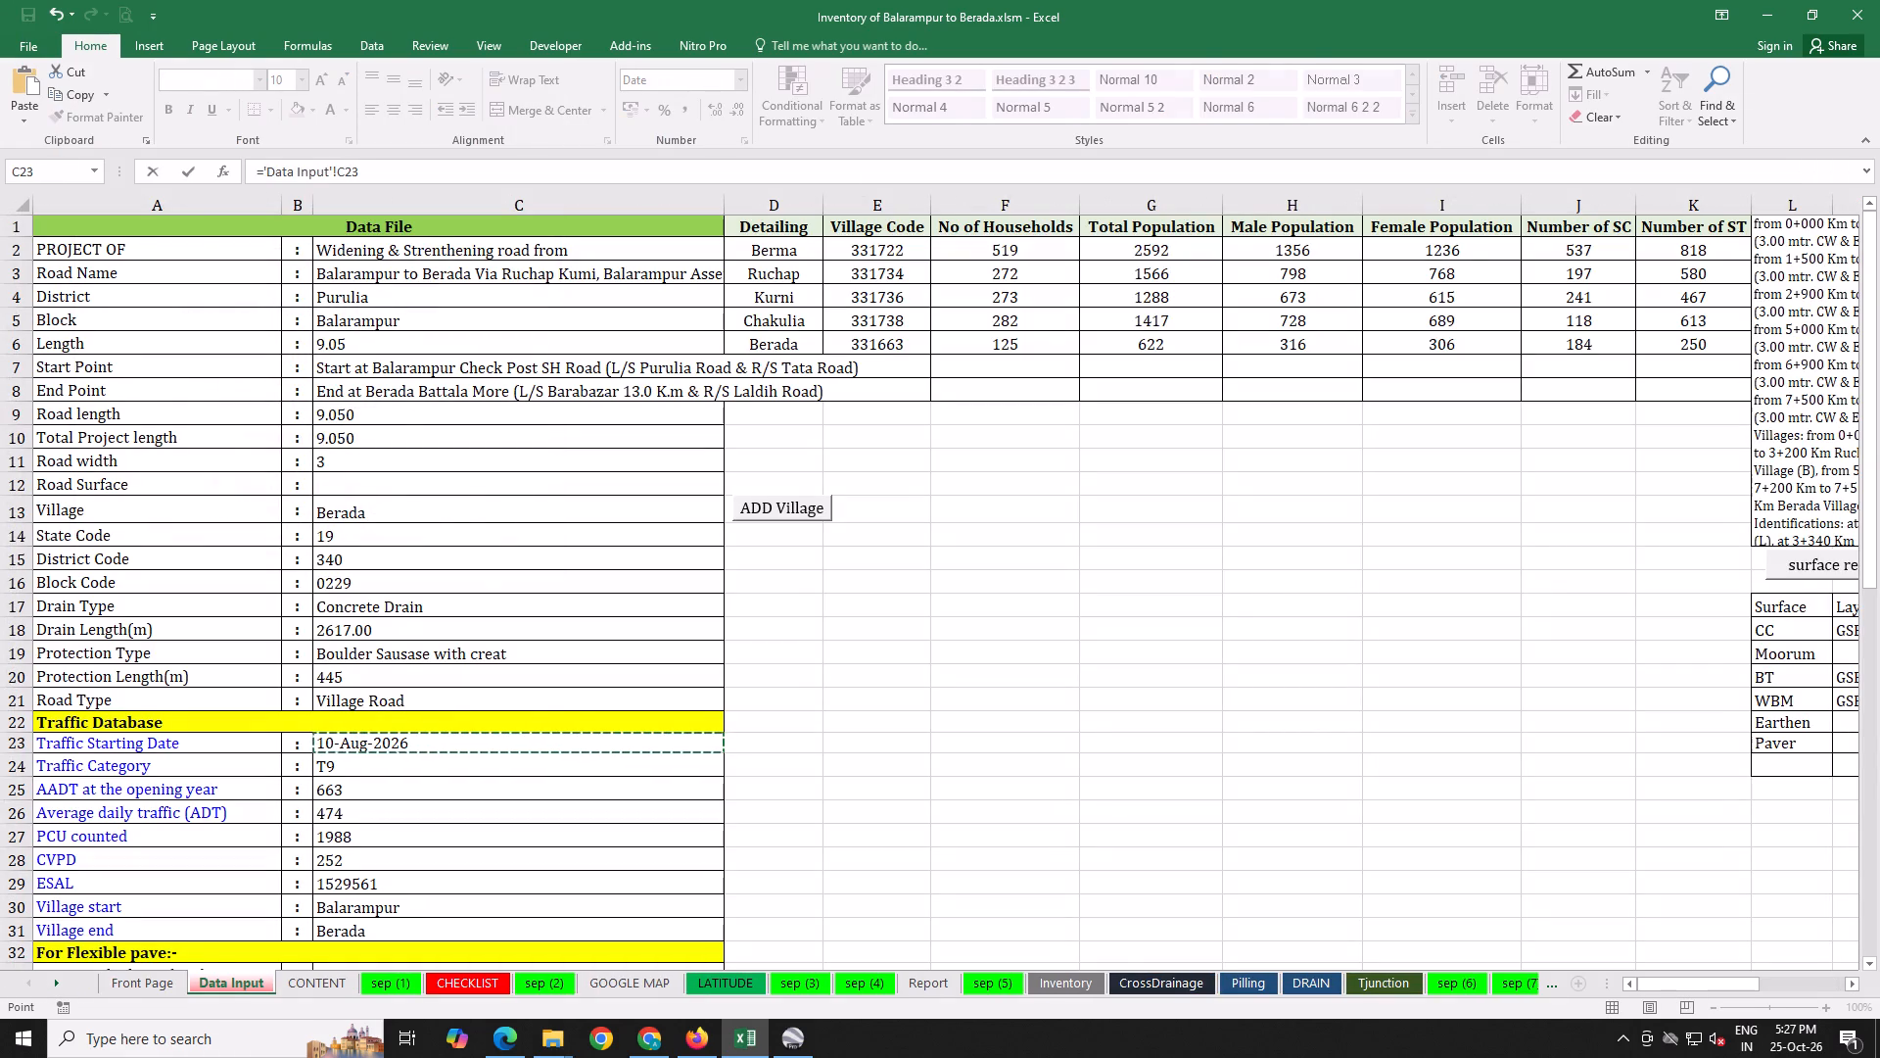
key("Return")
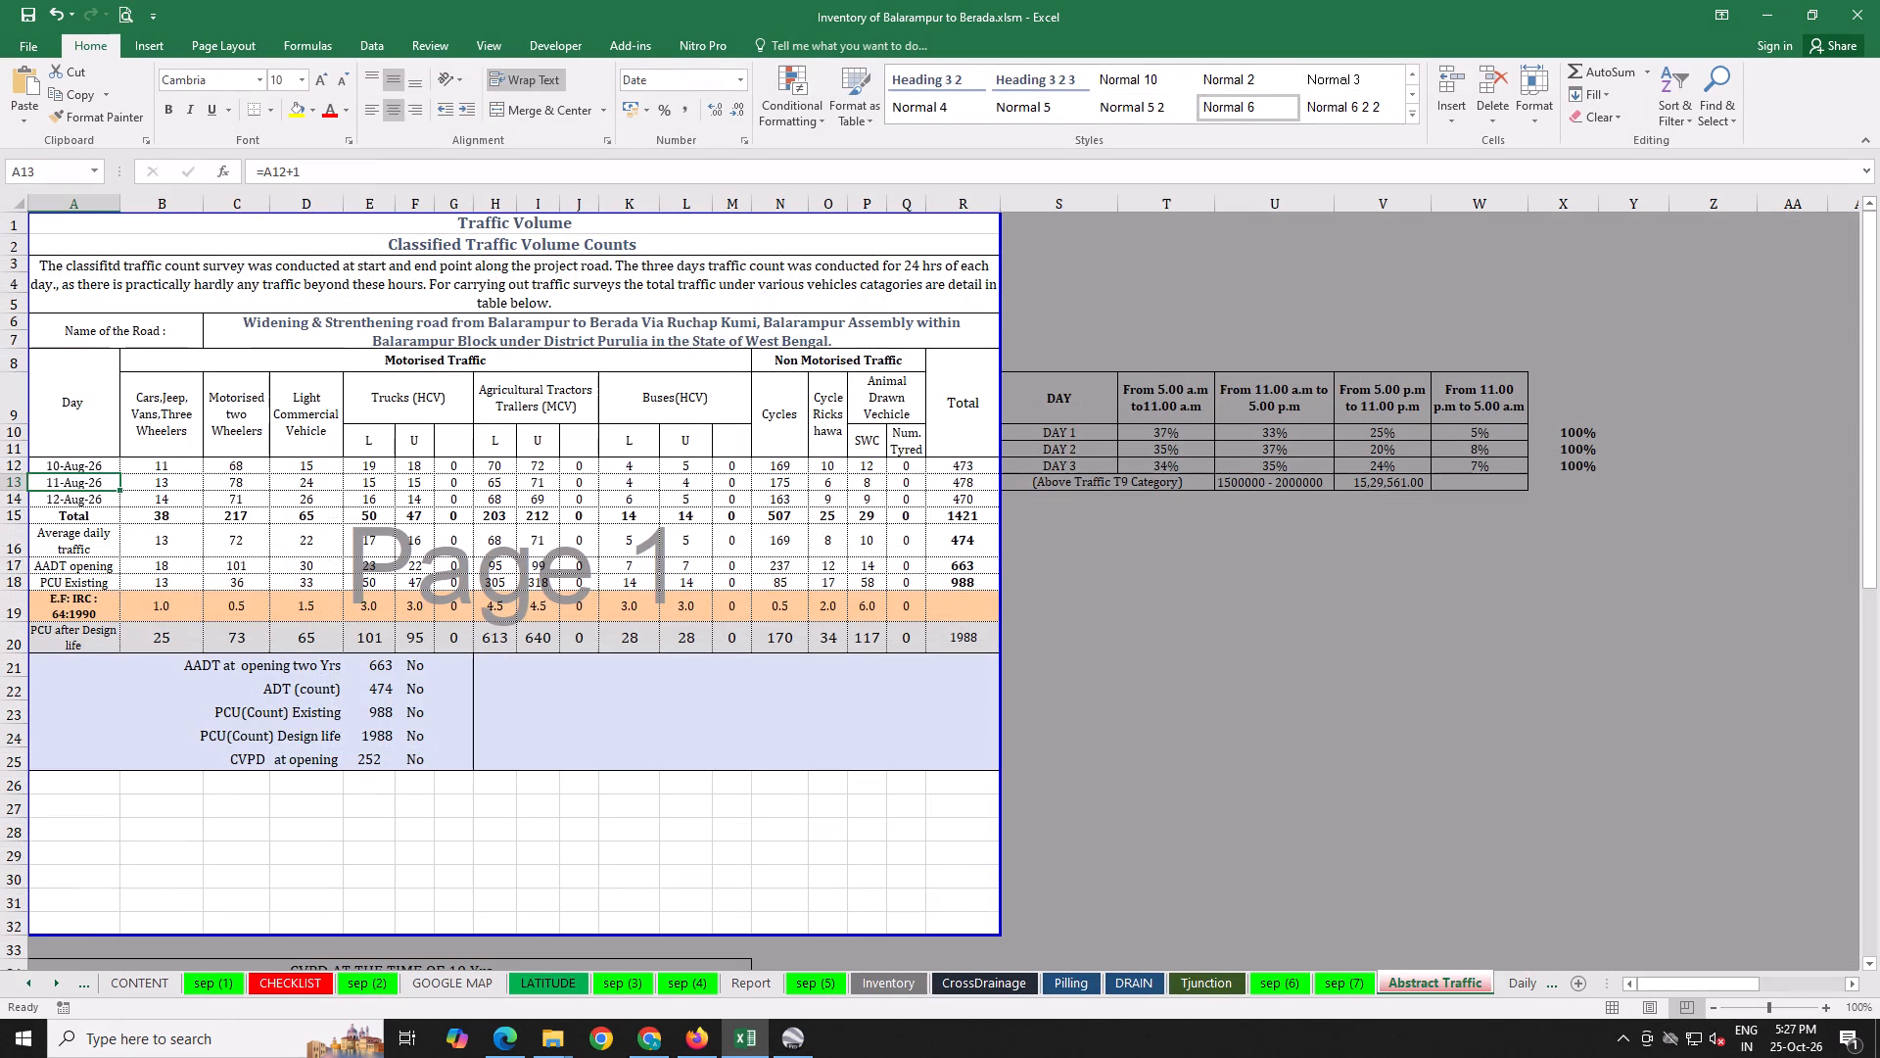
Save the inventory workbook.
left_click(27, 0)
left_click(820, 358)
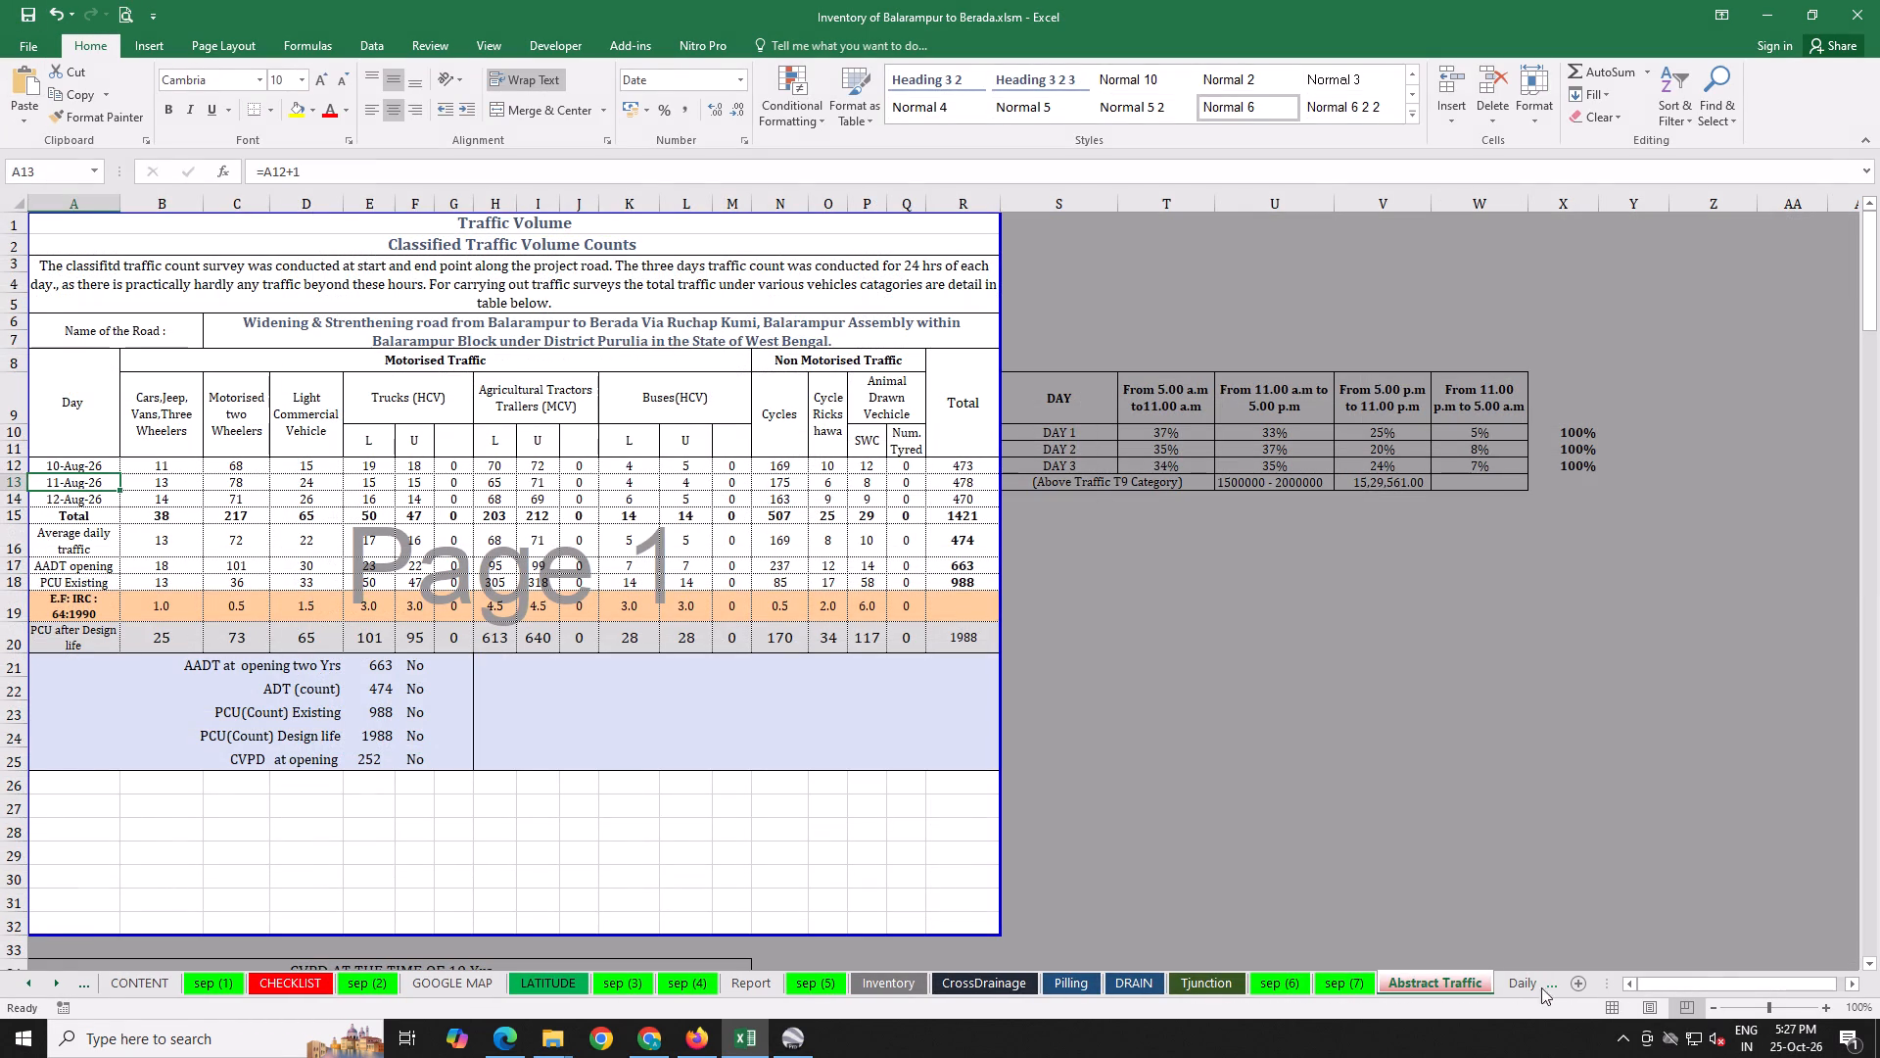
Check the three daily counts on the Daily Traffic sheet and widen column N slightly to fit the third day's full date.
left_click(1506, 982)
scroll(1506, 985, "down", 3)
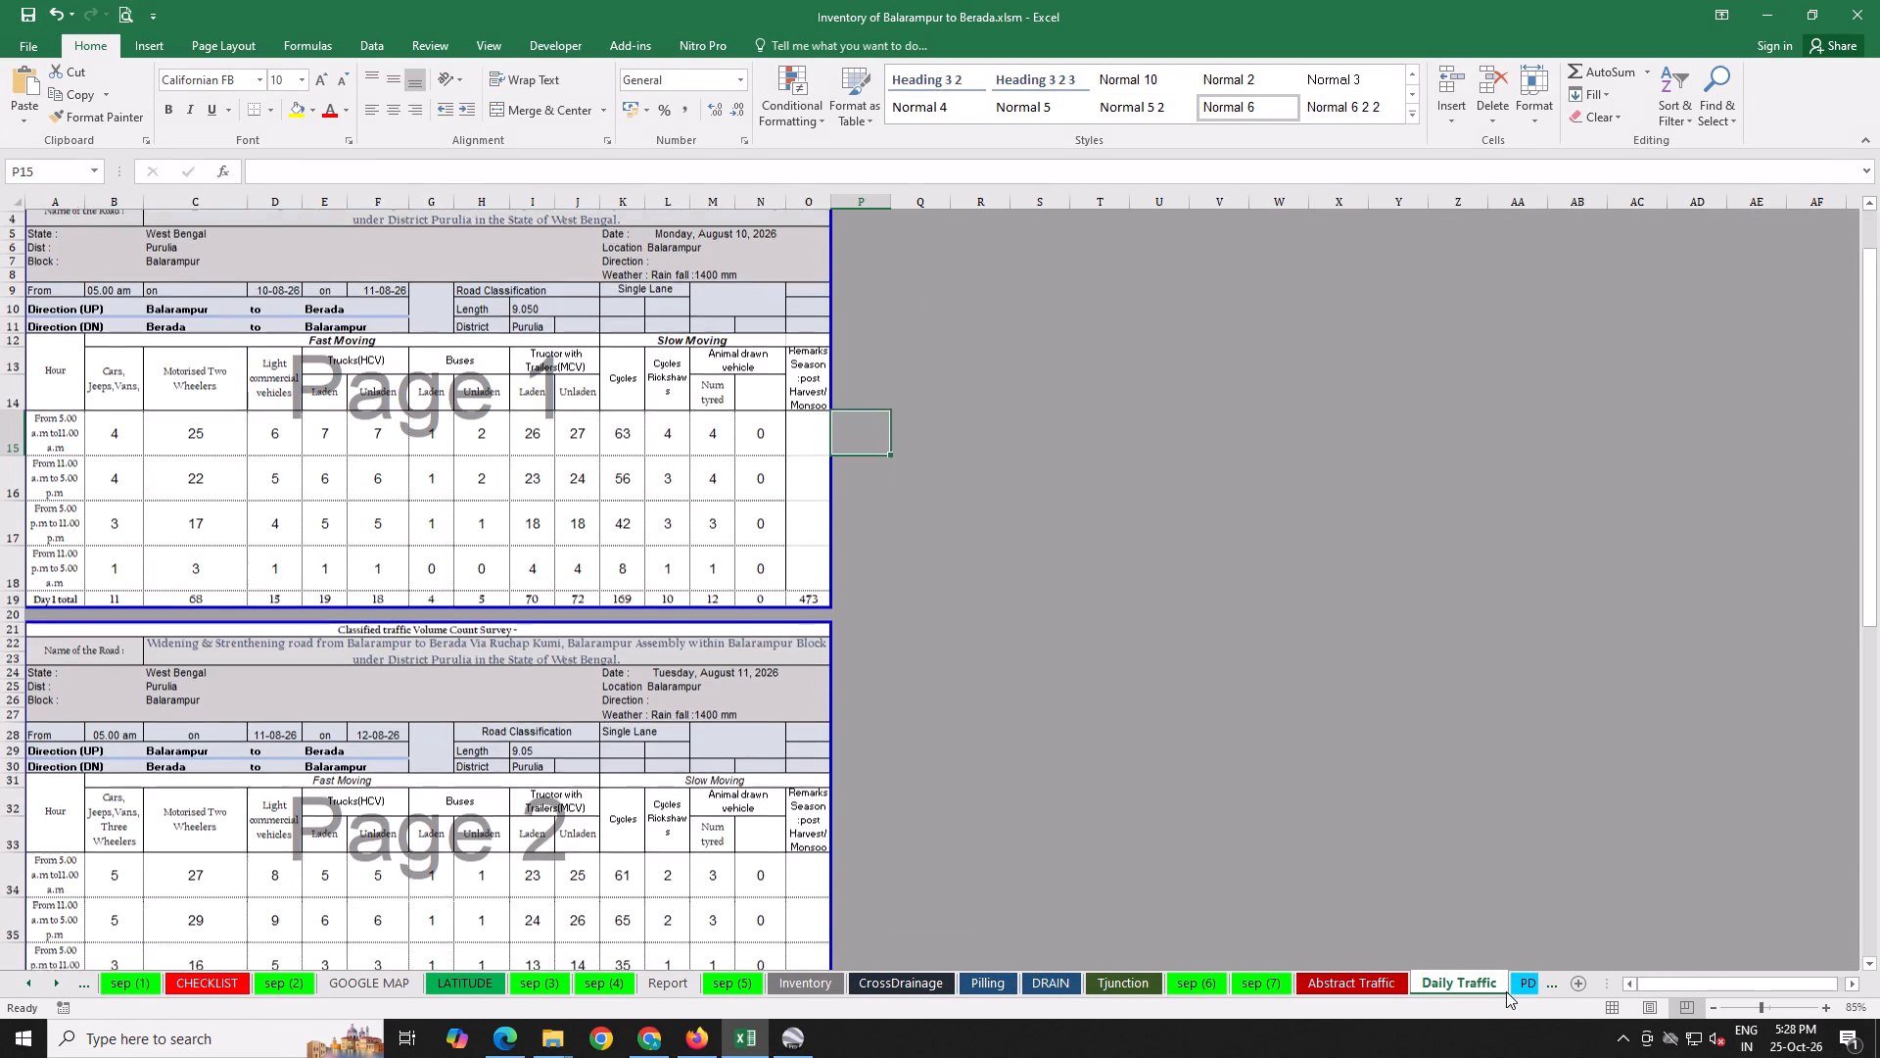
scroll(1506, 991, "down", 8)
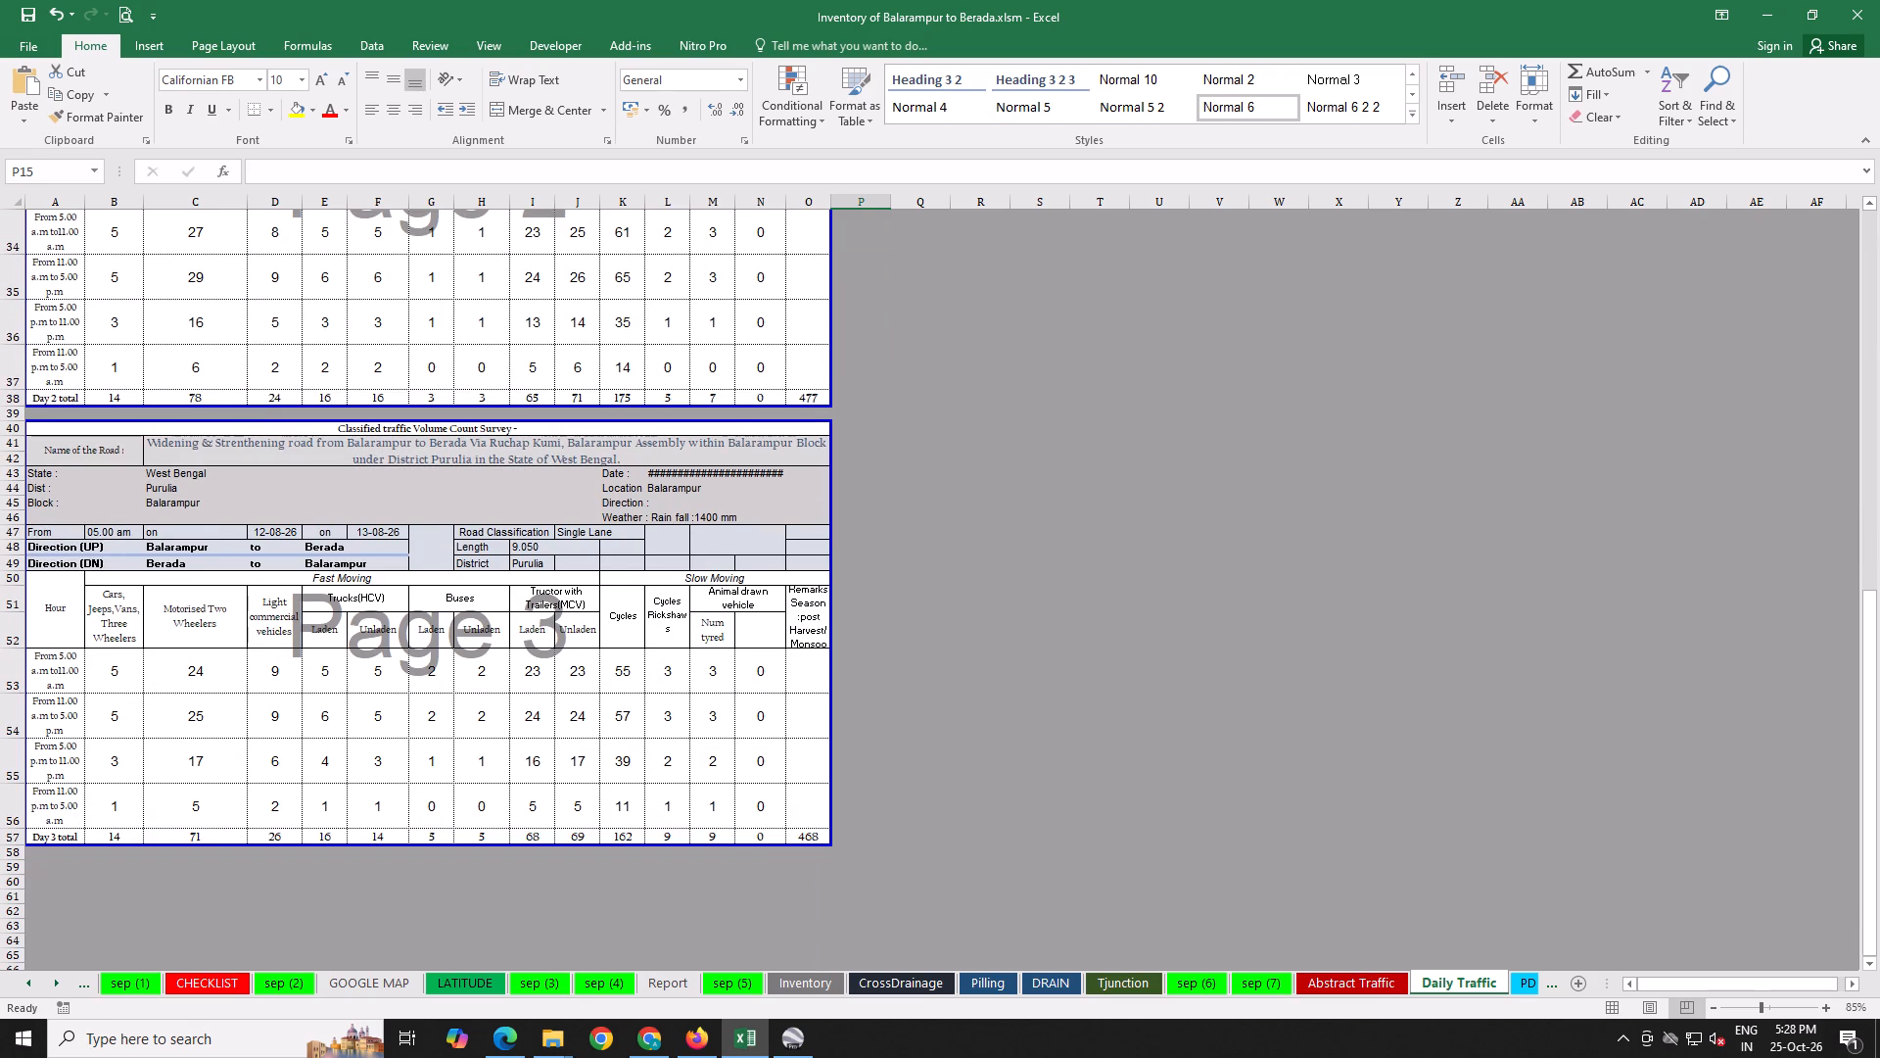
left_click(791, 199)
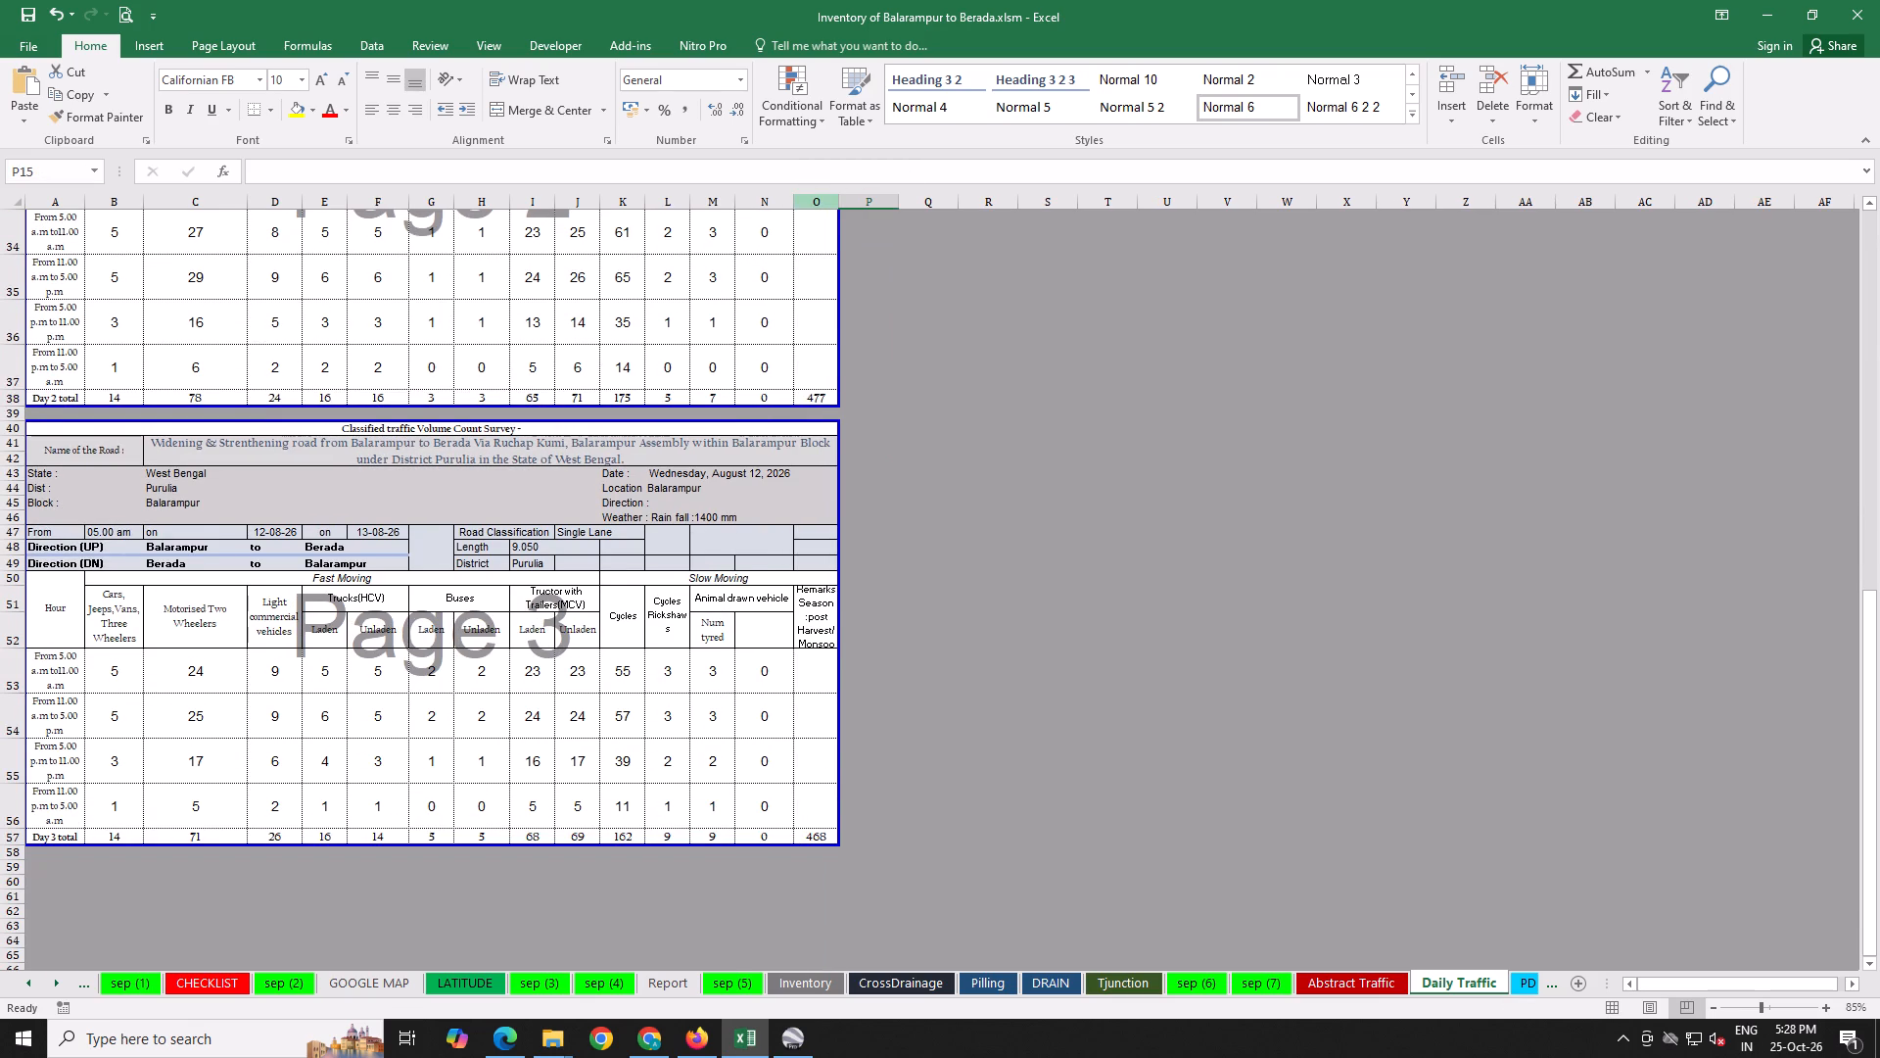
scroll(1357, 810, "up", 8)
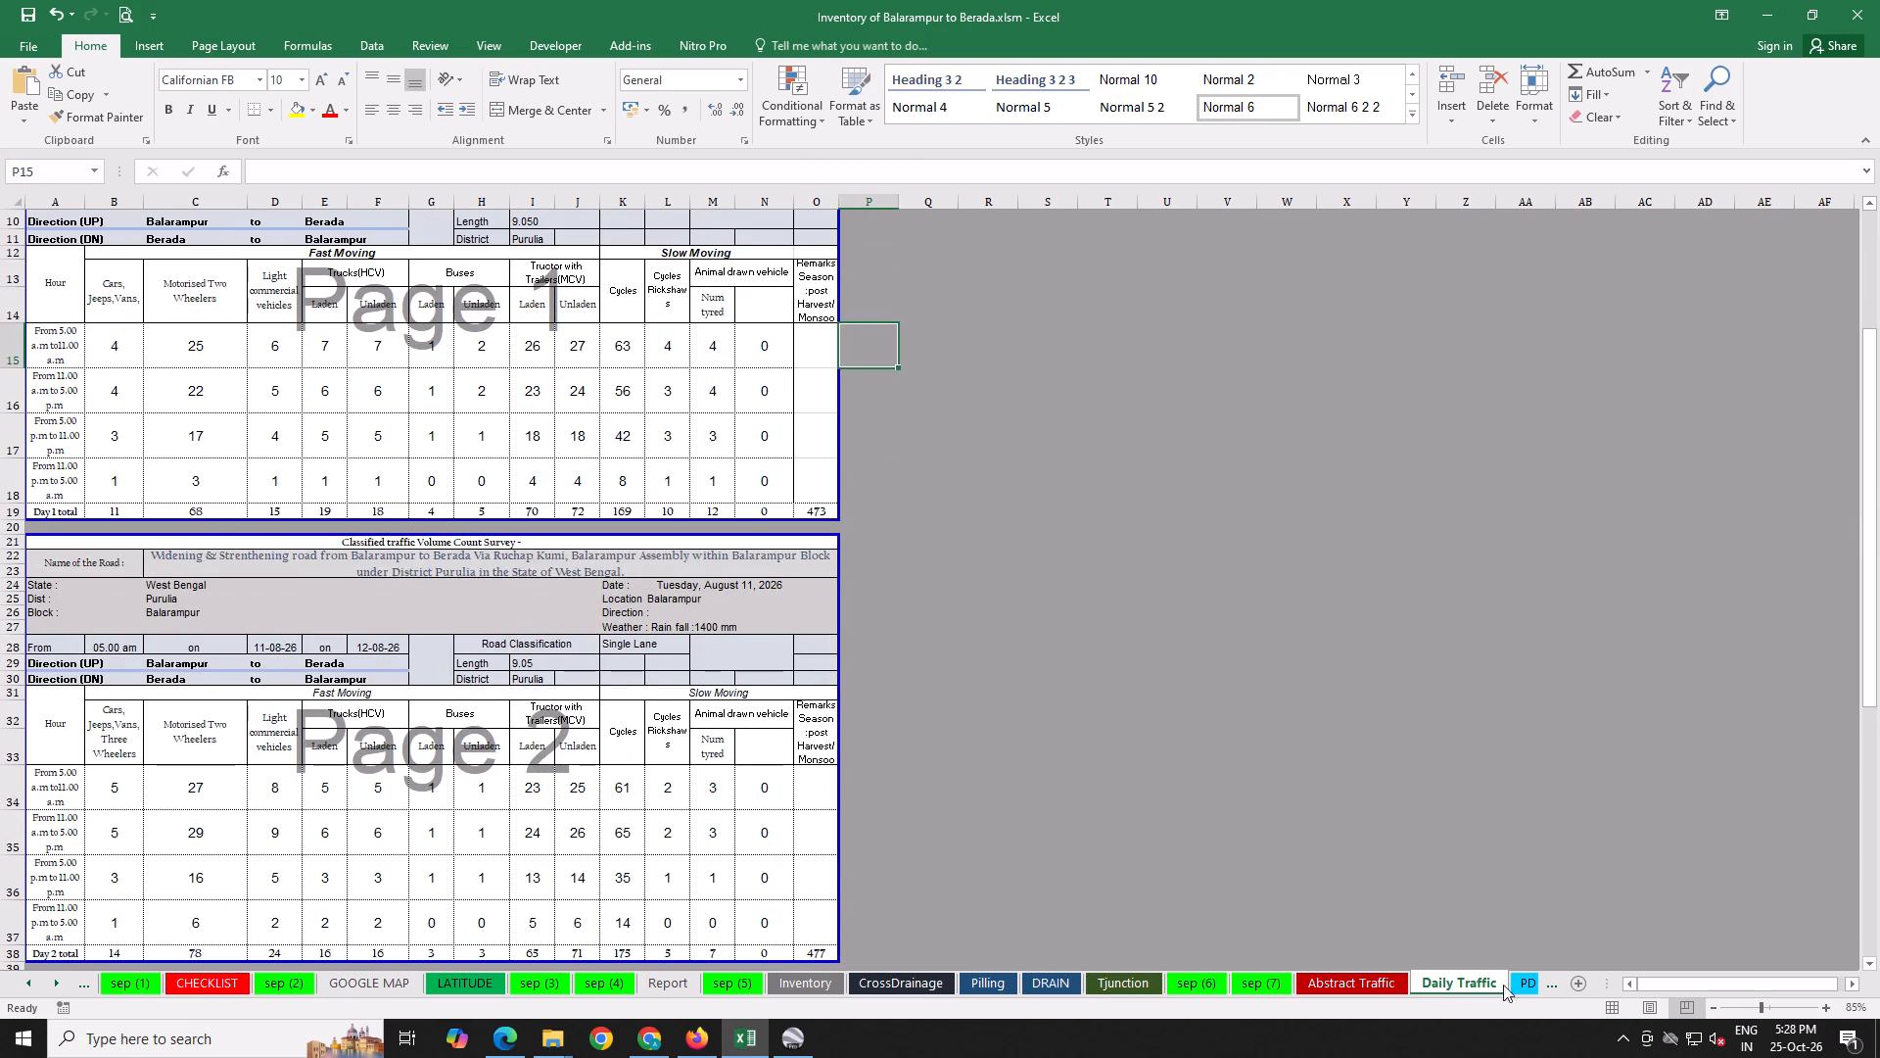
Separate the overlapping 20 and 50 labels on the PD sheet's pavement crust chart, placing 20 above 50.
left_click(1515, 981)
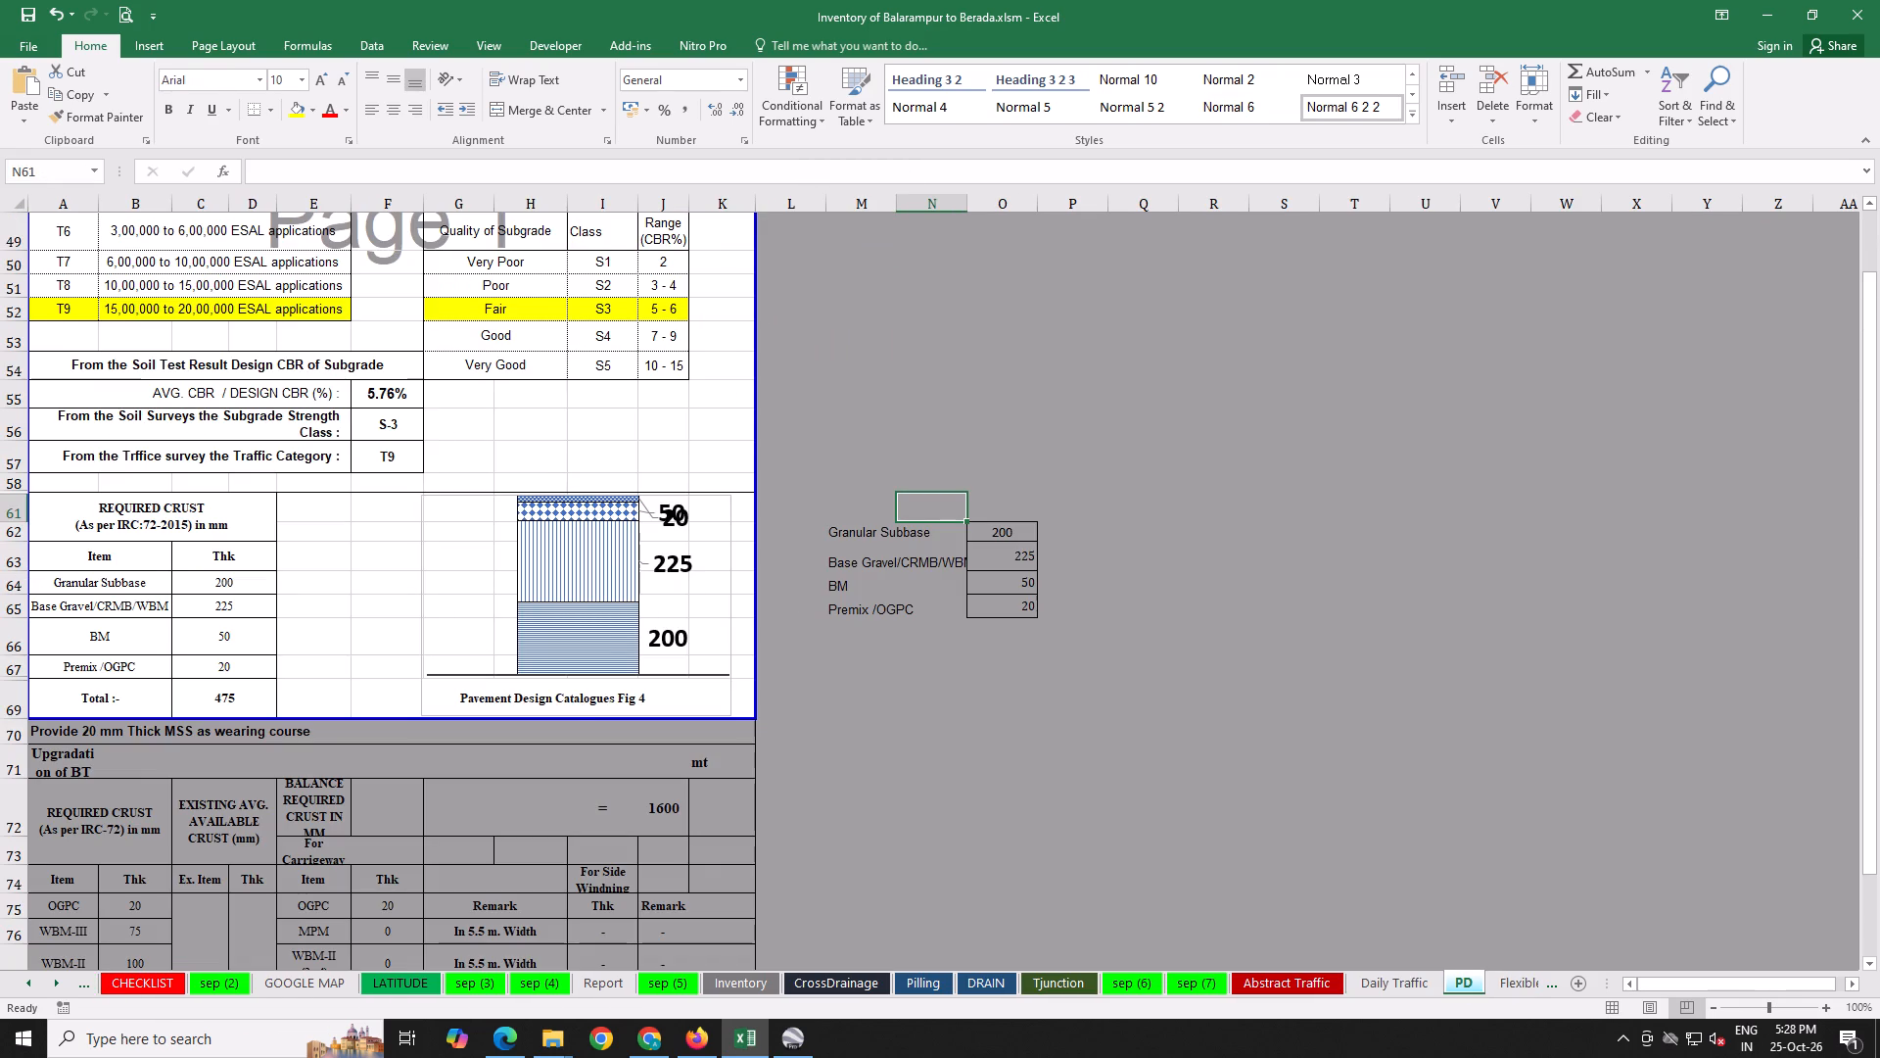
left_click(683, 521)
left_click_drag(683, 521, 684, 508)
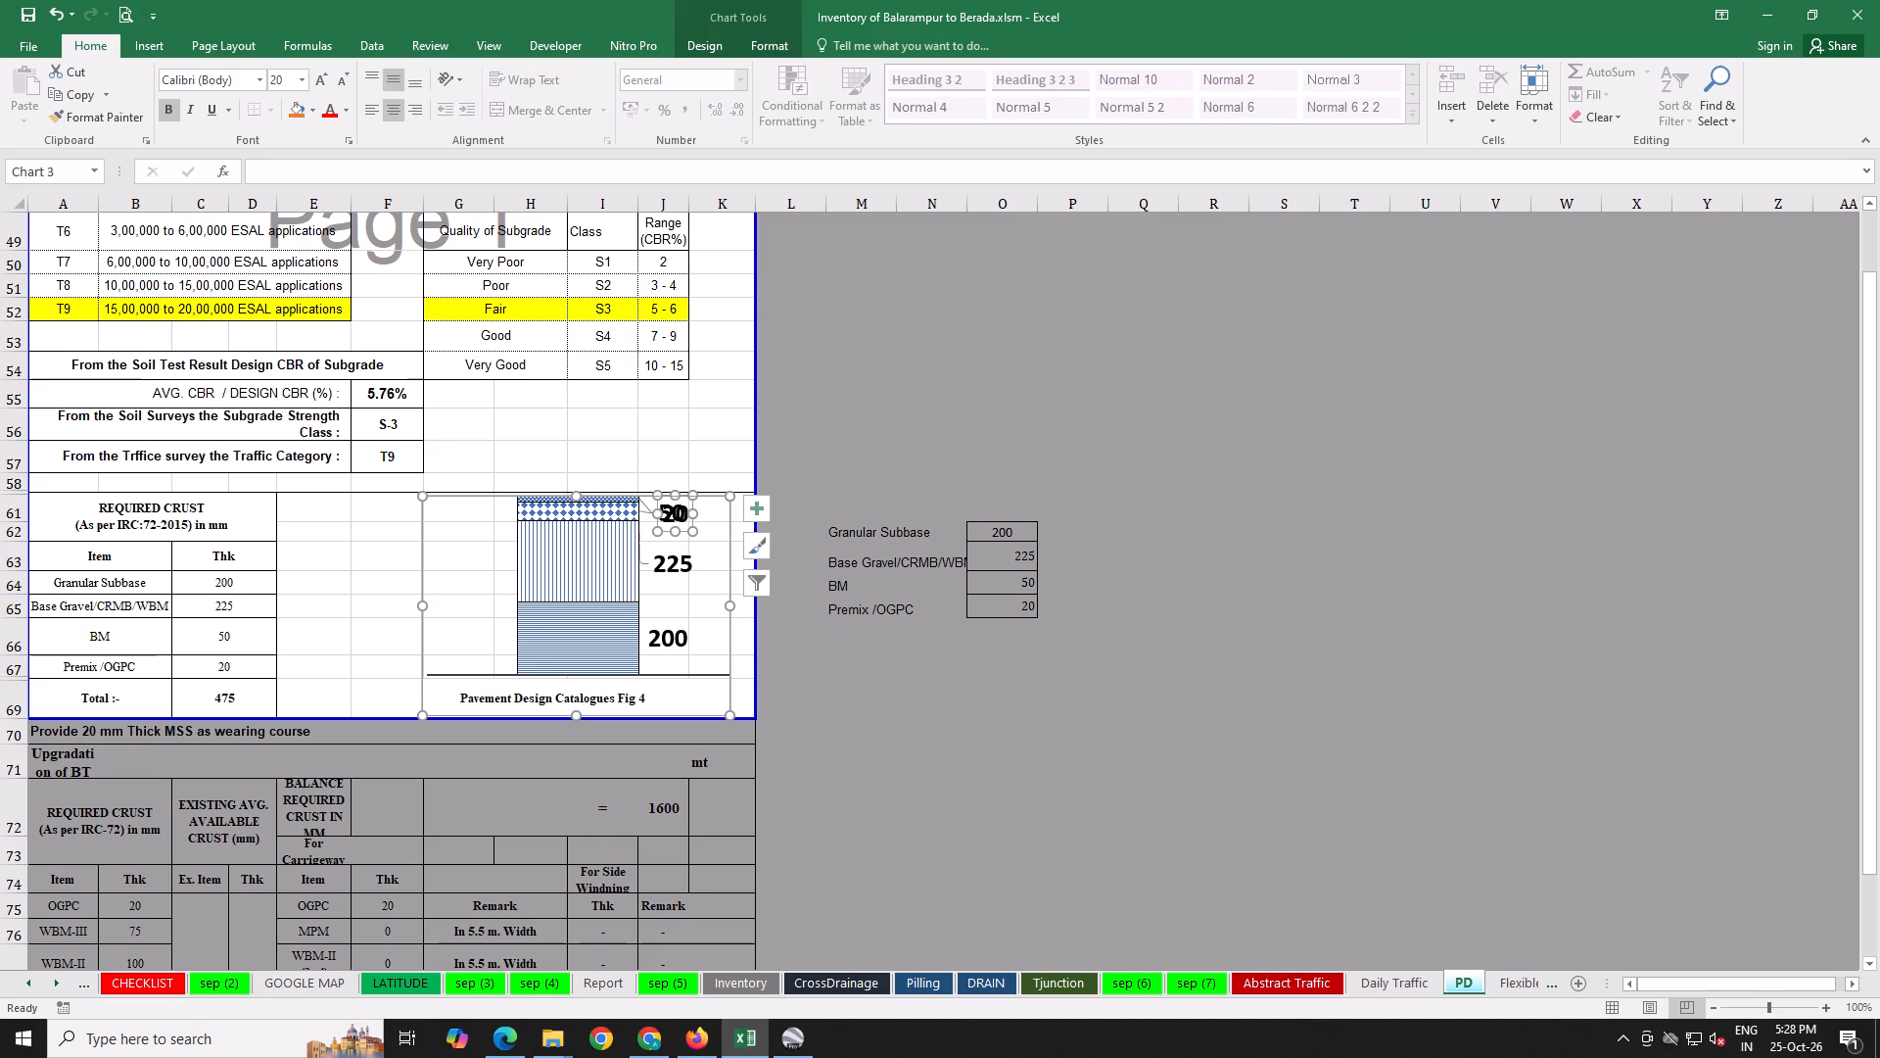
left_click_drag(685, 528, 734, 493)
left_click(672, 515)
left_click_drag(670, 515, 670, 535)
left_click(708, 517)
left_click_drag(714, 518, 690, 505)
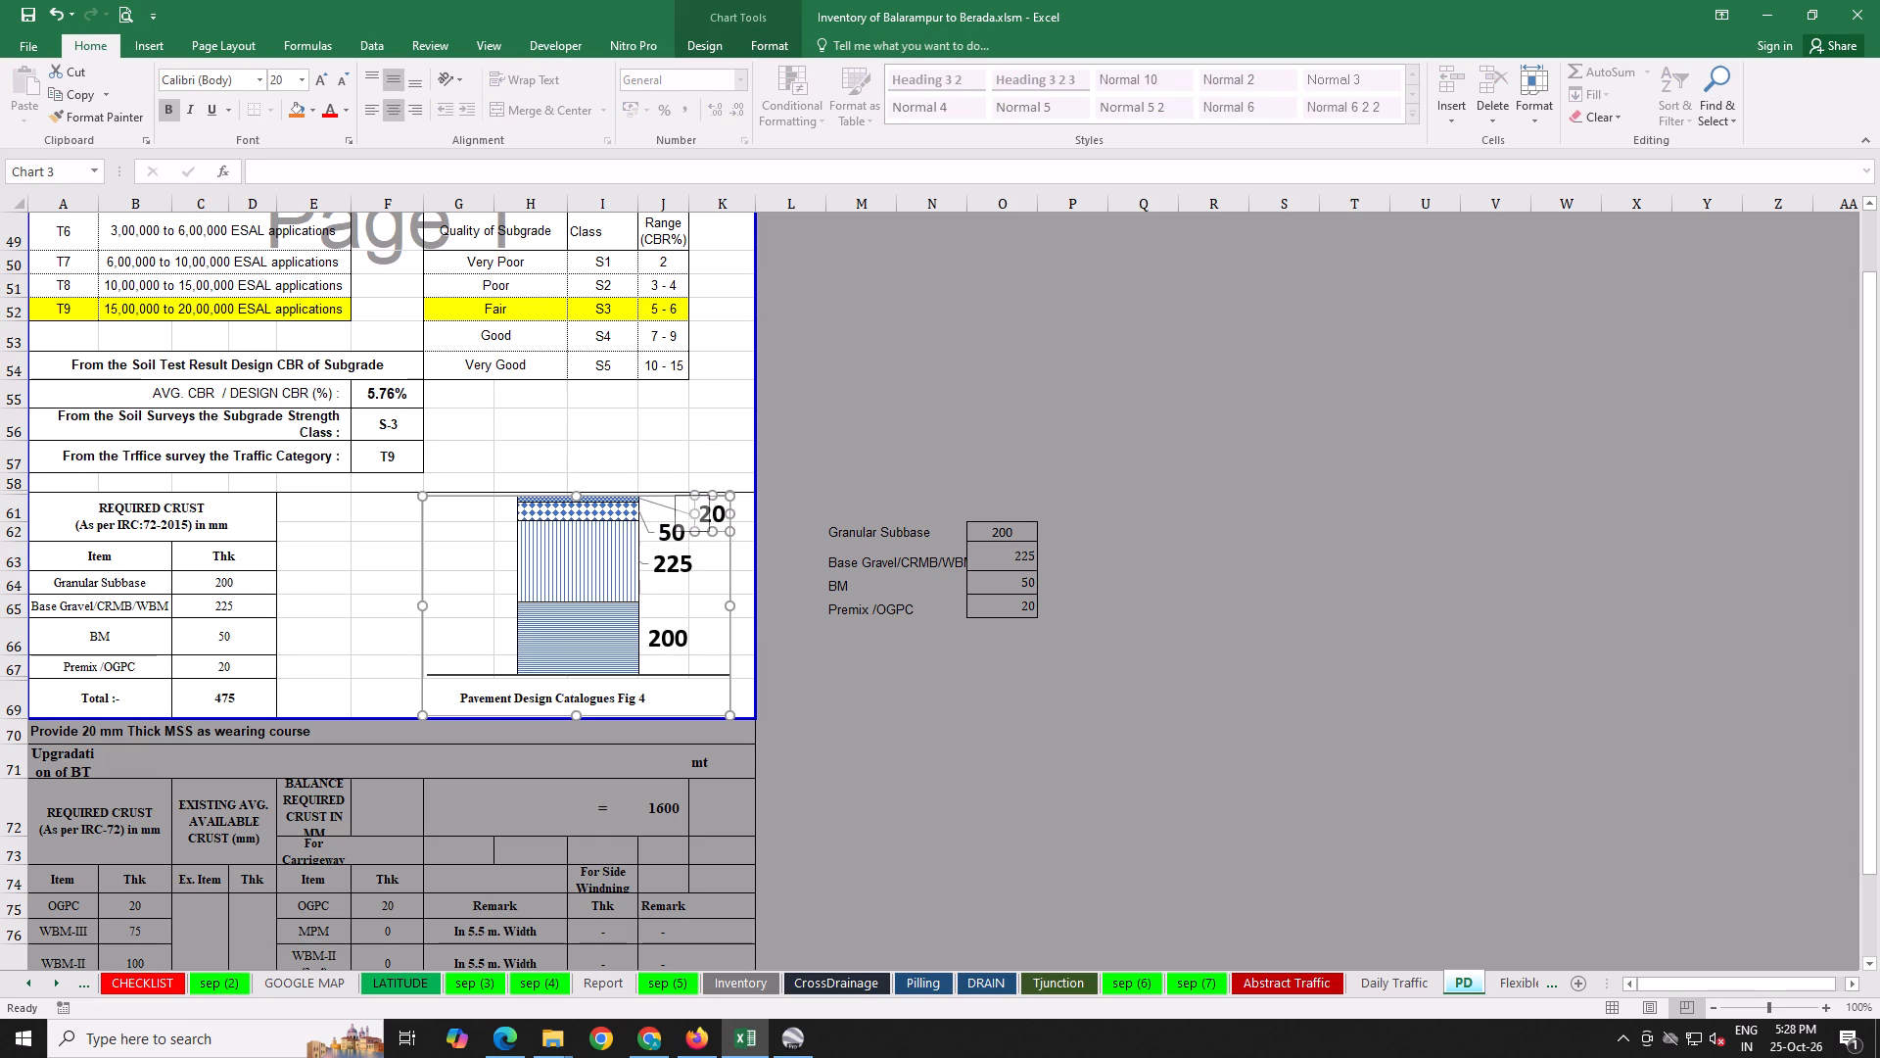
left_click_drag(690, 505, 673, 501)
left_click(859, 464)
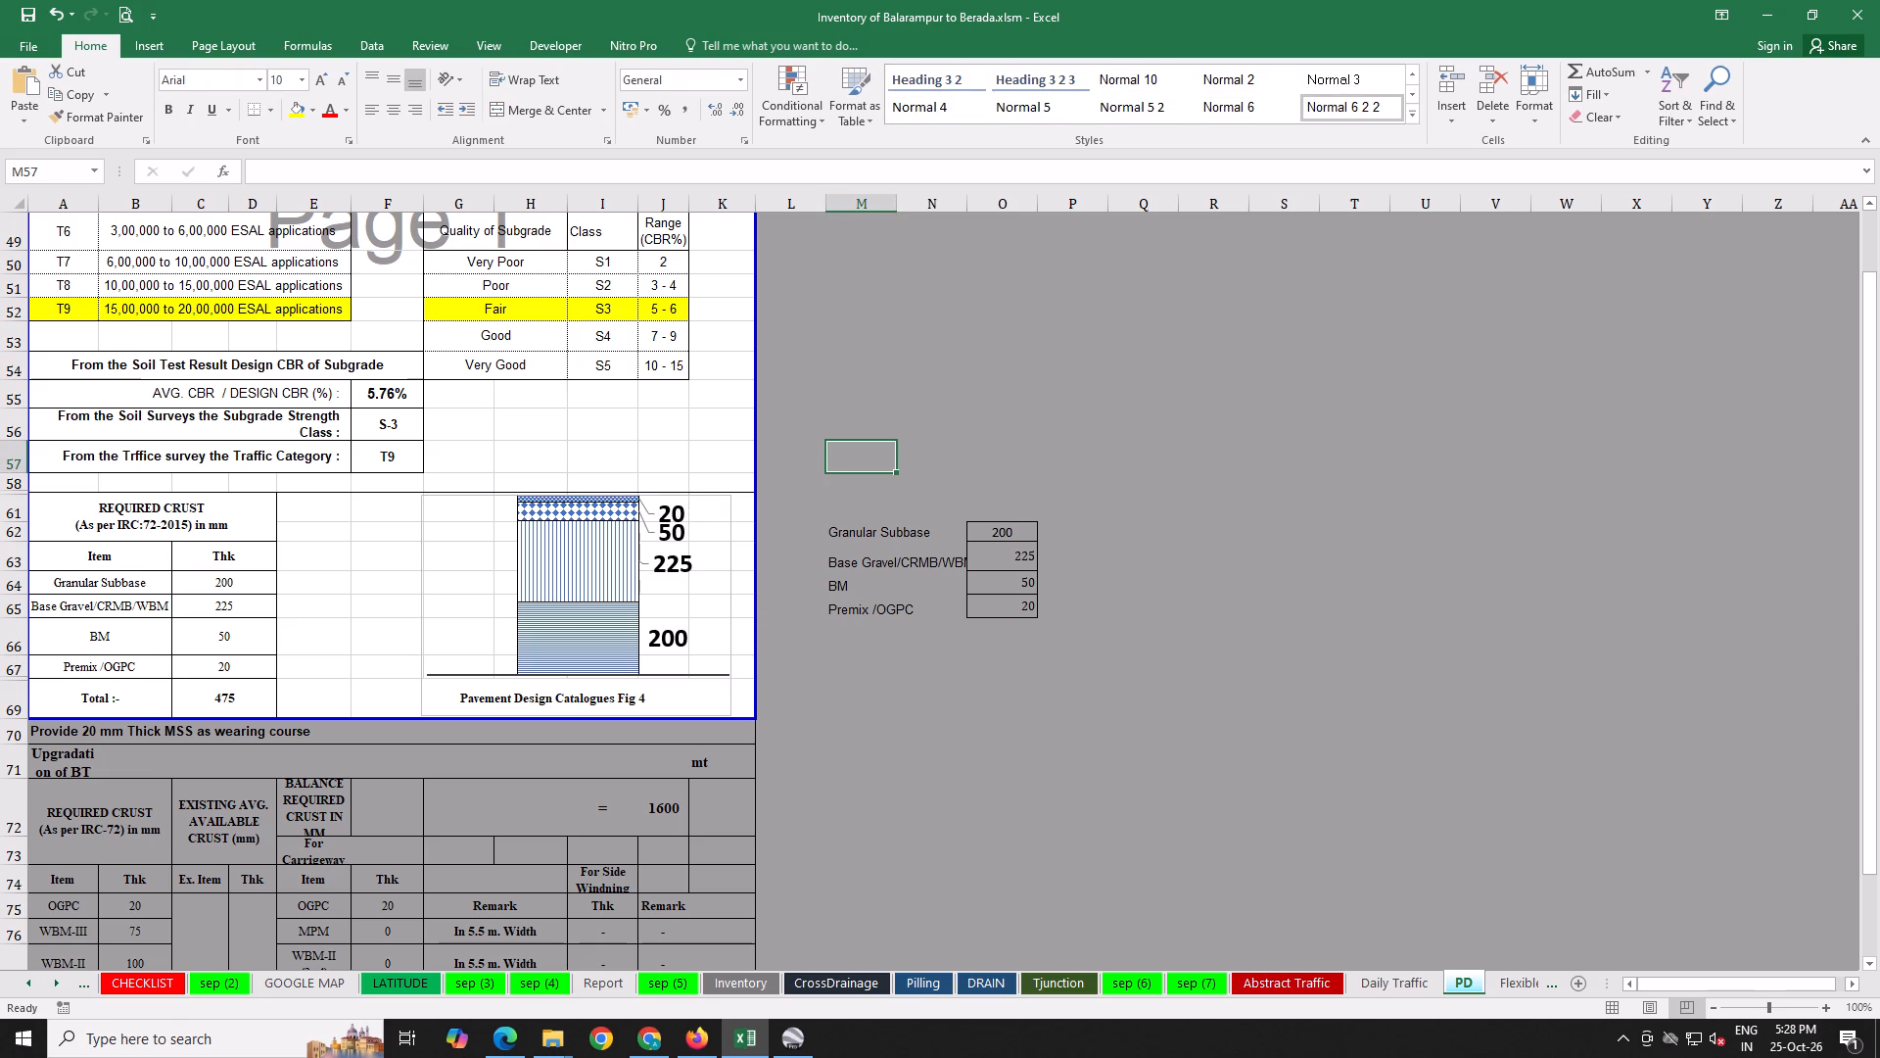
Save the inventory workbook.
left_click(22, 12)
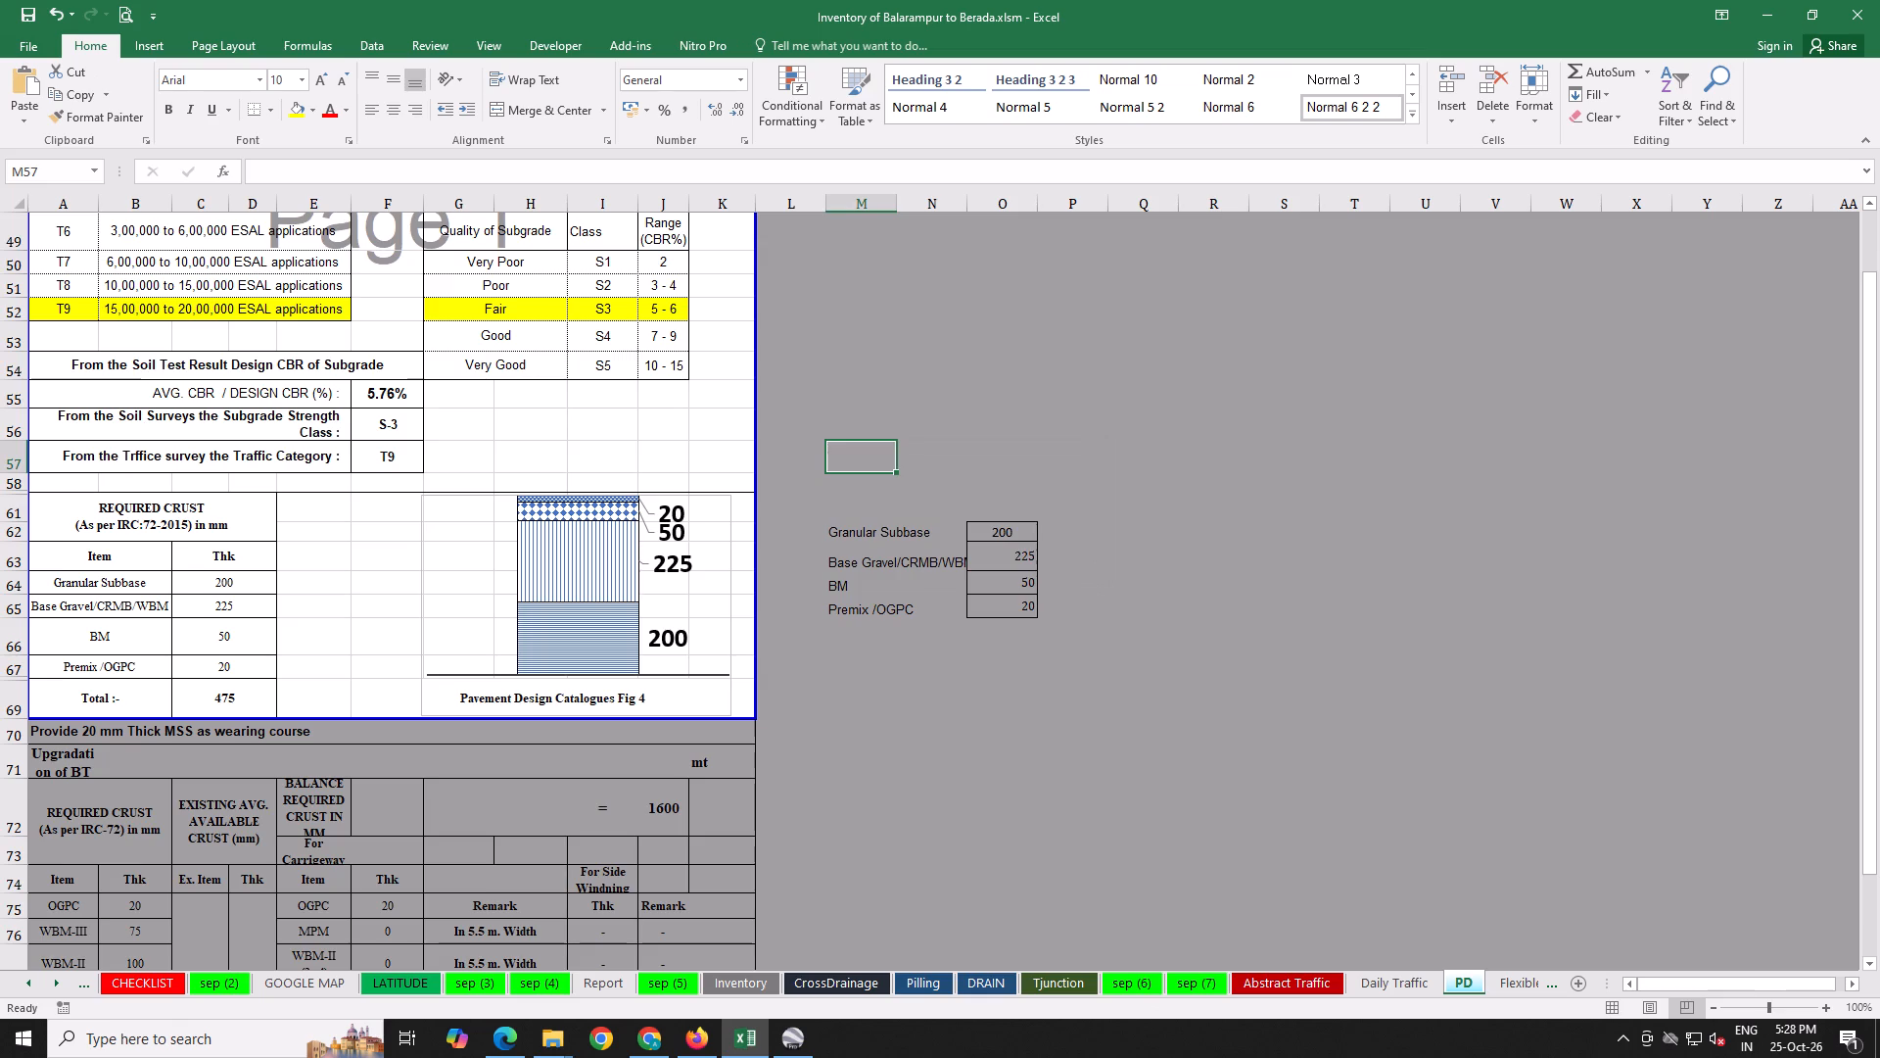
Examine the PD sheet's upgradation and new-road crust tables below the printed page, including their width remarks.
scroll(567, 425, "down", 6)
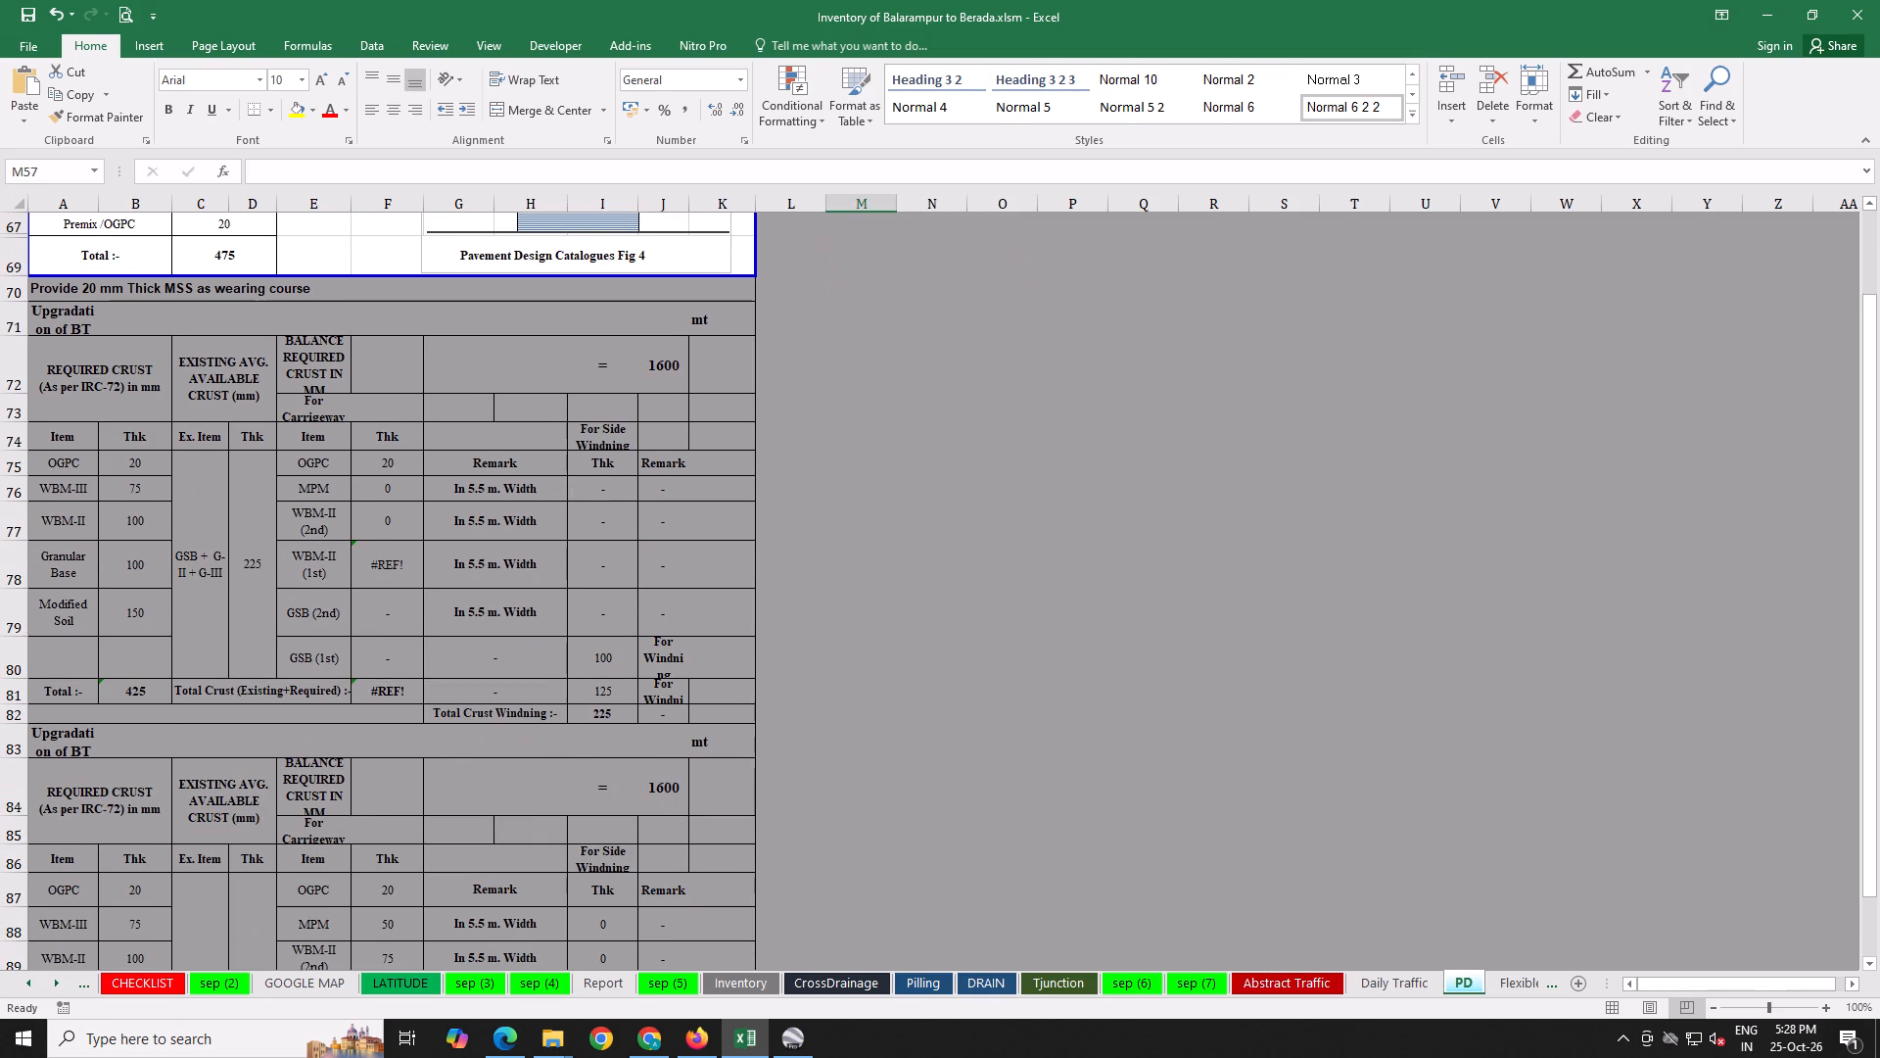
scroll(567, 442, "down", 4)
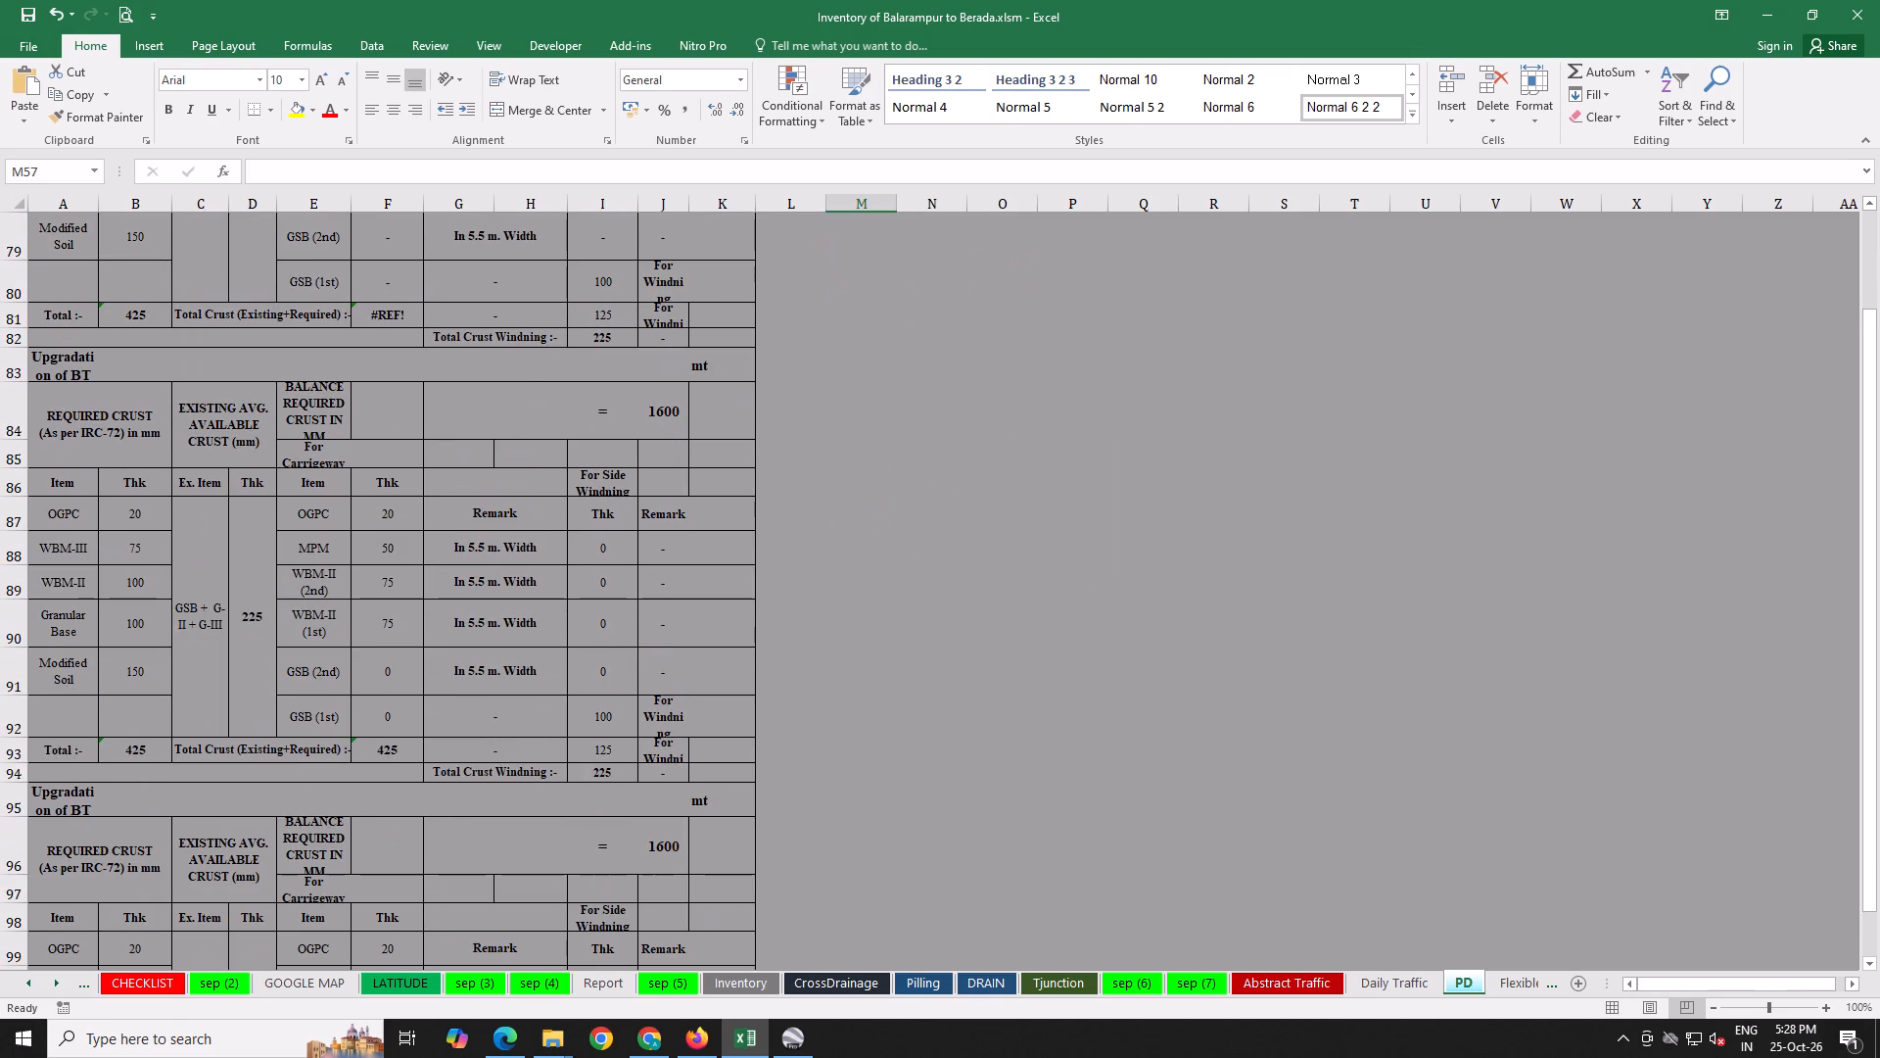
left_click_drag(522, 539, 517, 695)
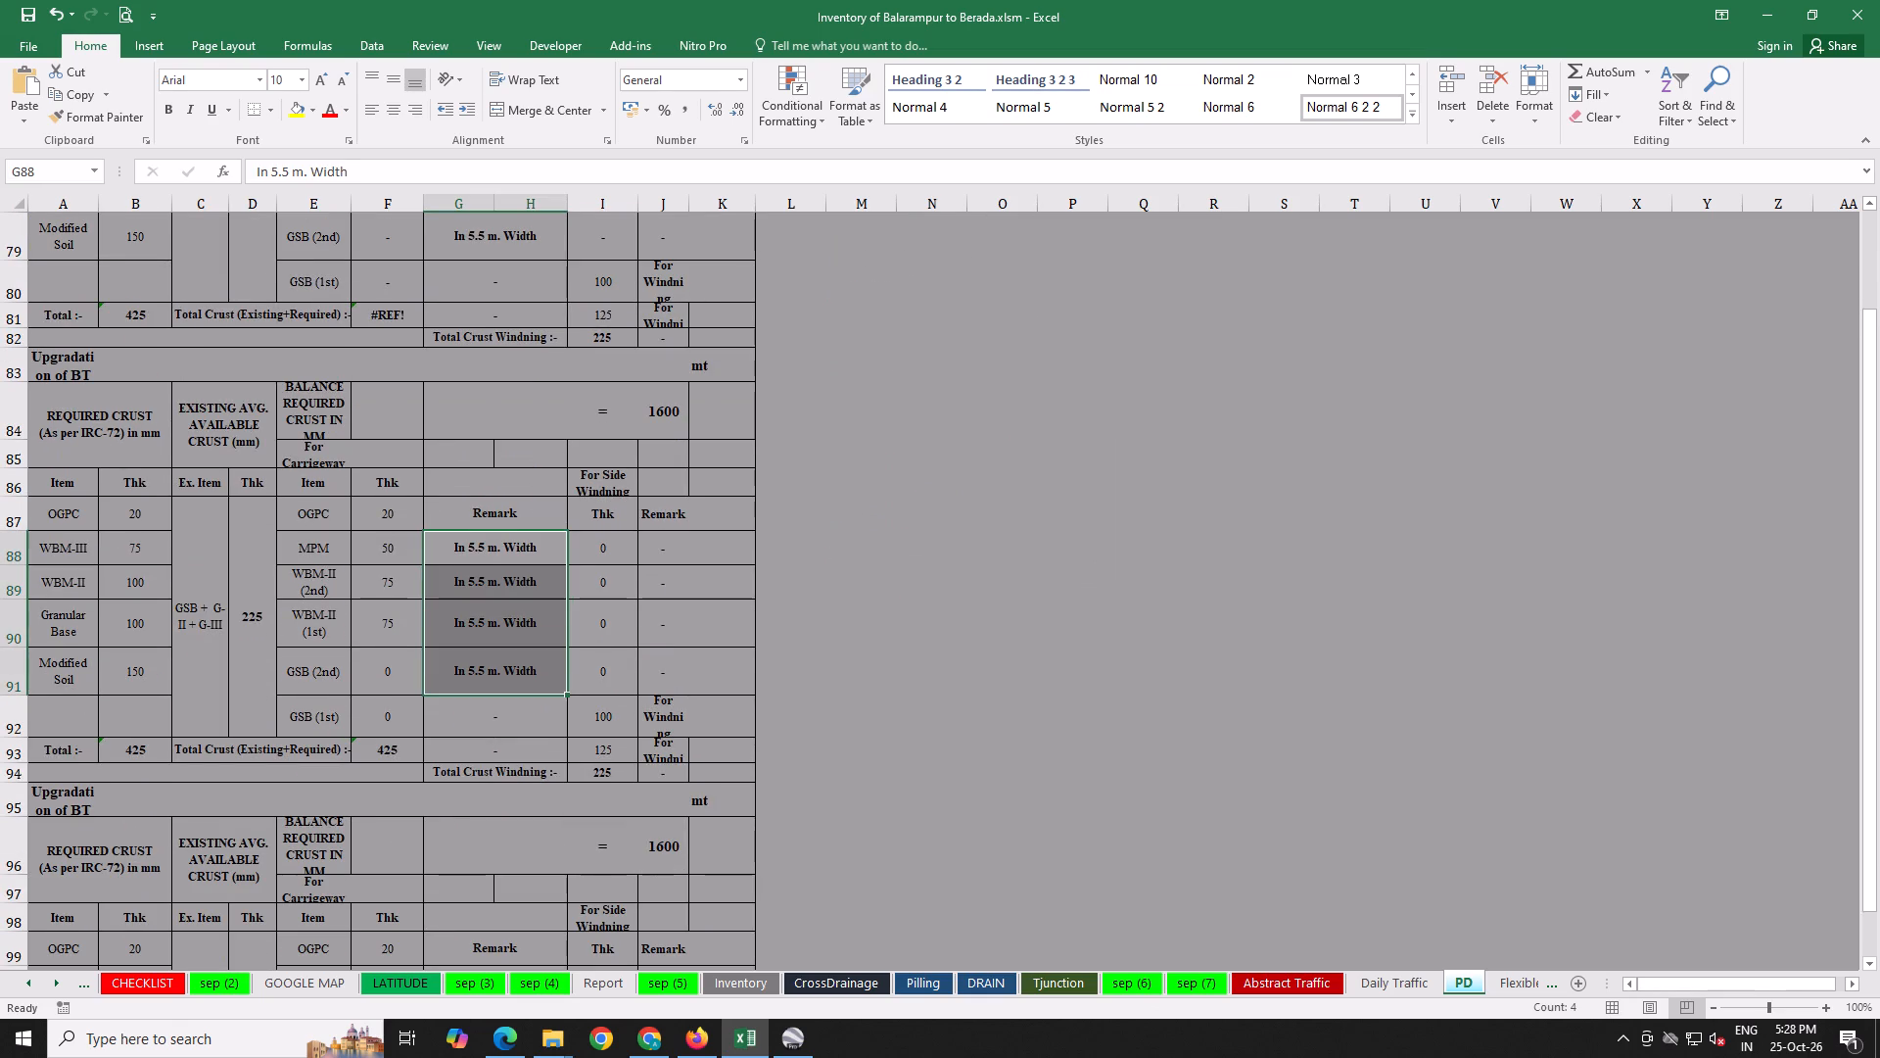
scroll(517, 682, "down", 11)
scroll(516, 674, "up", 3)
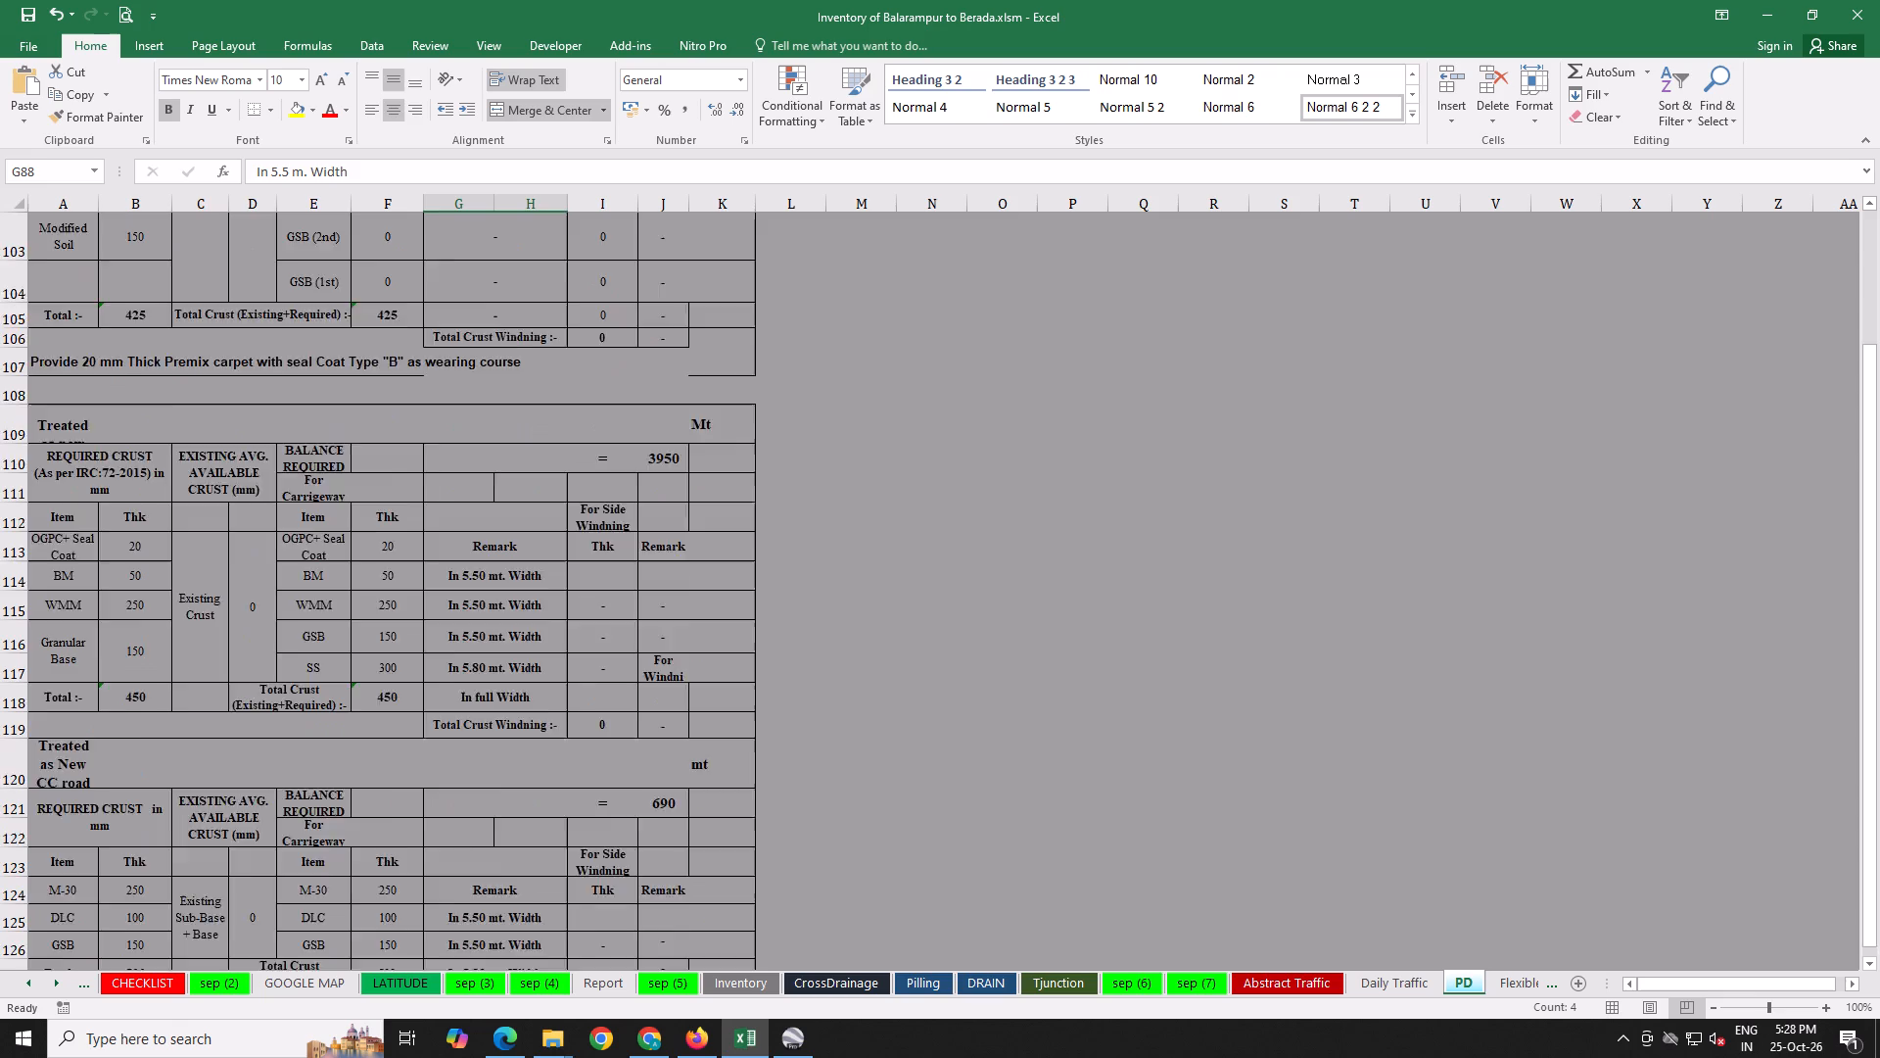
scroll(516, 674, "up", 17)
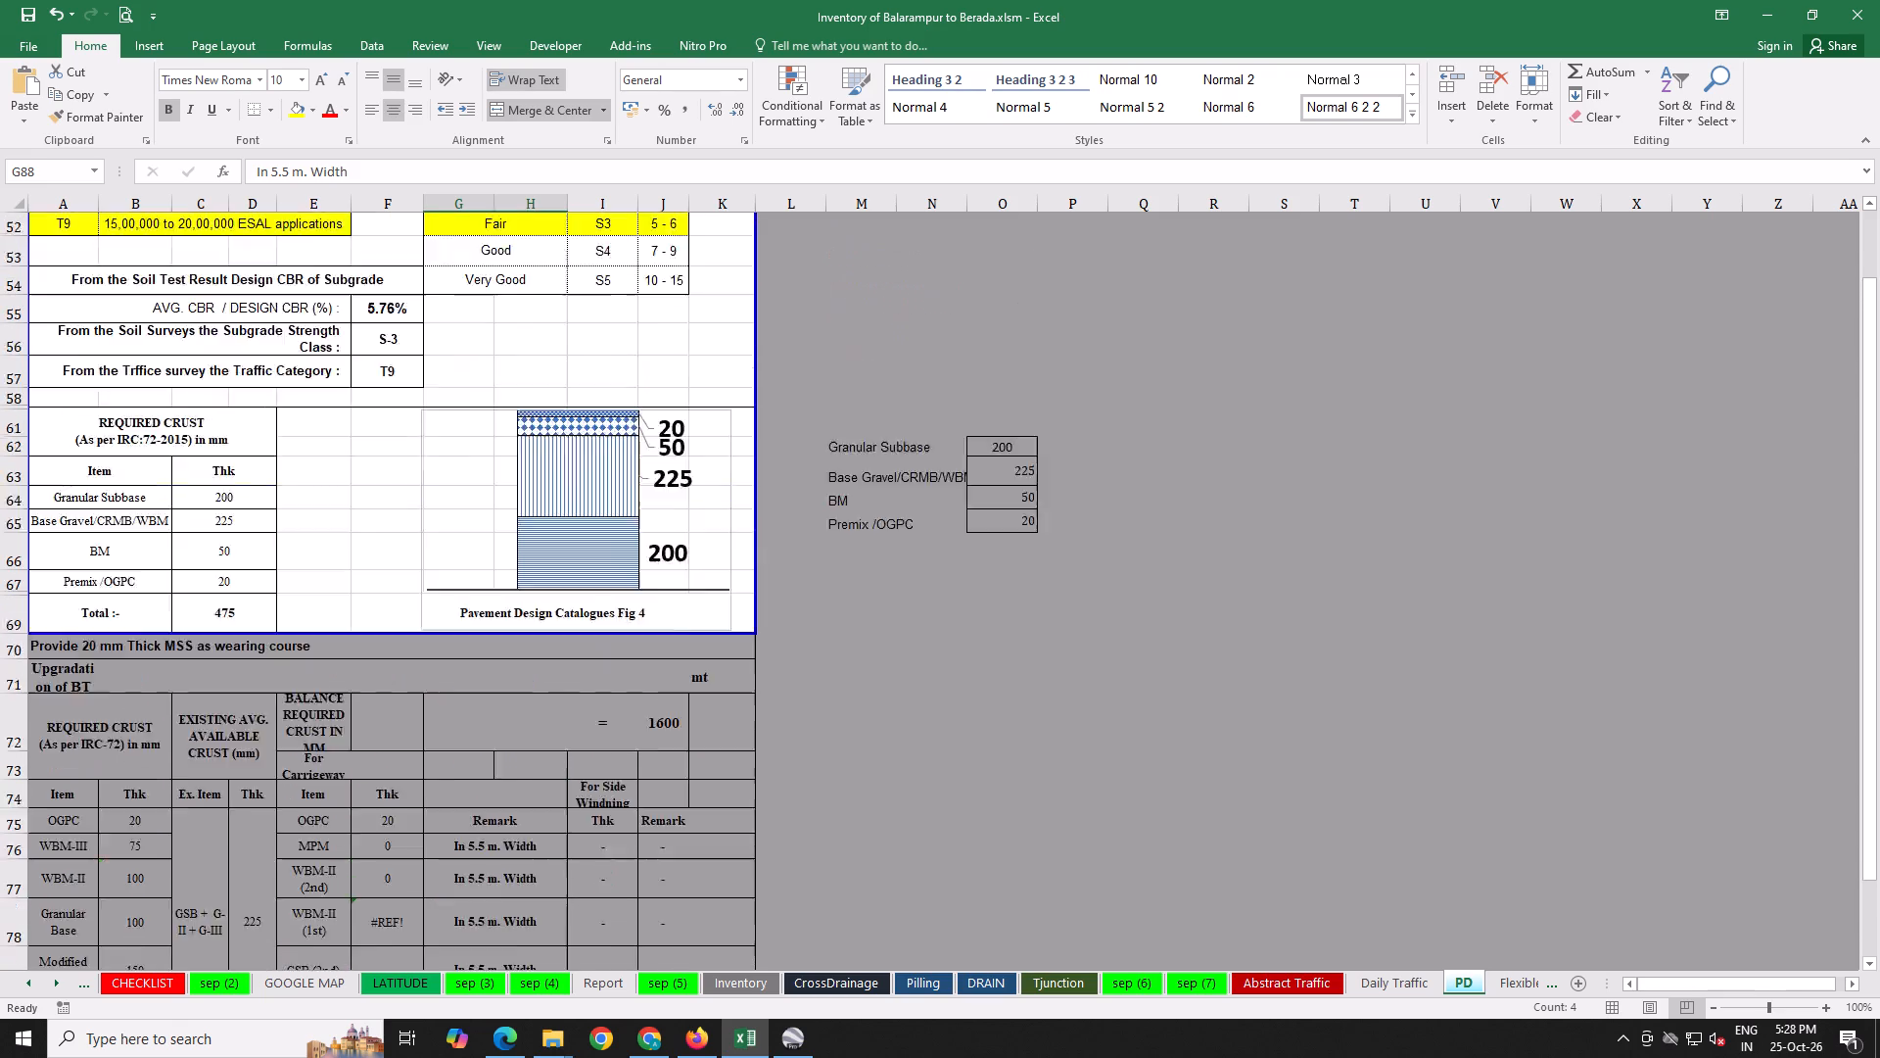
scroll(516, 671, "up", 2)
Save the inventory workbook.
left_click(27, 7)
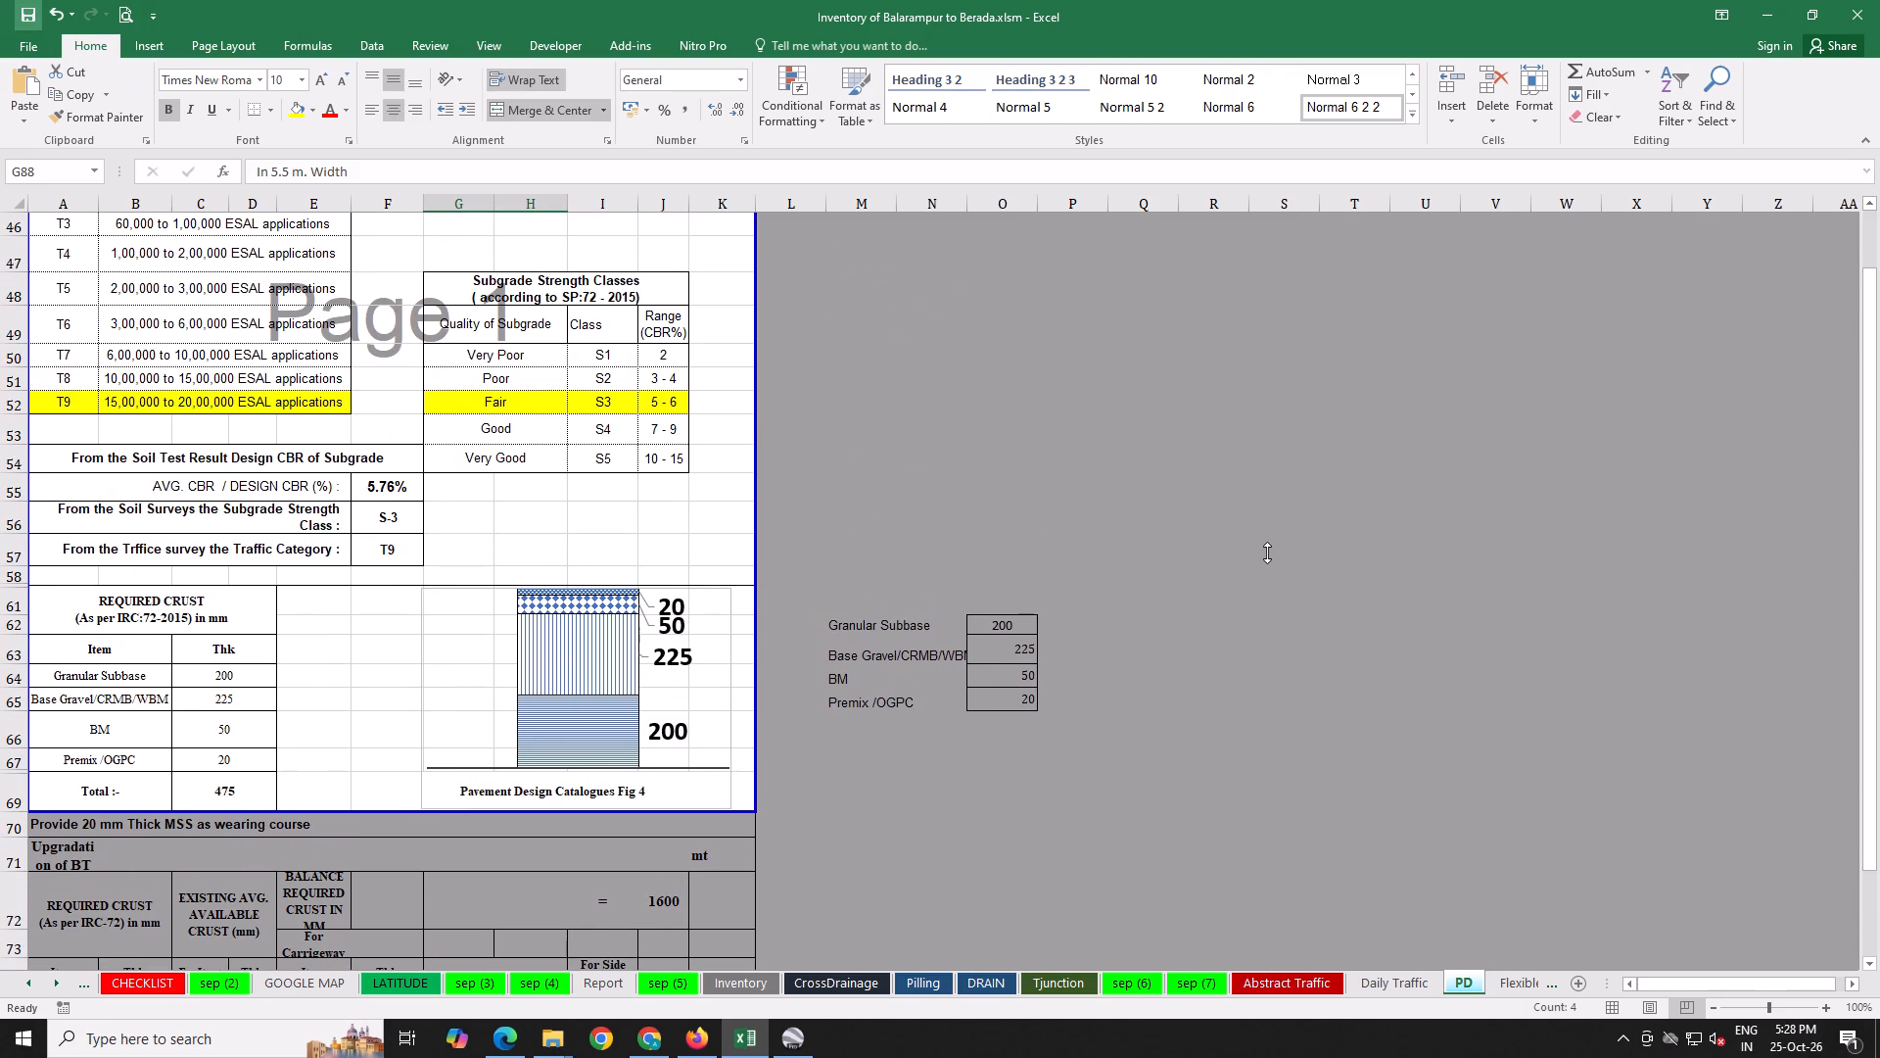
left_click(1267, 553)
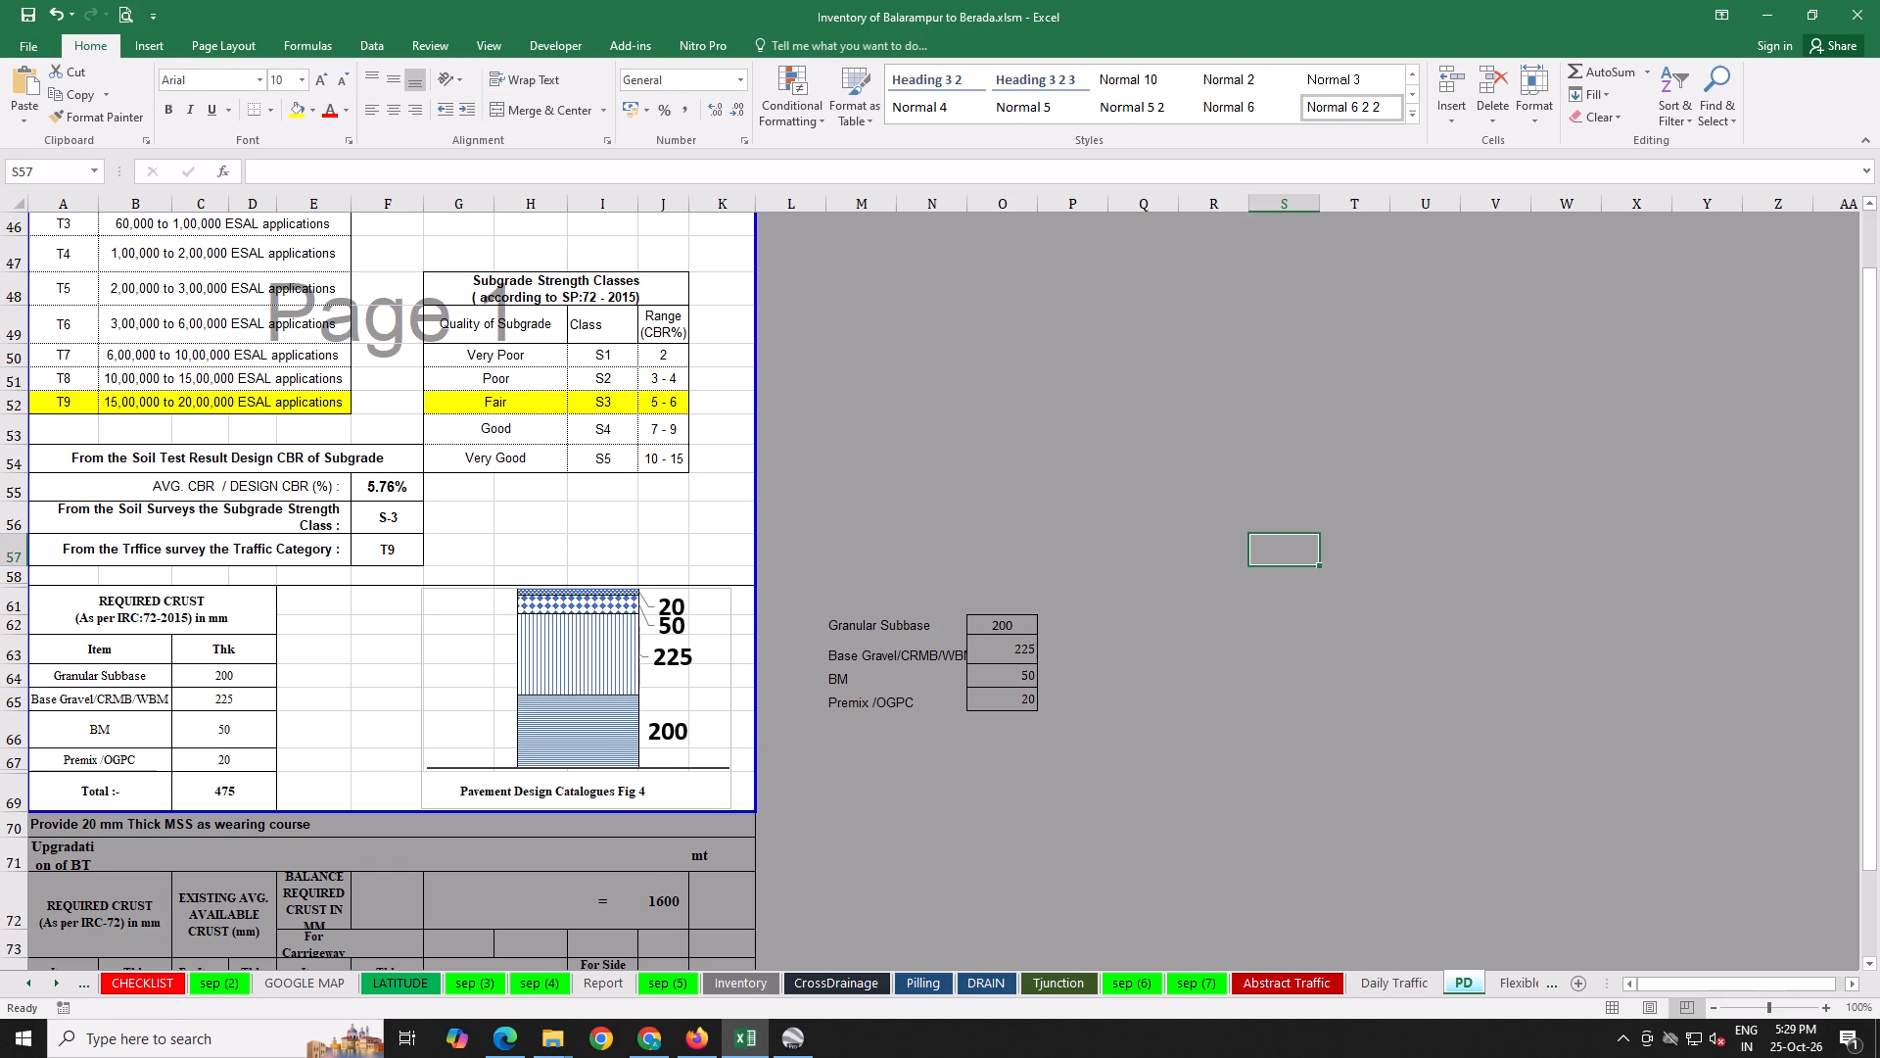
Review the top of the flexible pavement design and the Inventory, CrossDrainage, Pilling, DRAIN and Tjunction sheets.
scroll(245, 424, "up", 11)
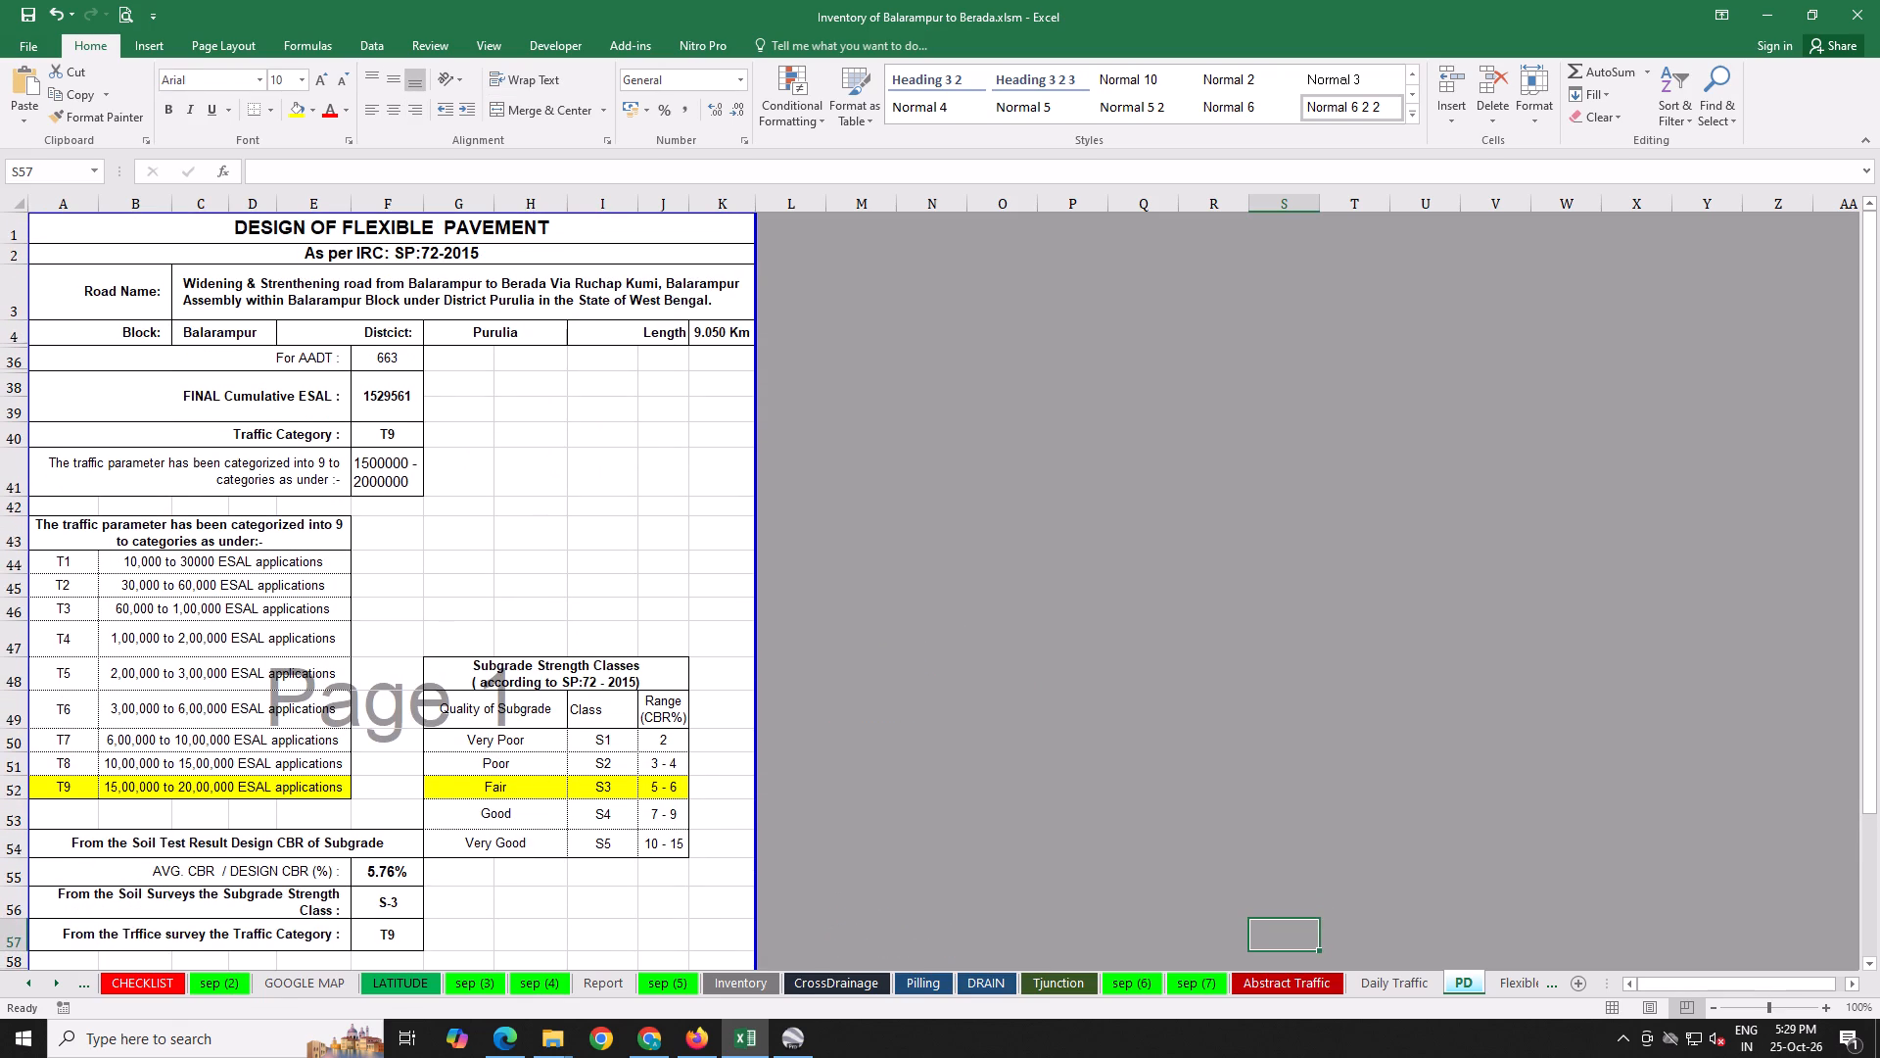
left_click(657, 982)
left_click(725, 988)
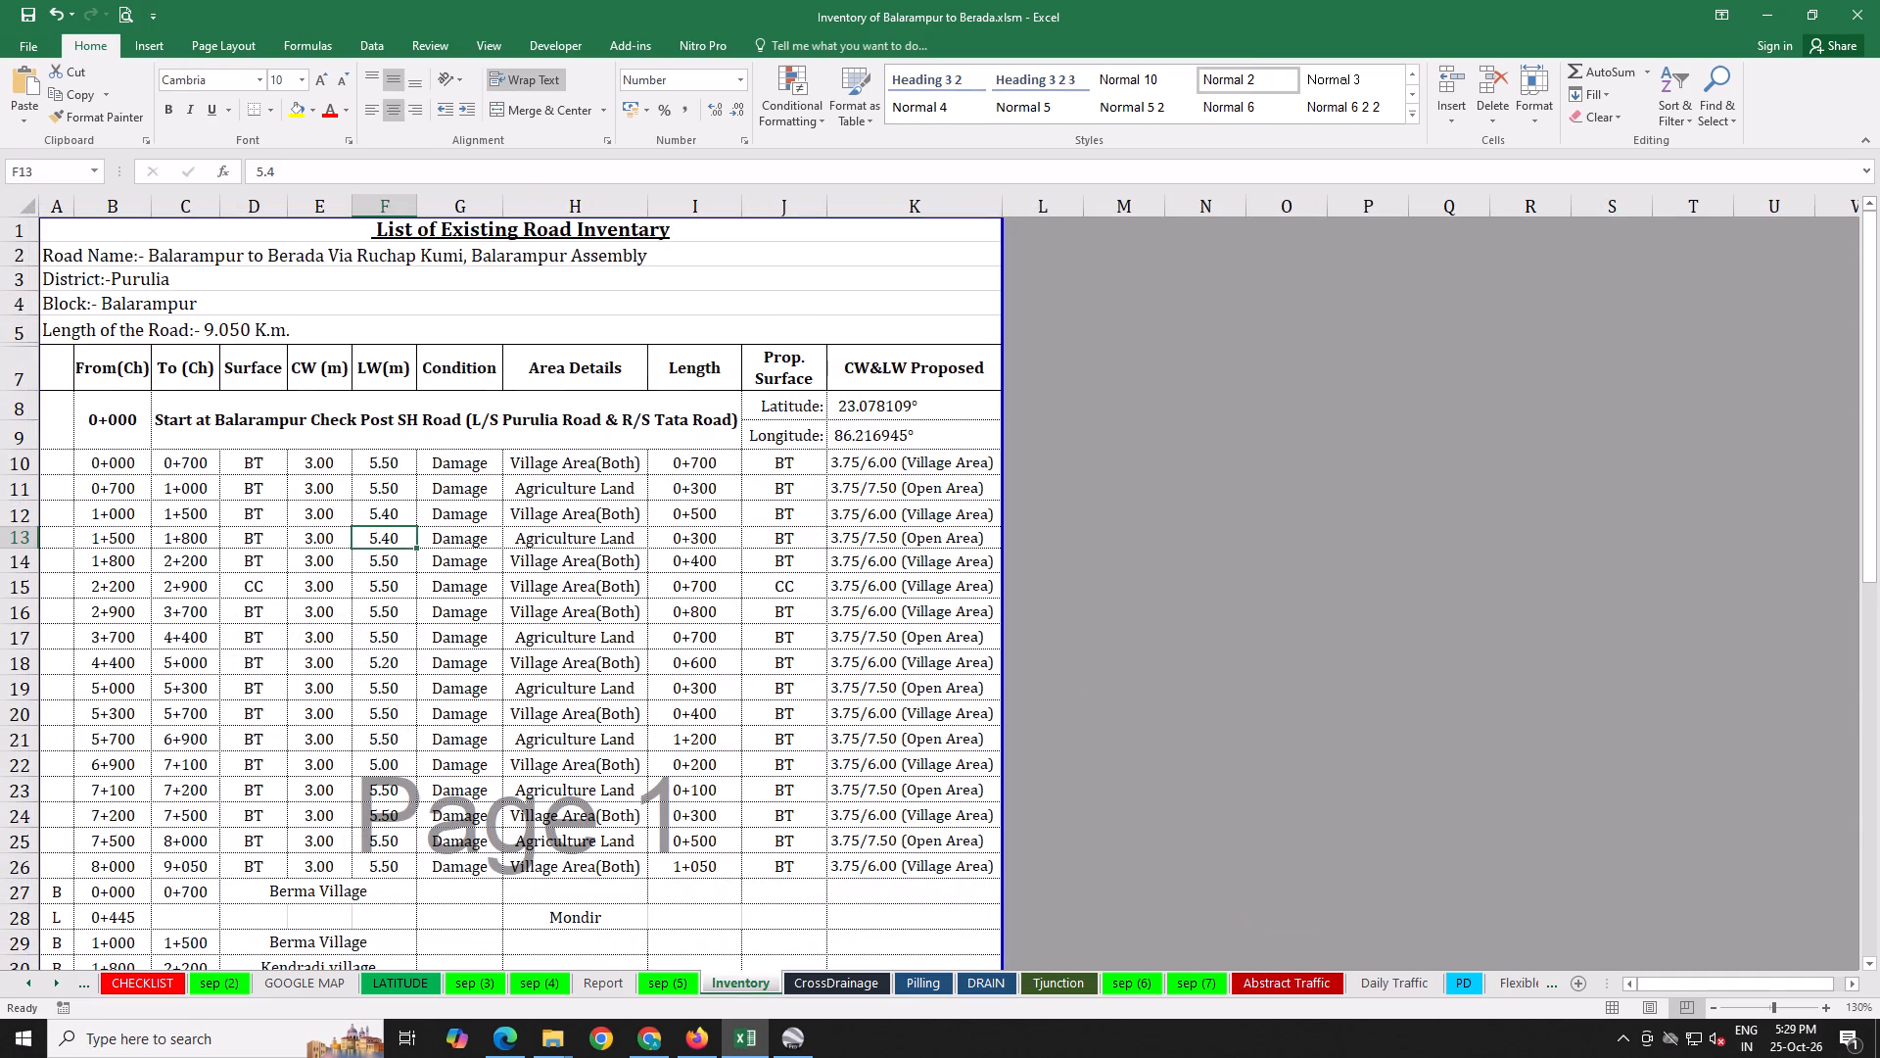
scroll(686, 898, "down", 10)
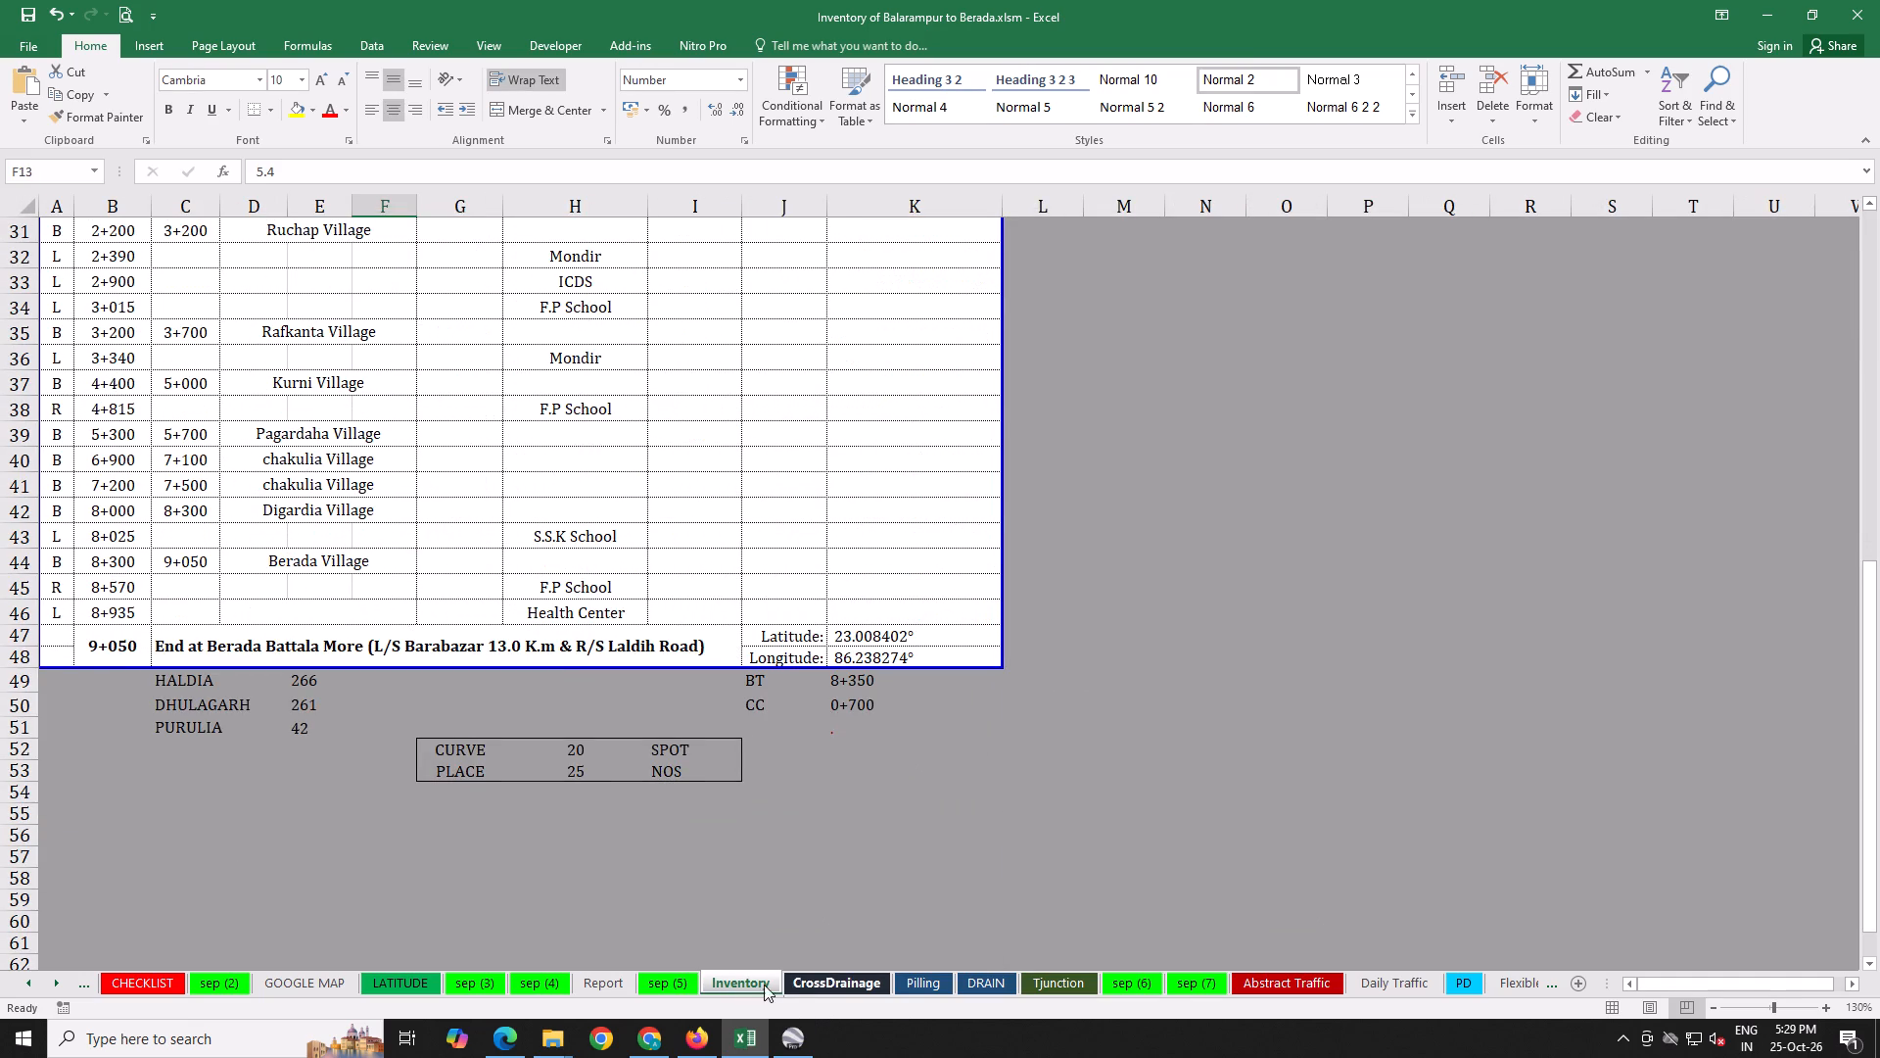
left_click(802, 982)
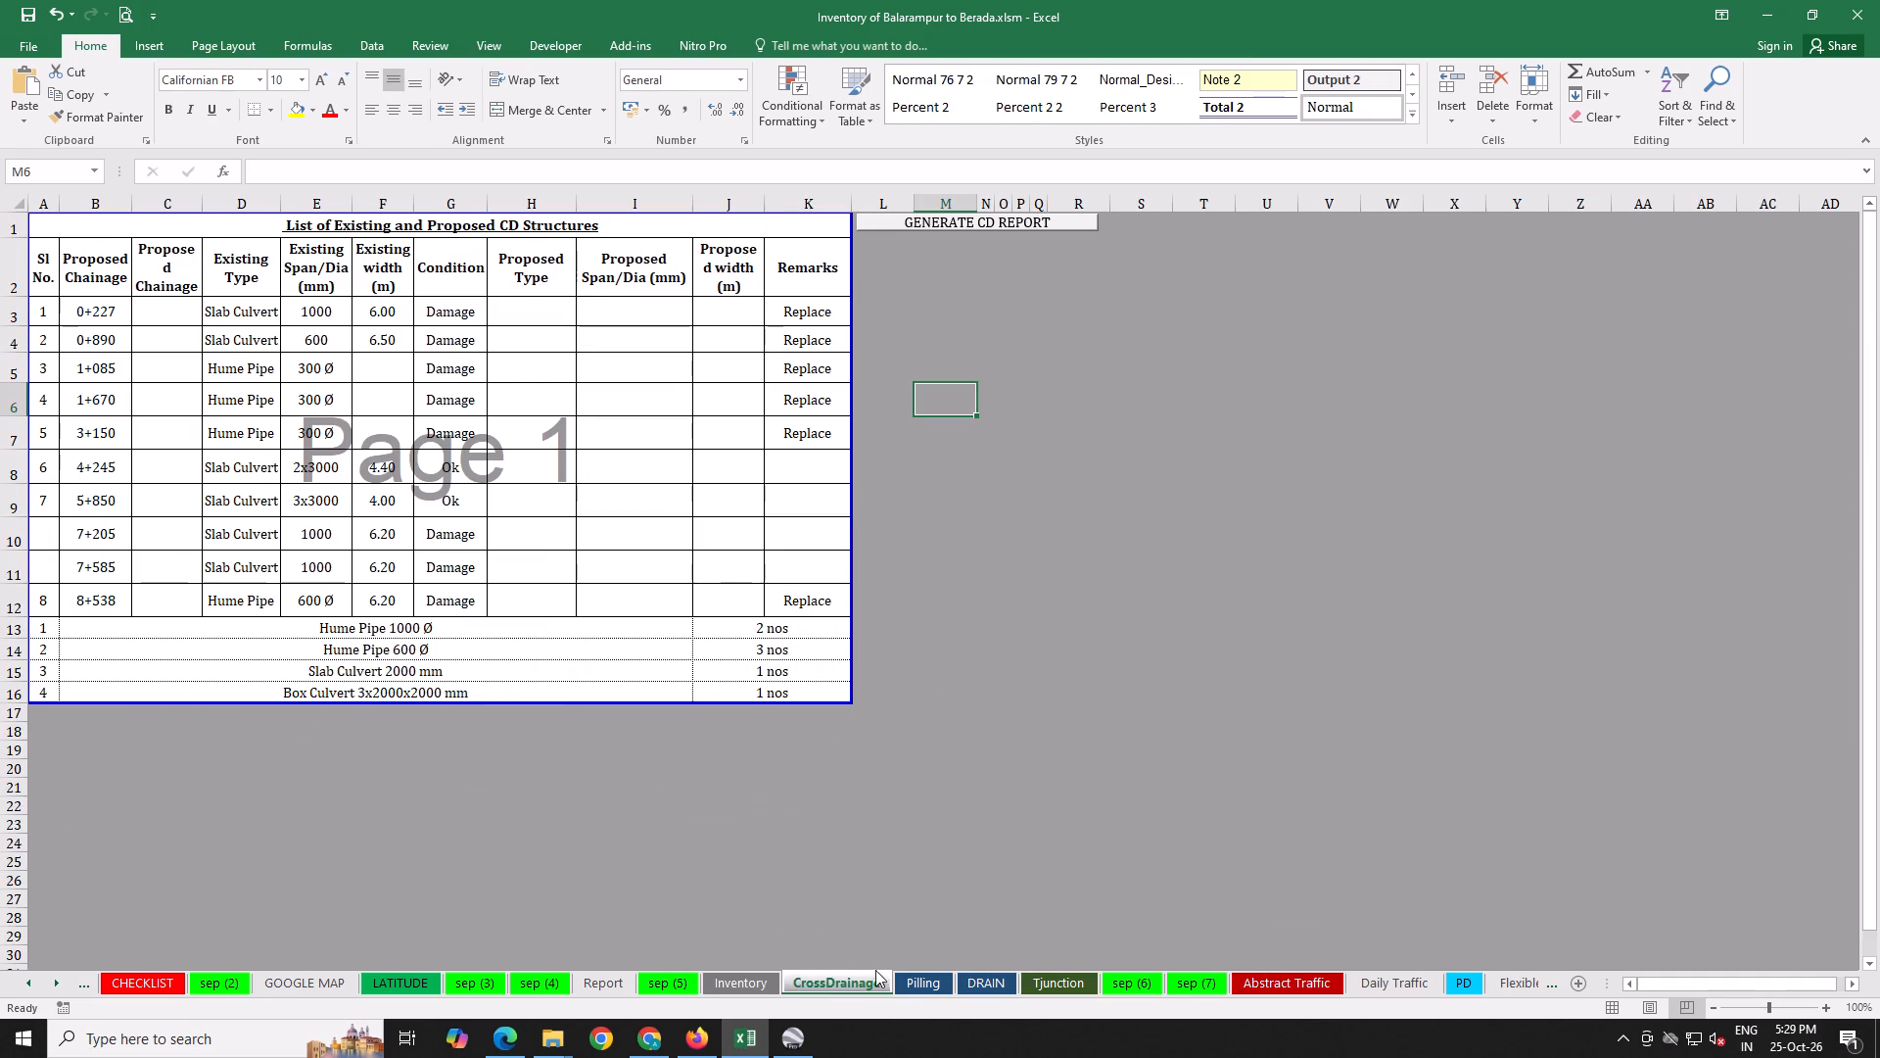
left_click(916, 979)
left_click(978, 979)
left_click(1038, 987)
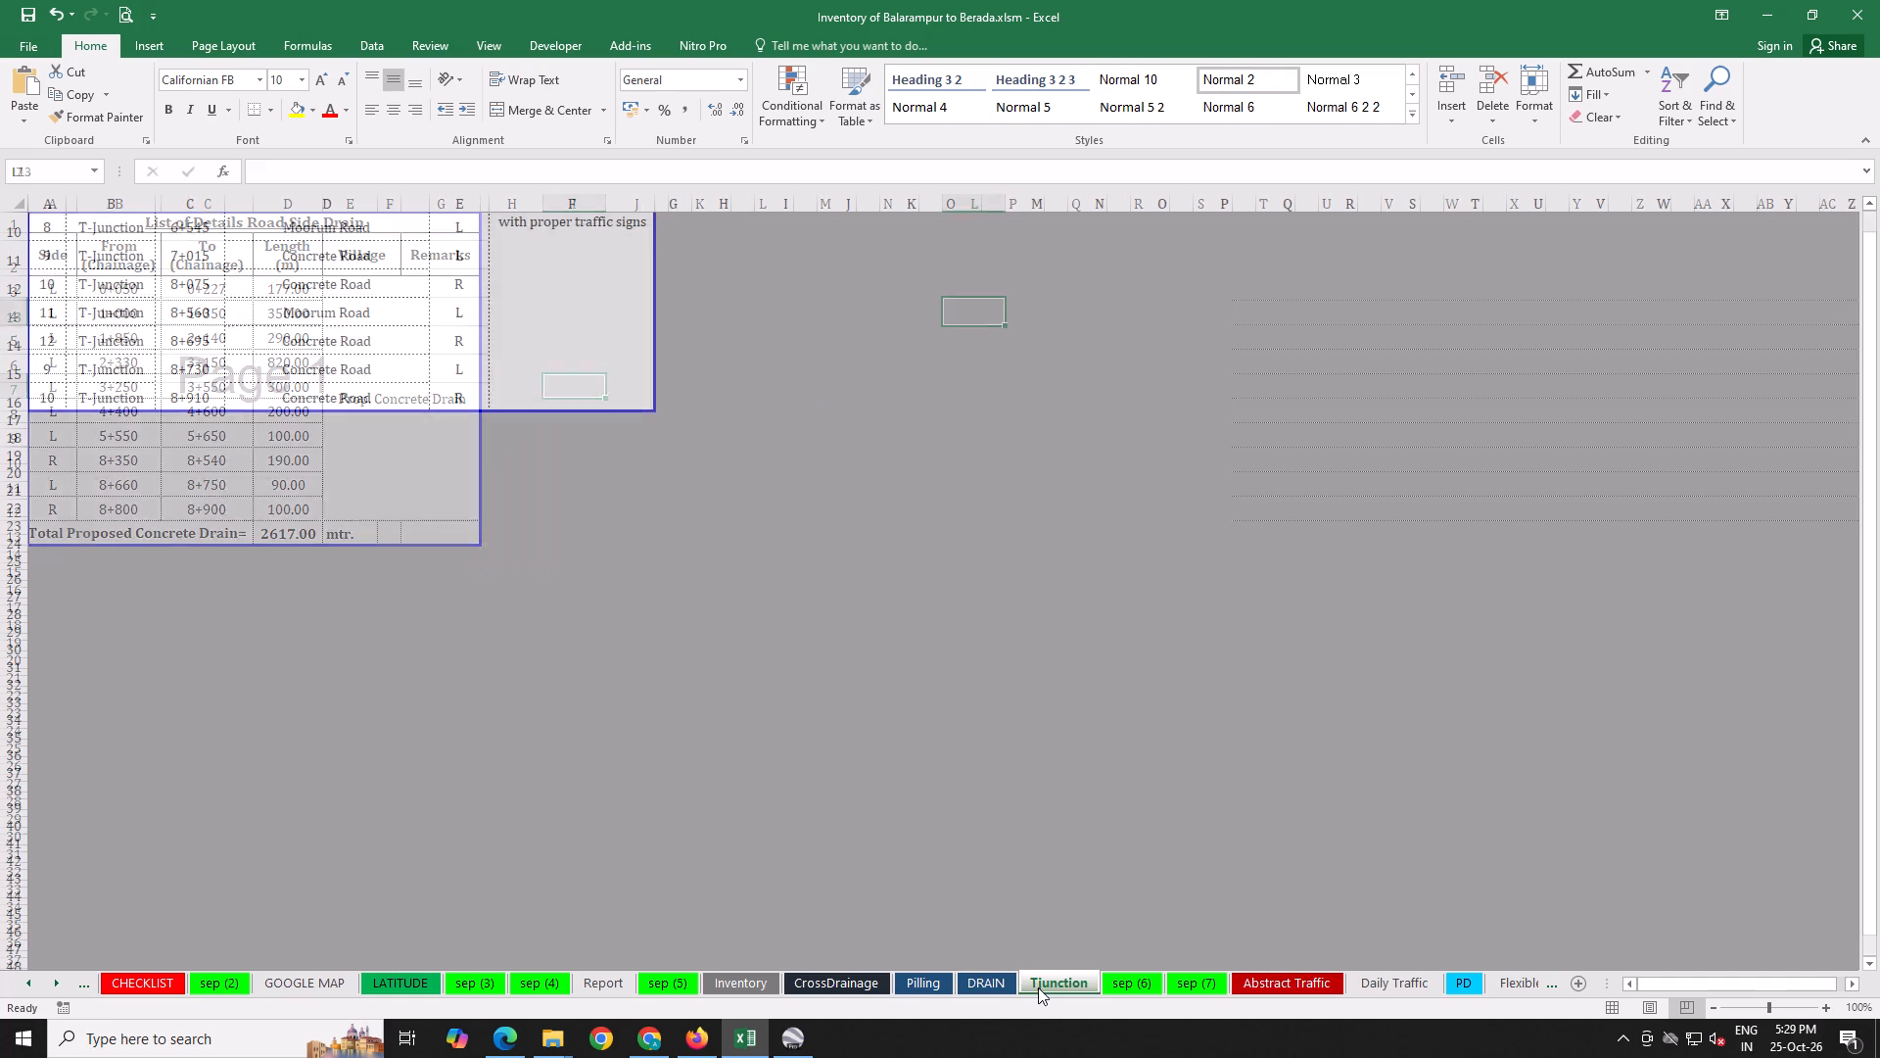
Review the table of important junction locations on the Tjunction sheet, from its last rows up to the title.
left_click(1121, 977)
left_click(1090, 977)
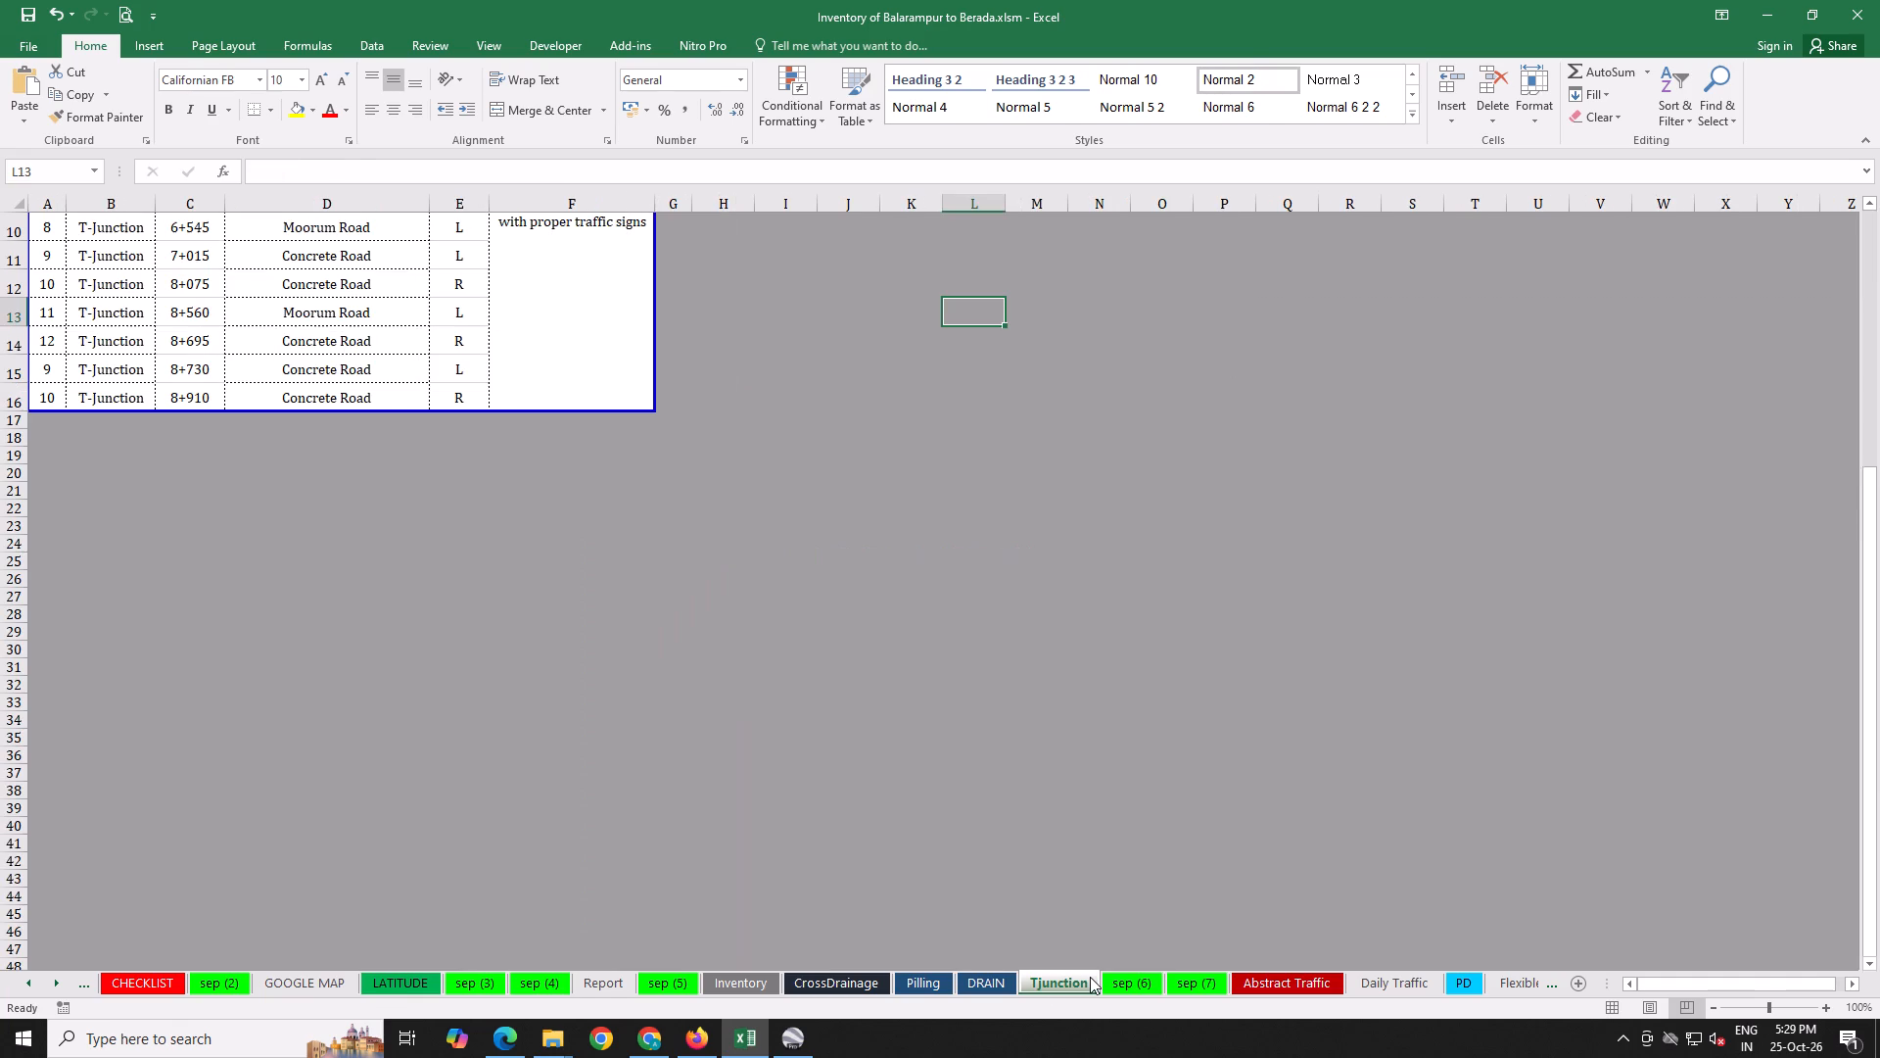
left_click(1056, 921)
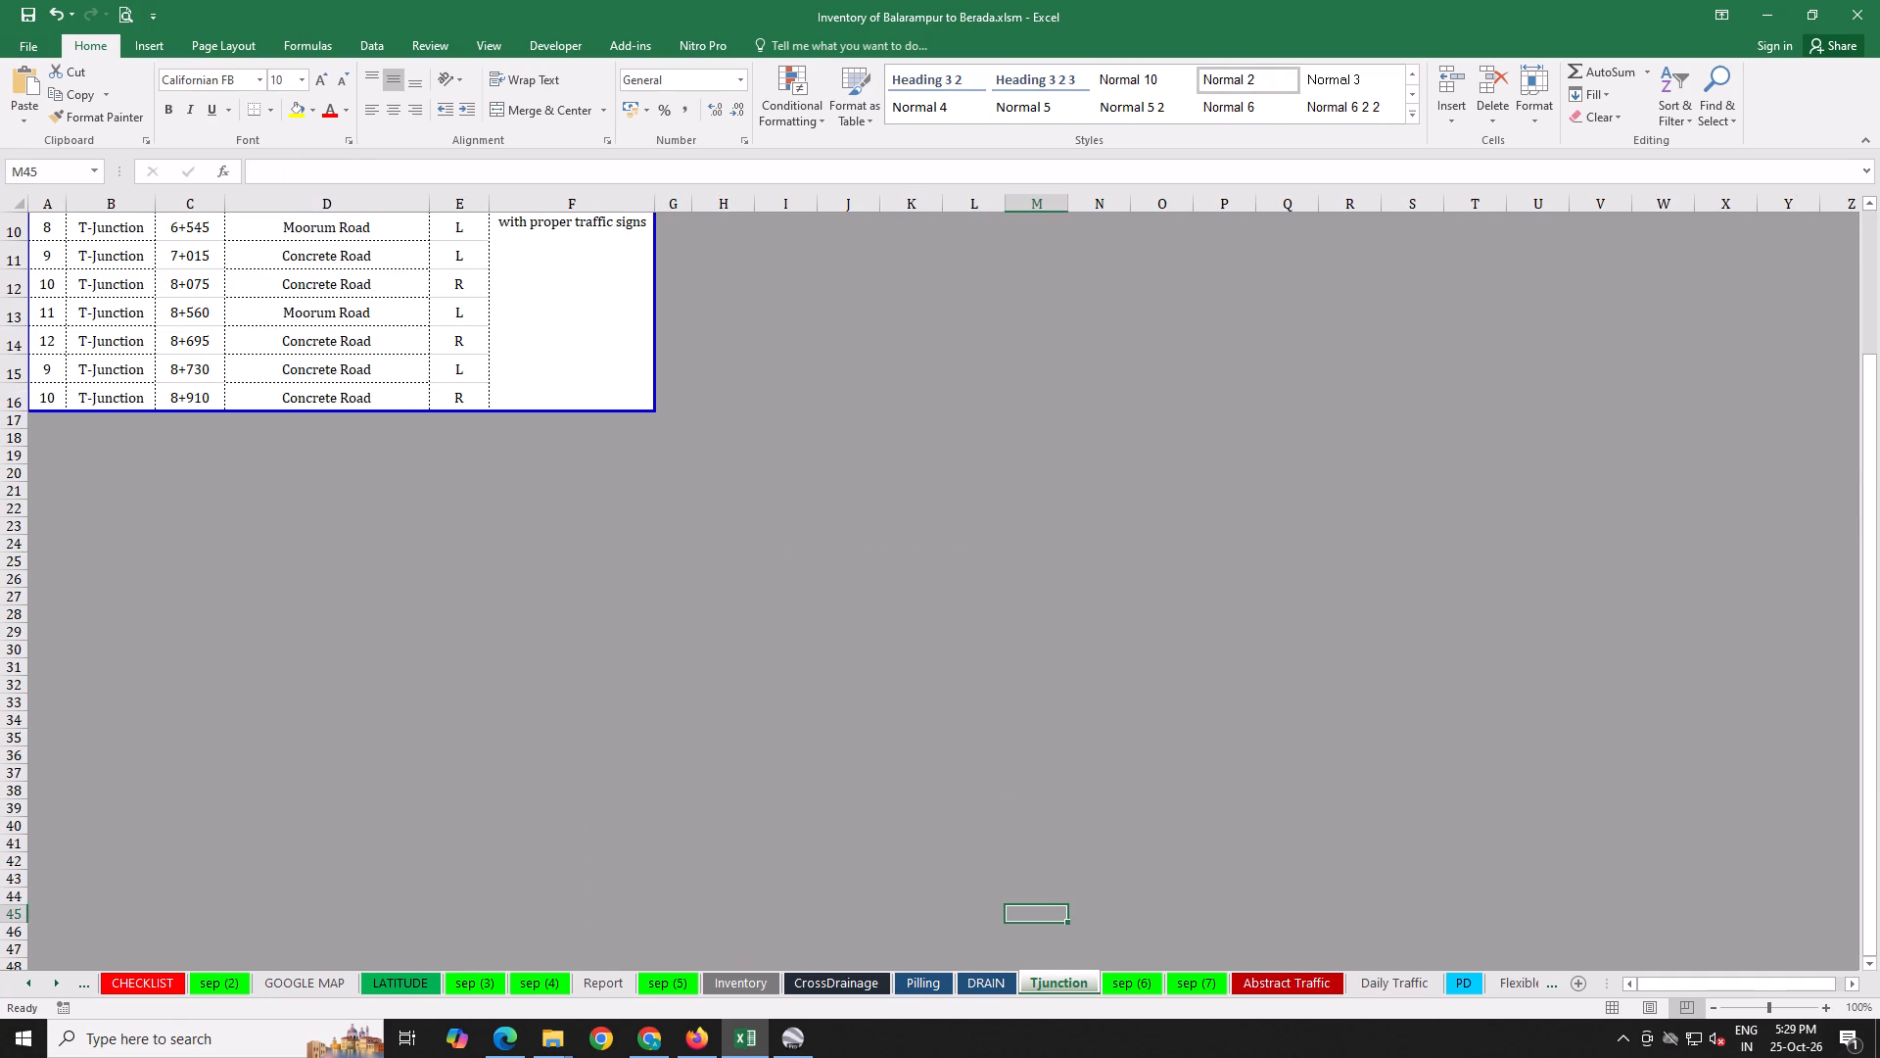
left_click(1056, 914)
triple_click(1056, 914)
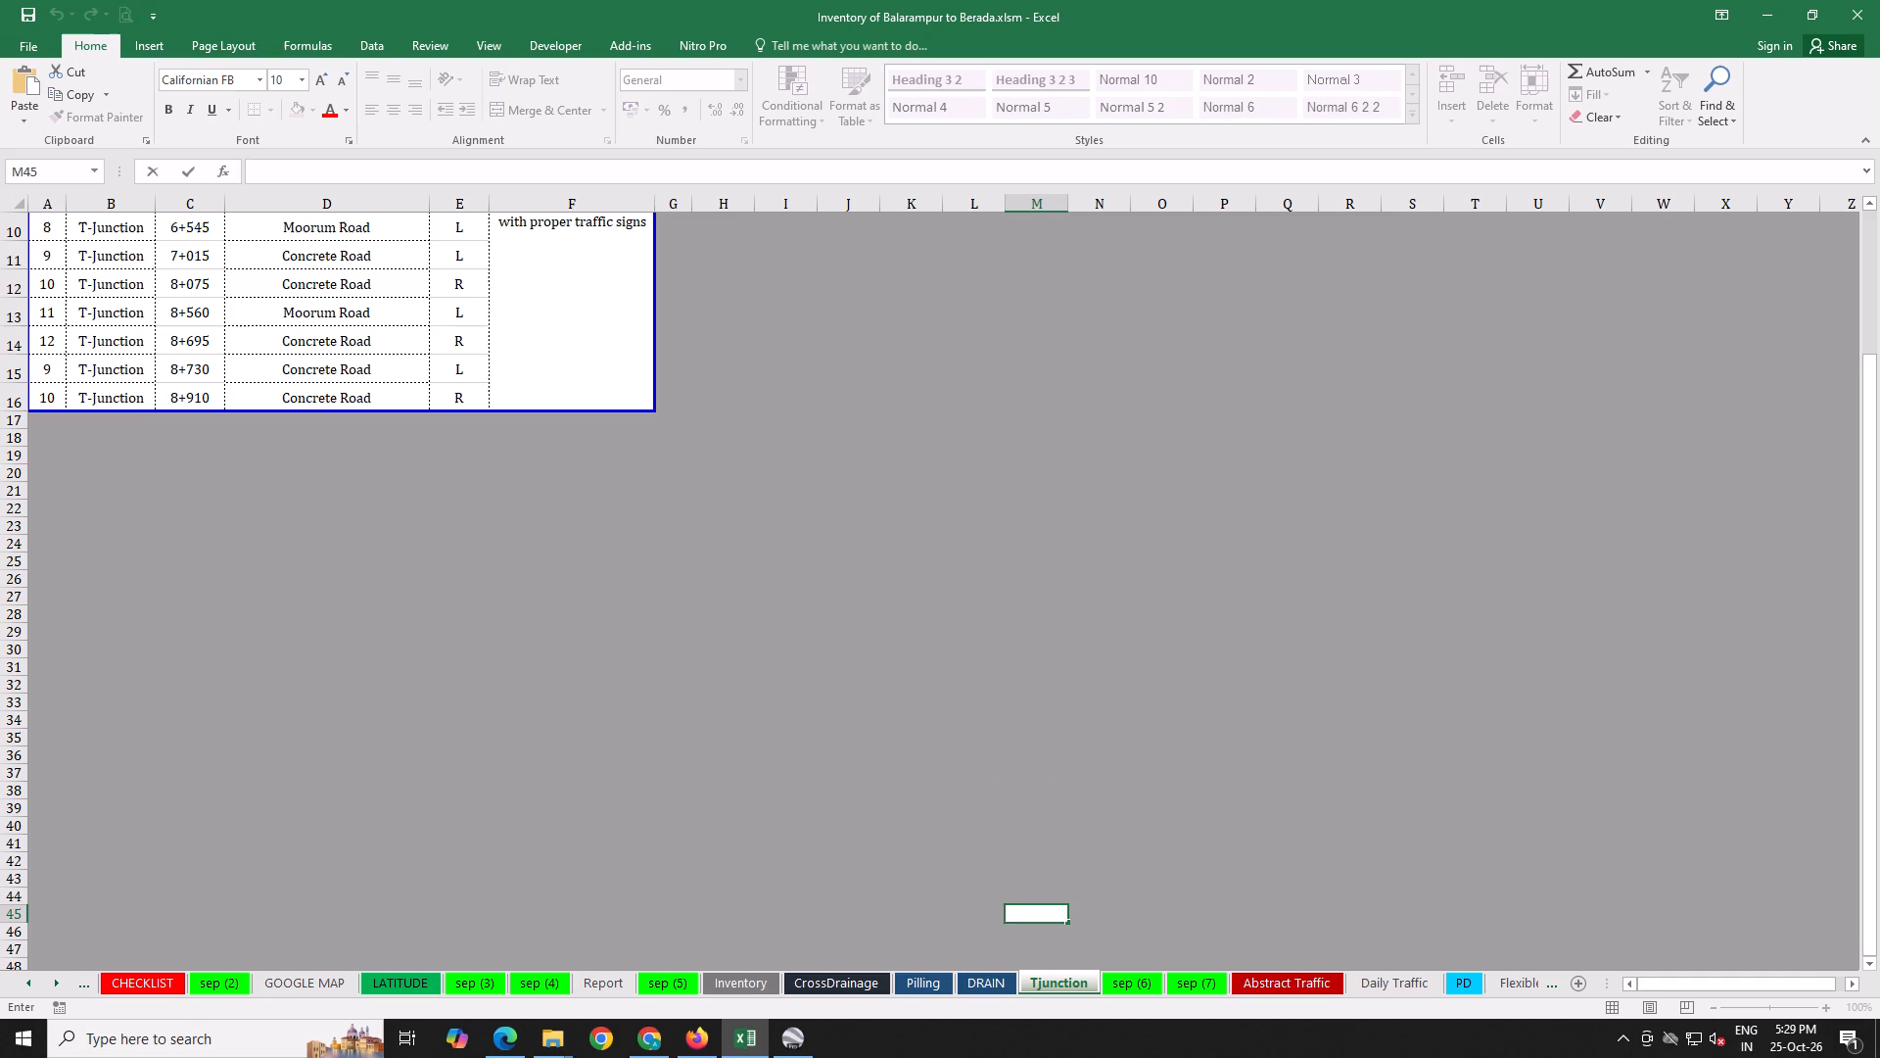
left_click(1052, 920)
left_click(988, 915)
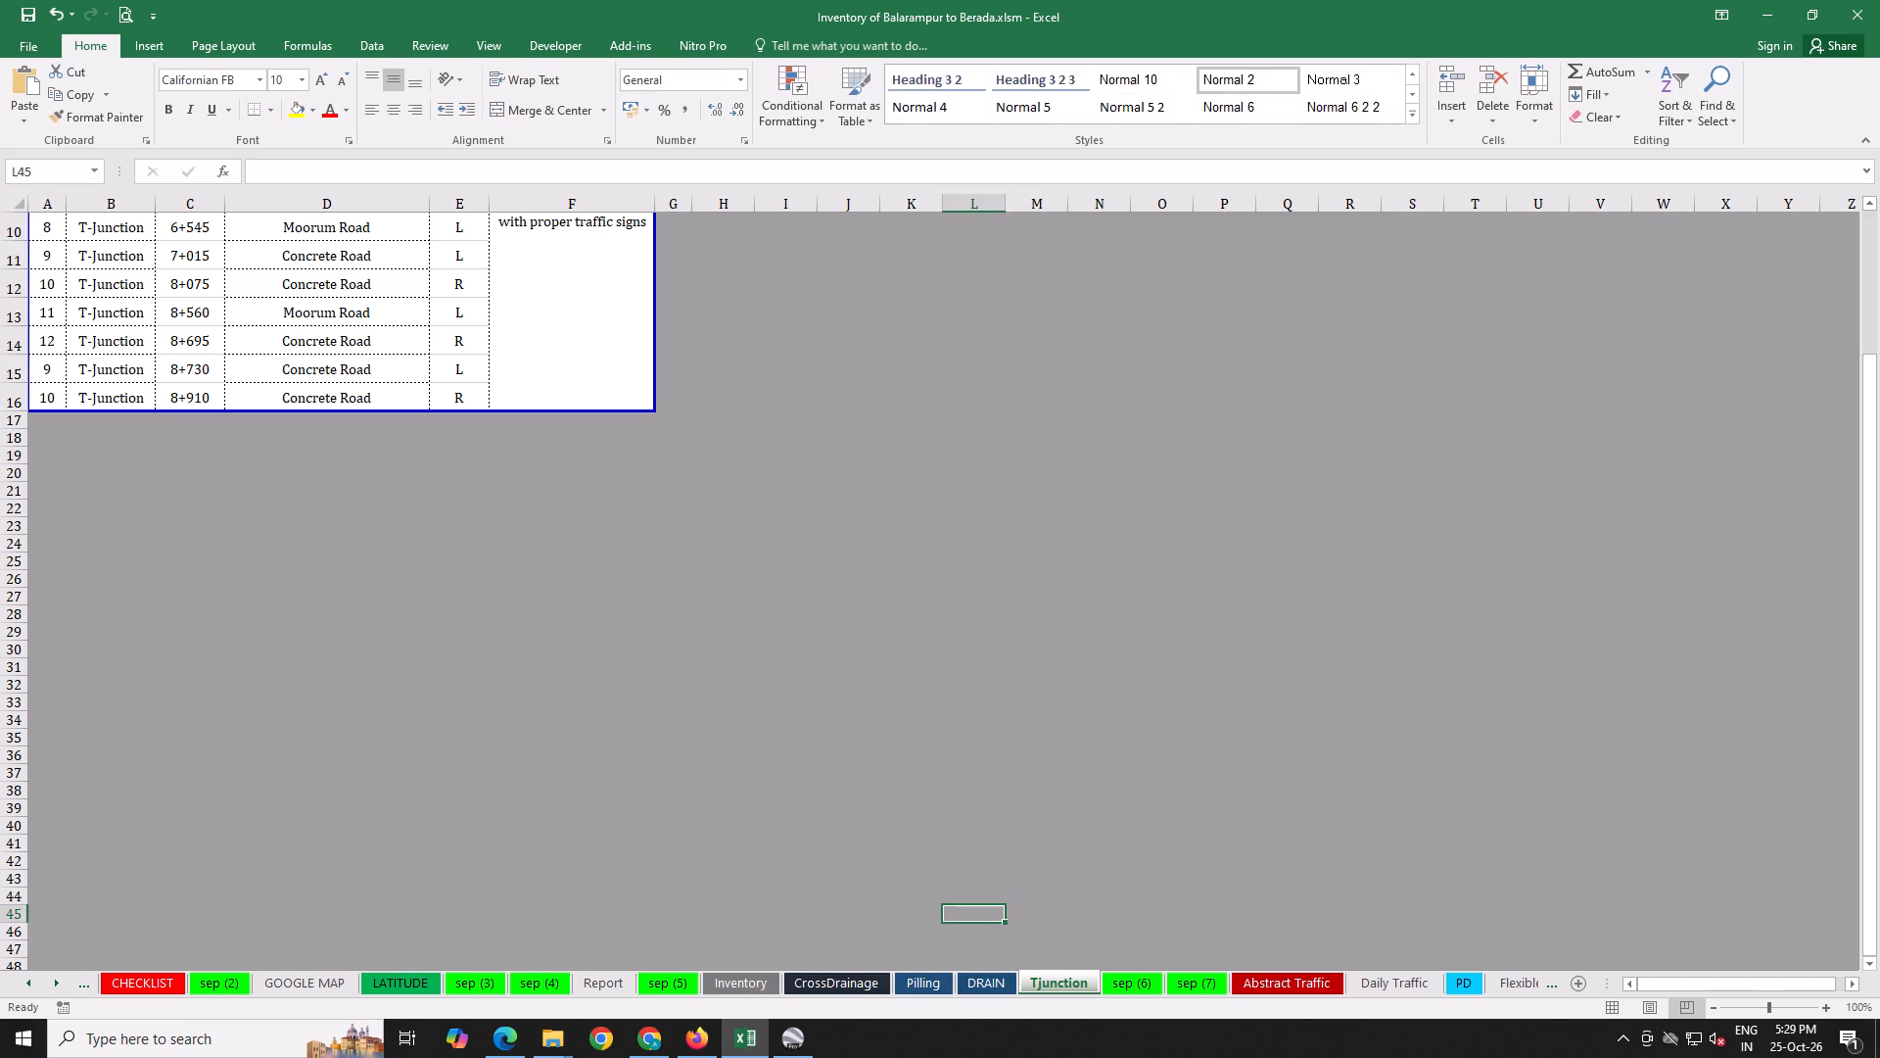
scroll(879, 925, "up", 3)
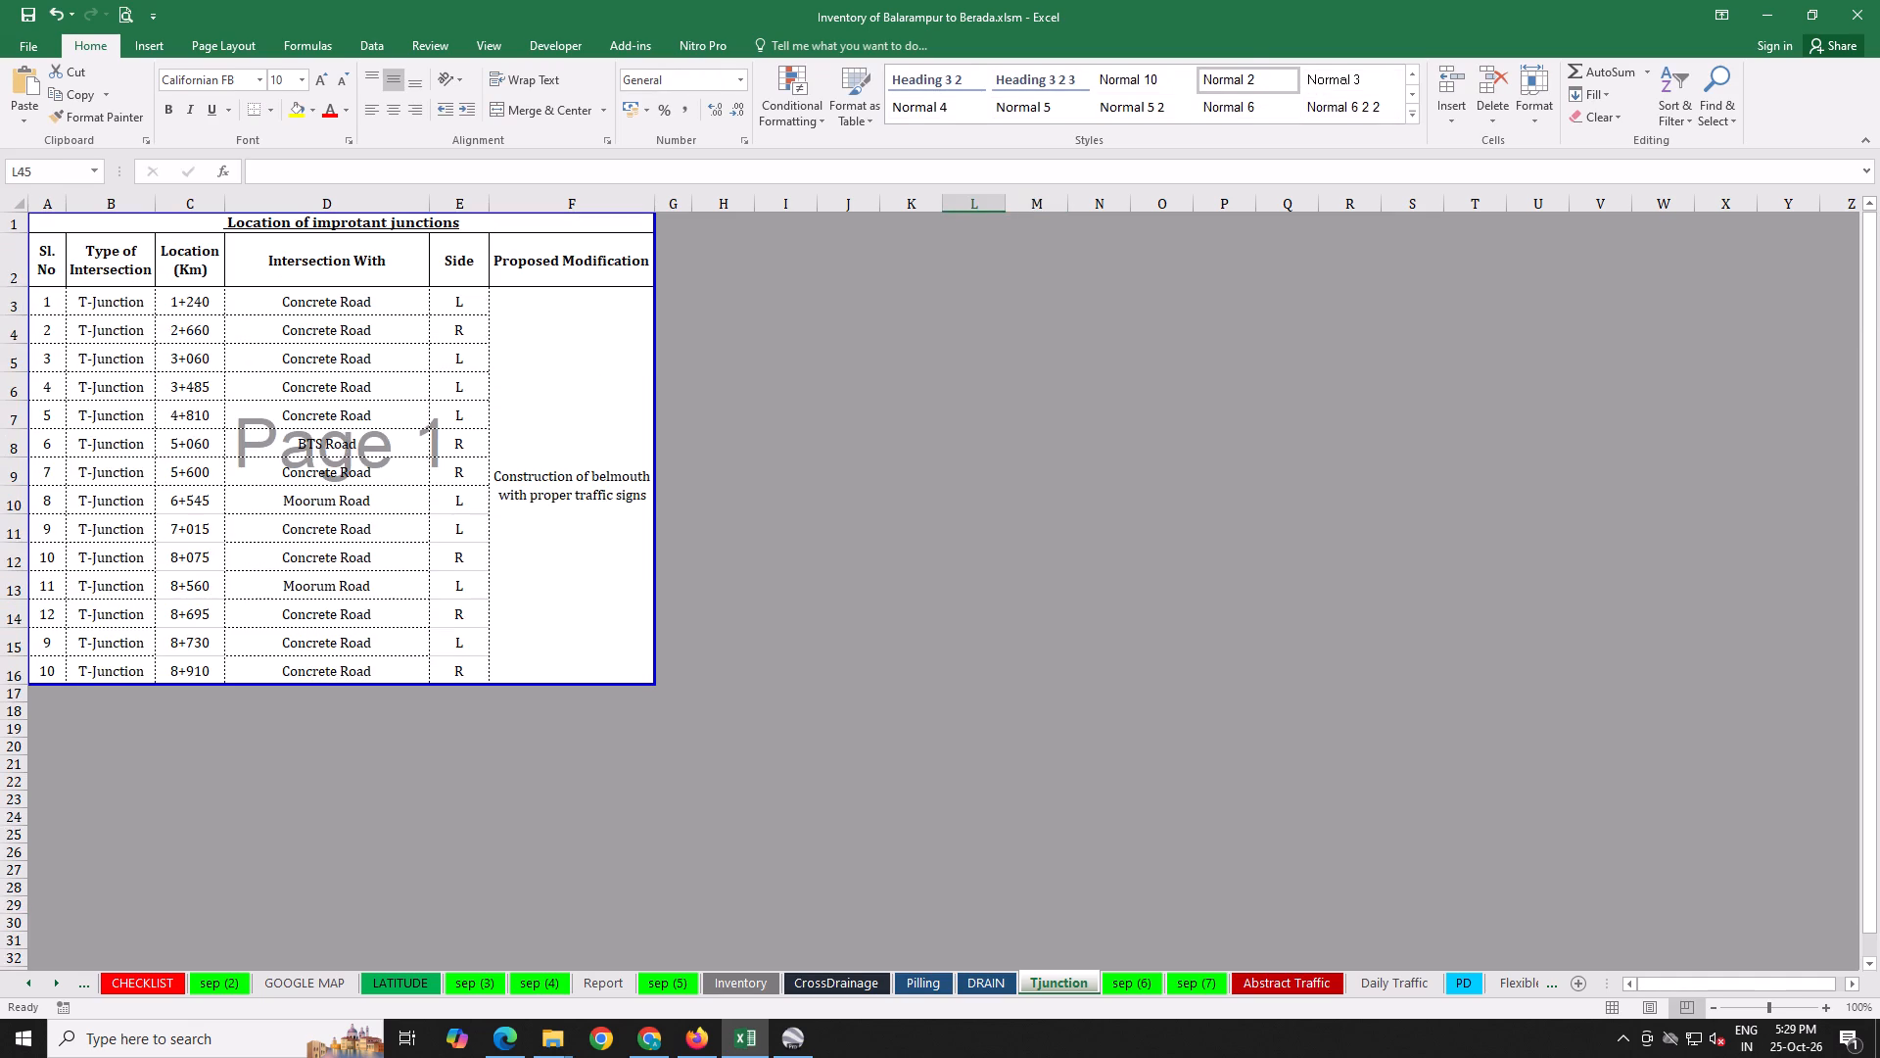